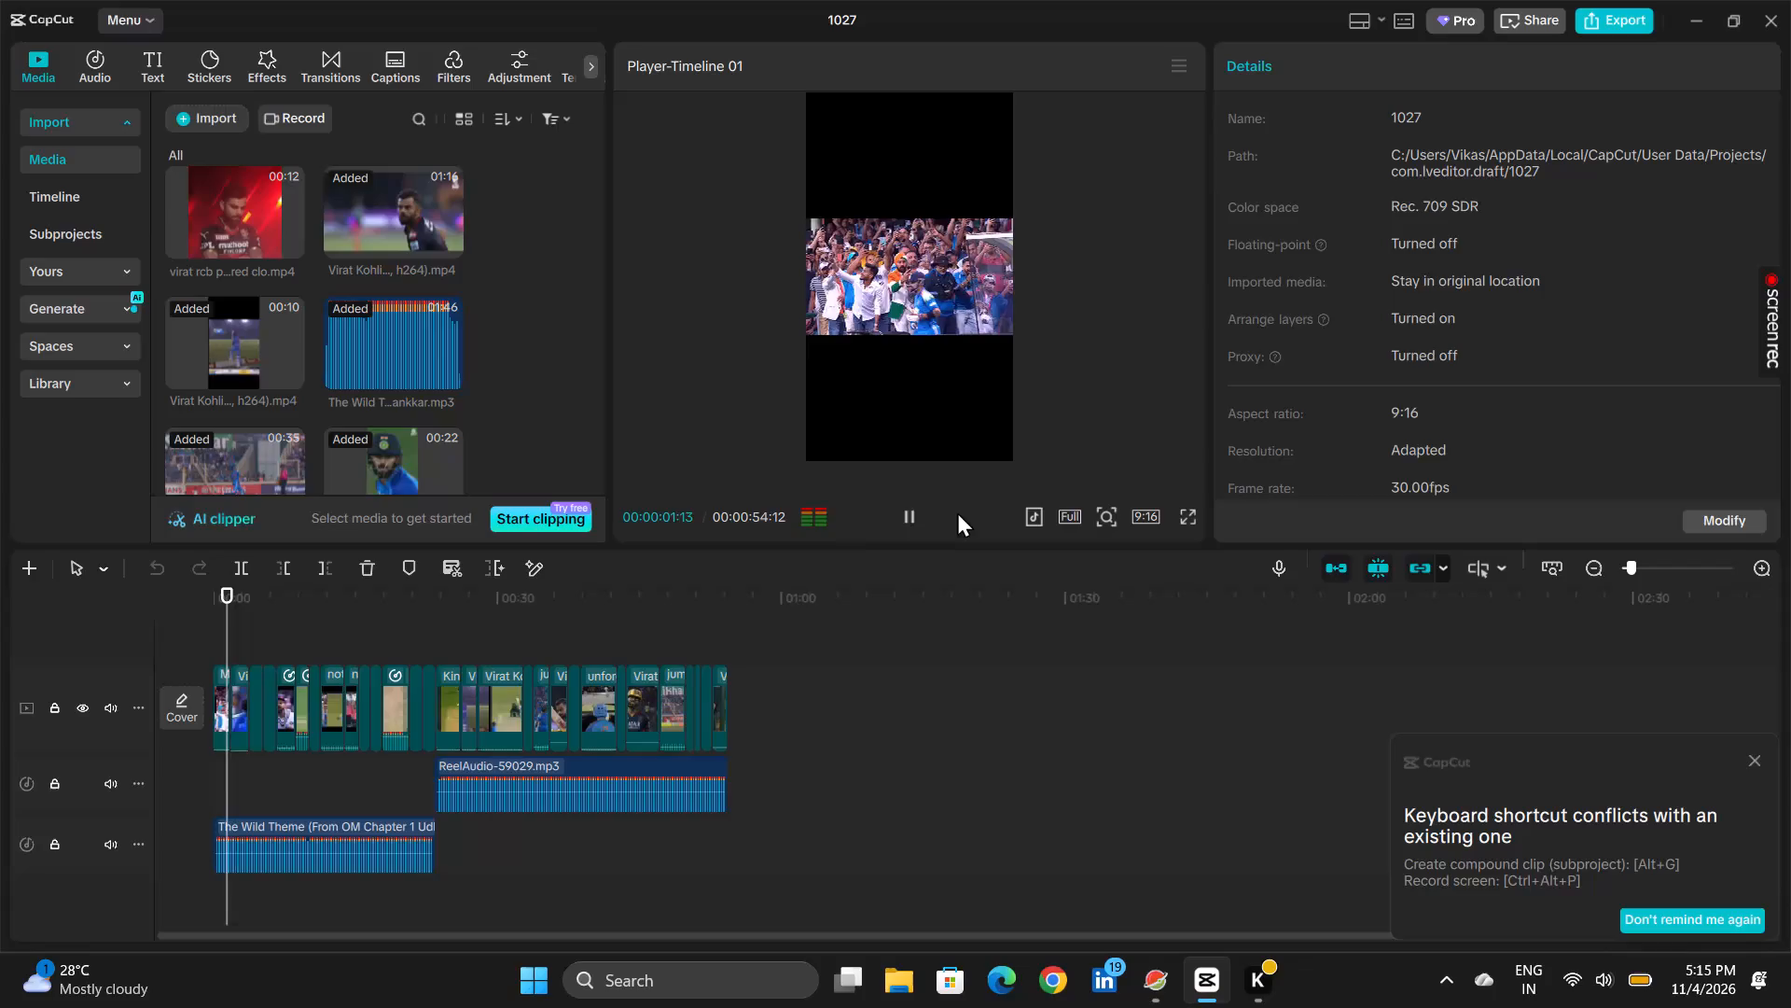
Play the timeline from the beginning through about 11 seconds to review the opening clips and their cuts.
left_click(901, 525)
left_click(901, 525)
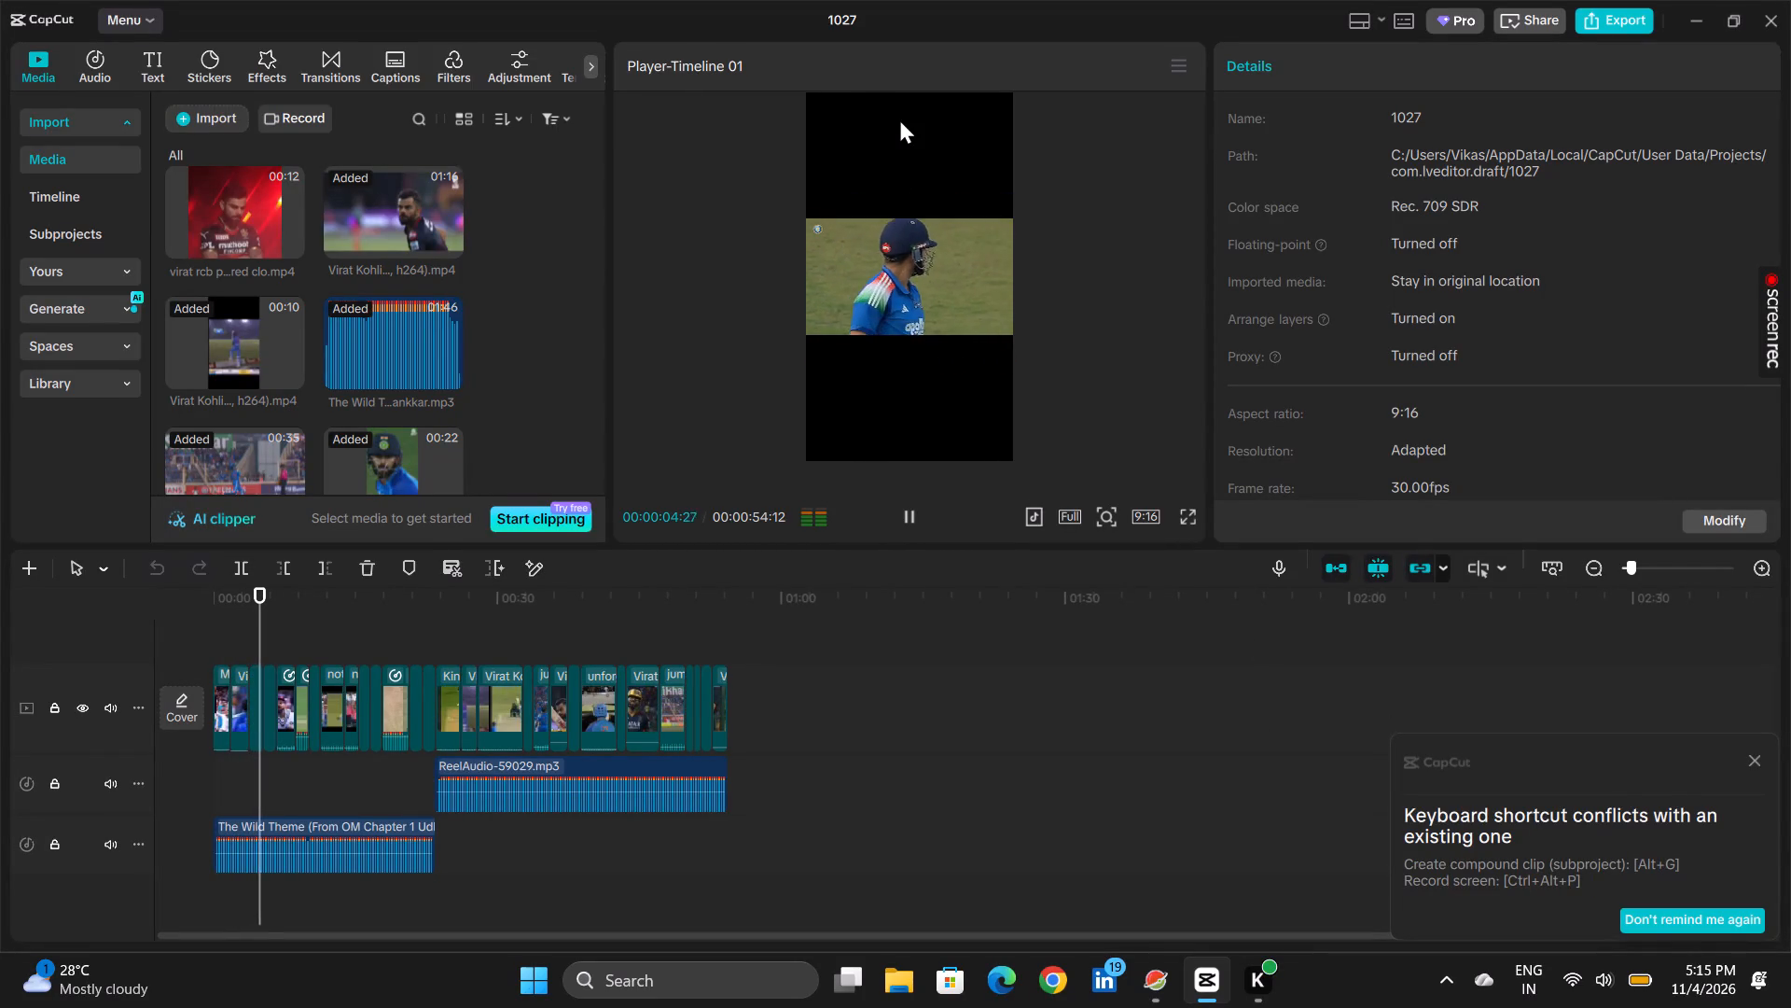
left_click_drag(266, 660, 256, 659)
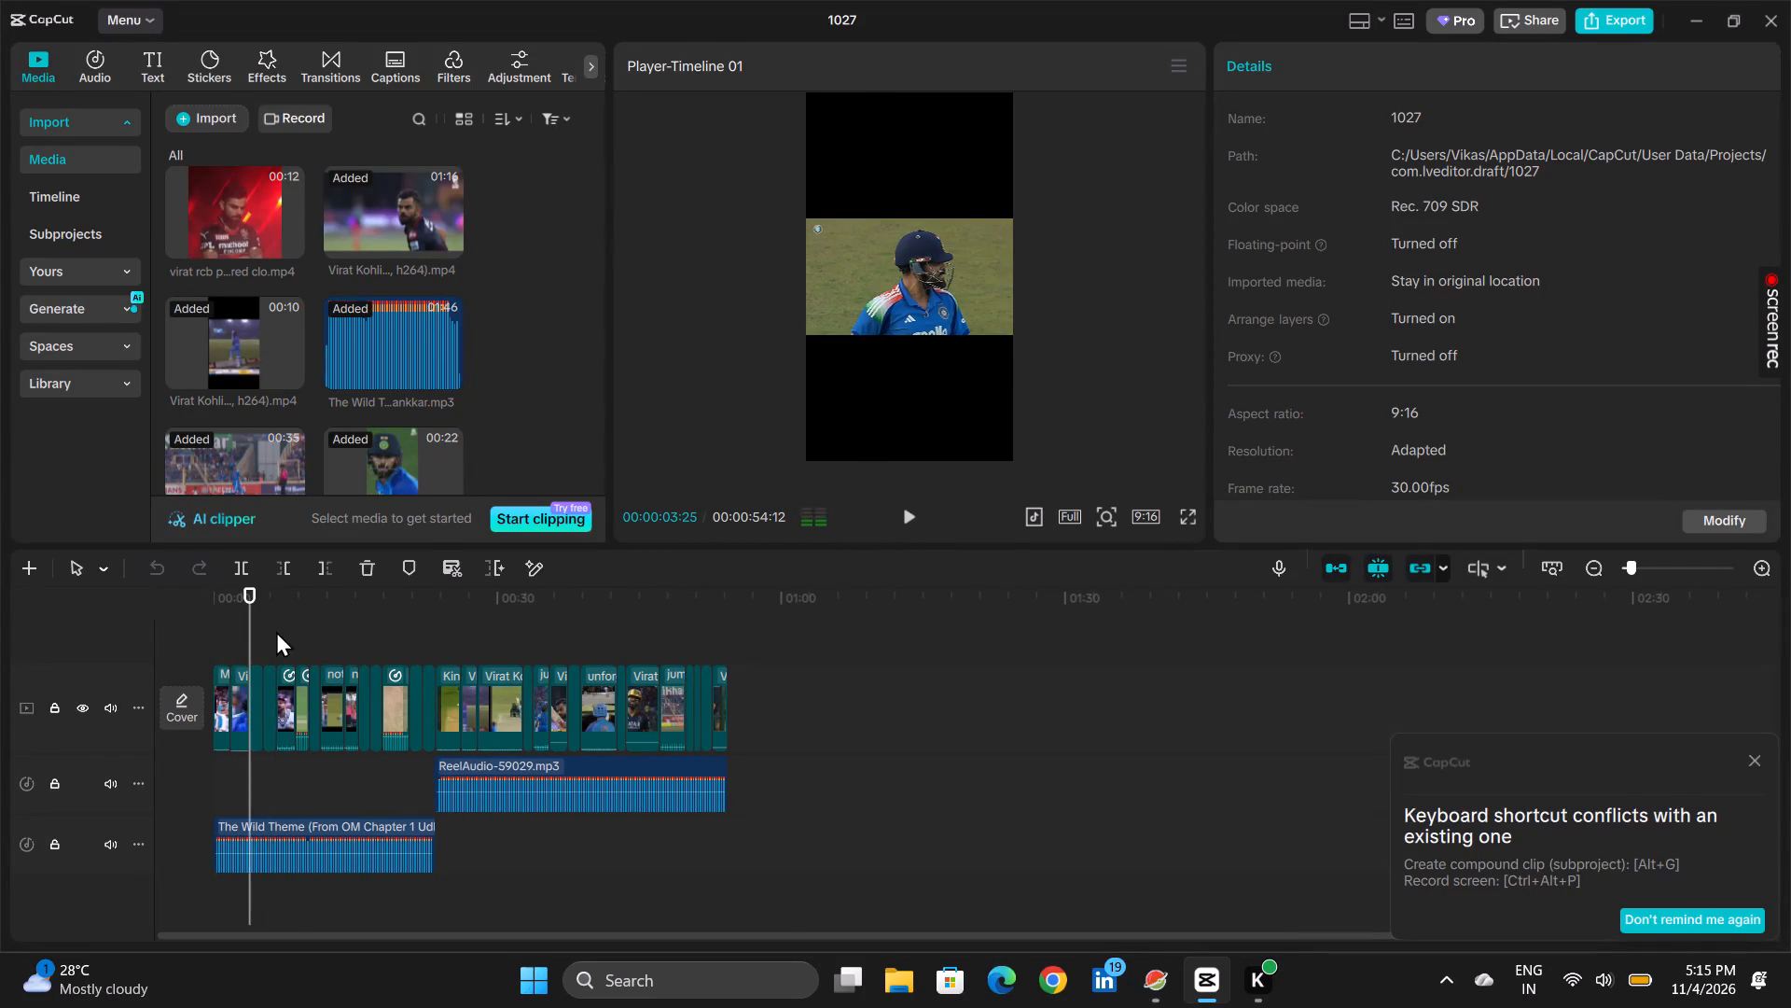
left_click_drag(247, 594, 112, 636)
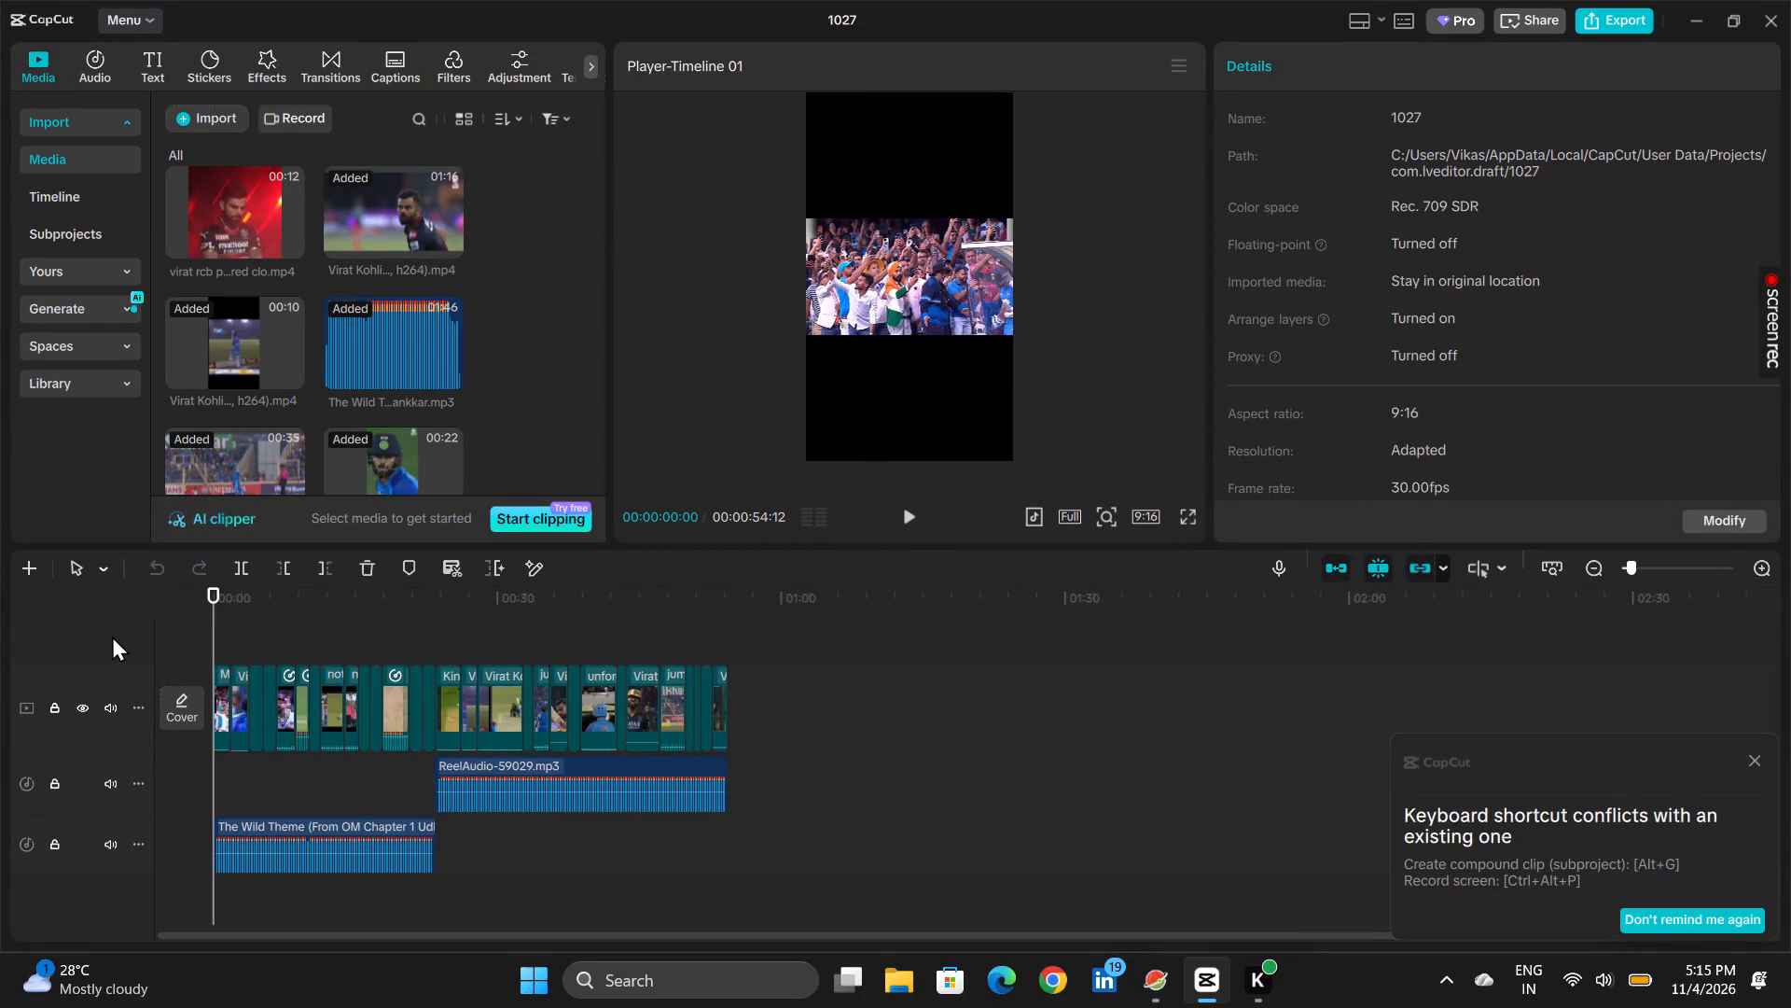
key("space")
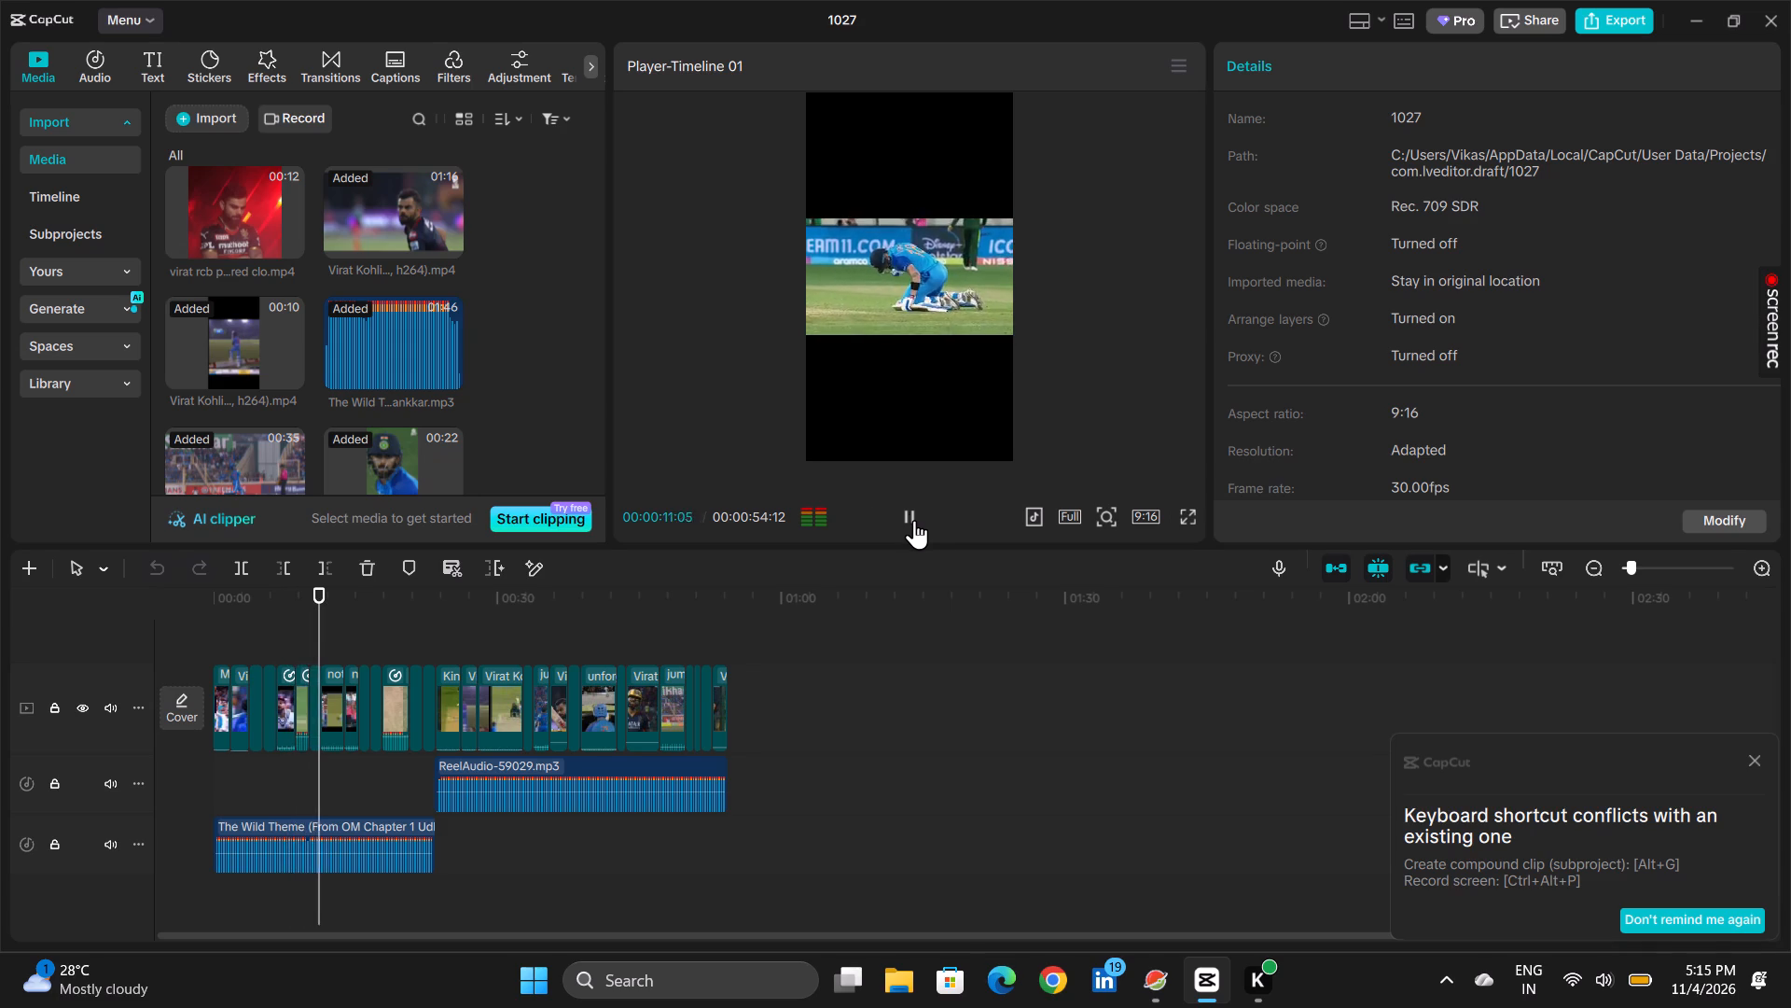
left_click(914, 520)
Fine-trim the cut between the last sped-up clip and the "unforgettable" clip at about 10 seconds, replaying it to check.
left_click(328, 692)
left_click(314, 692)
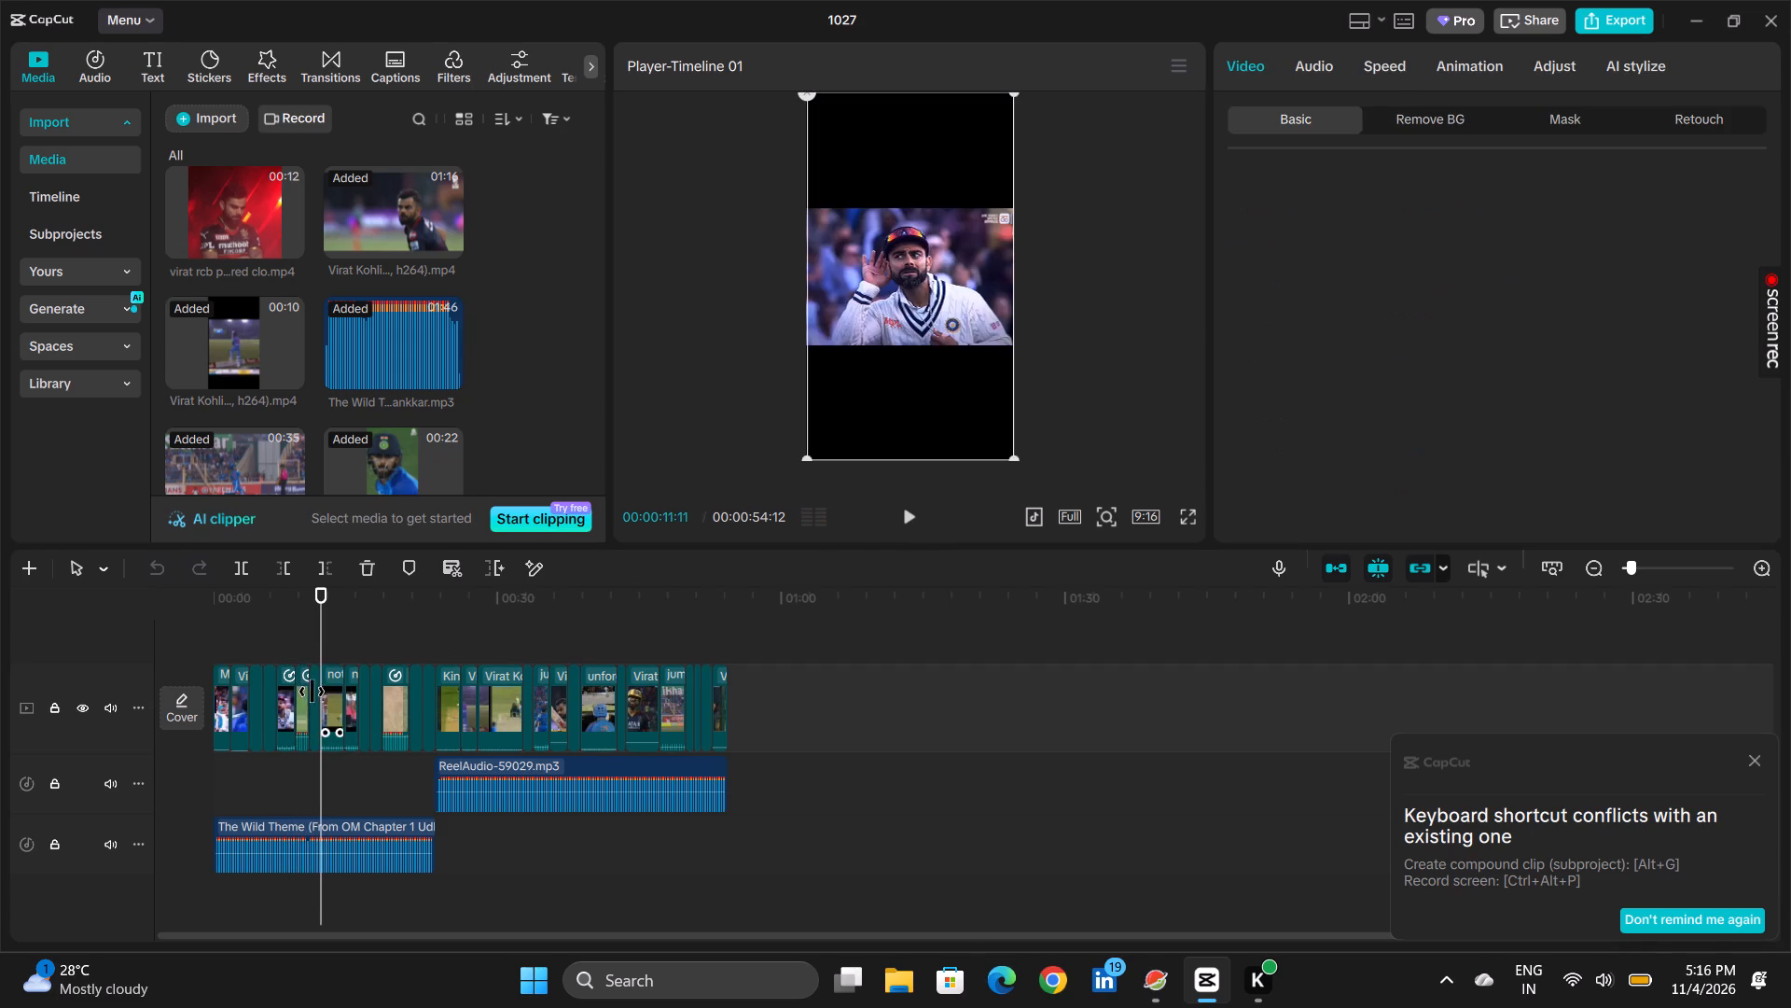
left_click(296, 629)
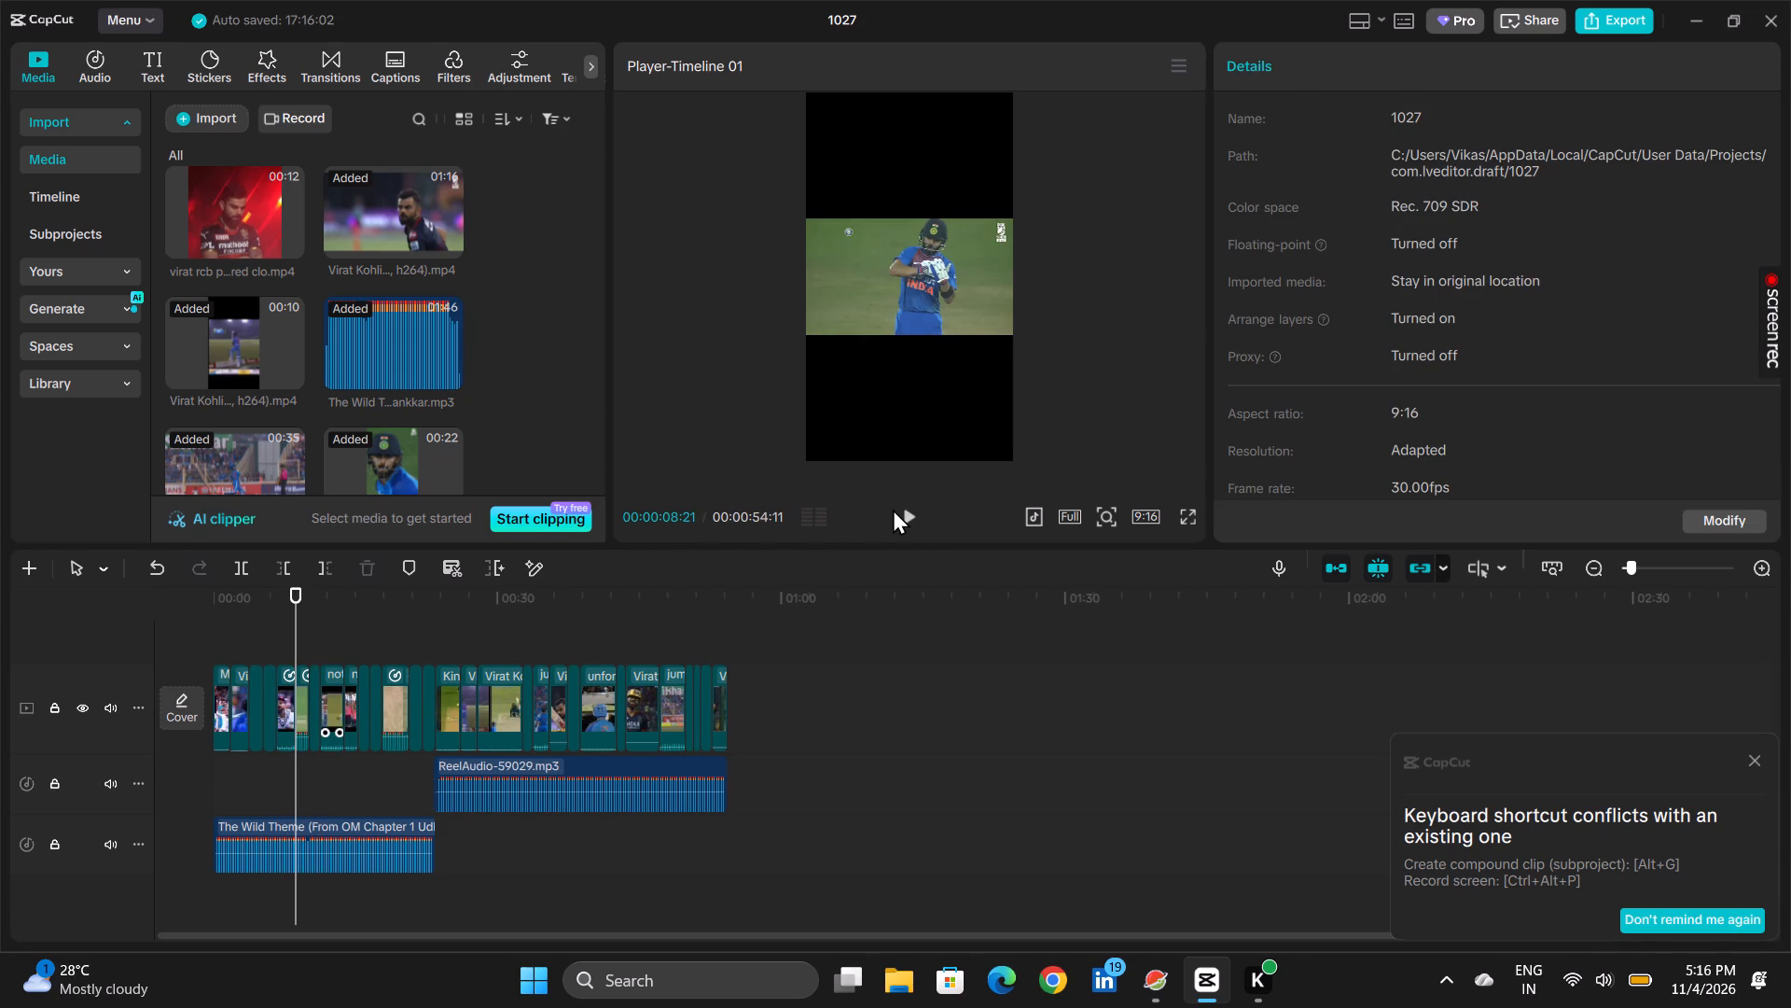
left_click(895, 509)
left_click(895, 509)
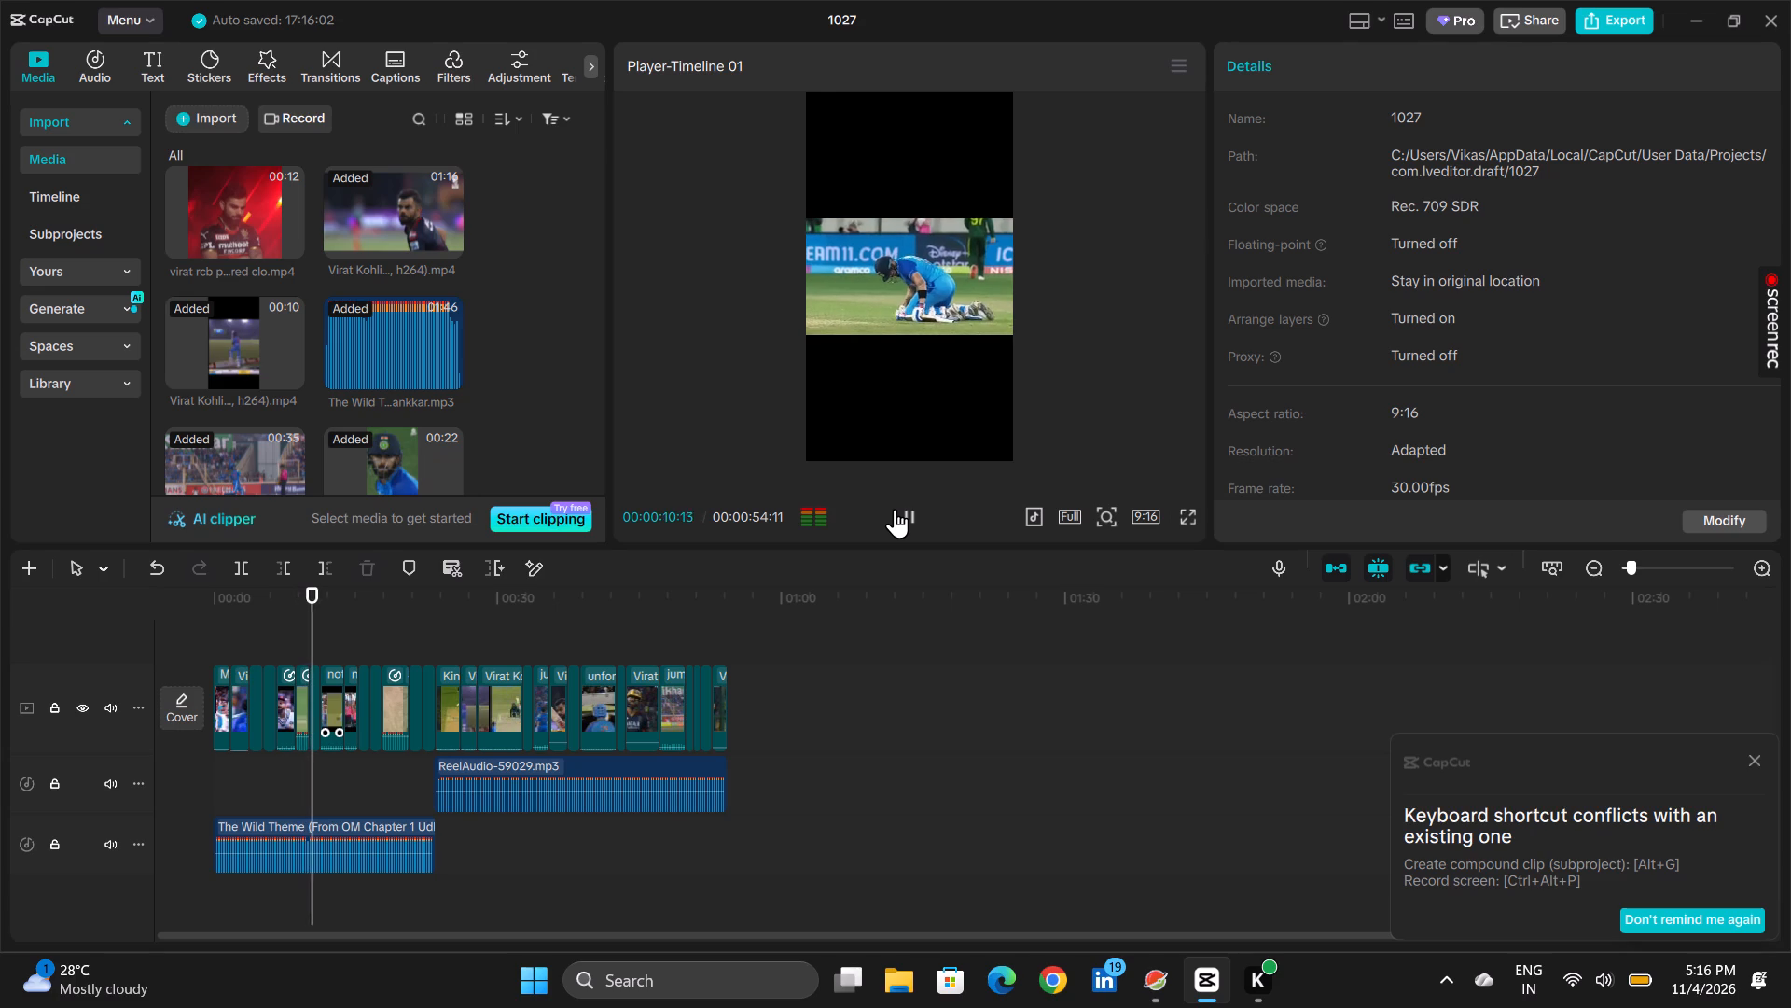
left_click(318, 694)
left_click(304, 642)
left_click(313, 691)
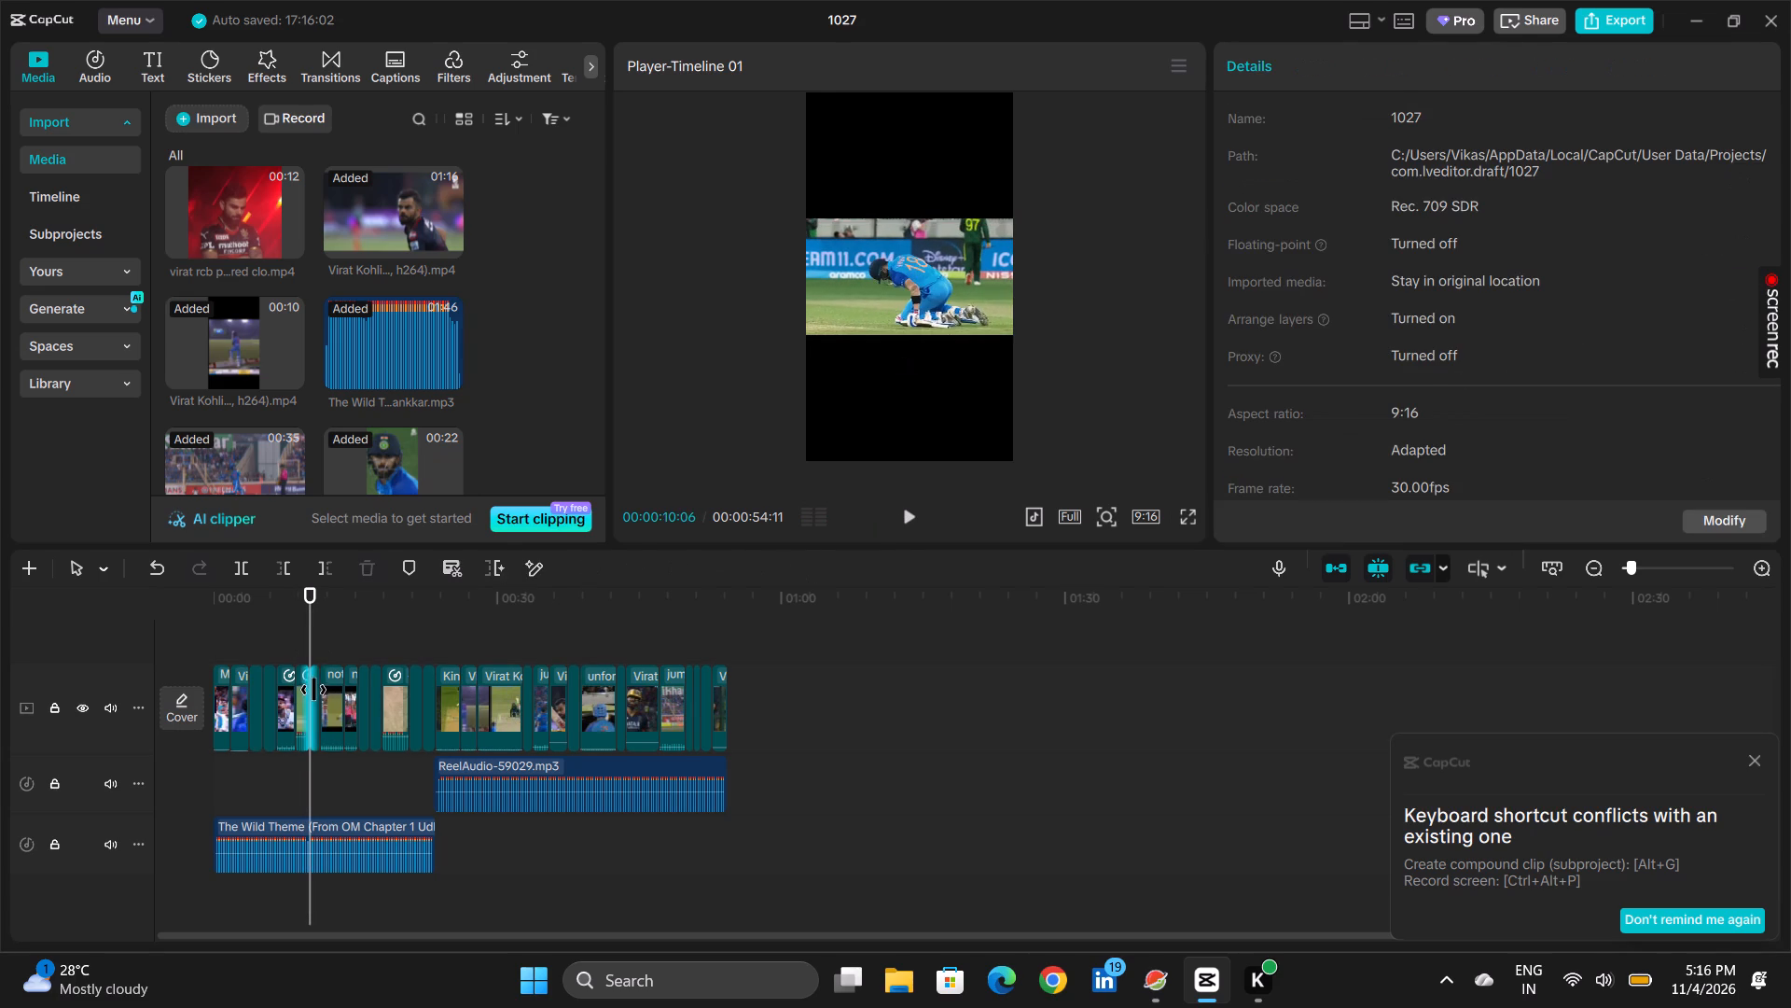
left_click(305, 701)
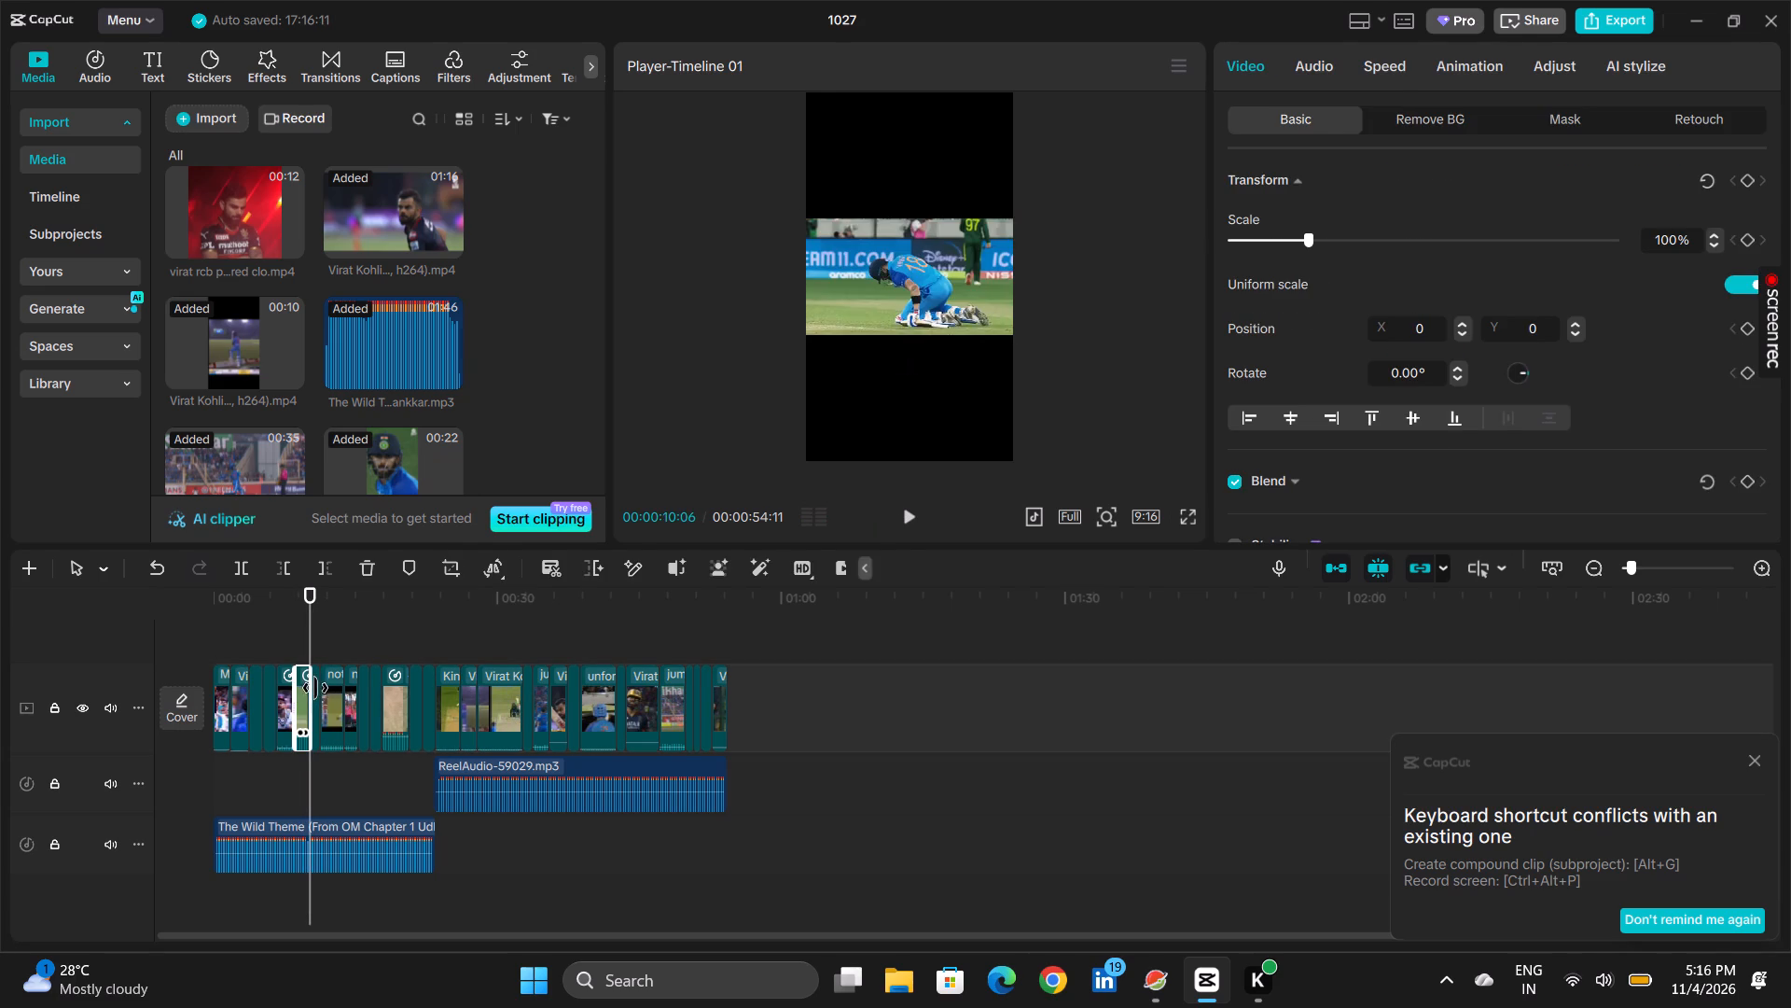
left_click(315, 691)
Extend the start of the "unforgettable" clip at about 10 seconds by roughly 15 frames.
scroll(325, 647, "up", 2, "ctrl")
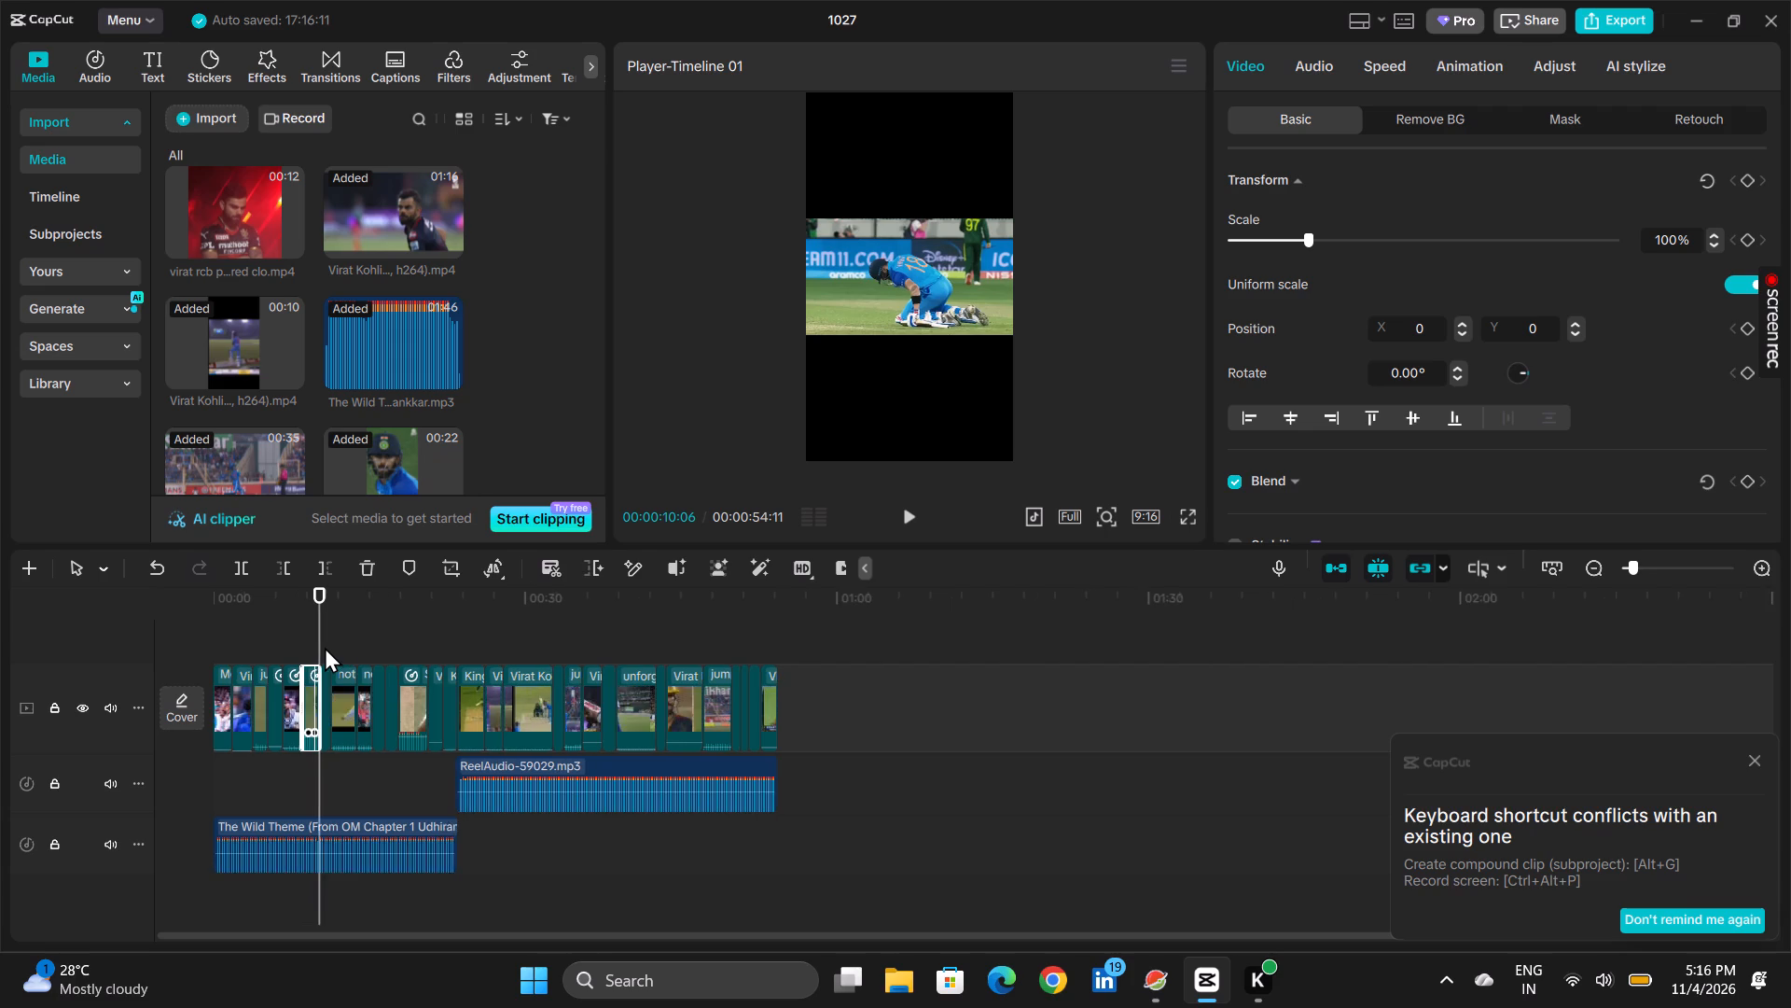
scroll(325, 647, "up", 9, "ctrl")
scroll(410, 577, "up", 4, "ctrl")
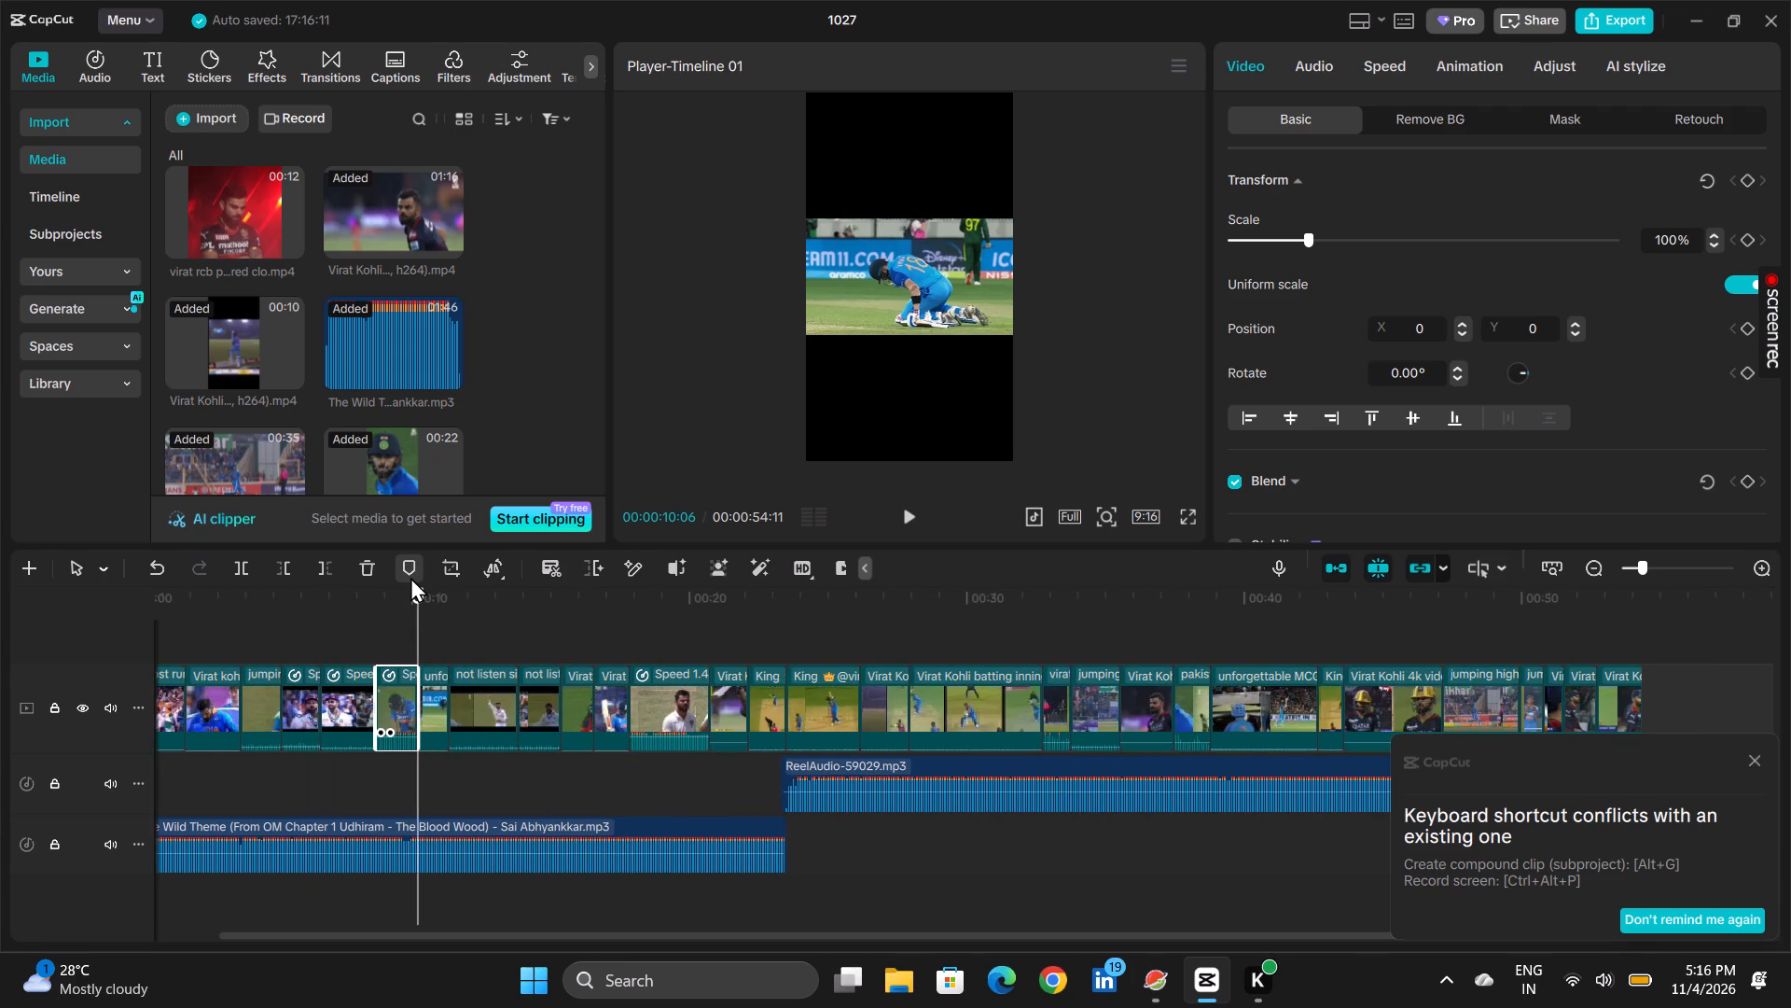
scroll(410, 577, "up", 7, "ctrl")
scroll(1118, 808, "right", 3)
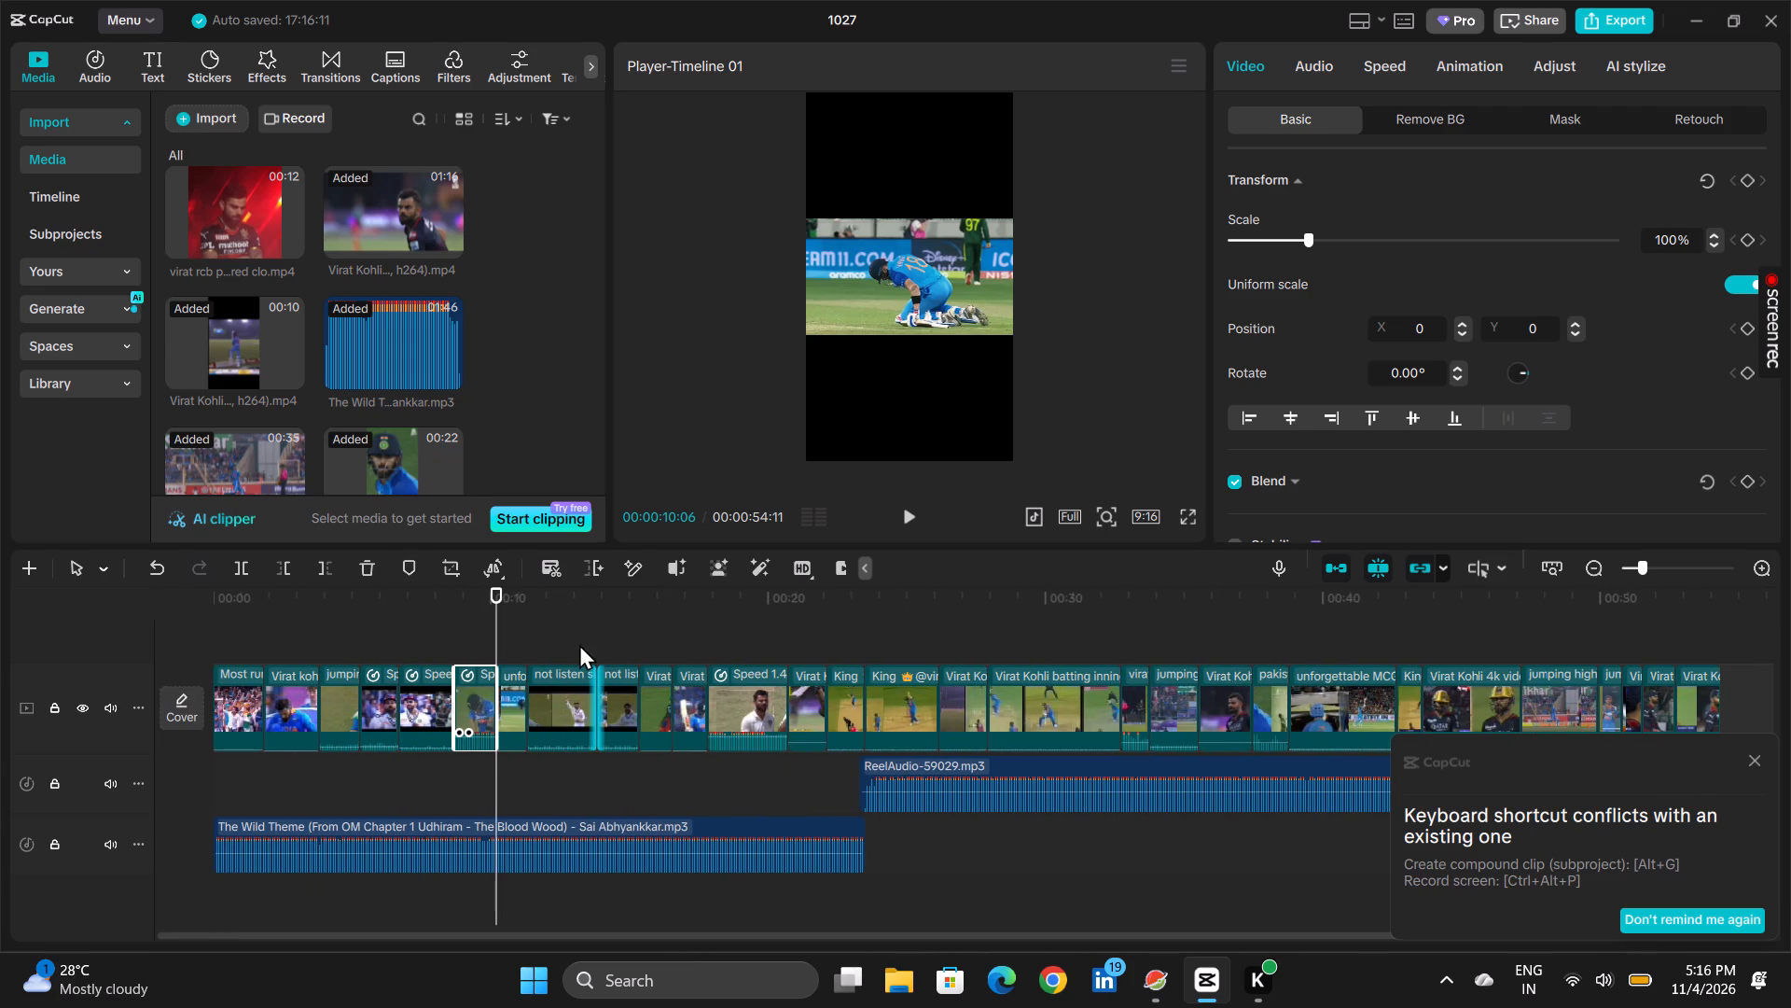
left_click(521, 637)
left_click(510, 686)
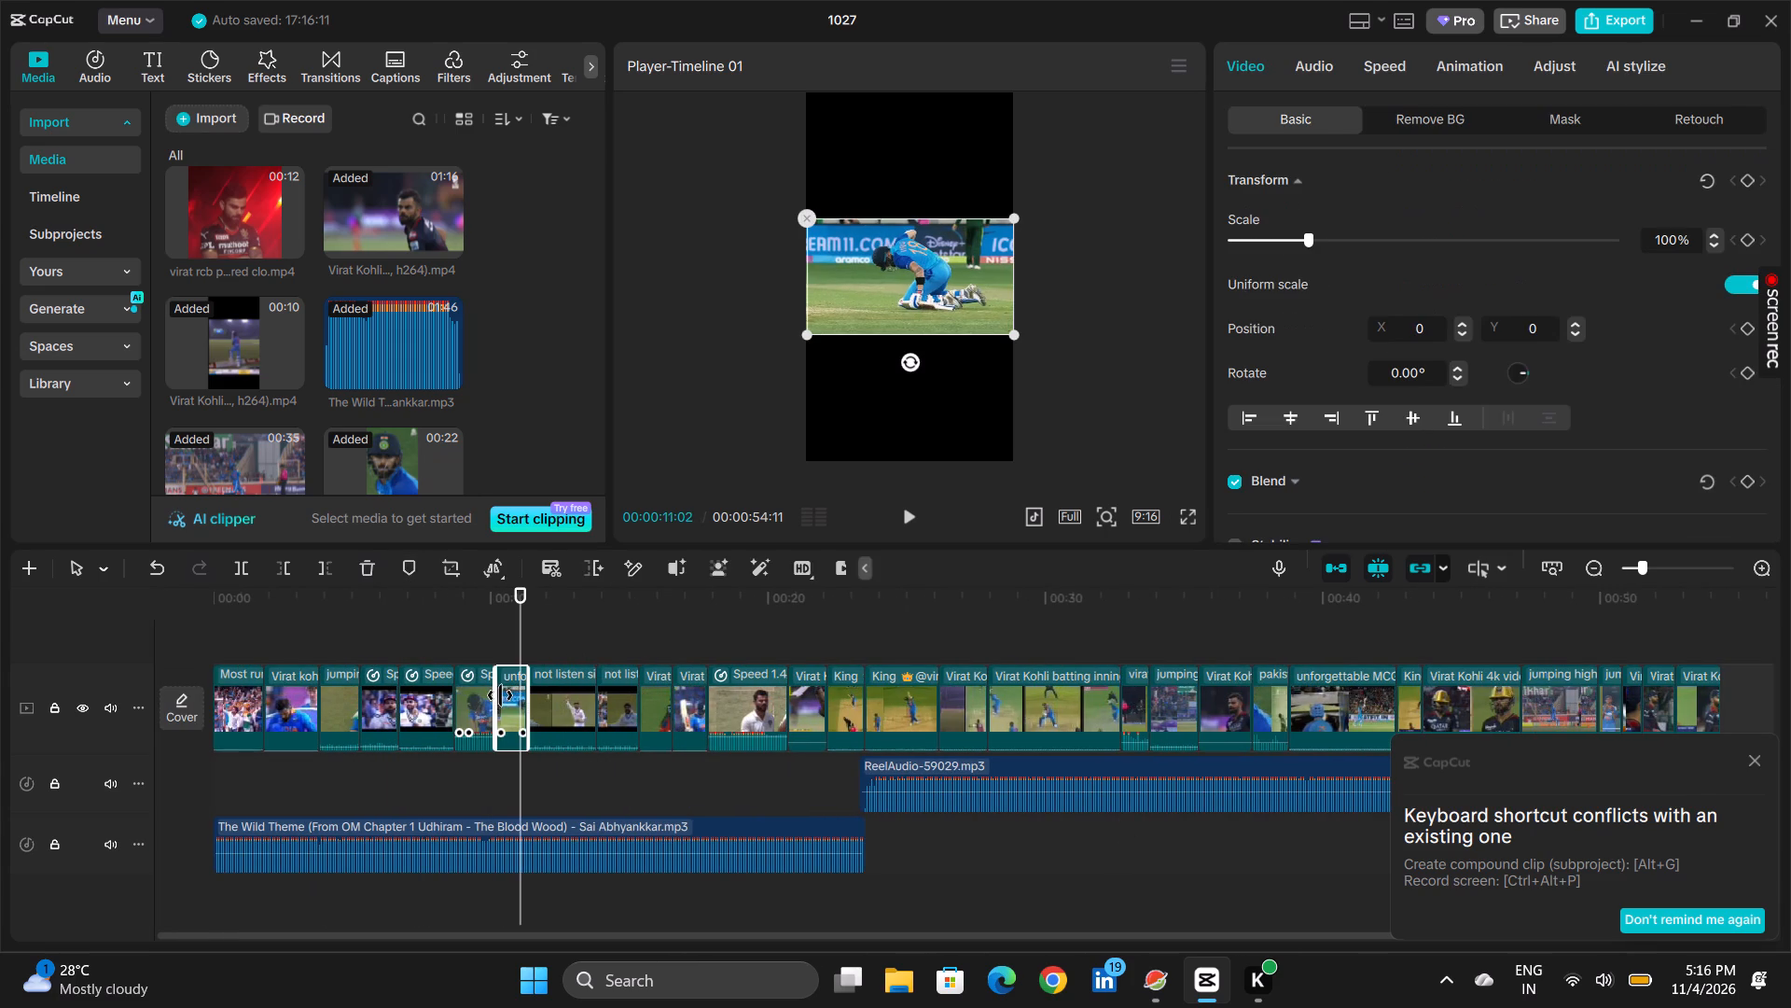
left_click(490, 700)
left_click_drag(493, 700, 482, 705)
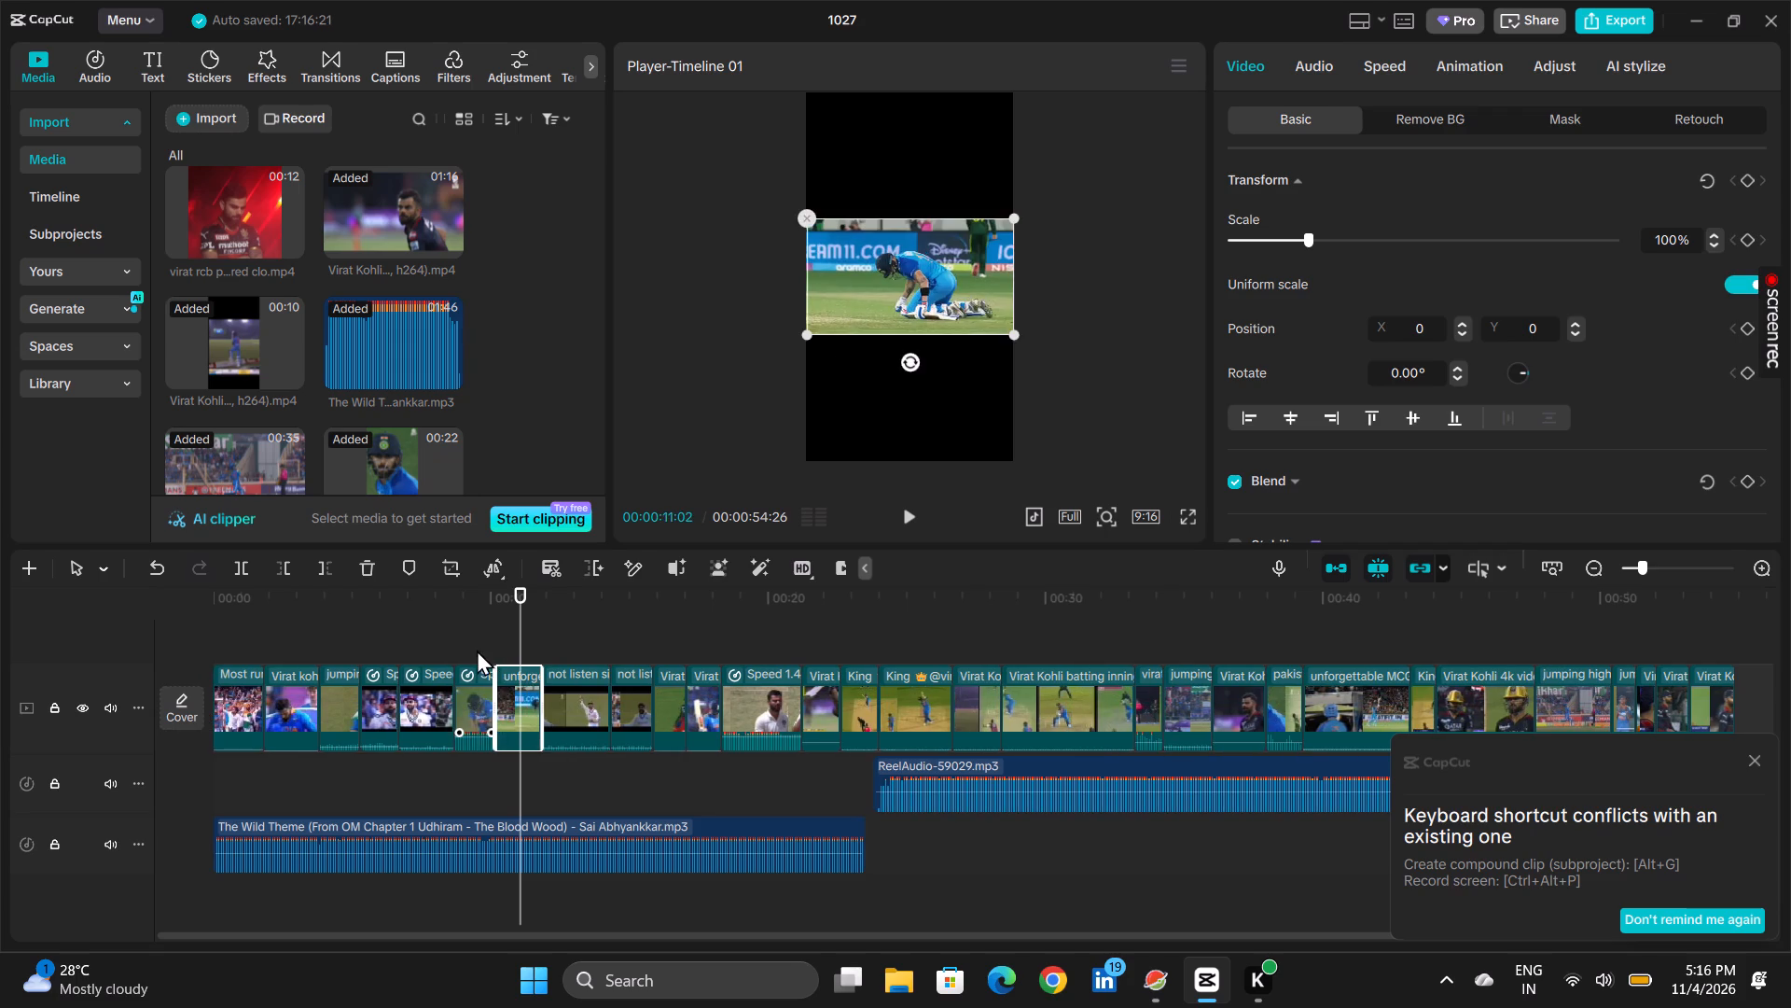
Replay the cut at about 10 seconds and trim the start of the "unforgettable" clip by about one frame.
left_click(474, 647)
left_click(895, 500)
left_click(915, 511)
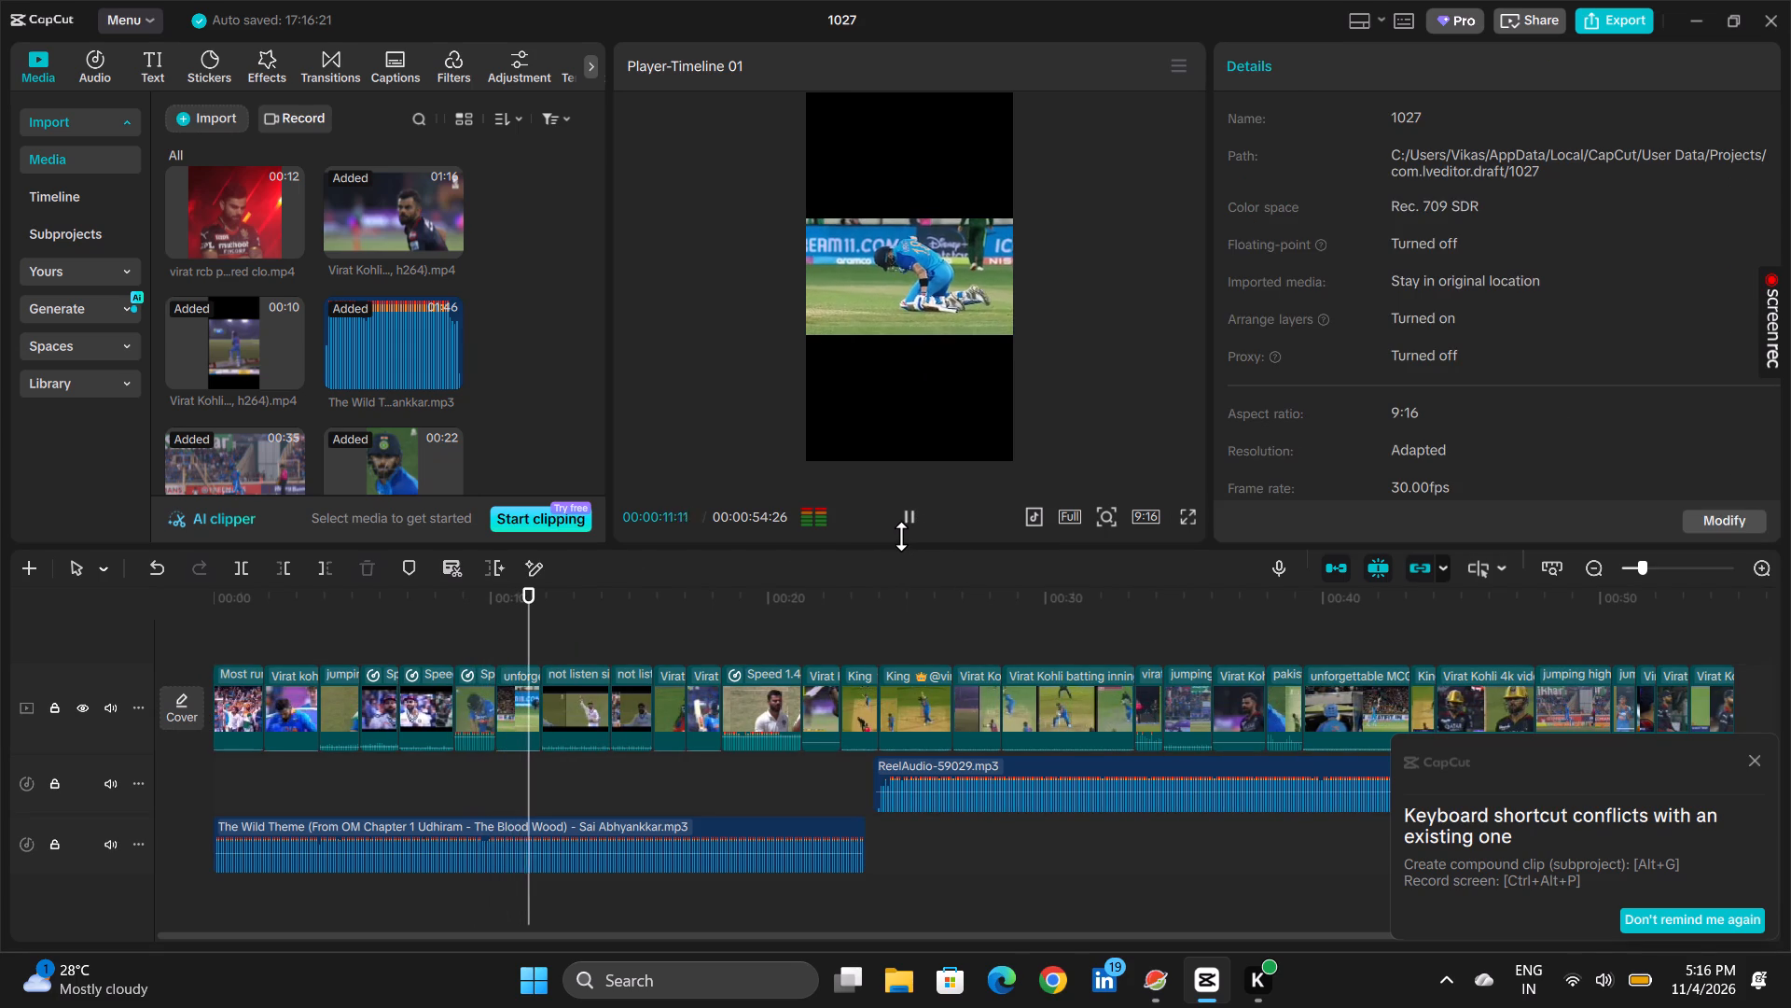
left_click(899, 533)
left_click(471, 638)
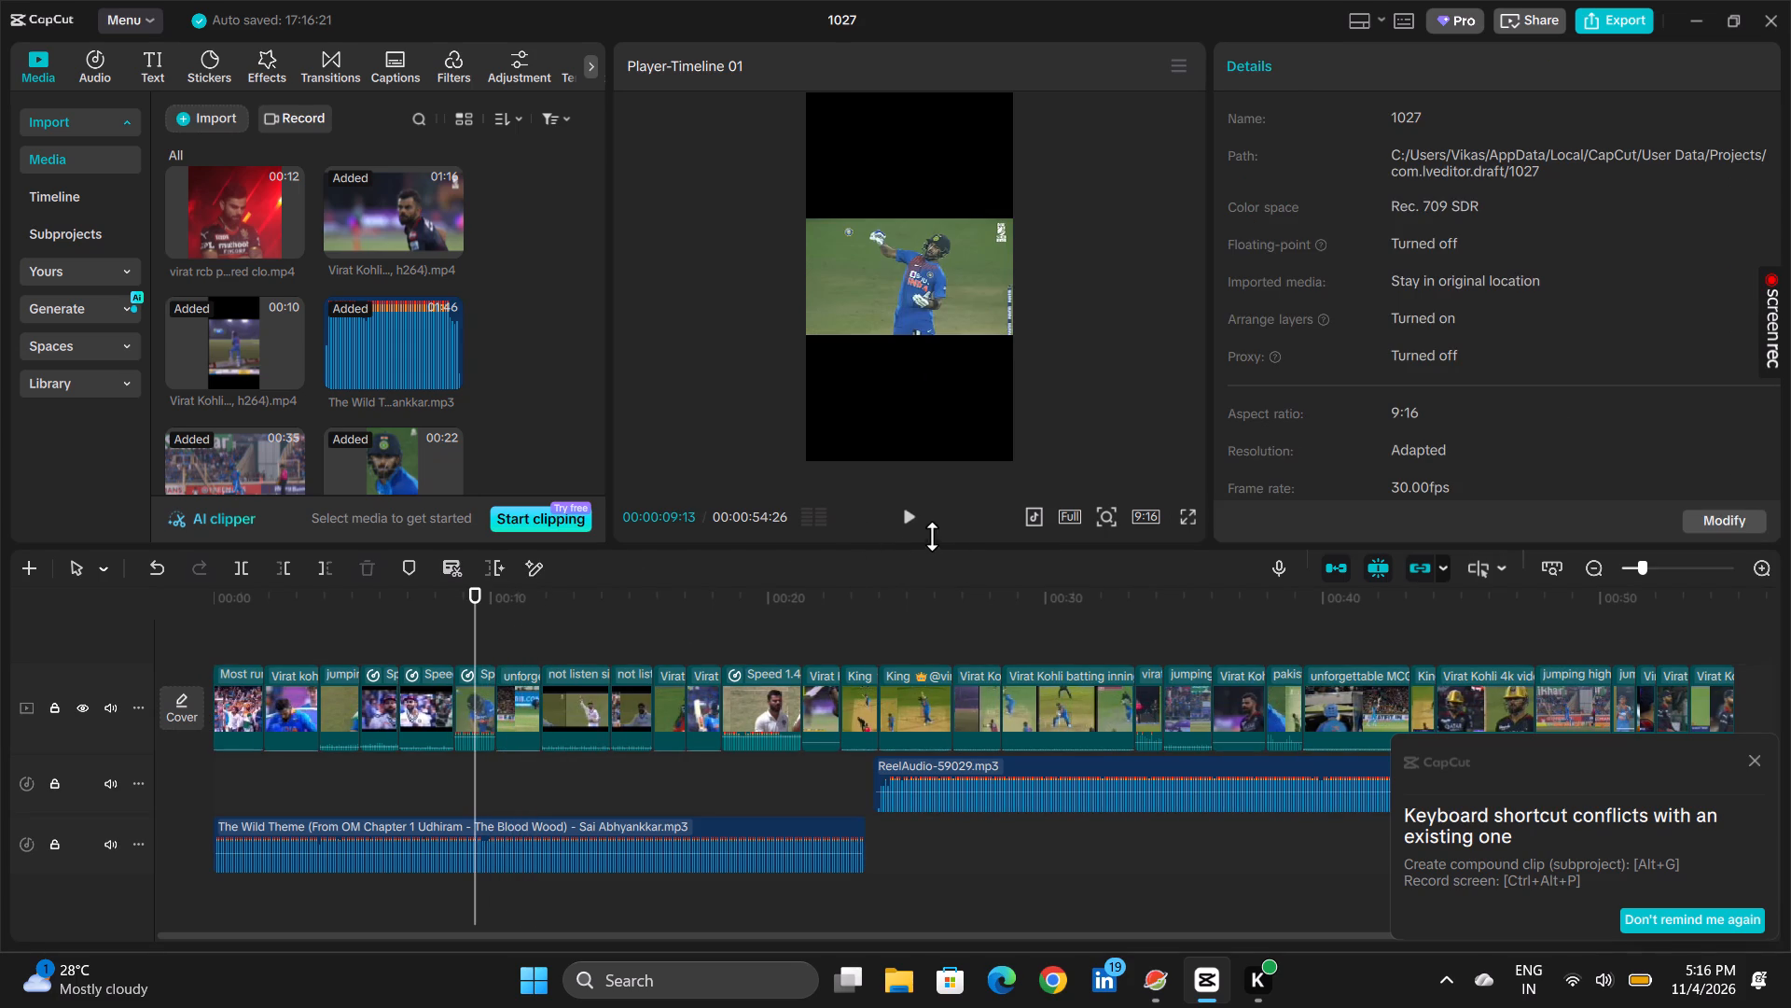
left_click(904, 516)
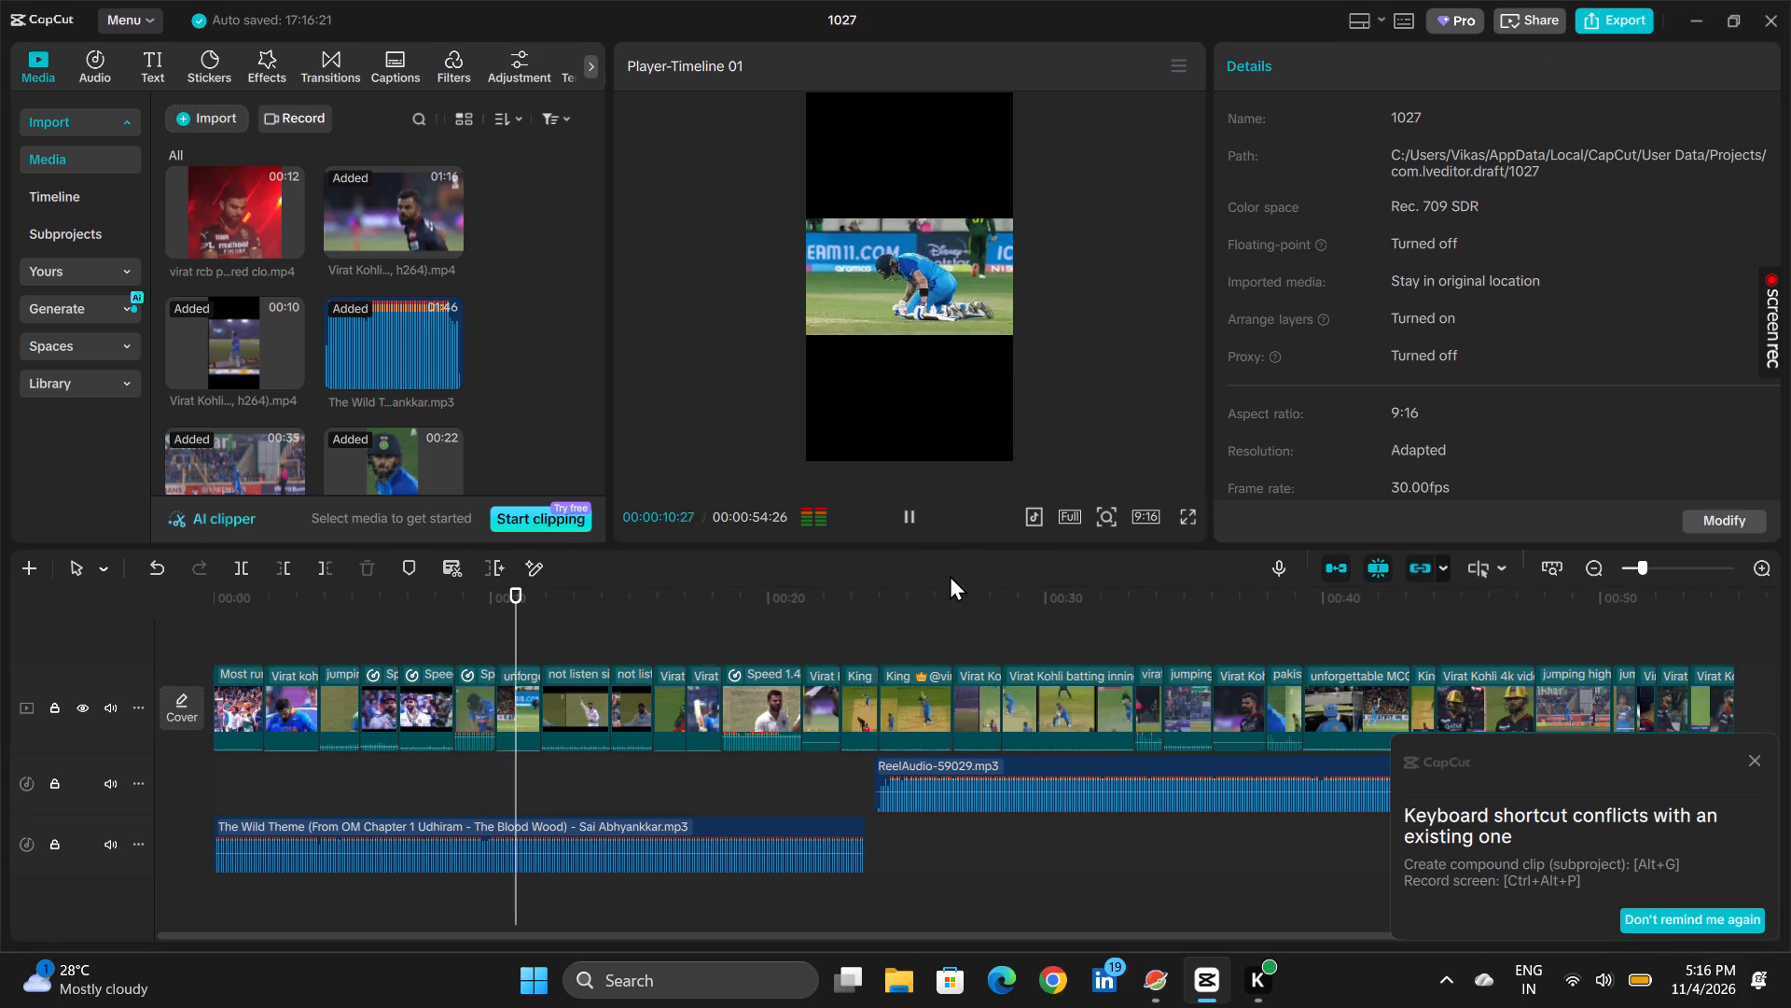
left_click(921, 515)
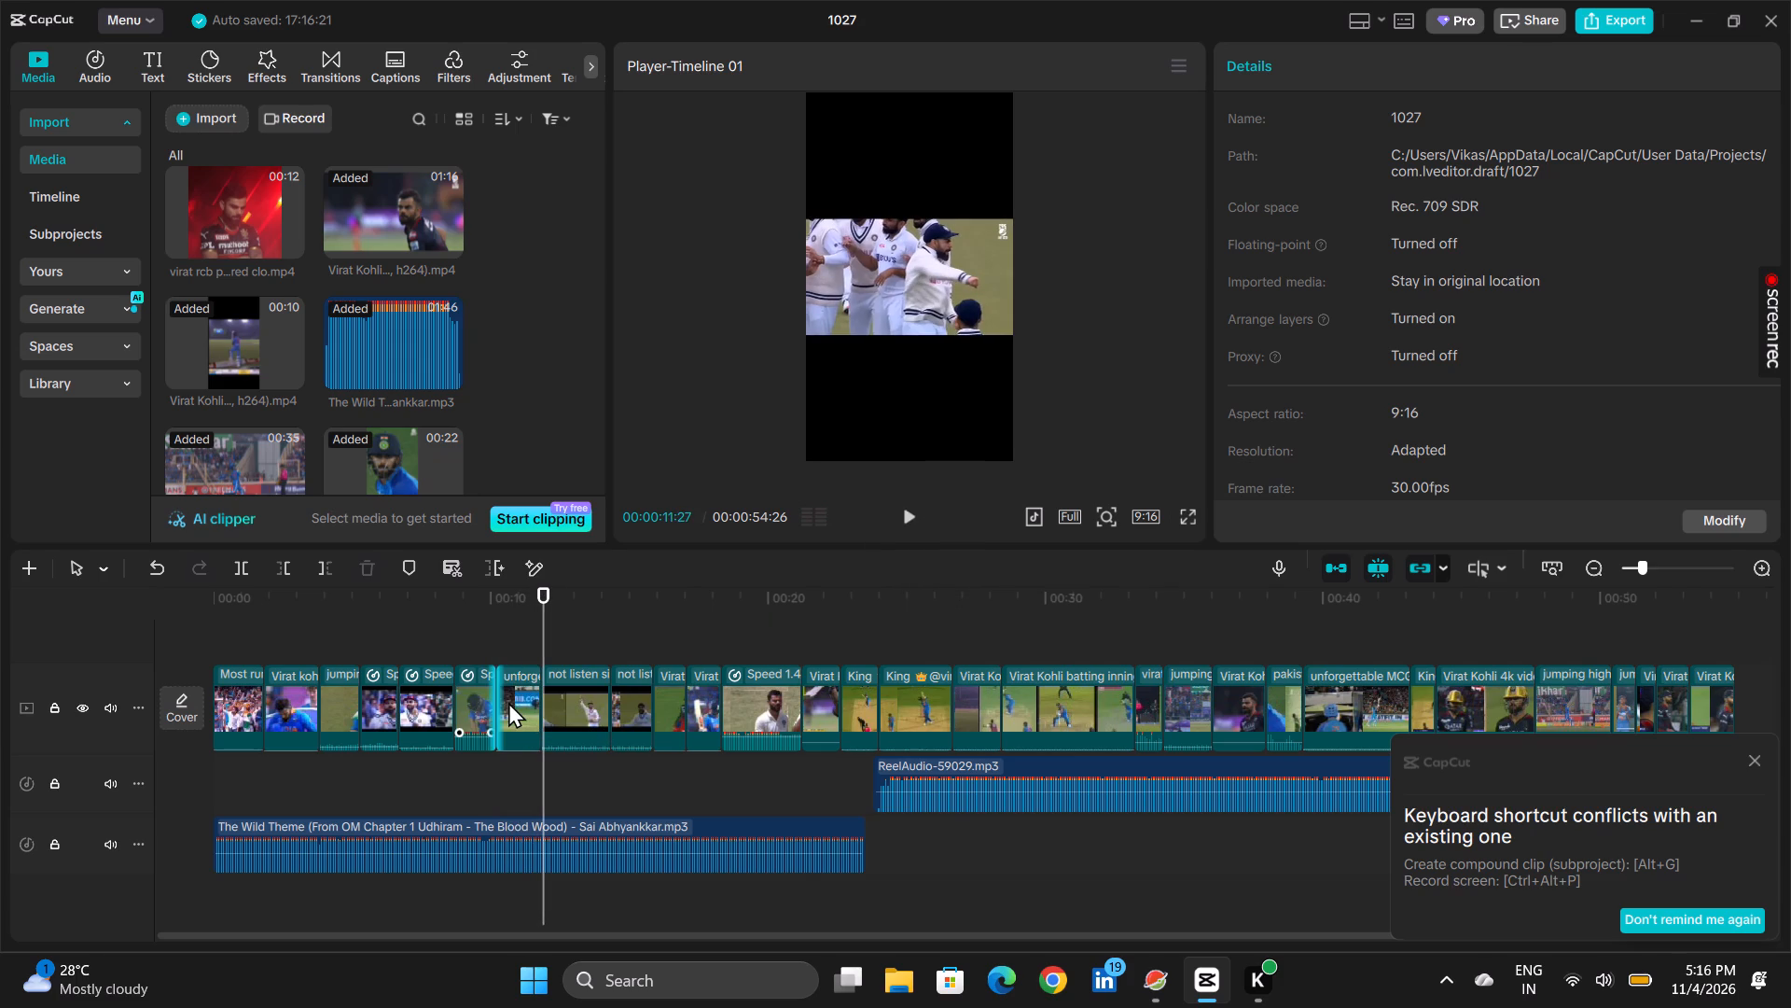
left_click(508, 702)
left_click(494, 705)
left_click(498, 705)
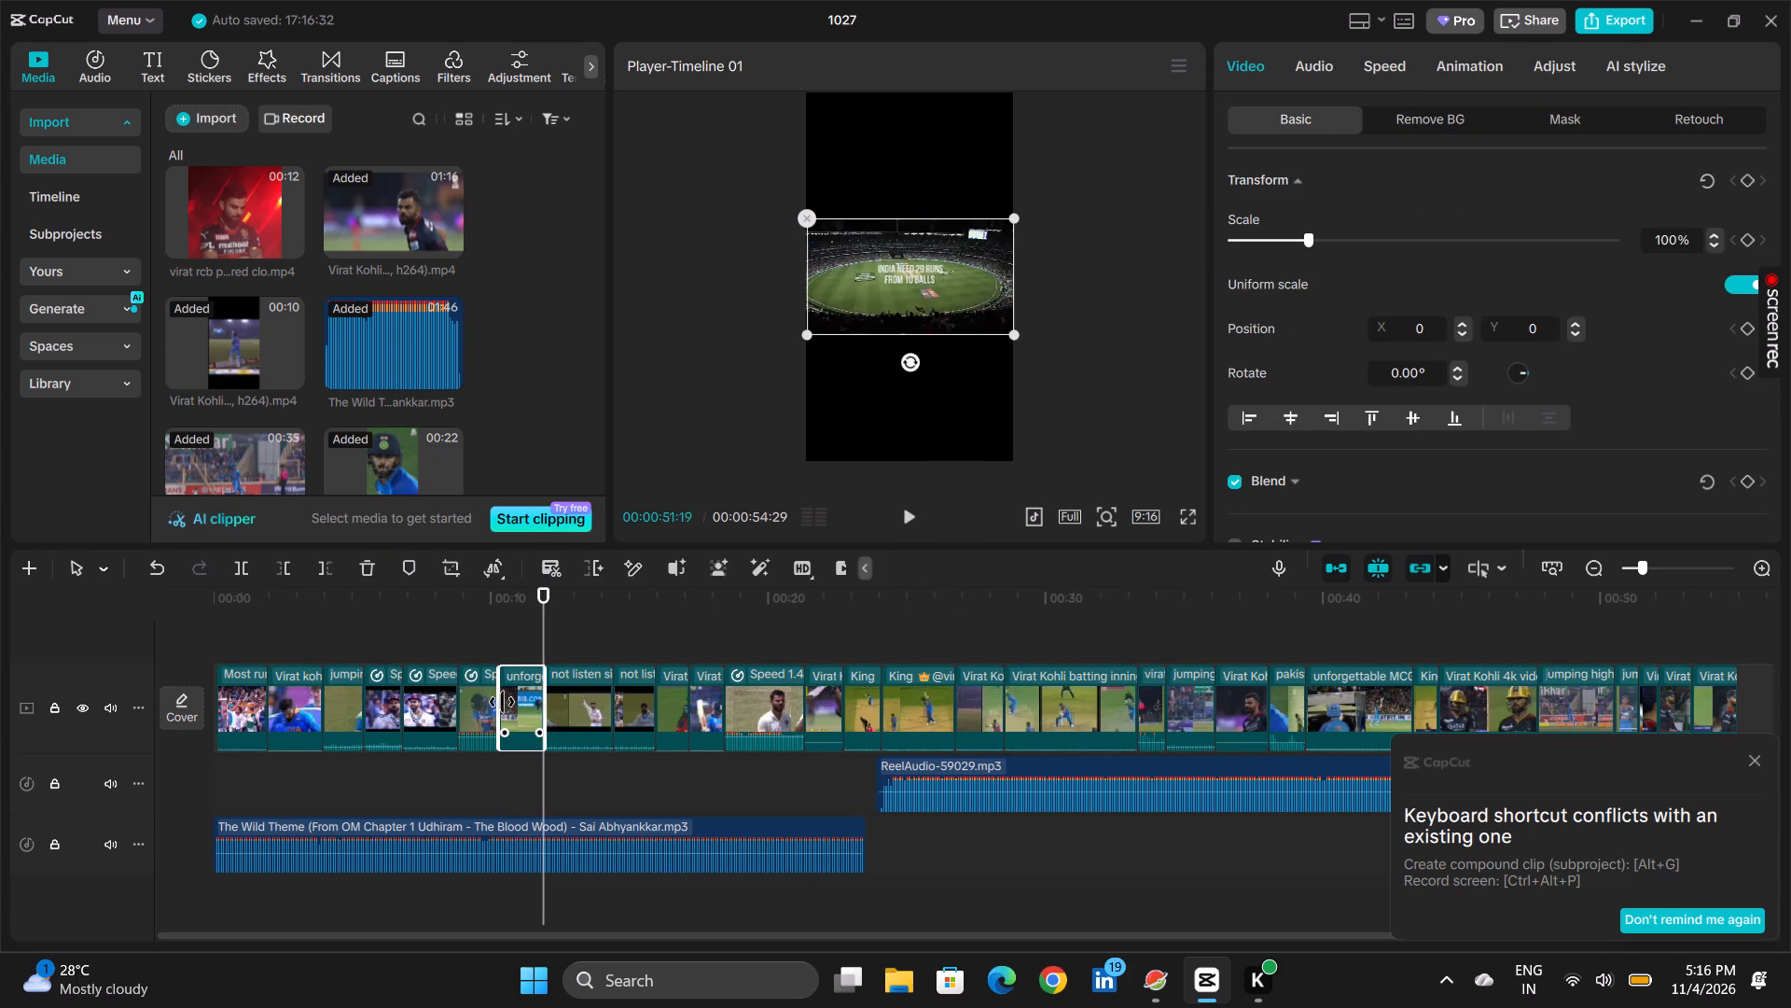
Replay the same cut and trim the end of the sped-up clip before the "unforgettable" clip by about two frames.
left_click(481, 634)
key("space")
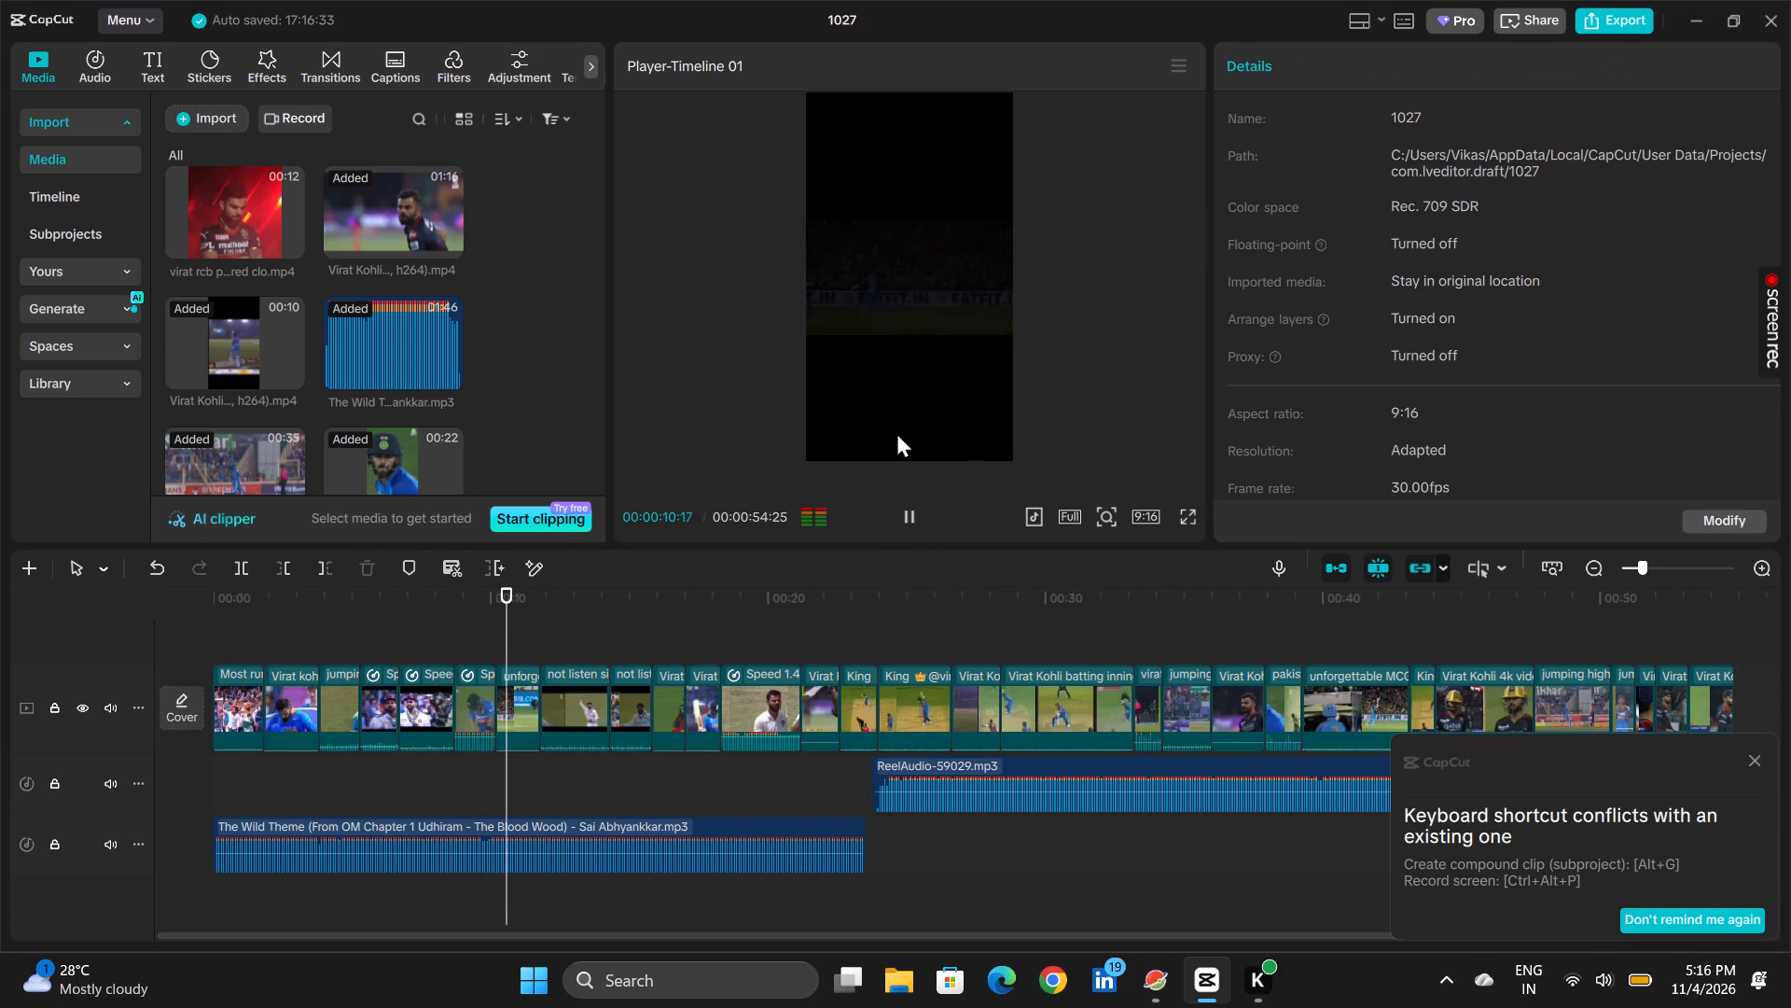
left_click(930, 525)
key("space")
left_click(484, 620)
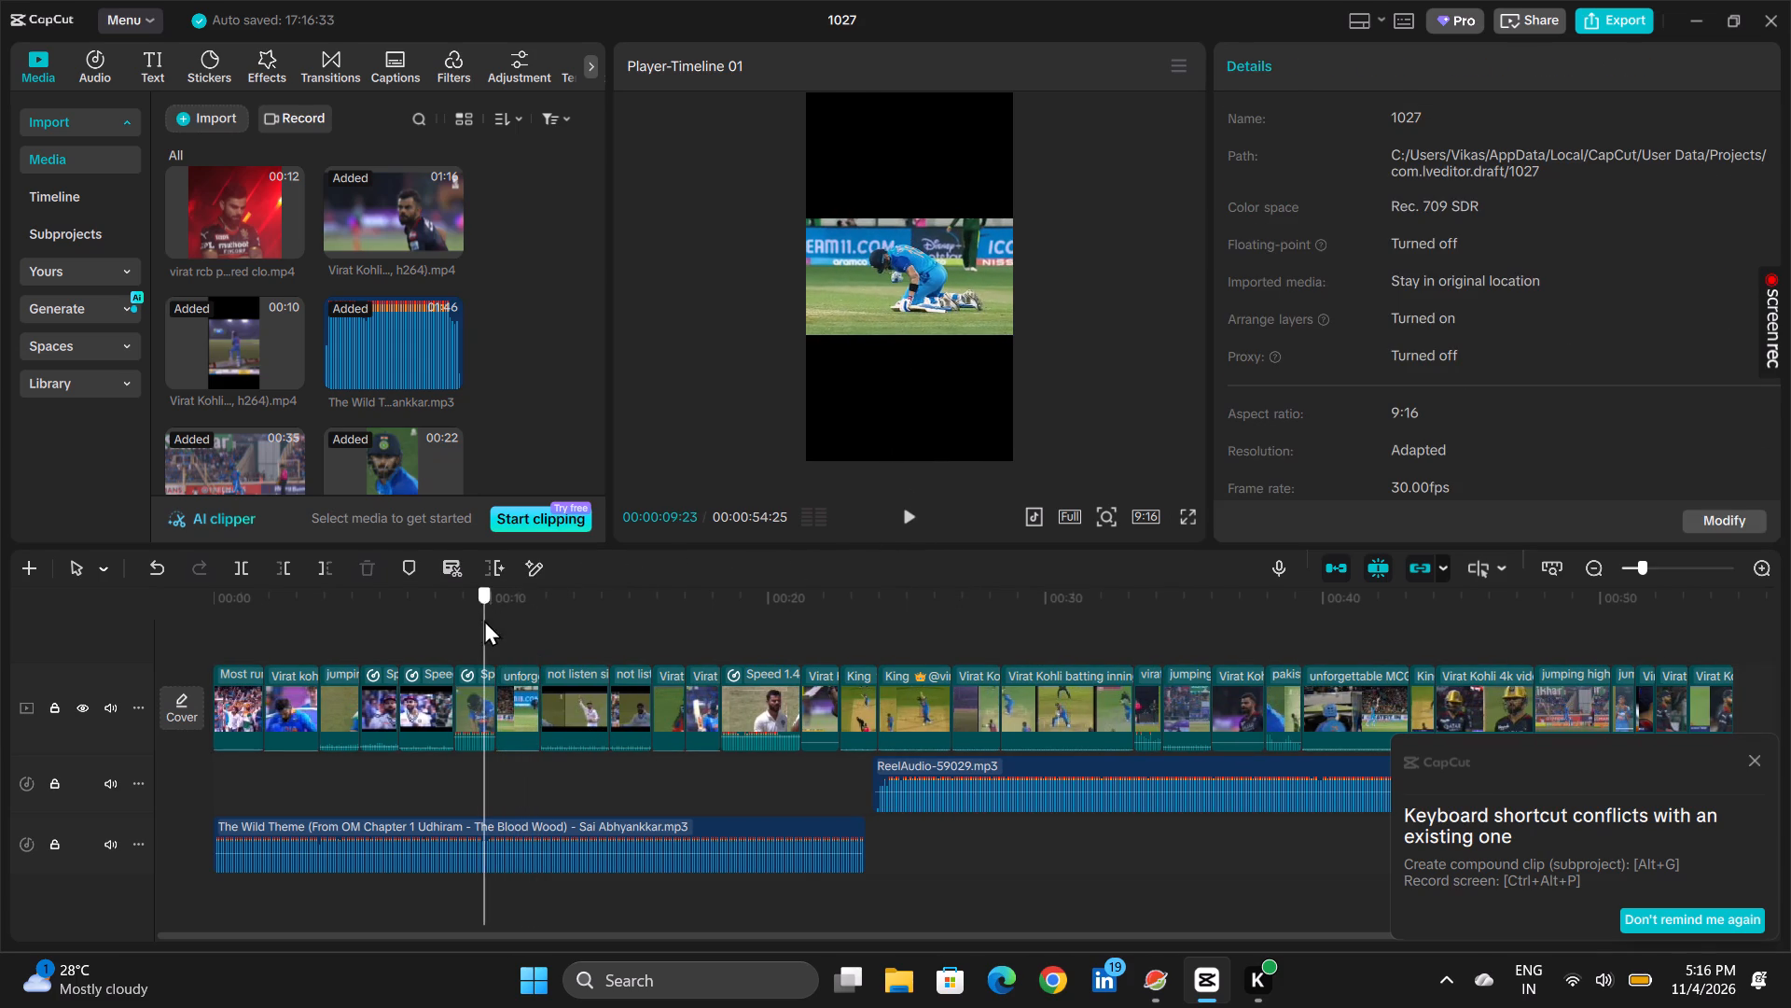
key("space")
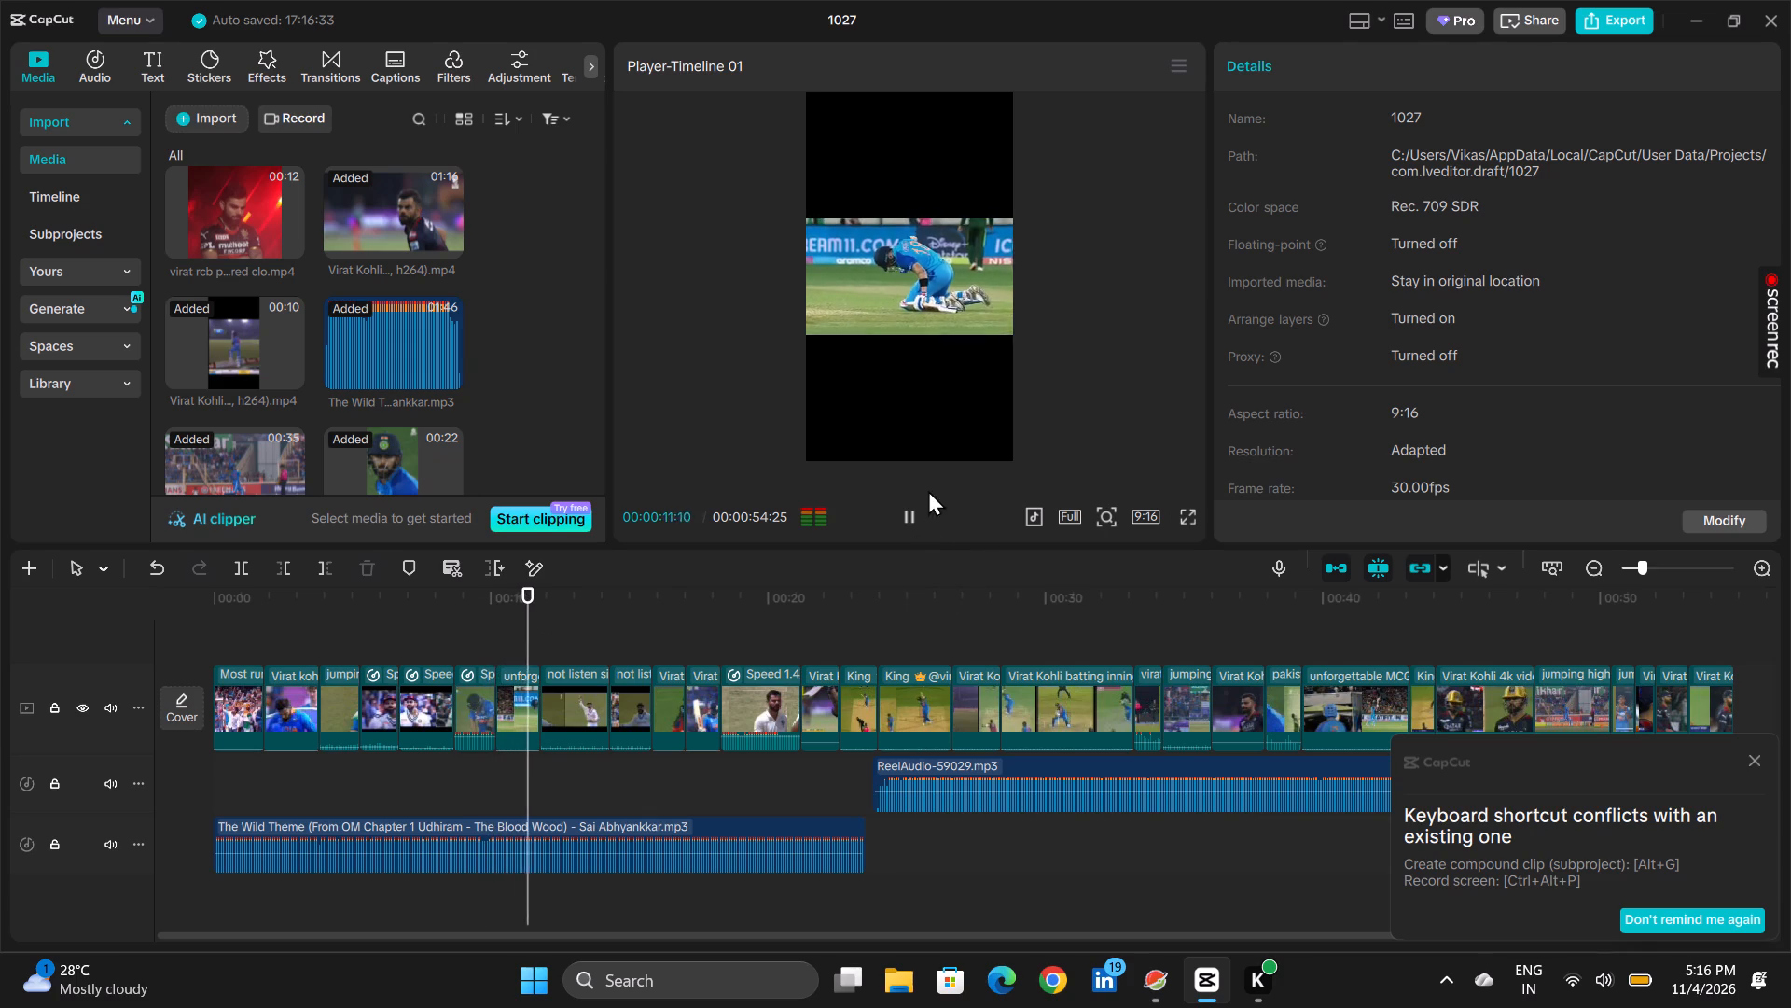
left_click(900, 515)
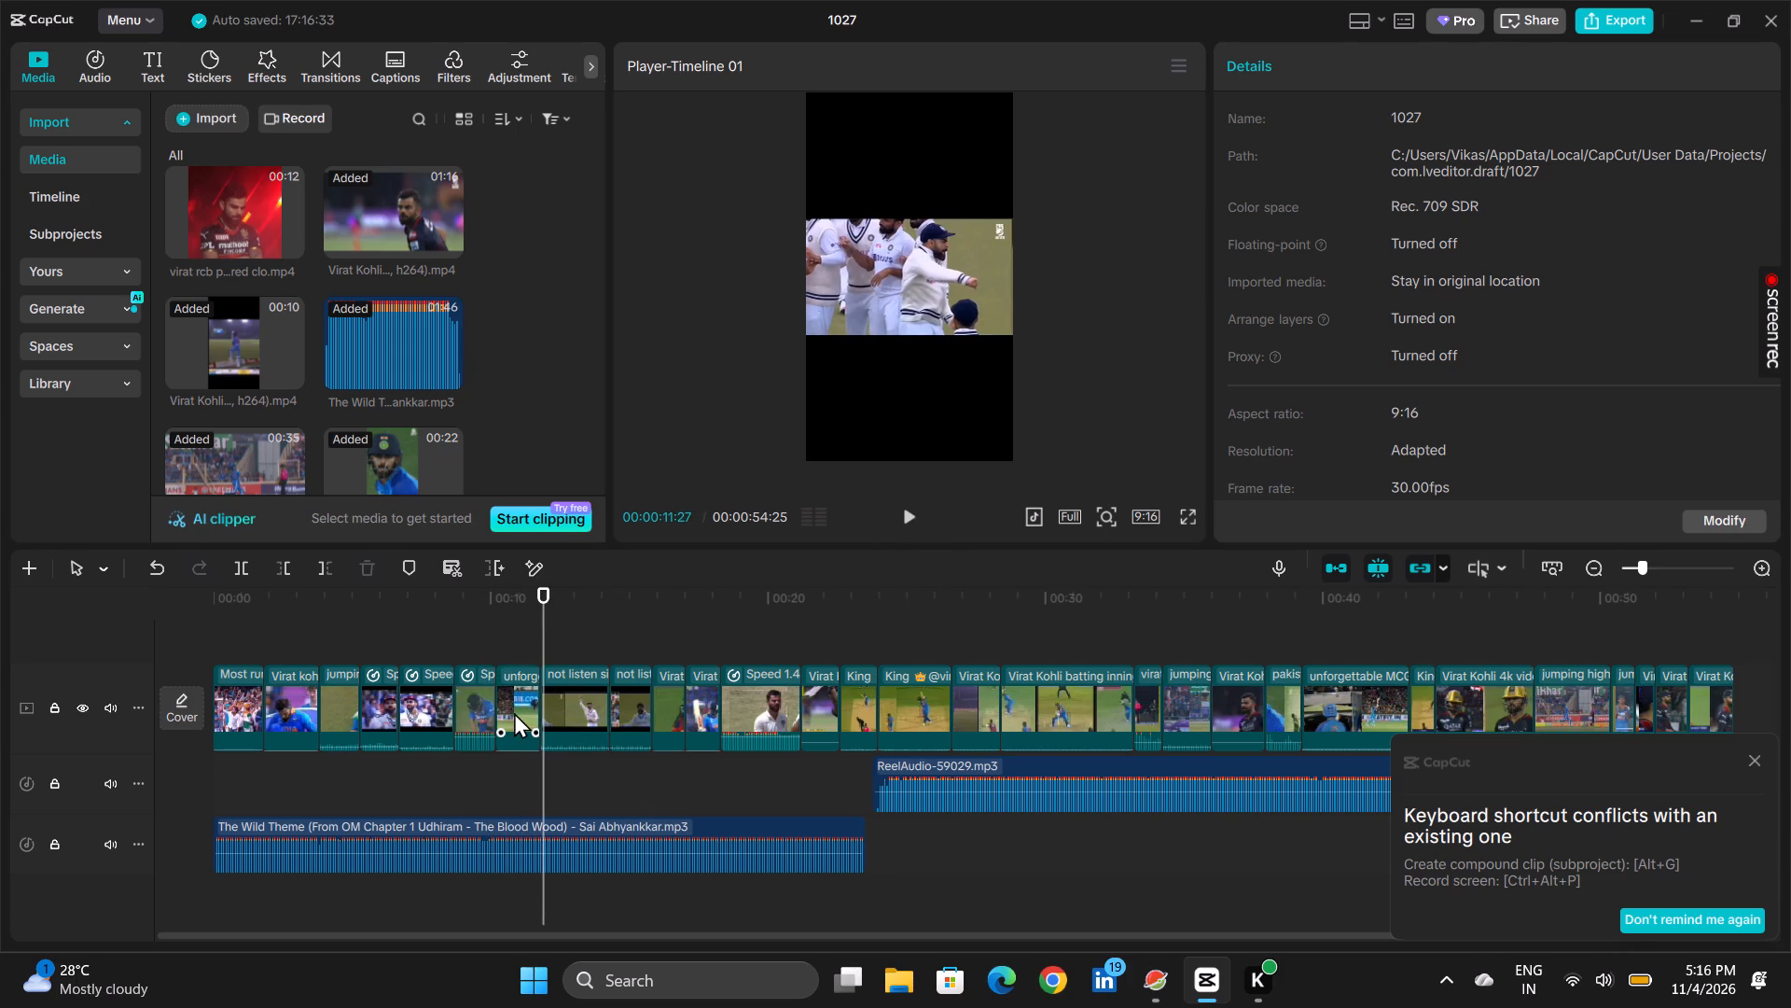
left_click(514, 712)
left_click(475, 703)
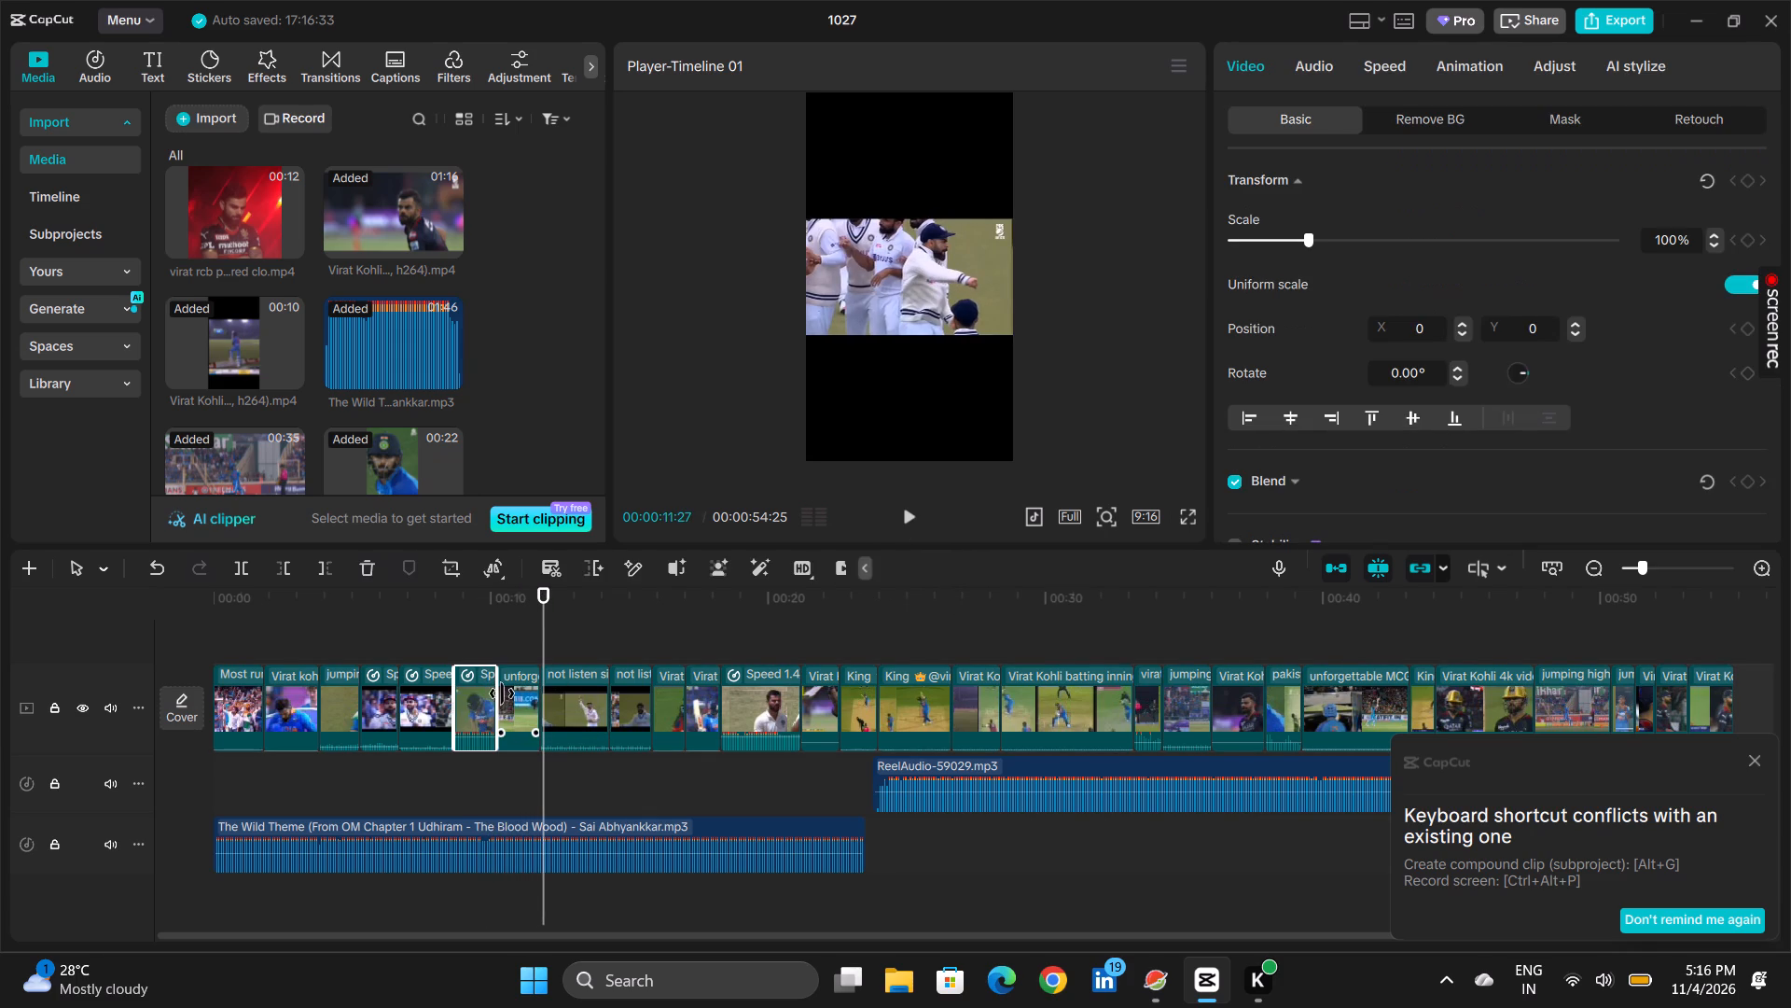
left_click(493, 694)
left_click(495, 698)
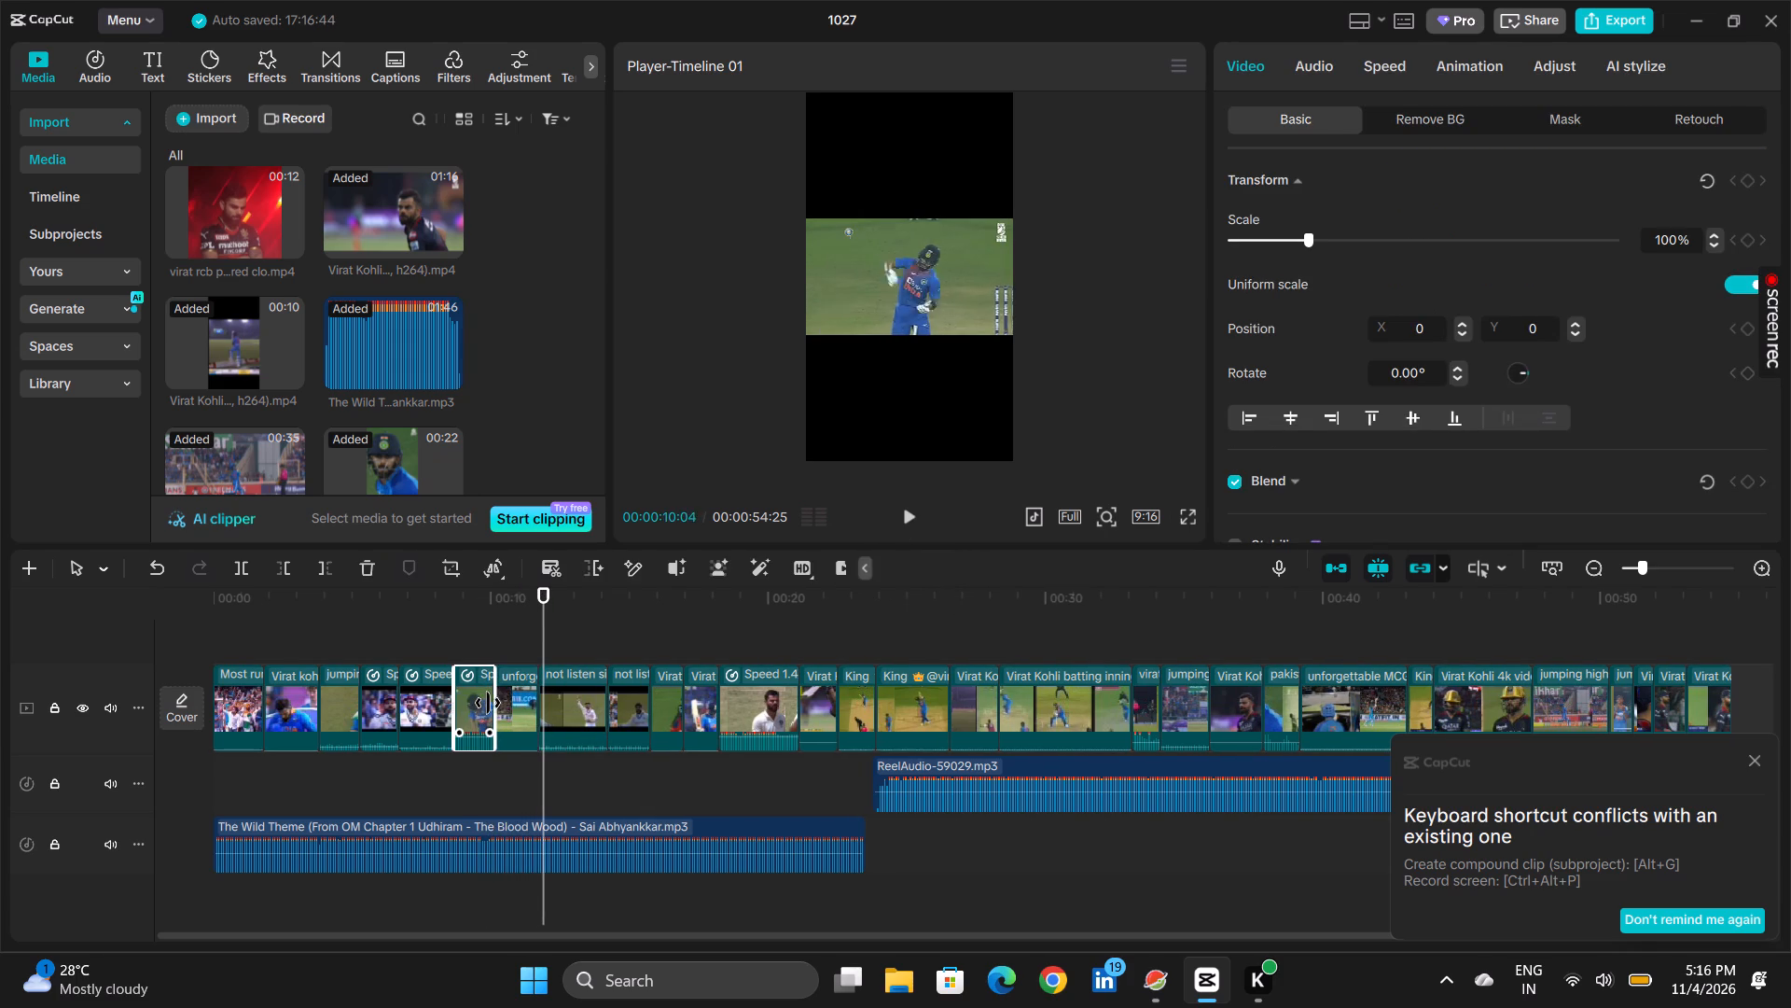
Play on from about 9 seconds past the music change and extend The Wild Theme audio's end slightly towards ReelAudio-59029.mp3.
left_click(479, 636)
key("space")
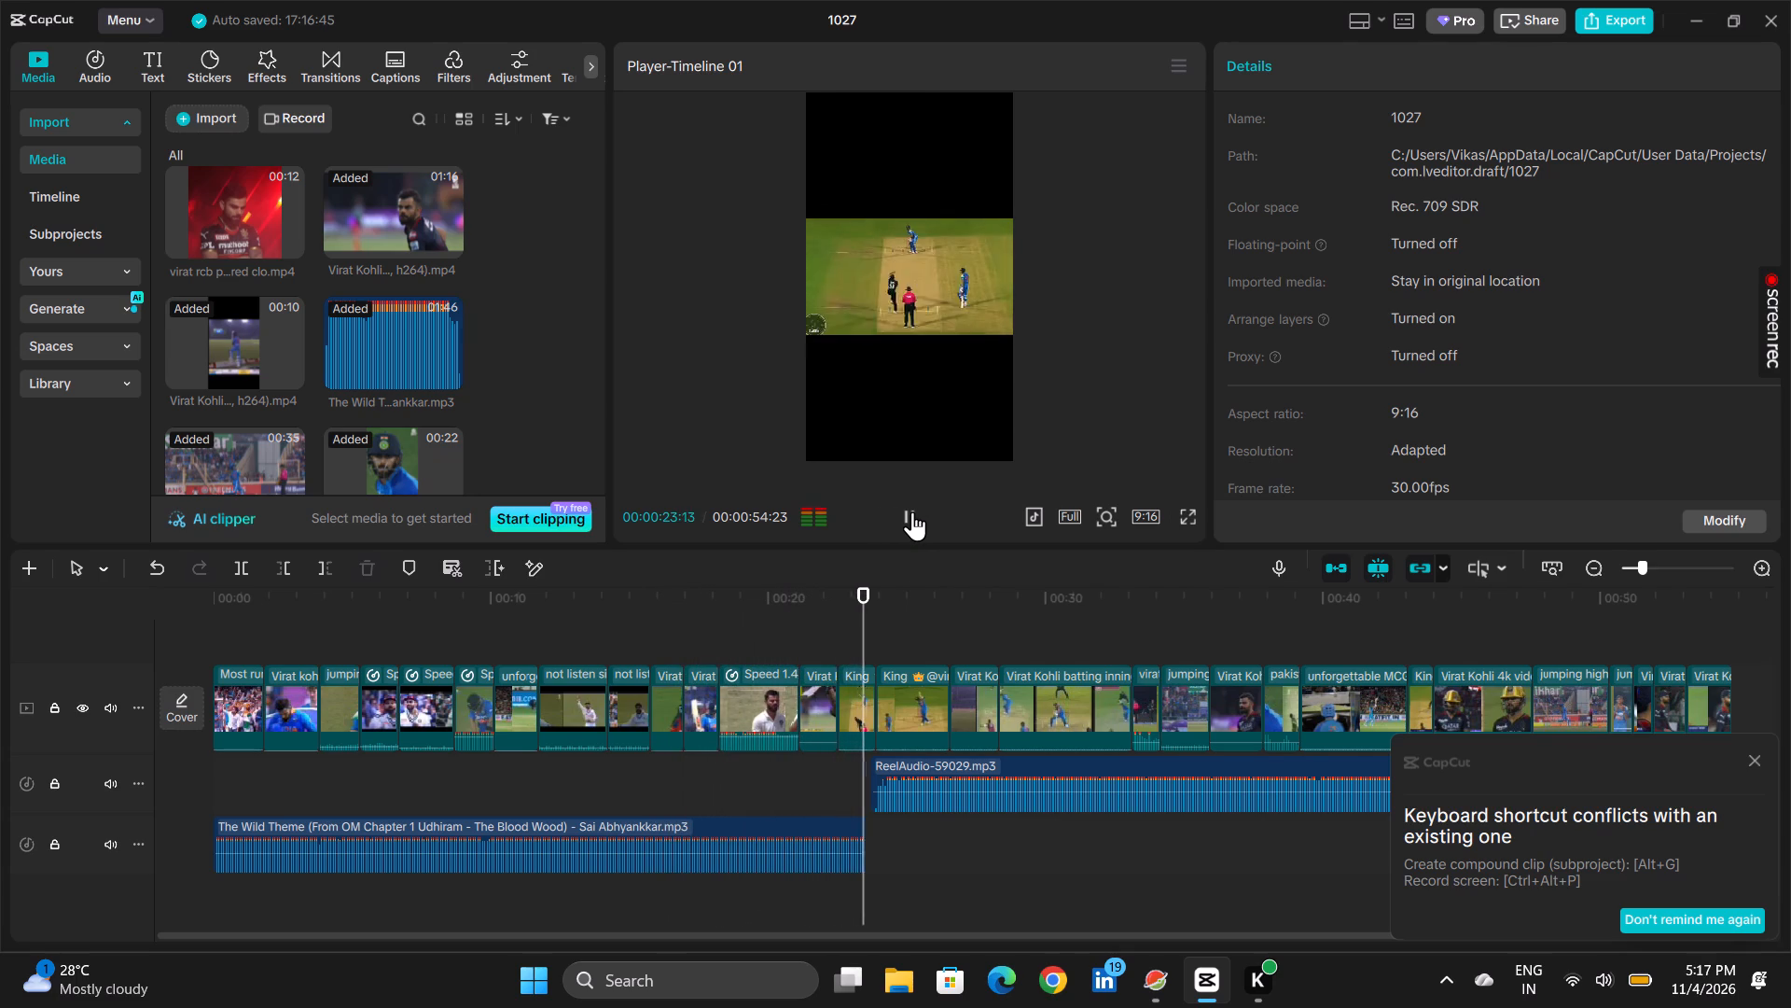
key("space")
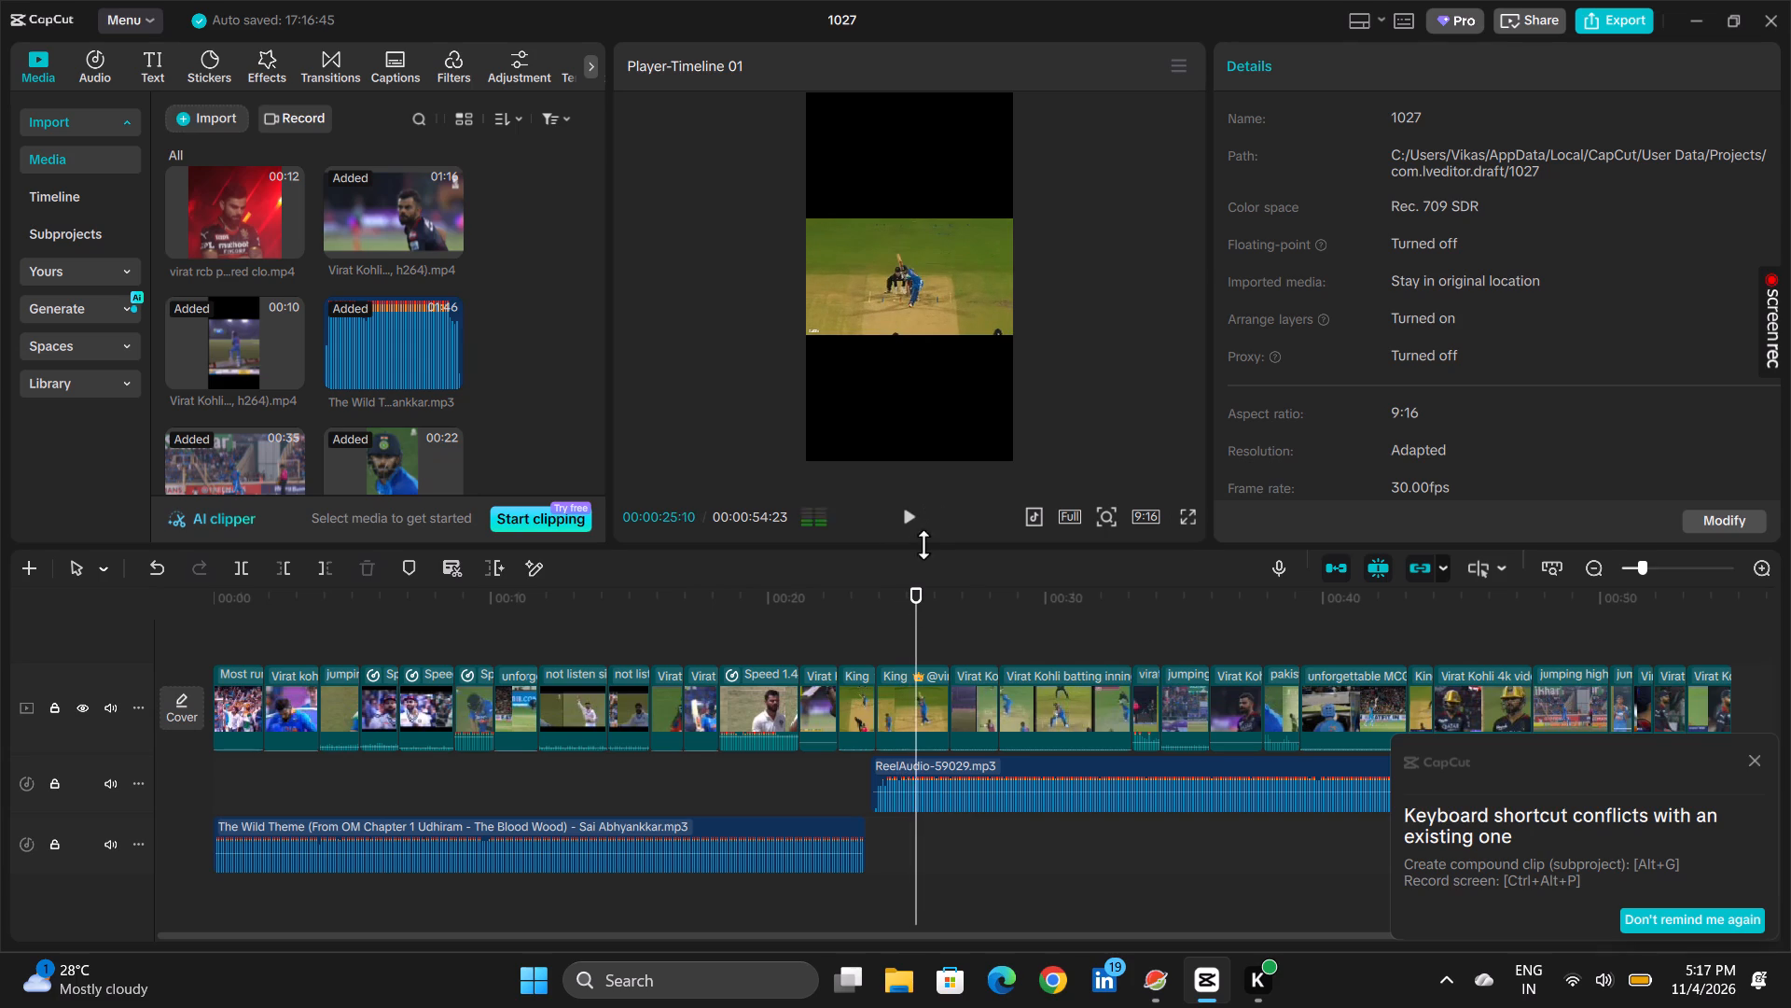
left_click(864, 827)
Play back the change between the two music tracks from 00:00:23:09 and place the playhead at 00:00:26:17.
left_click(860, 783)
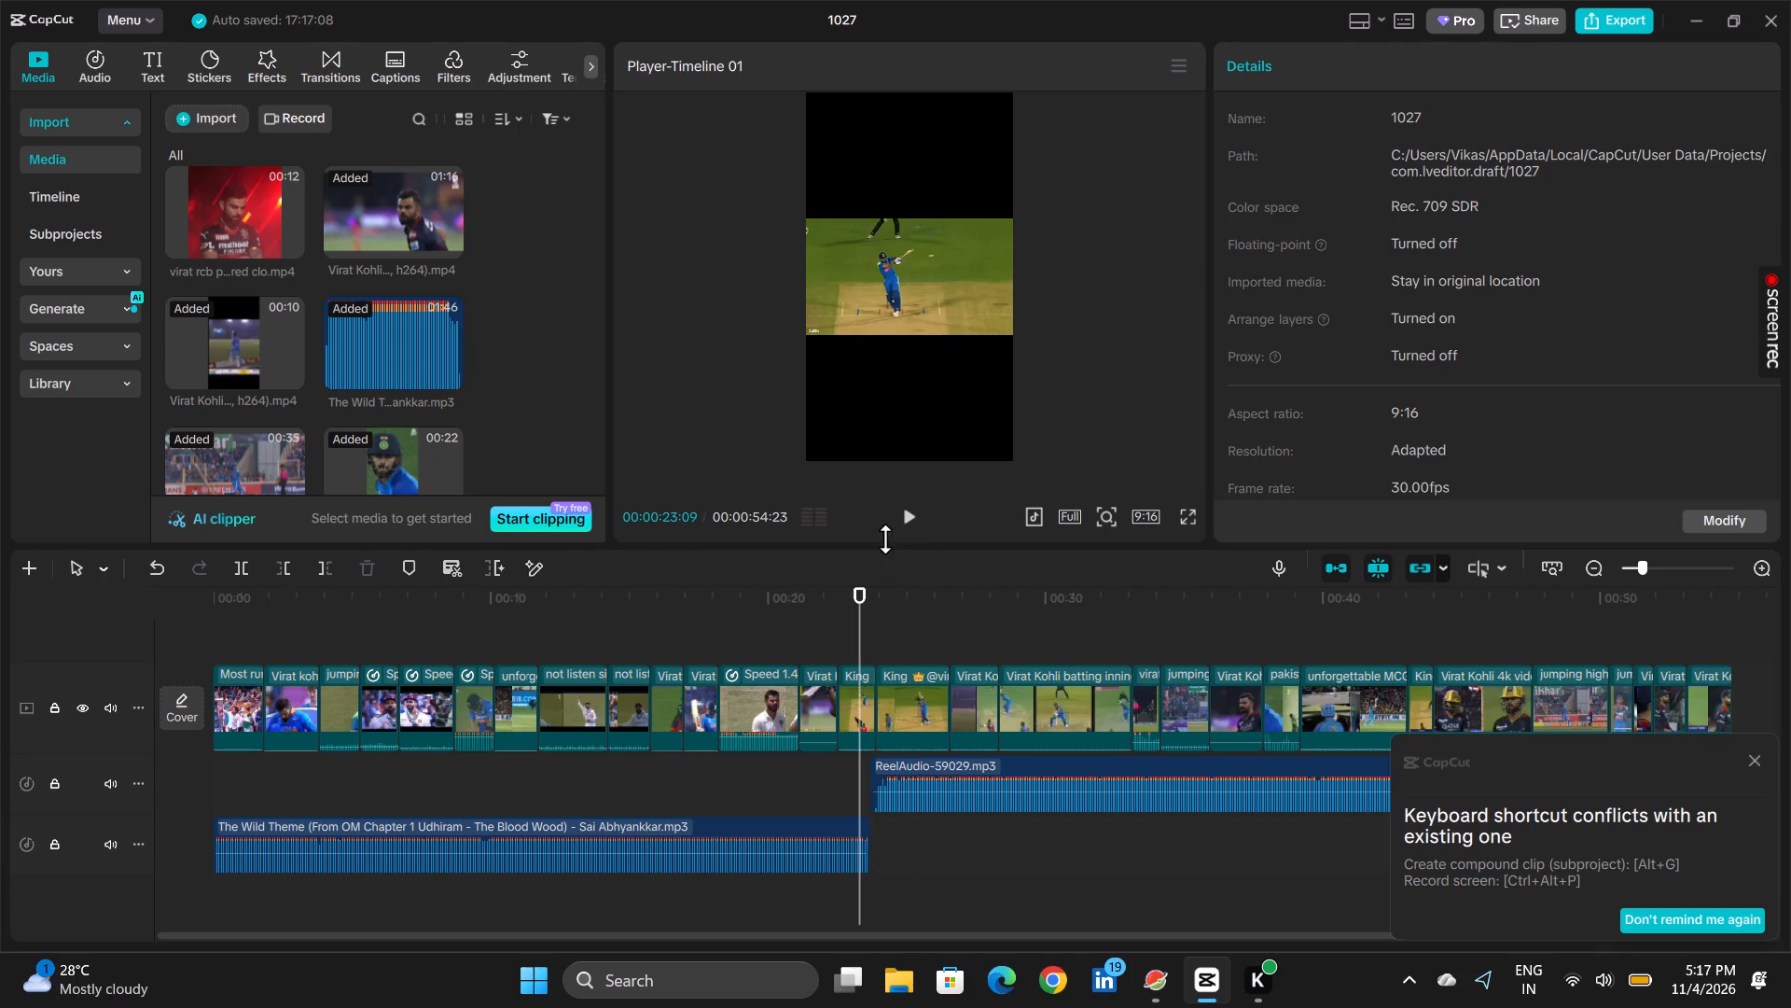
left_click(912, 530)
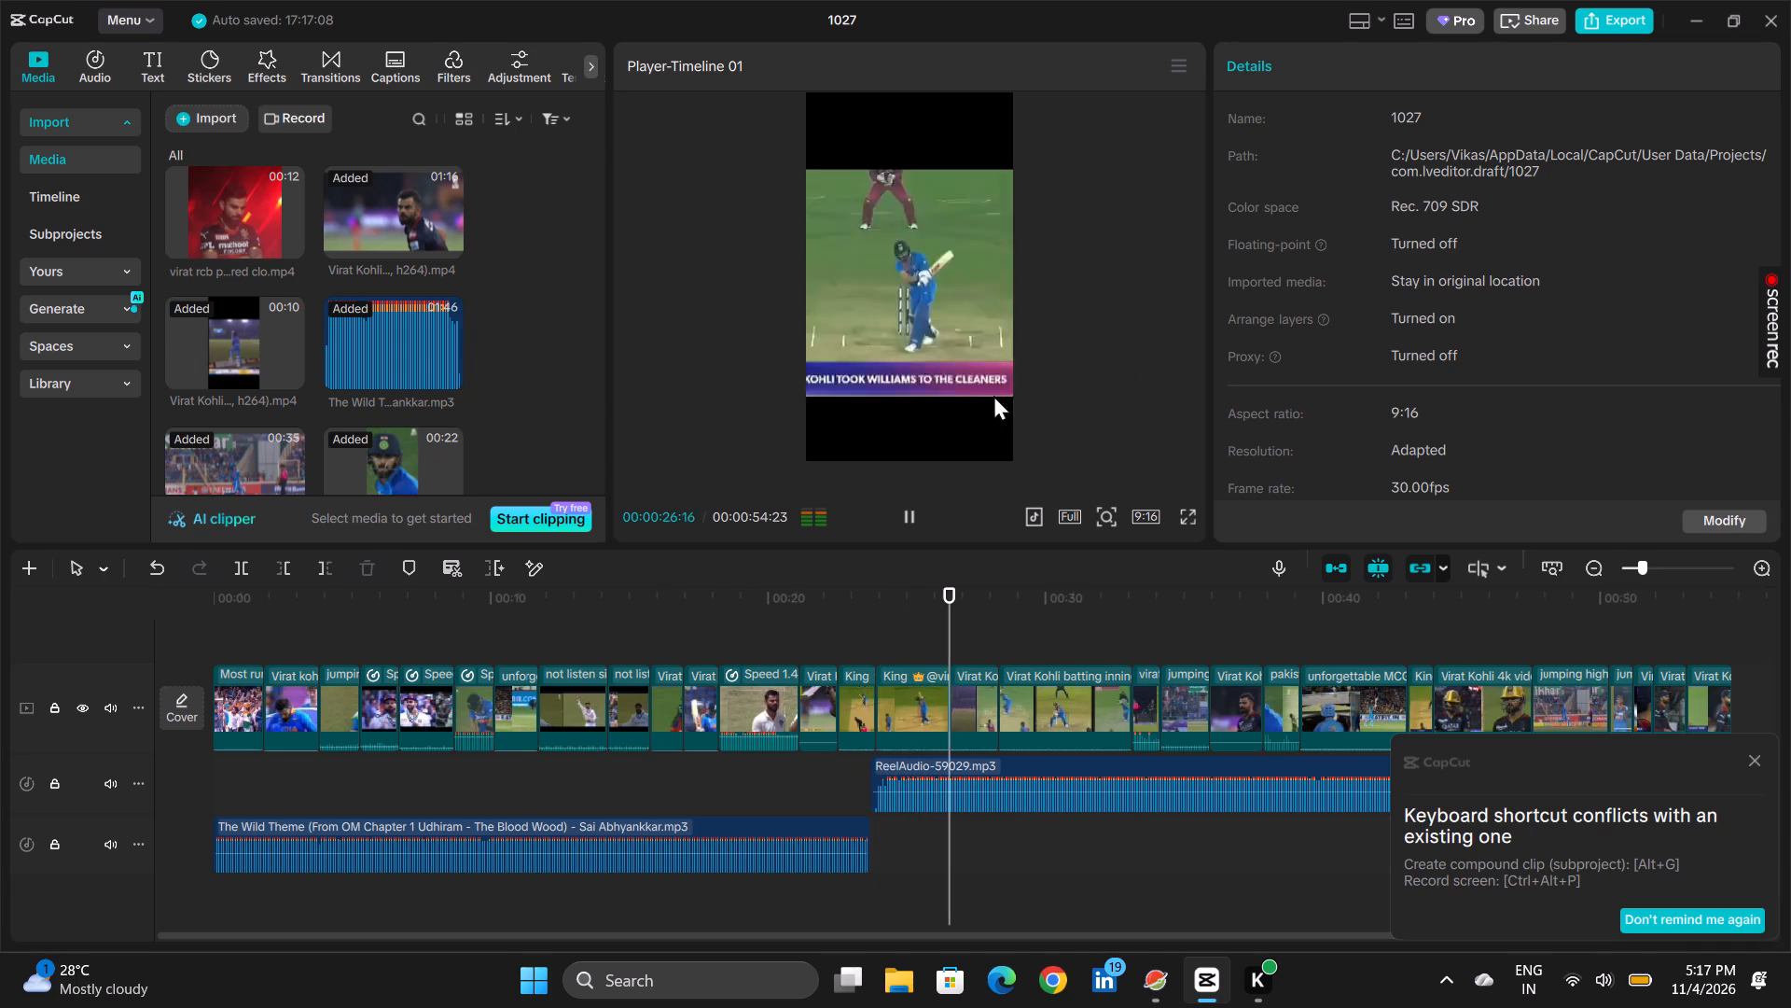
left_click(917, 513)
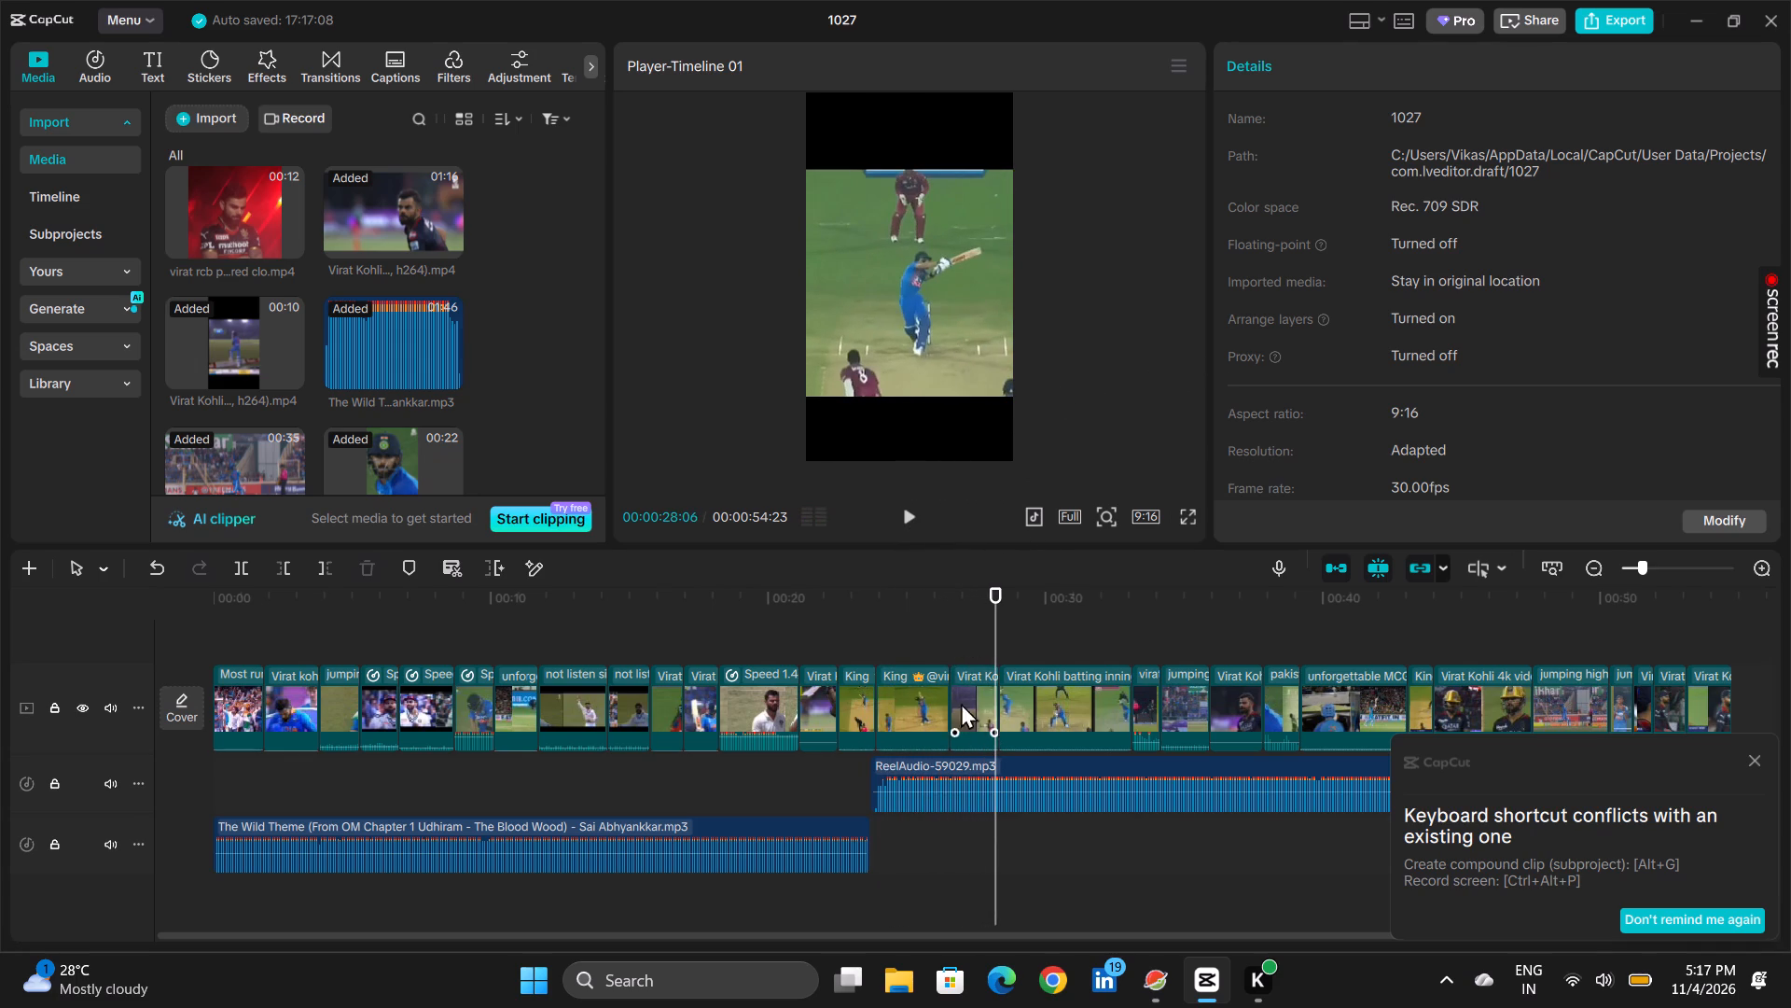
left_click(941, 660)
left_click(952, 636)
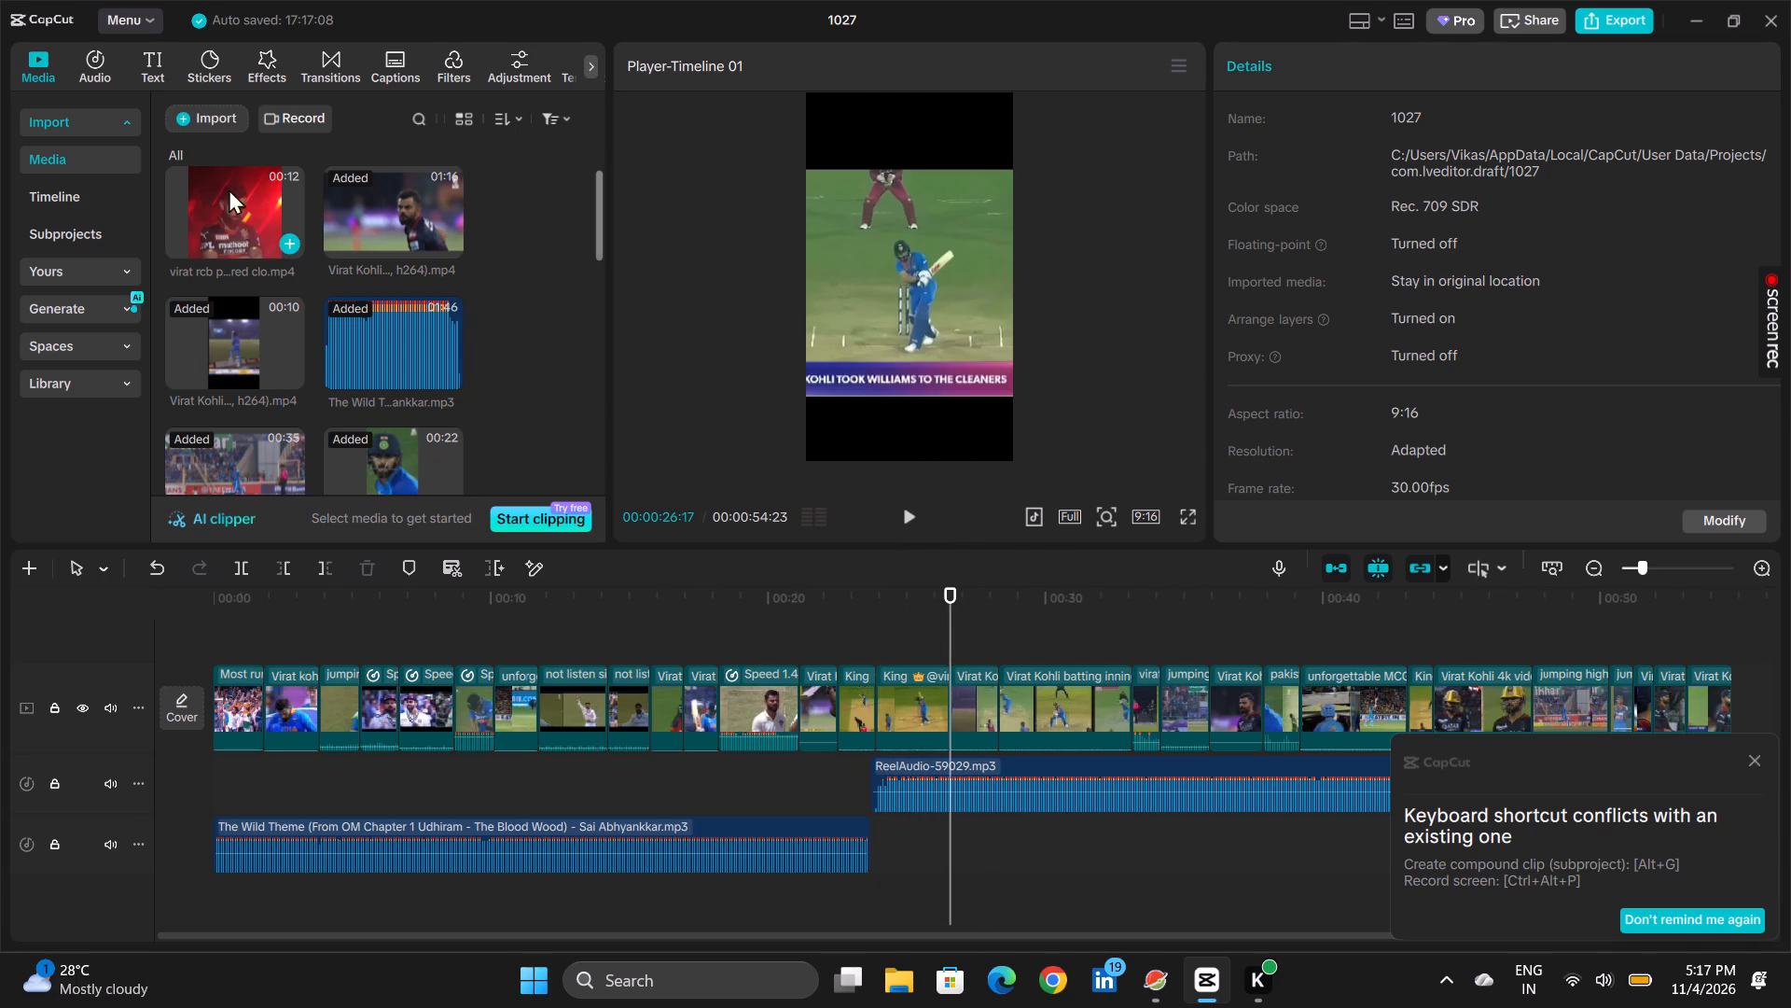
Import the "Chase master king kohli" video from the Downloads folder into the project media.
left_click(225, 127)
left_click(298, 148)
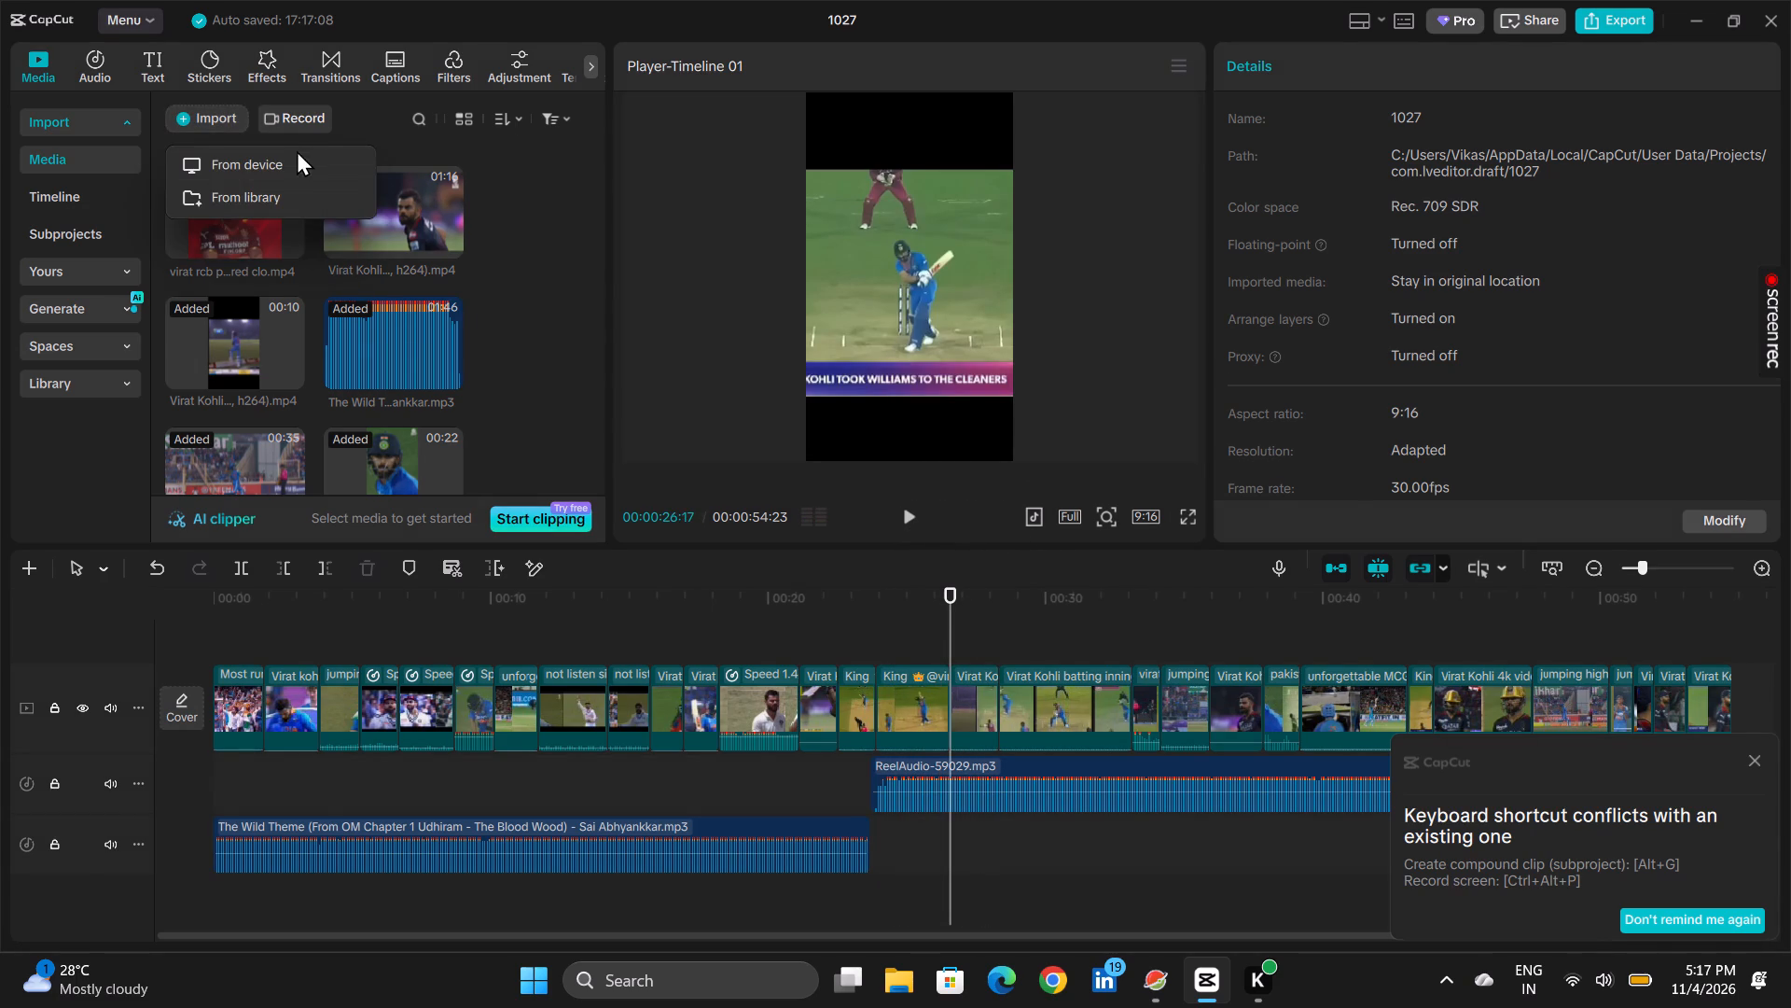
left_click(295, 159)
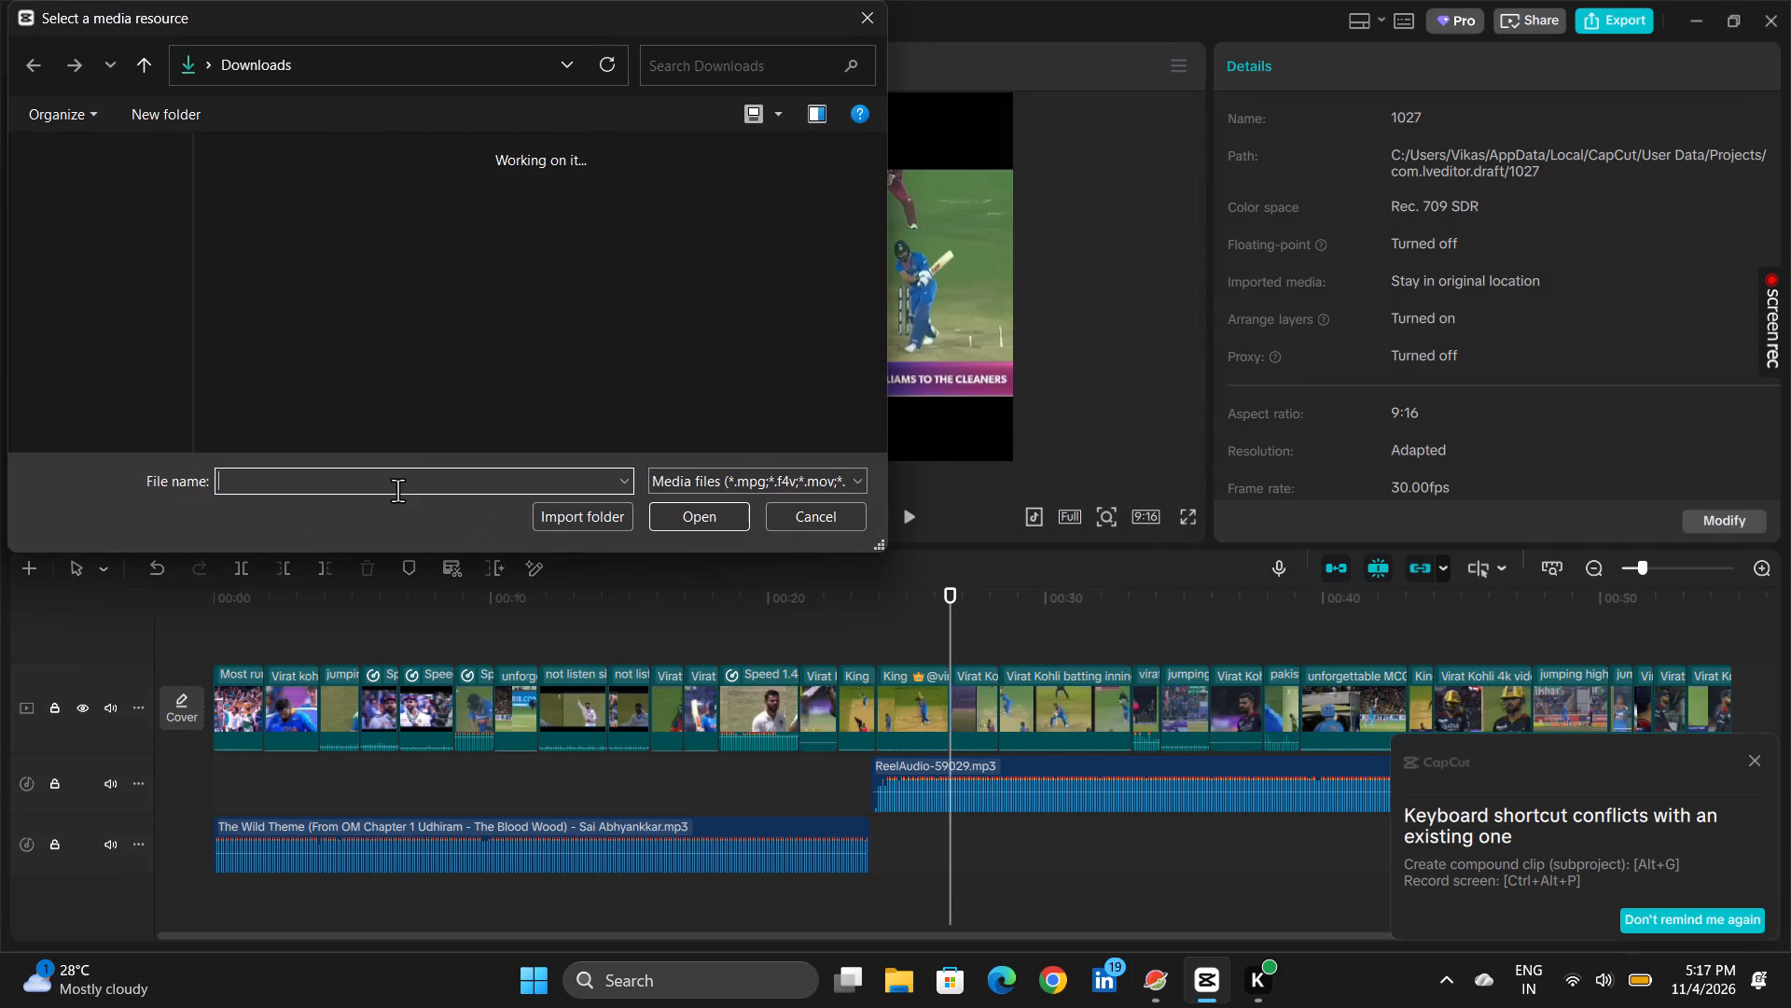
left_click(262, 222)
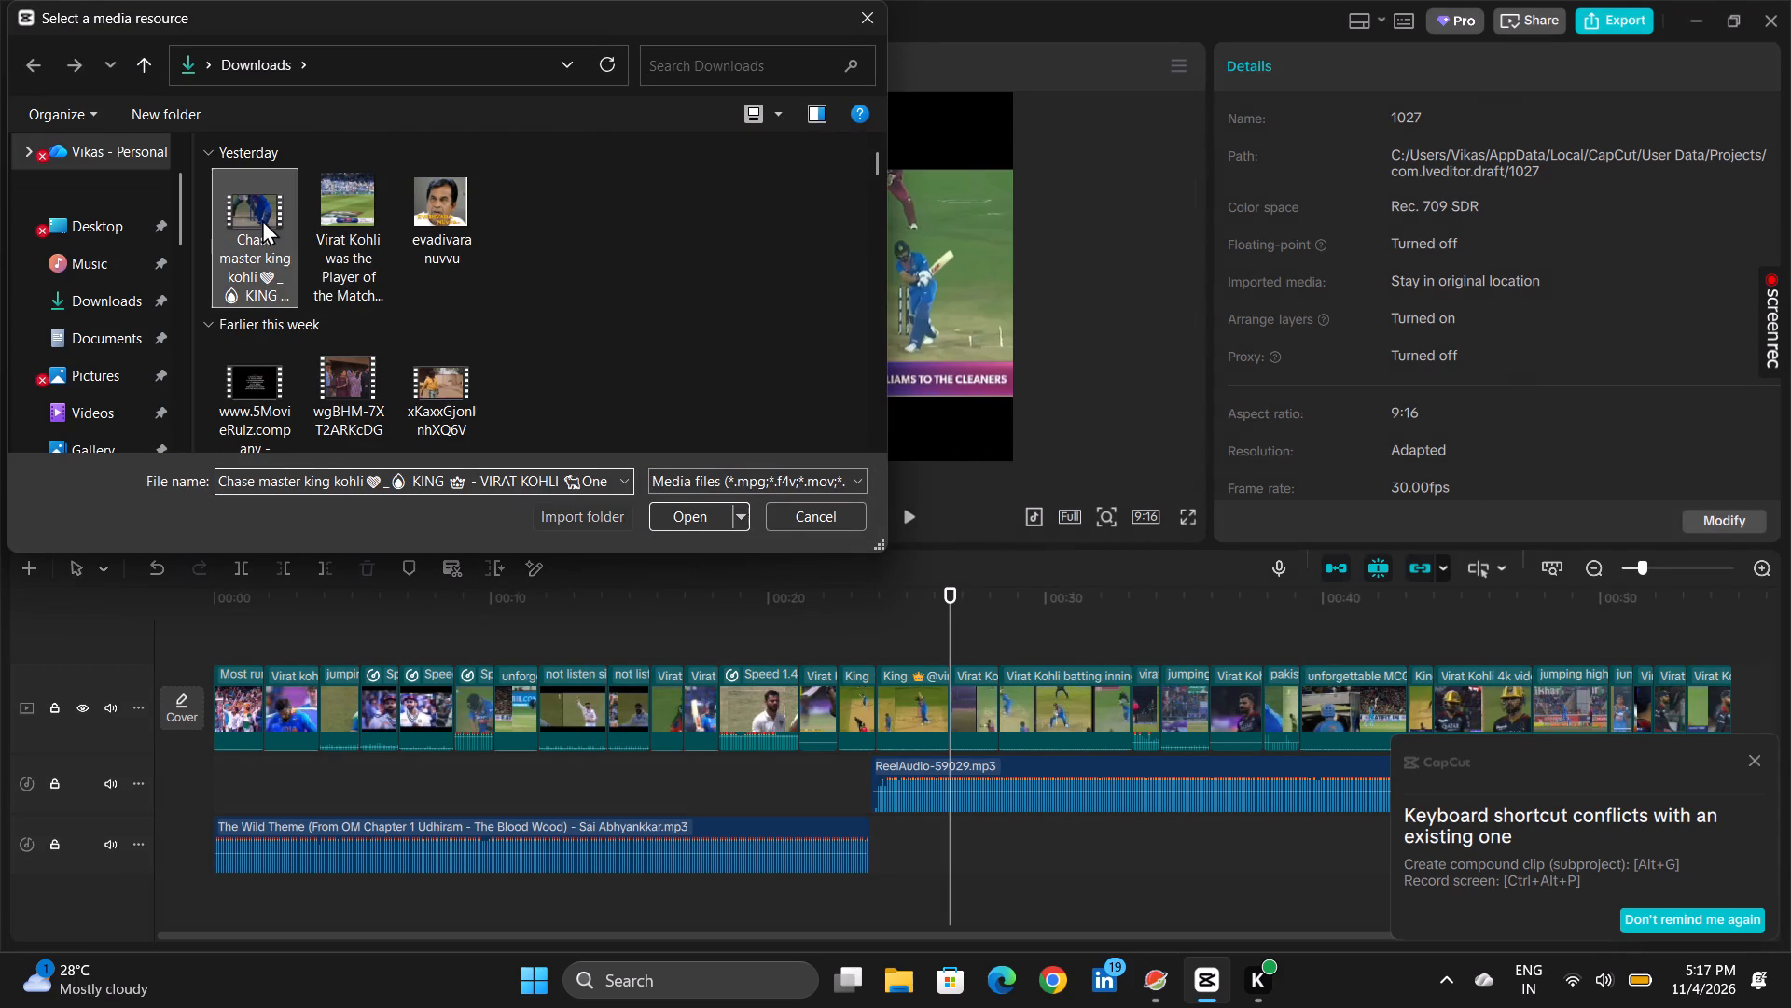
left_click(681, 506)
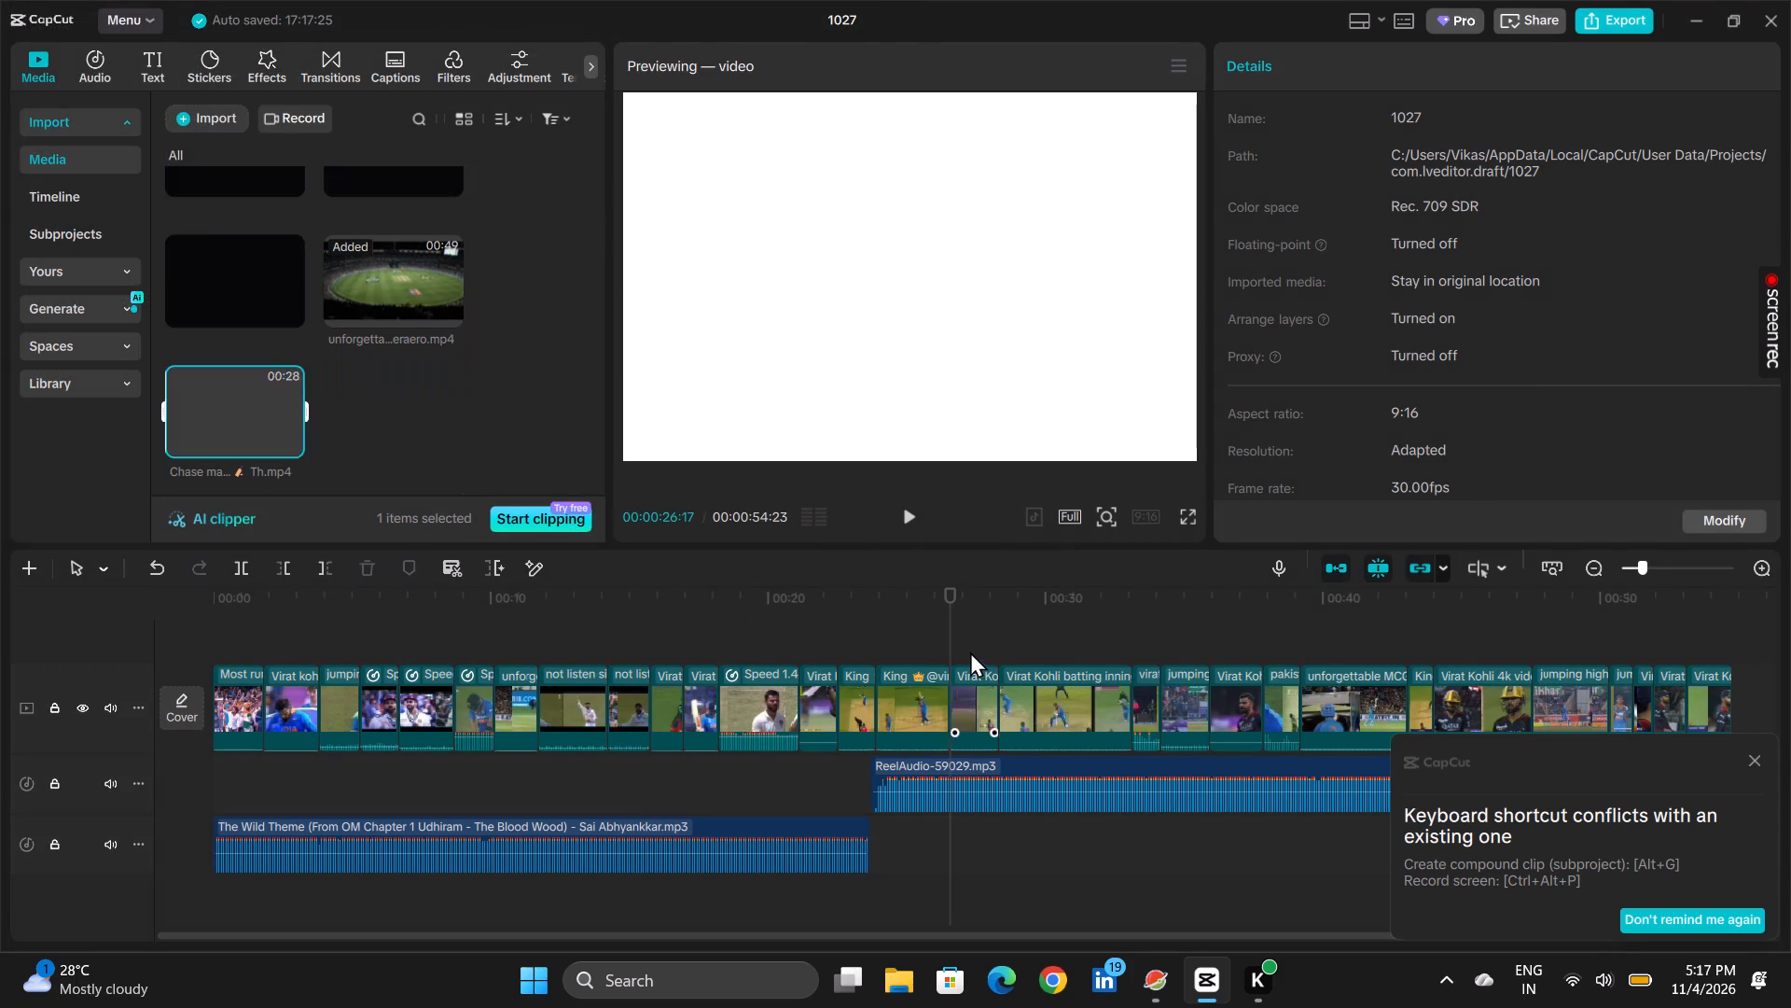
Play the timeline from 00:00:26:17 to about 00:00:27:24 and preview the opening of the imported "Chase master" clip.
left_click(944, 640)
left_click(945, 637)
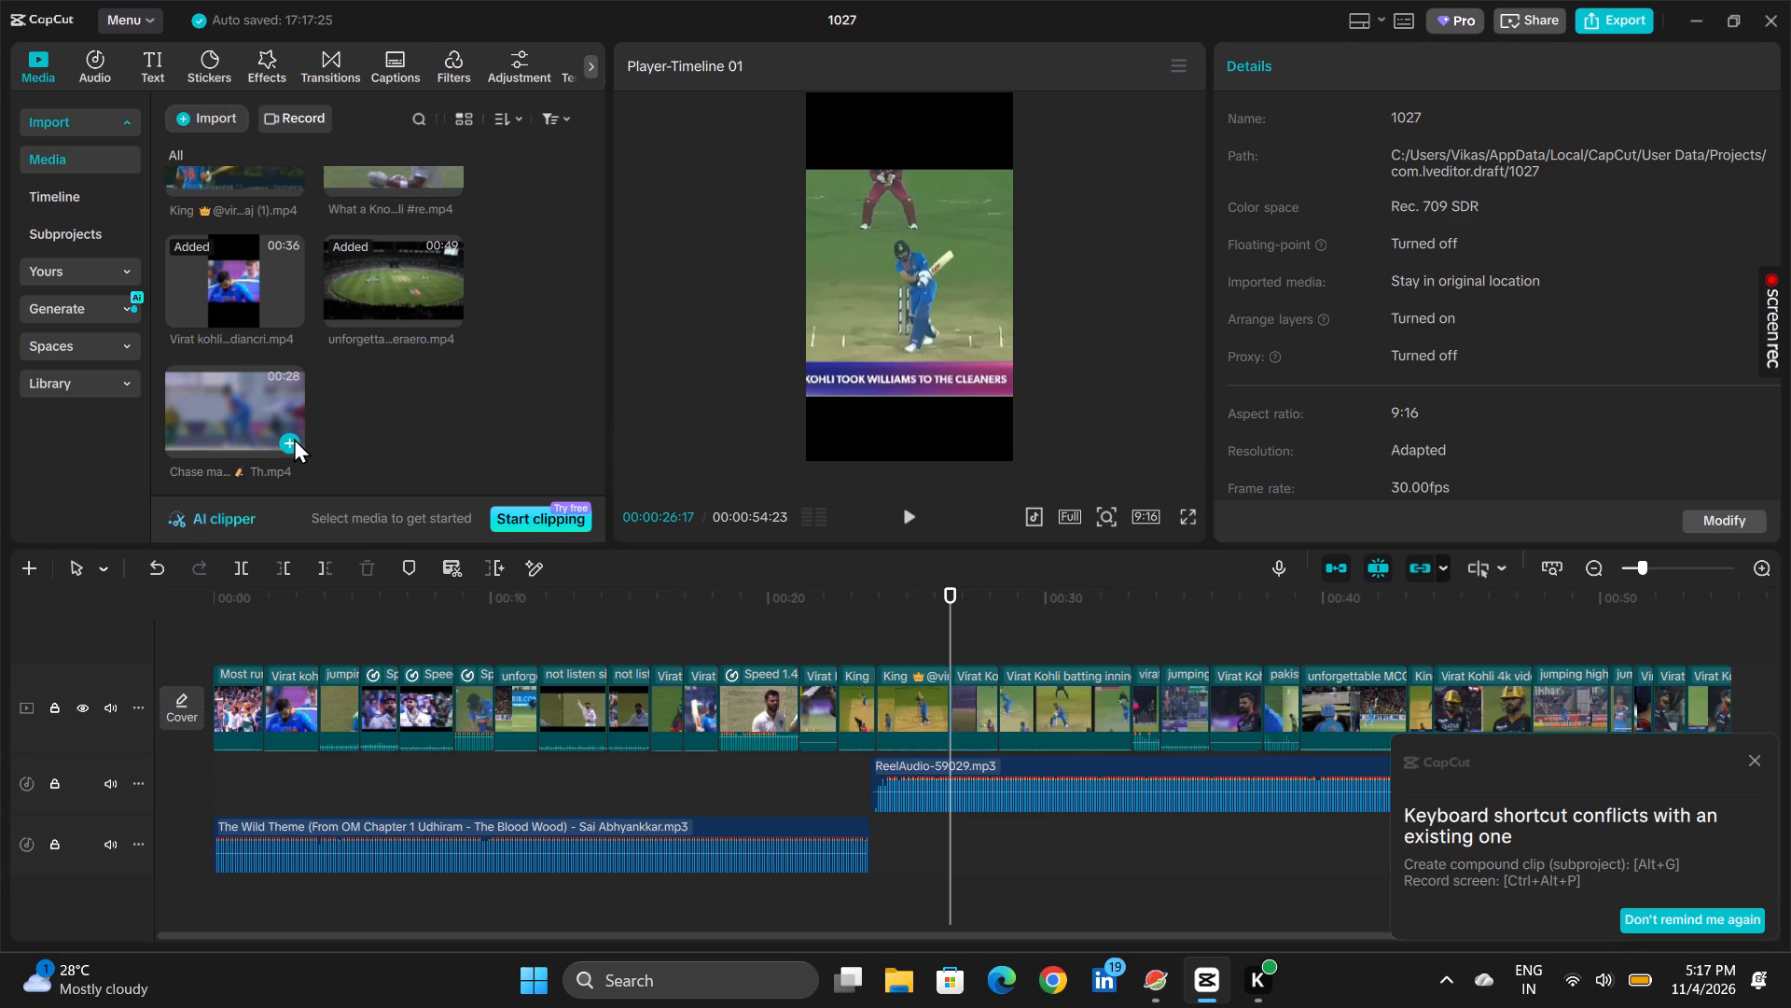
left_click(244, 407)
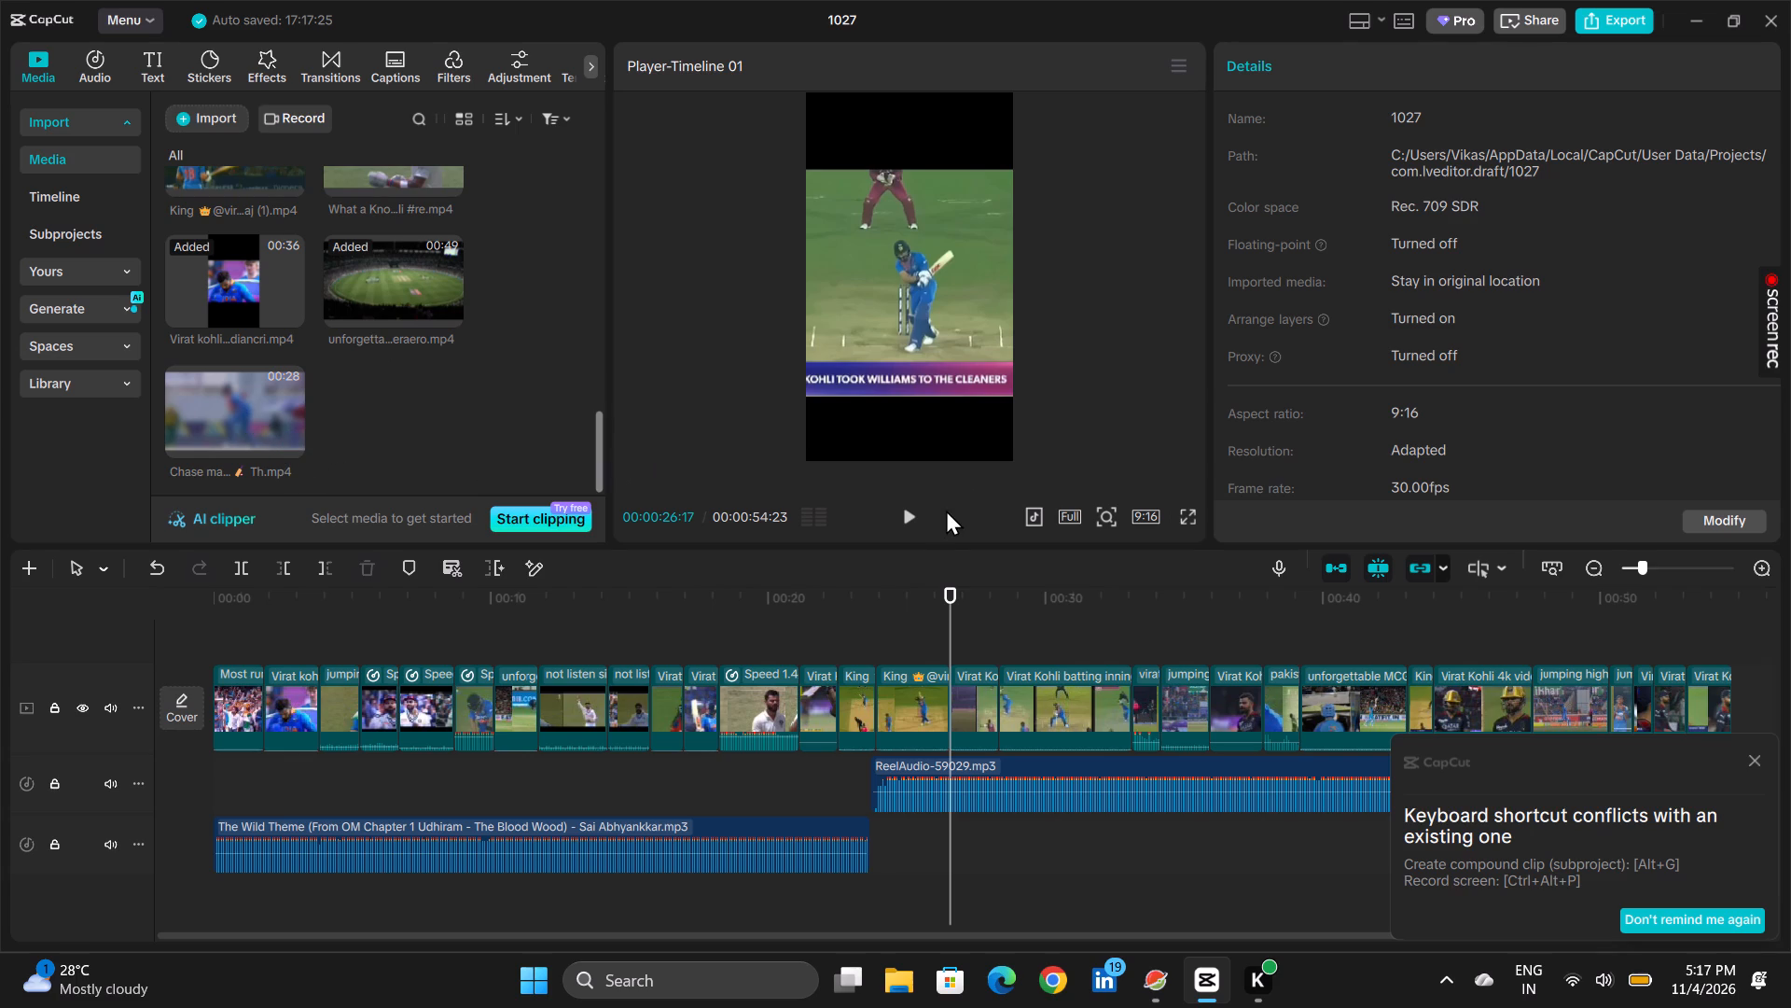
left_click(931, 515)
left_click(917, 522)
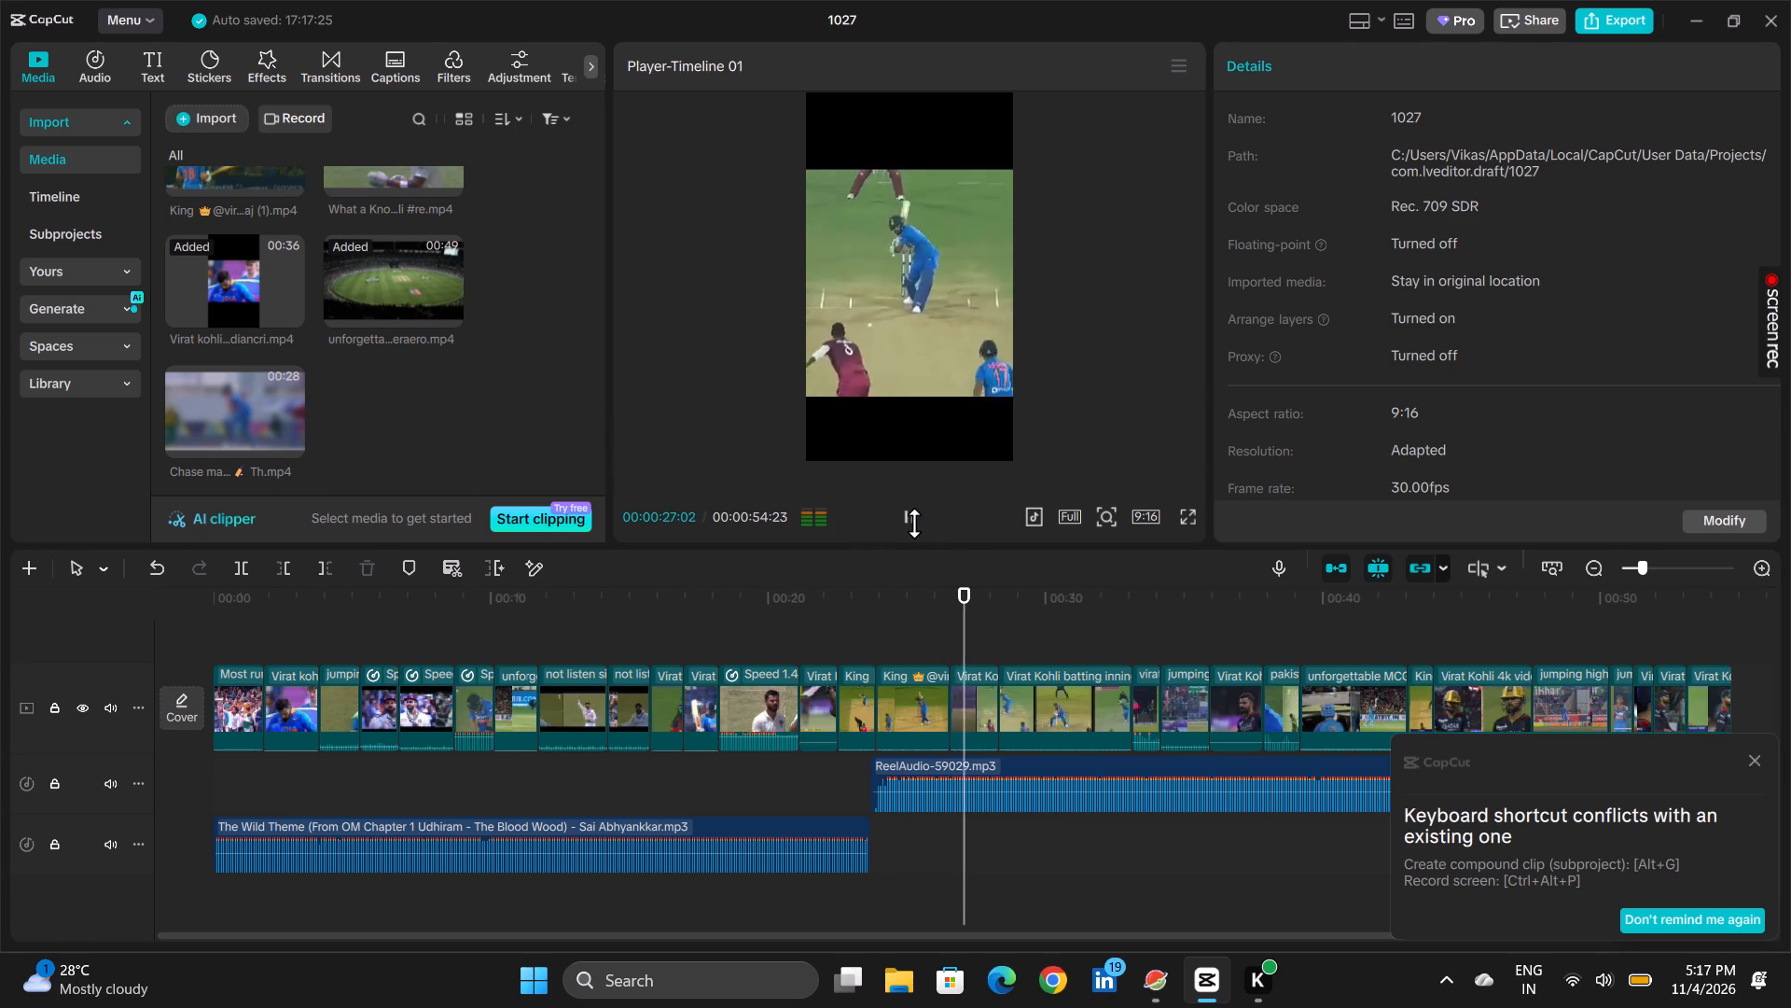
left_click(912, 523)
left_click(280, 392)
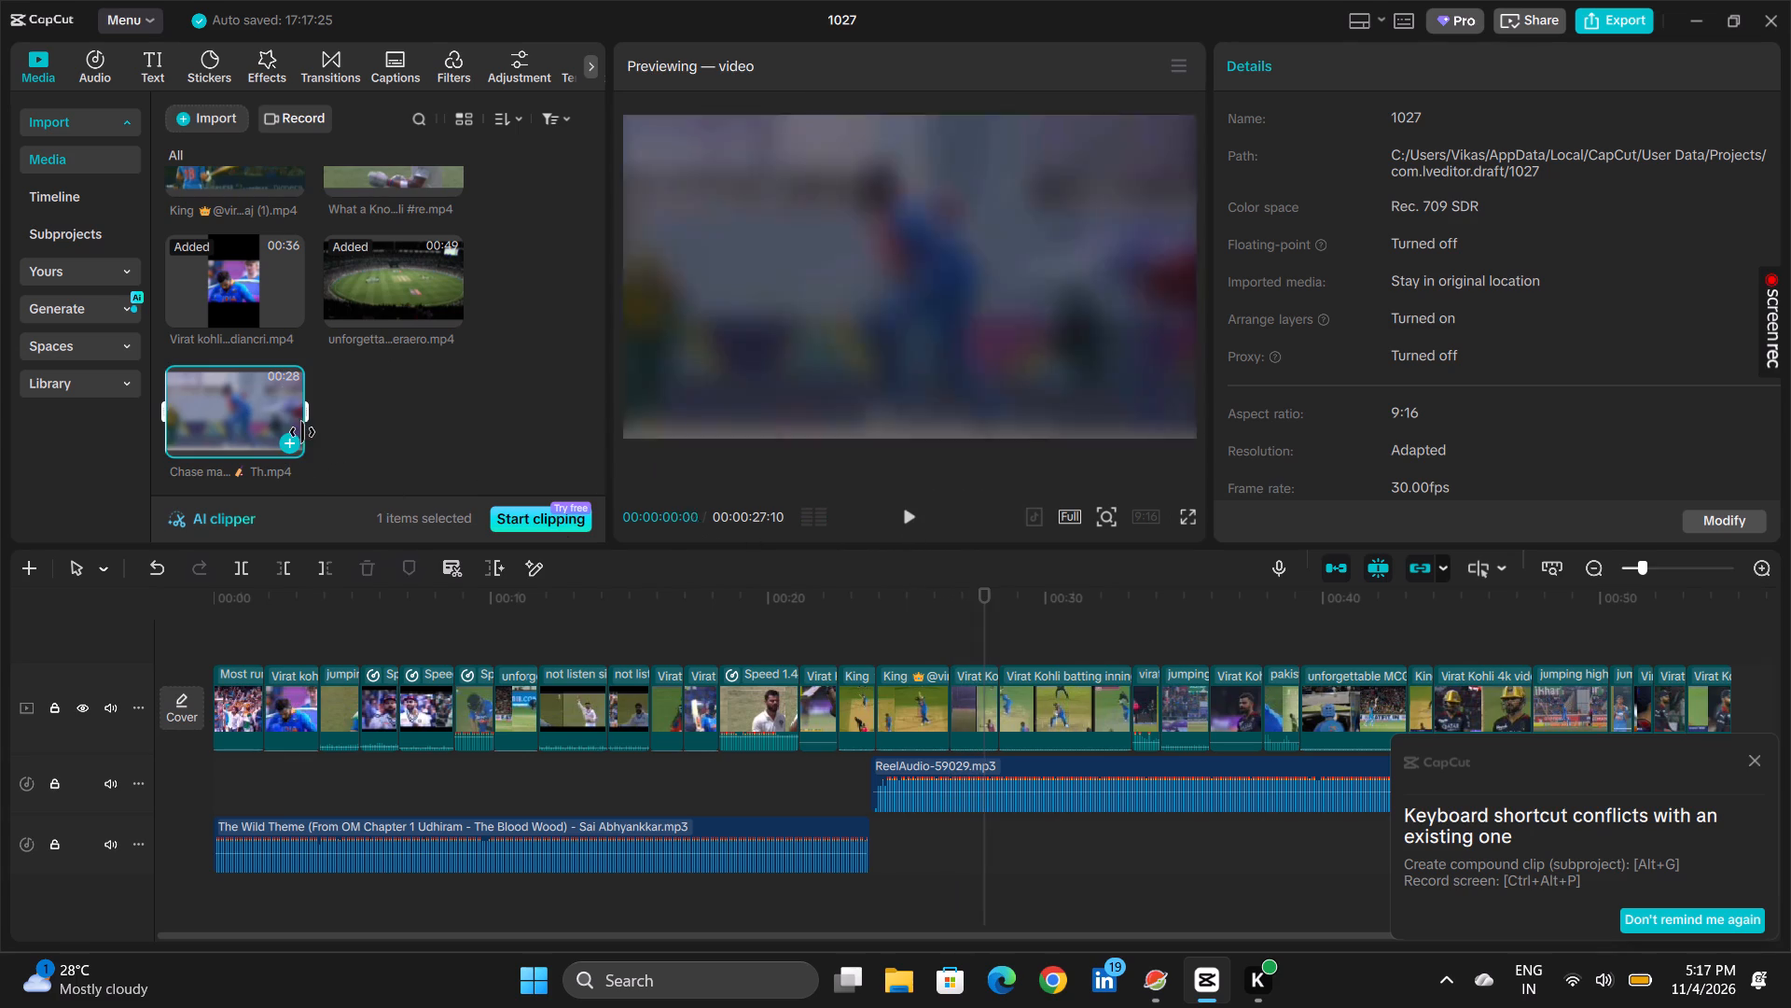
left_click(914, 514)
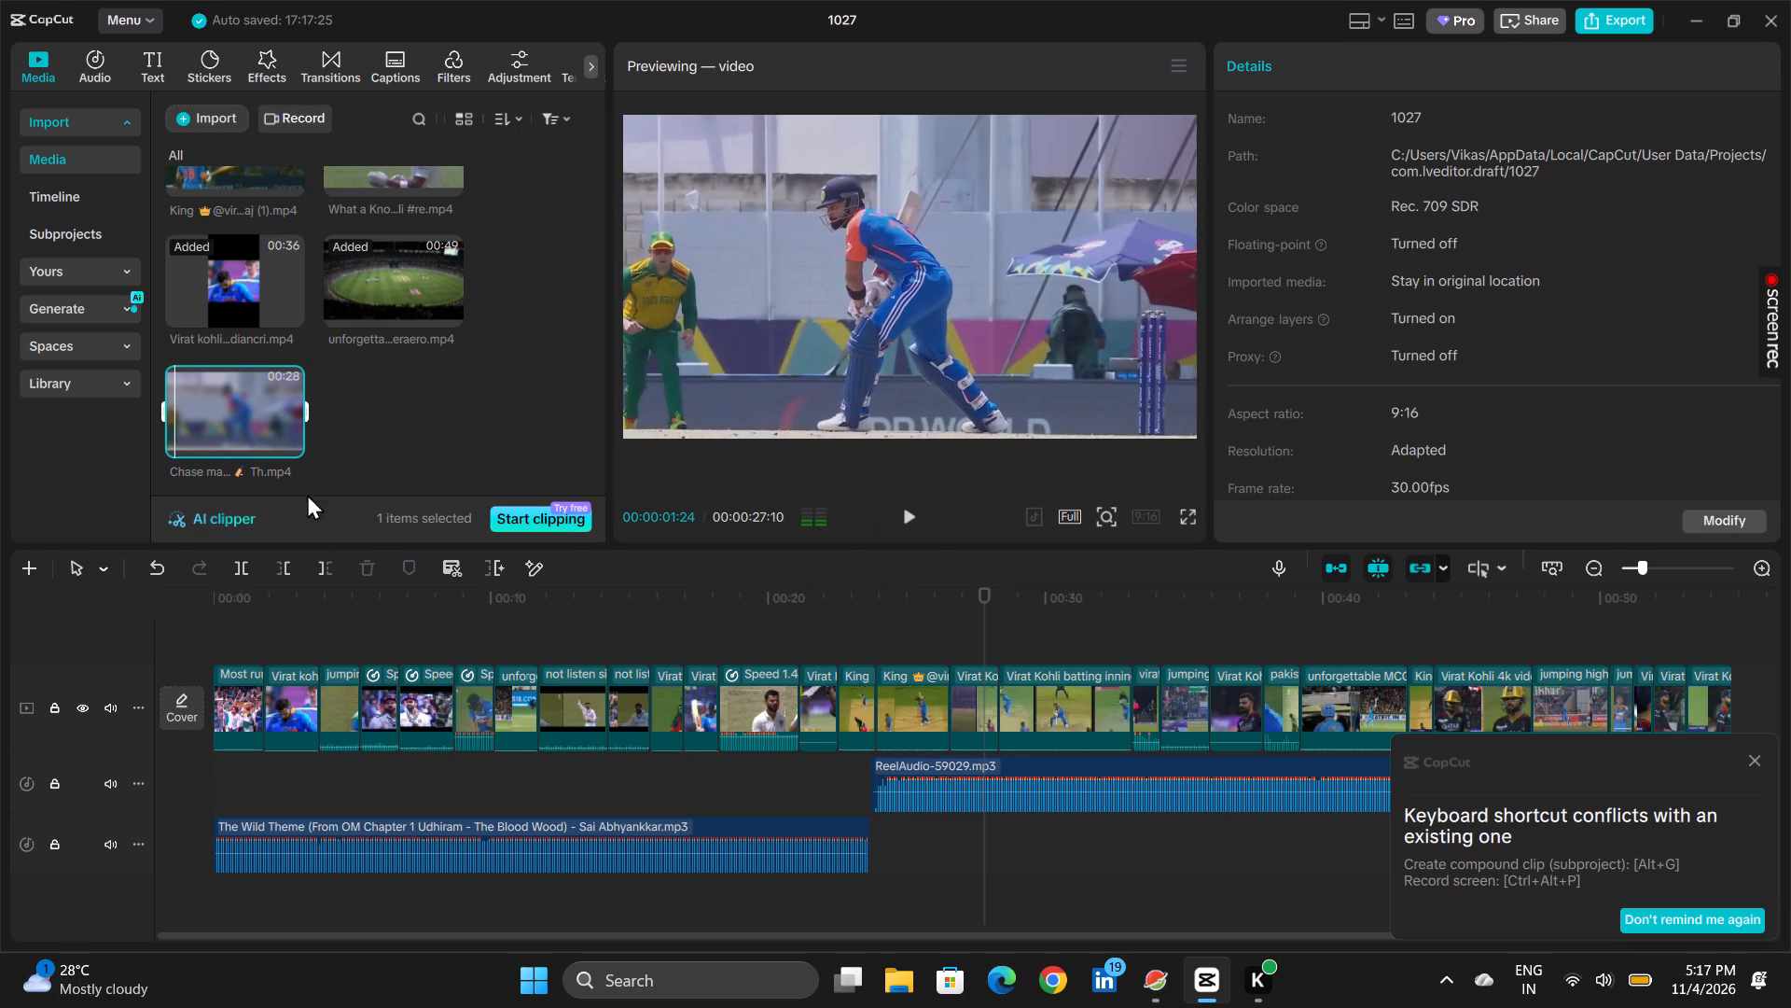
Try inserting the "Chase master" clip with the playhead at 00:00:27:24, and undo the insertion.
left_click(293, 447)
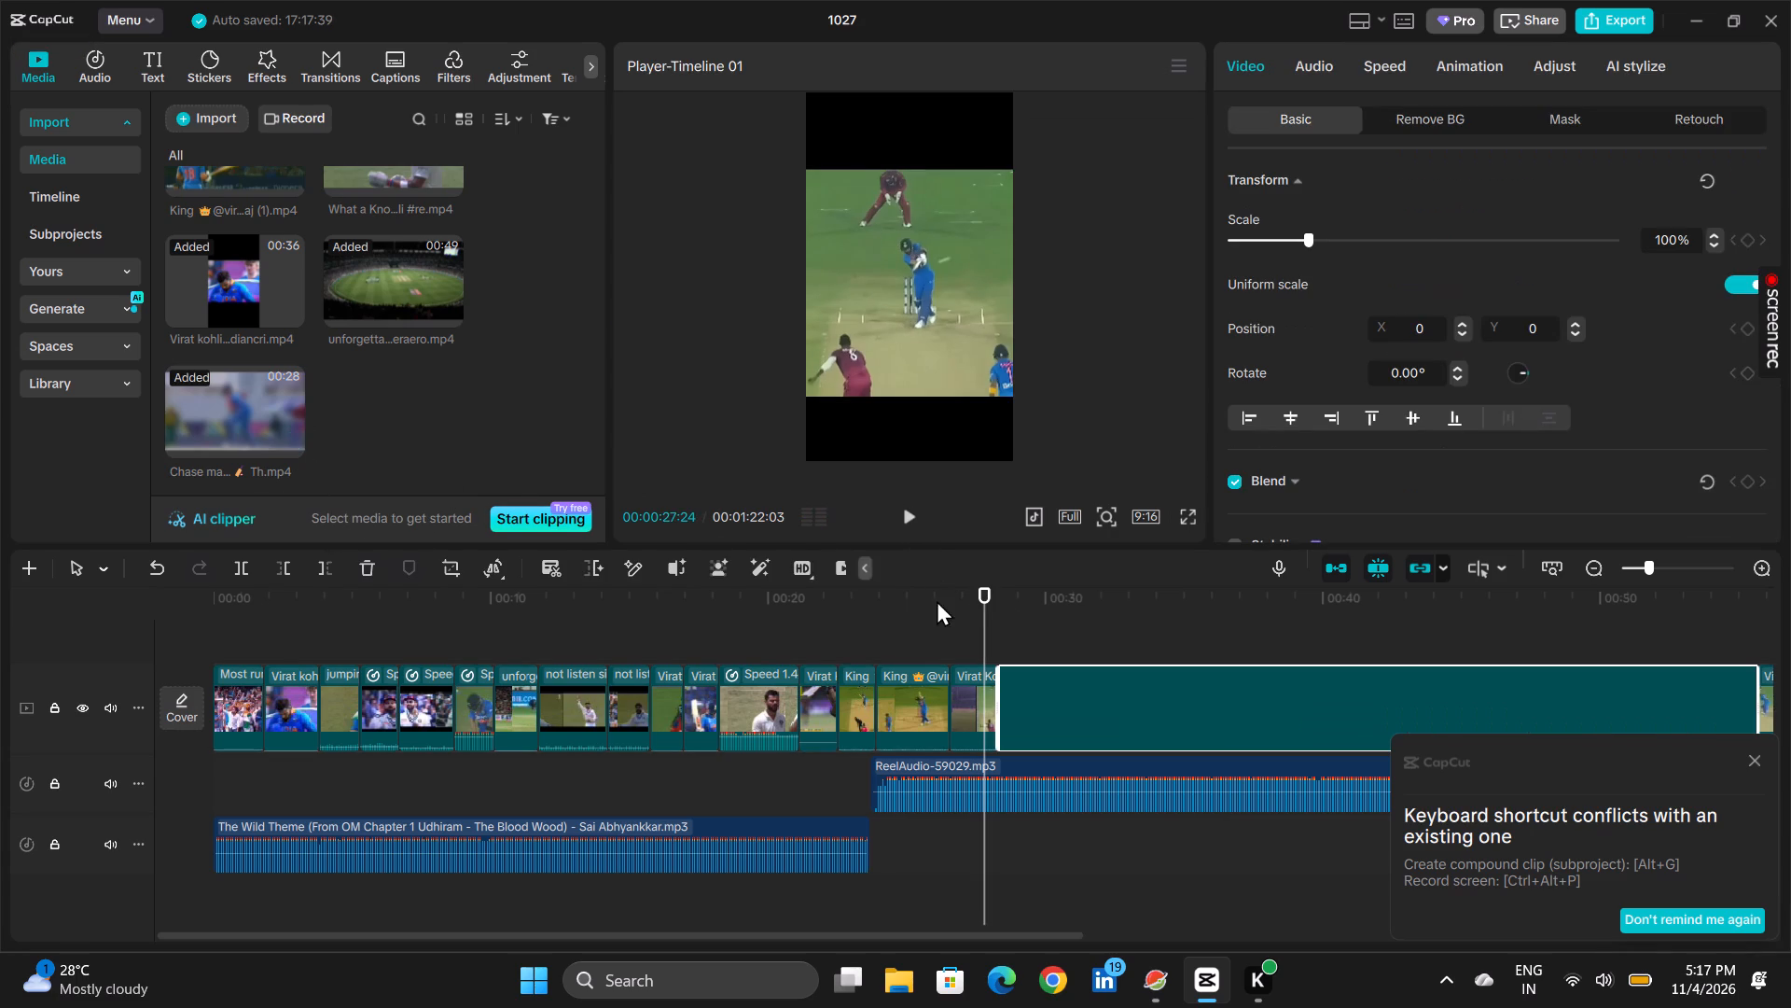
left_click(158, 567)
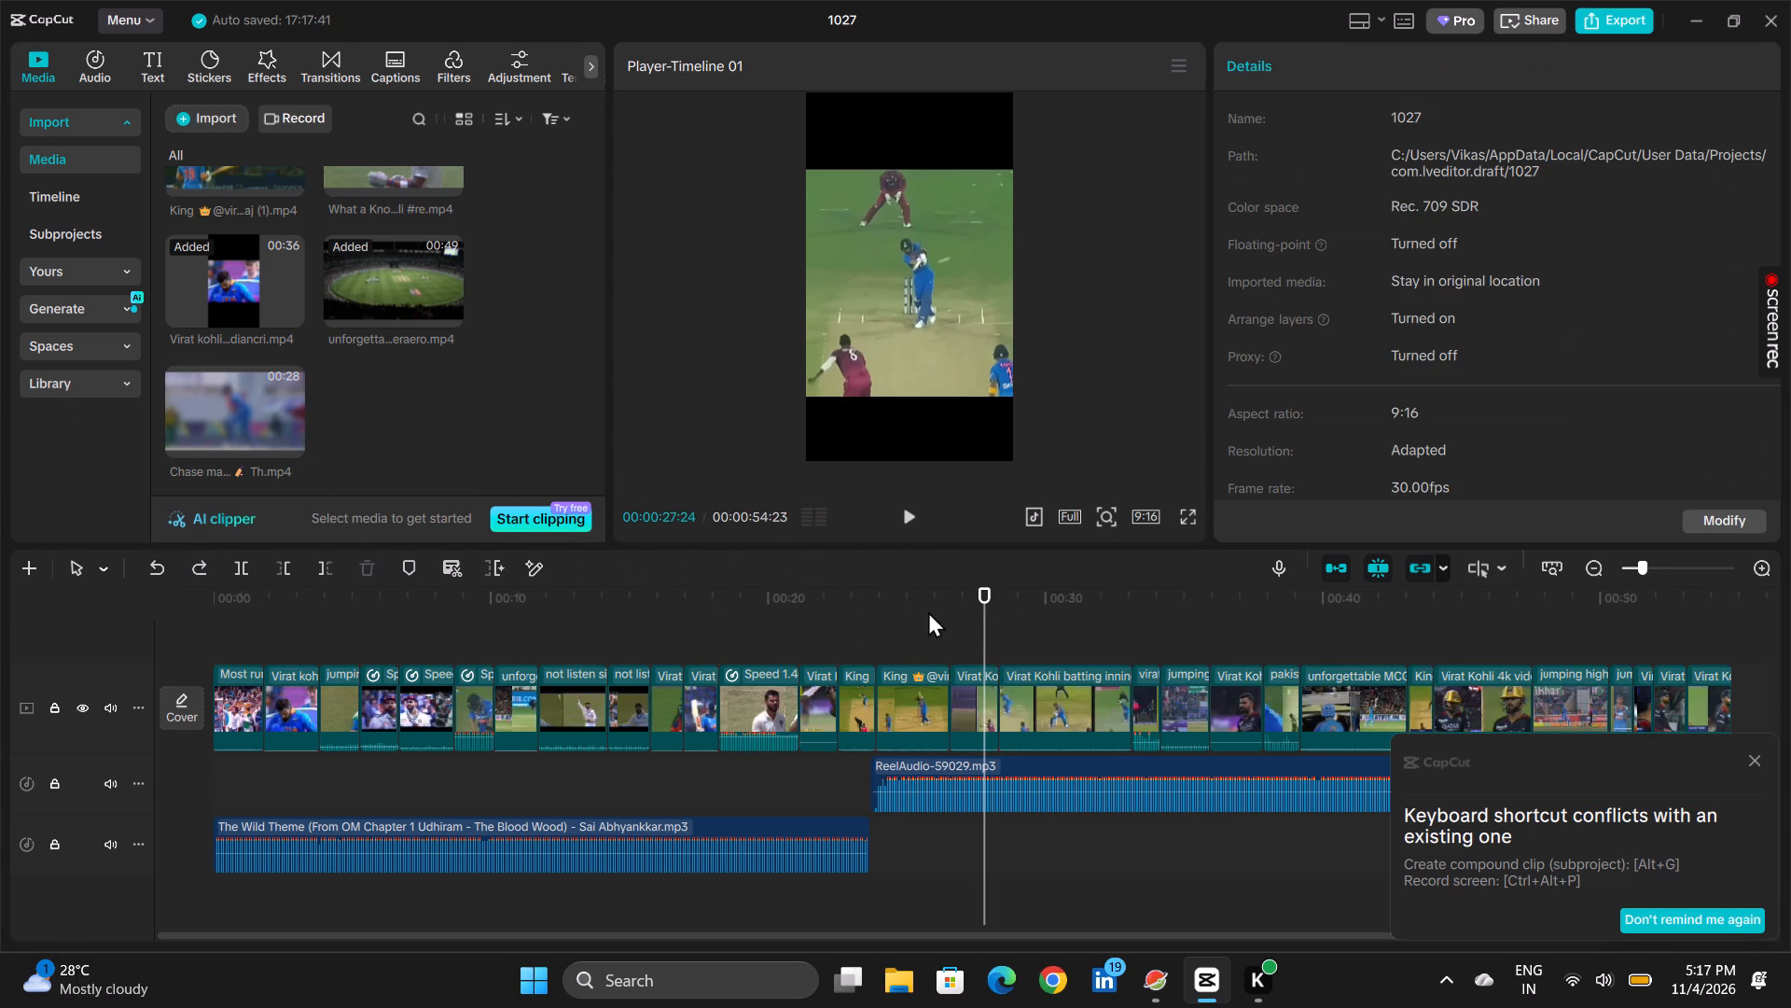
Place the playhead at the cut at 00:00:28:10 and insert the "Chase master" clip there on the main track.
left_click(1008, 616)
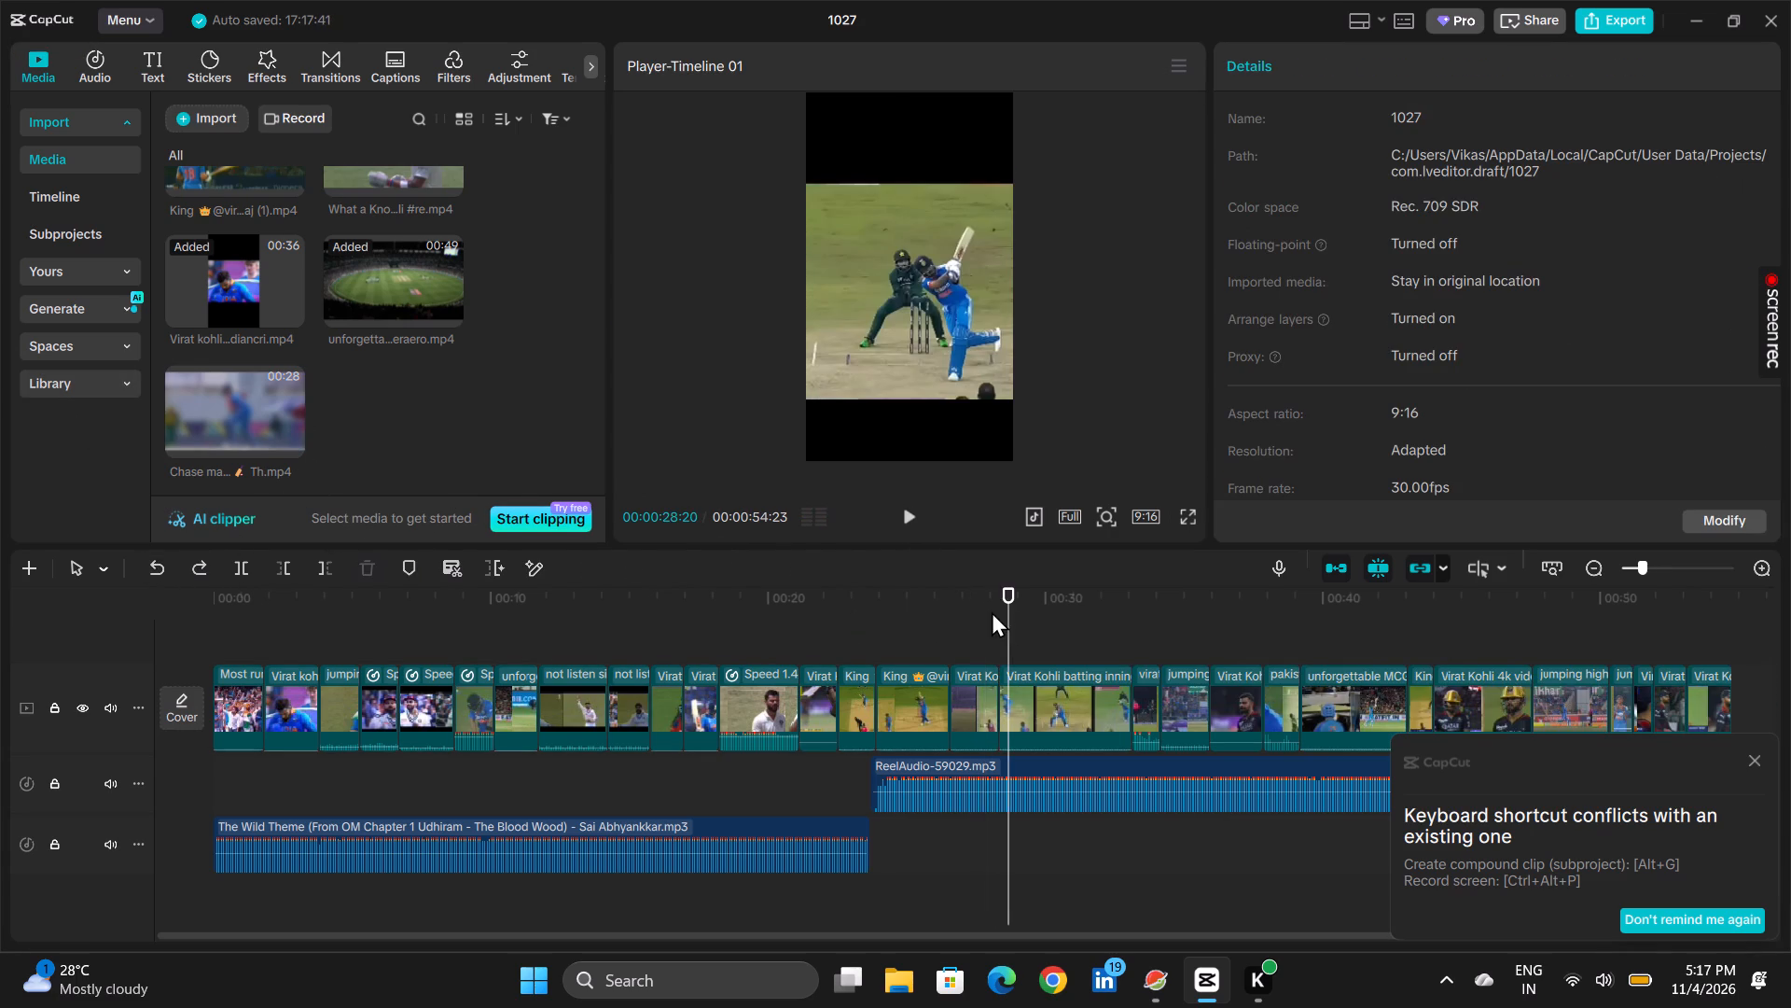
left_click(992, 611)
left_click(993, 611)
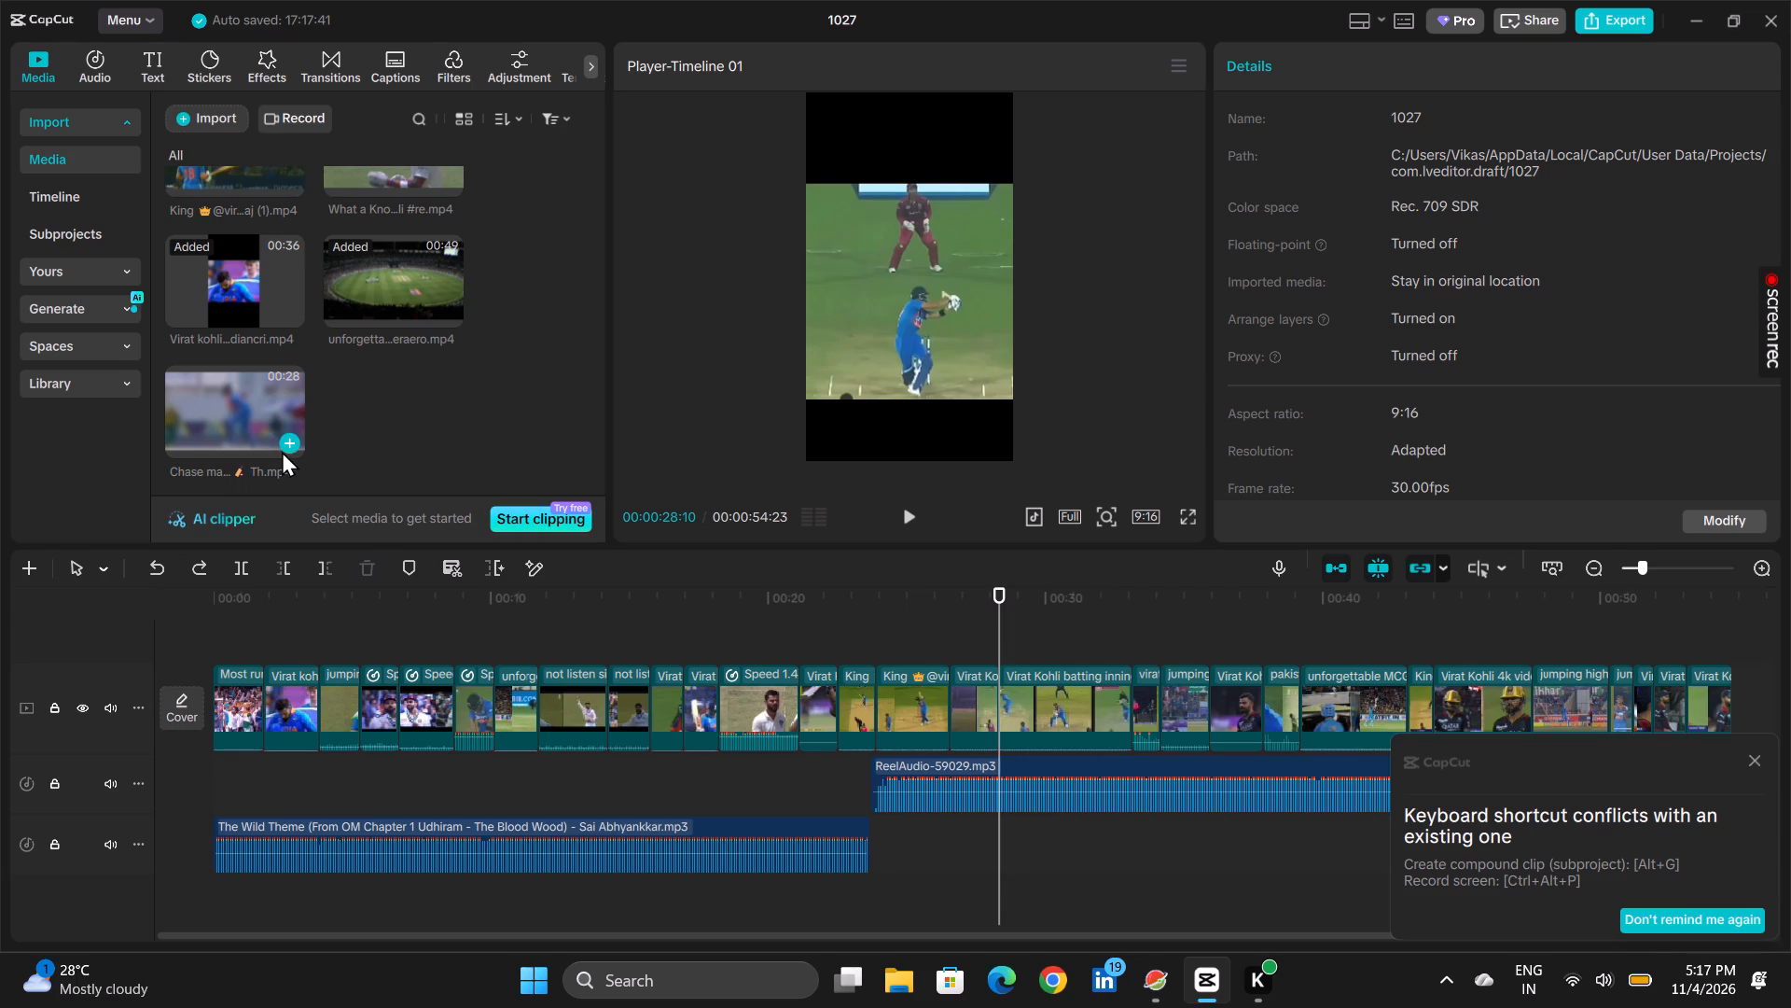
left_click(289, 442)
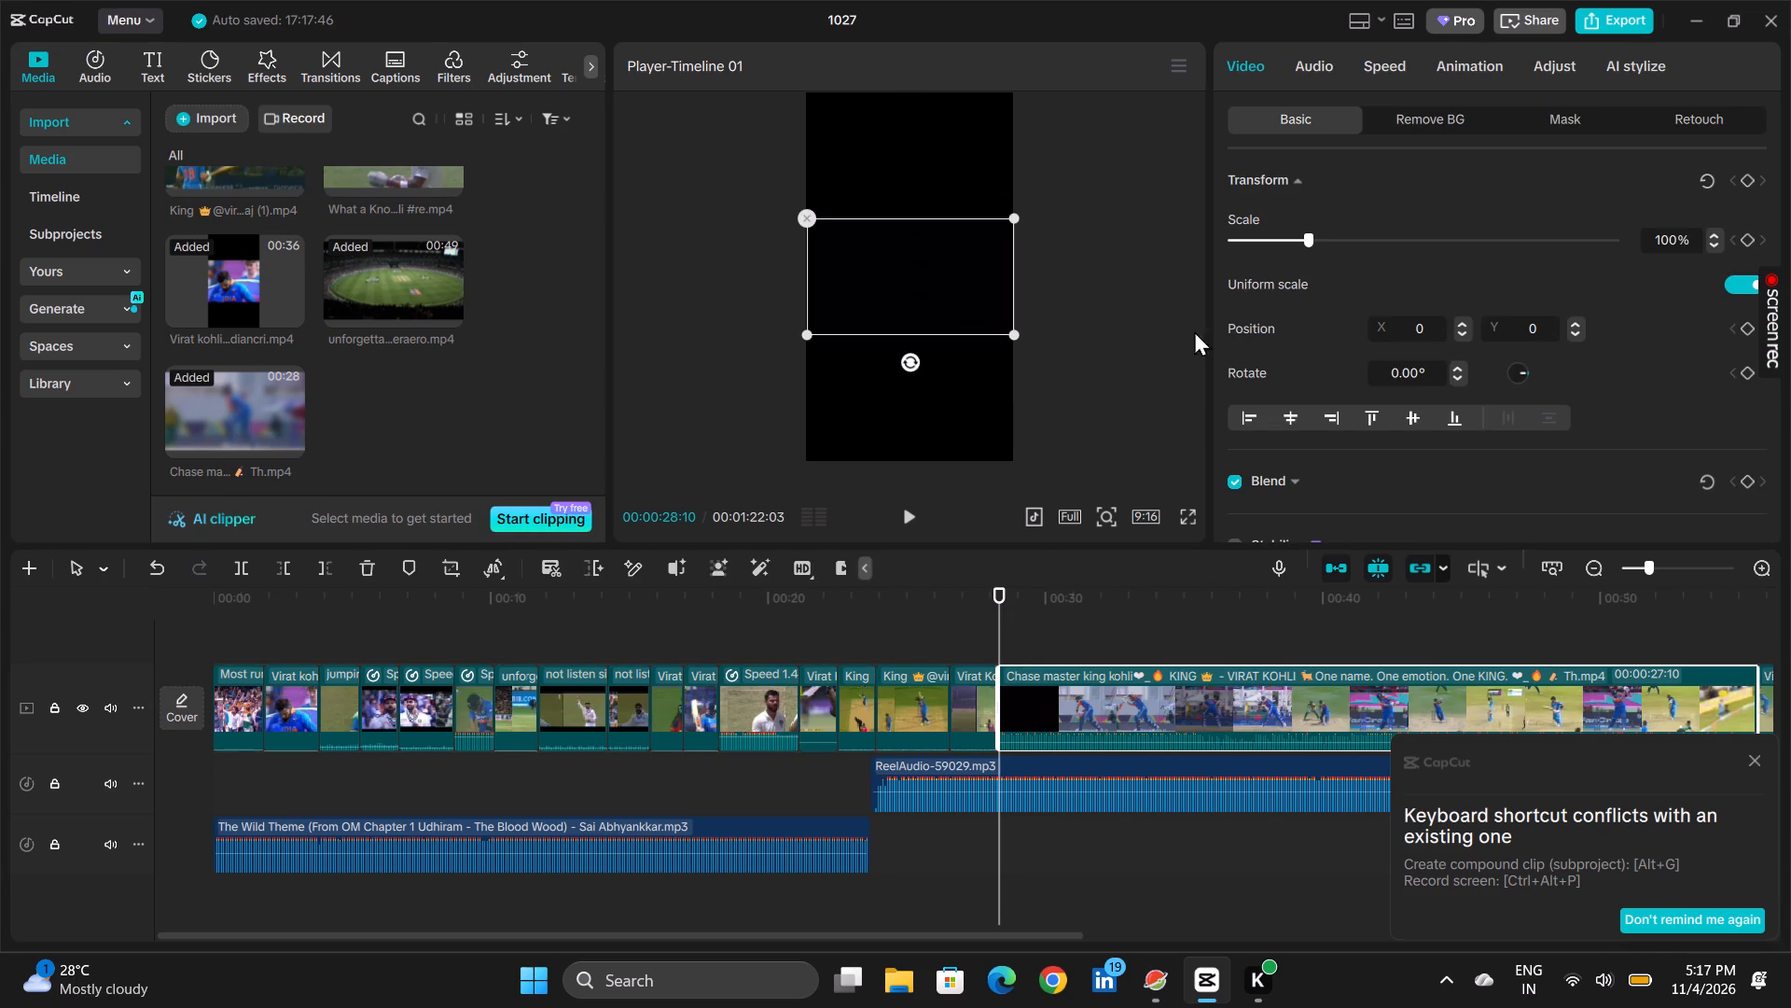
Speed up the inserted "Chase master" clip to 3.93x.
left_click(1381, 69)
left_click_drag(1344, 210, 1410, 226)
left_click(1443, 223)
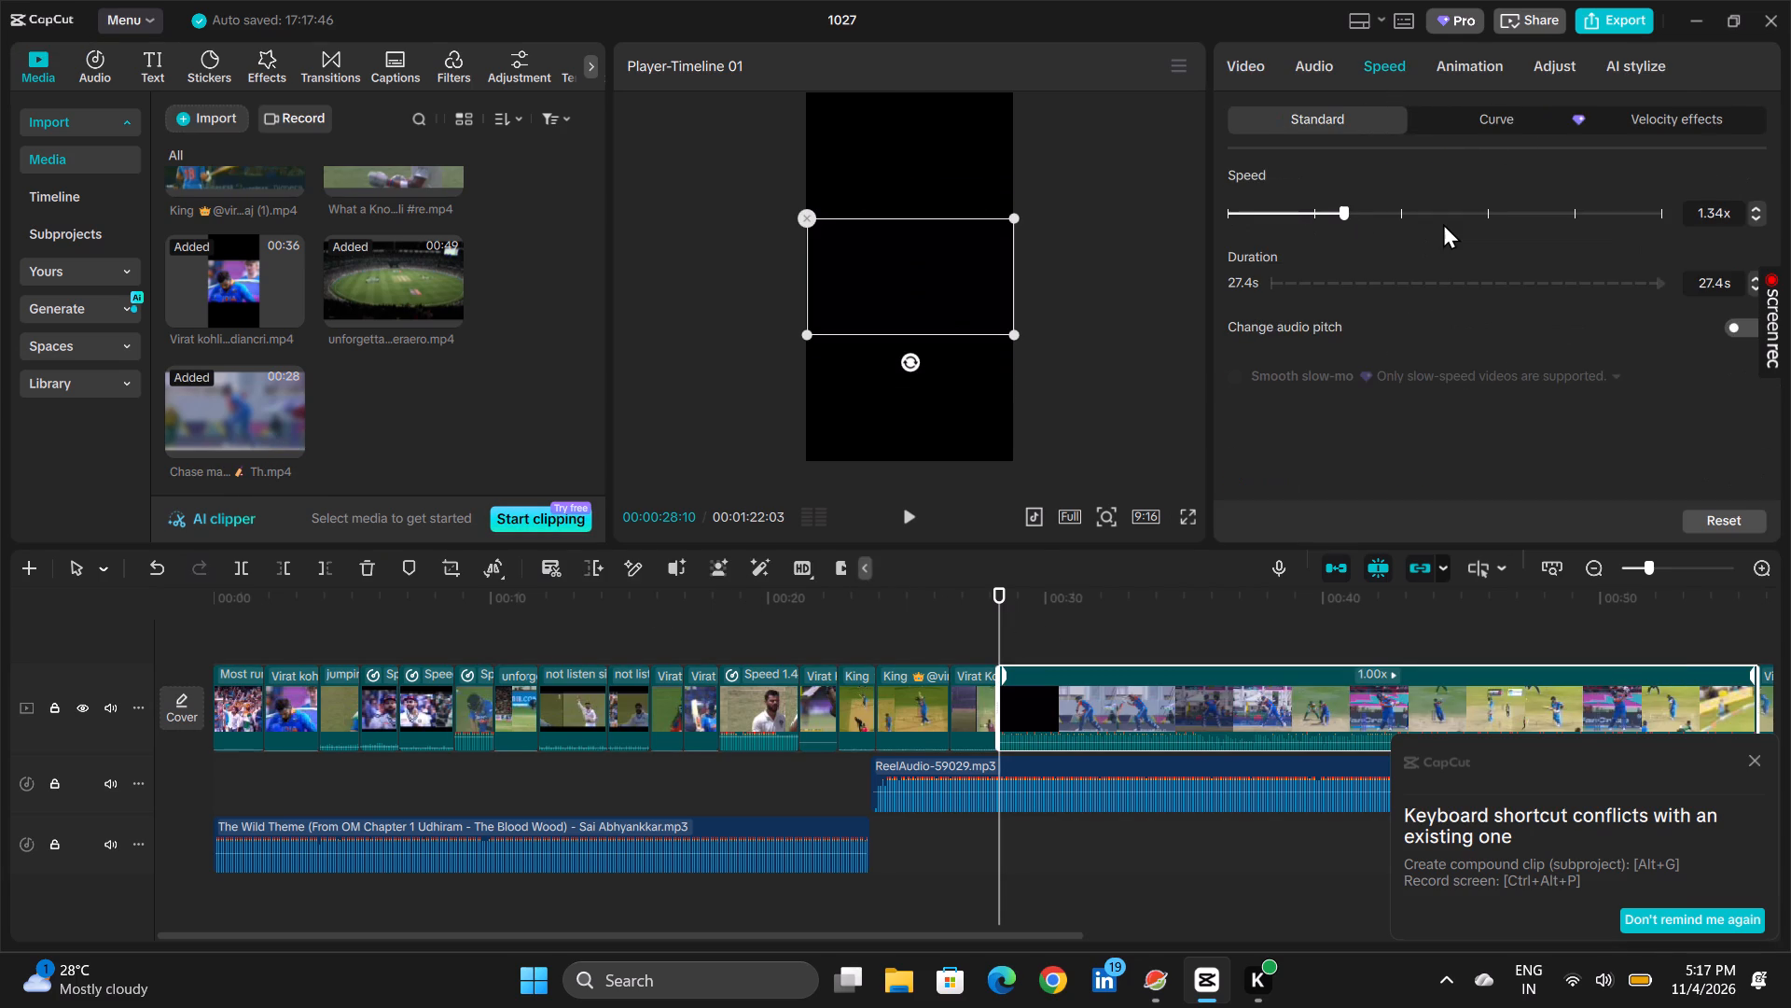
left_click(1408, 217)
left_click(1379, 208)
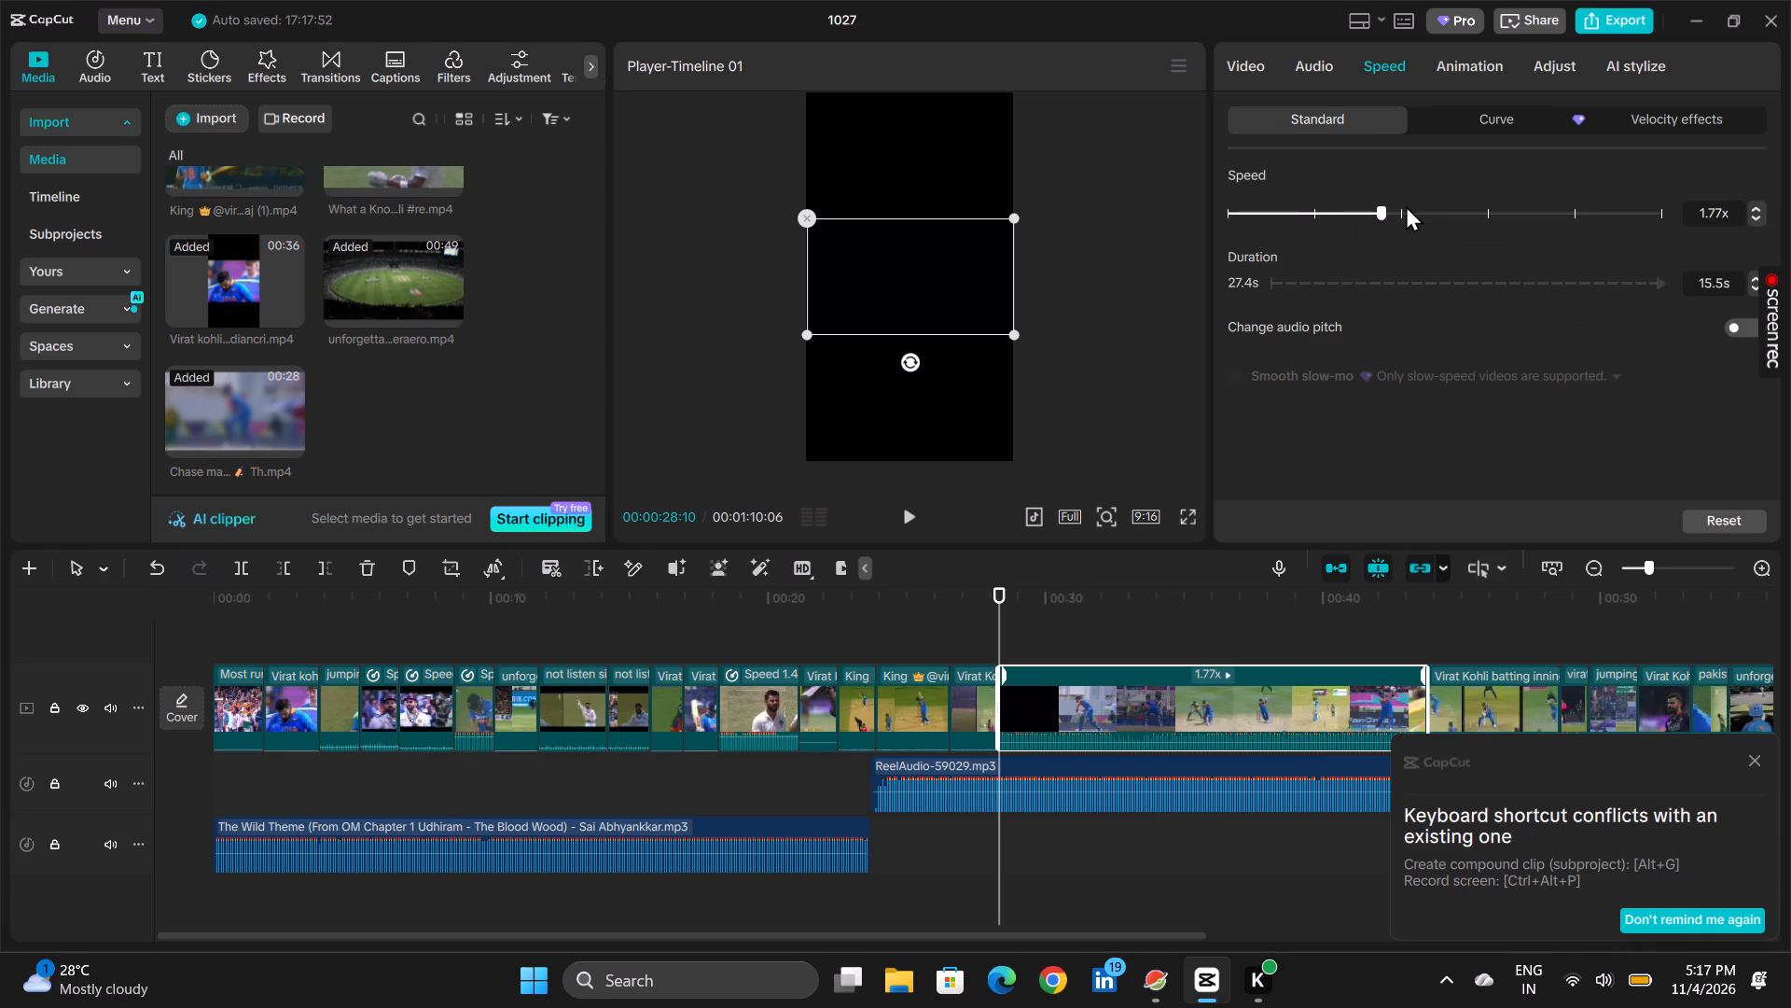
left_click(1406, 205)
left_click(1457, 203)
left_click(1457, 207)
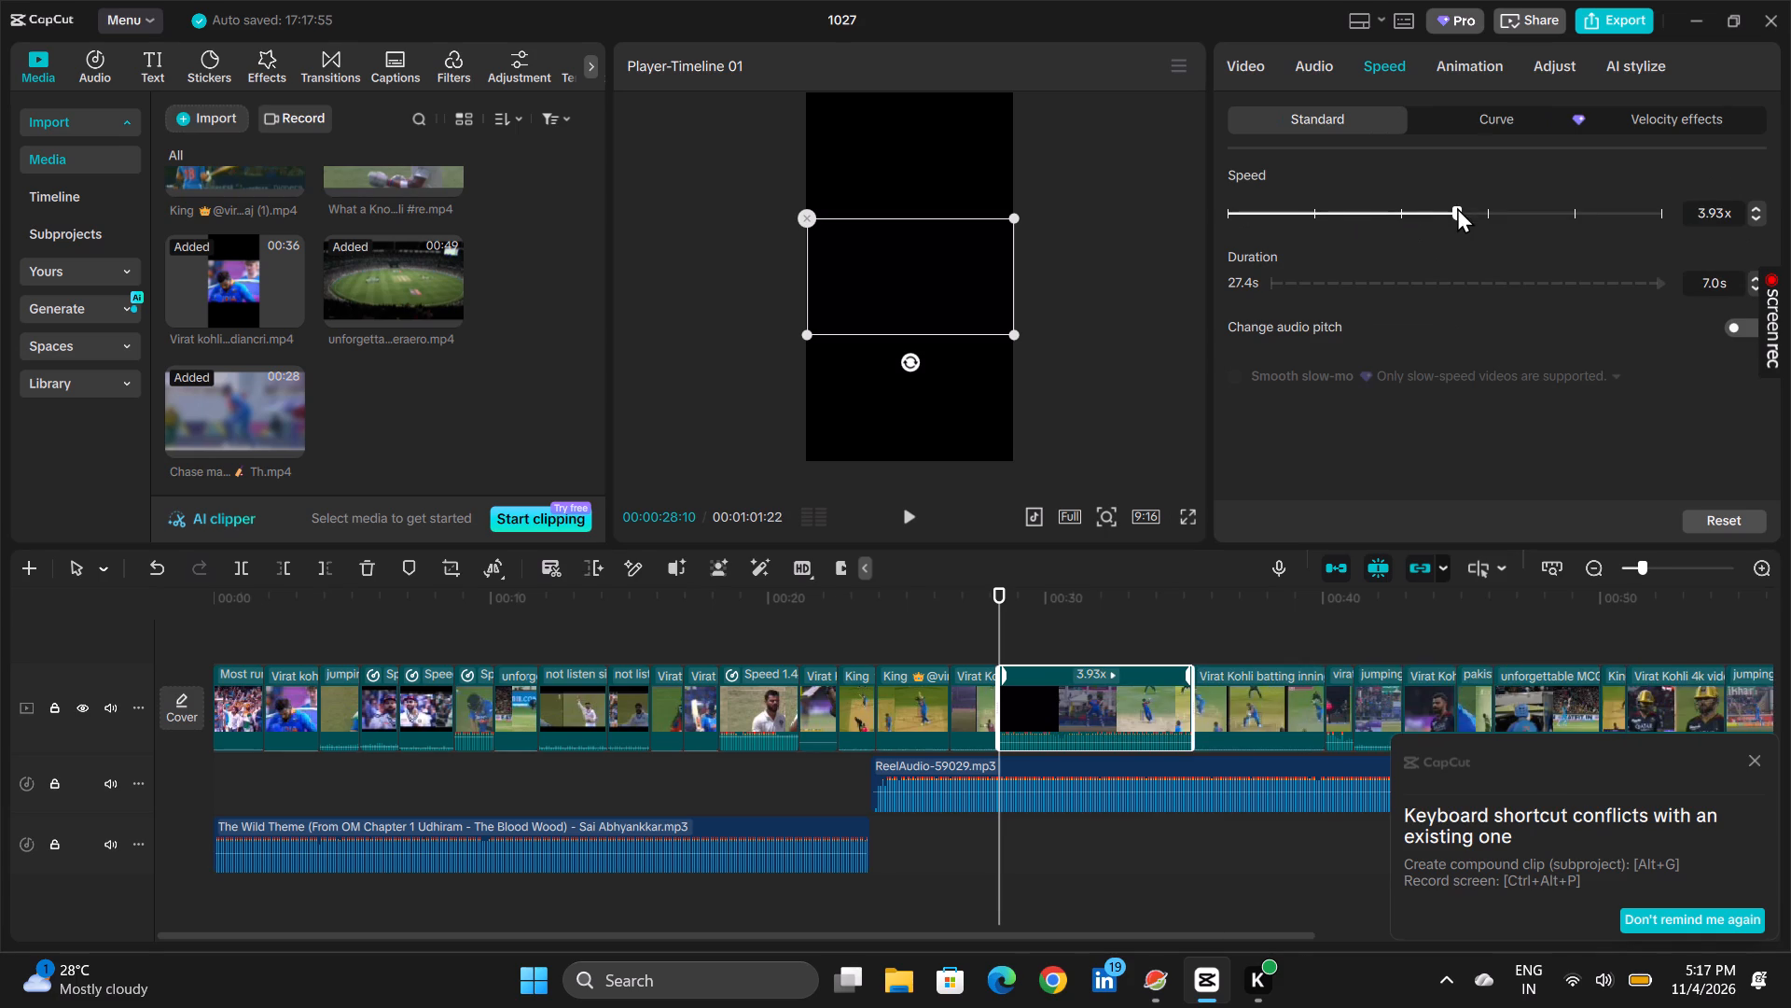
Play back from 00:00:26:17 through the sped-up "Chase master" clip and change its speed to about 2.3x.
left_click(953, 620)
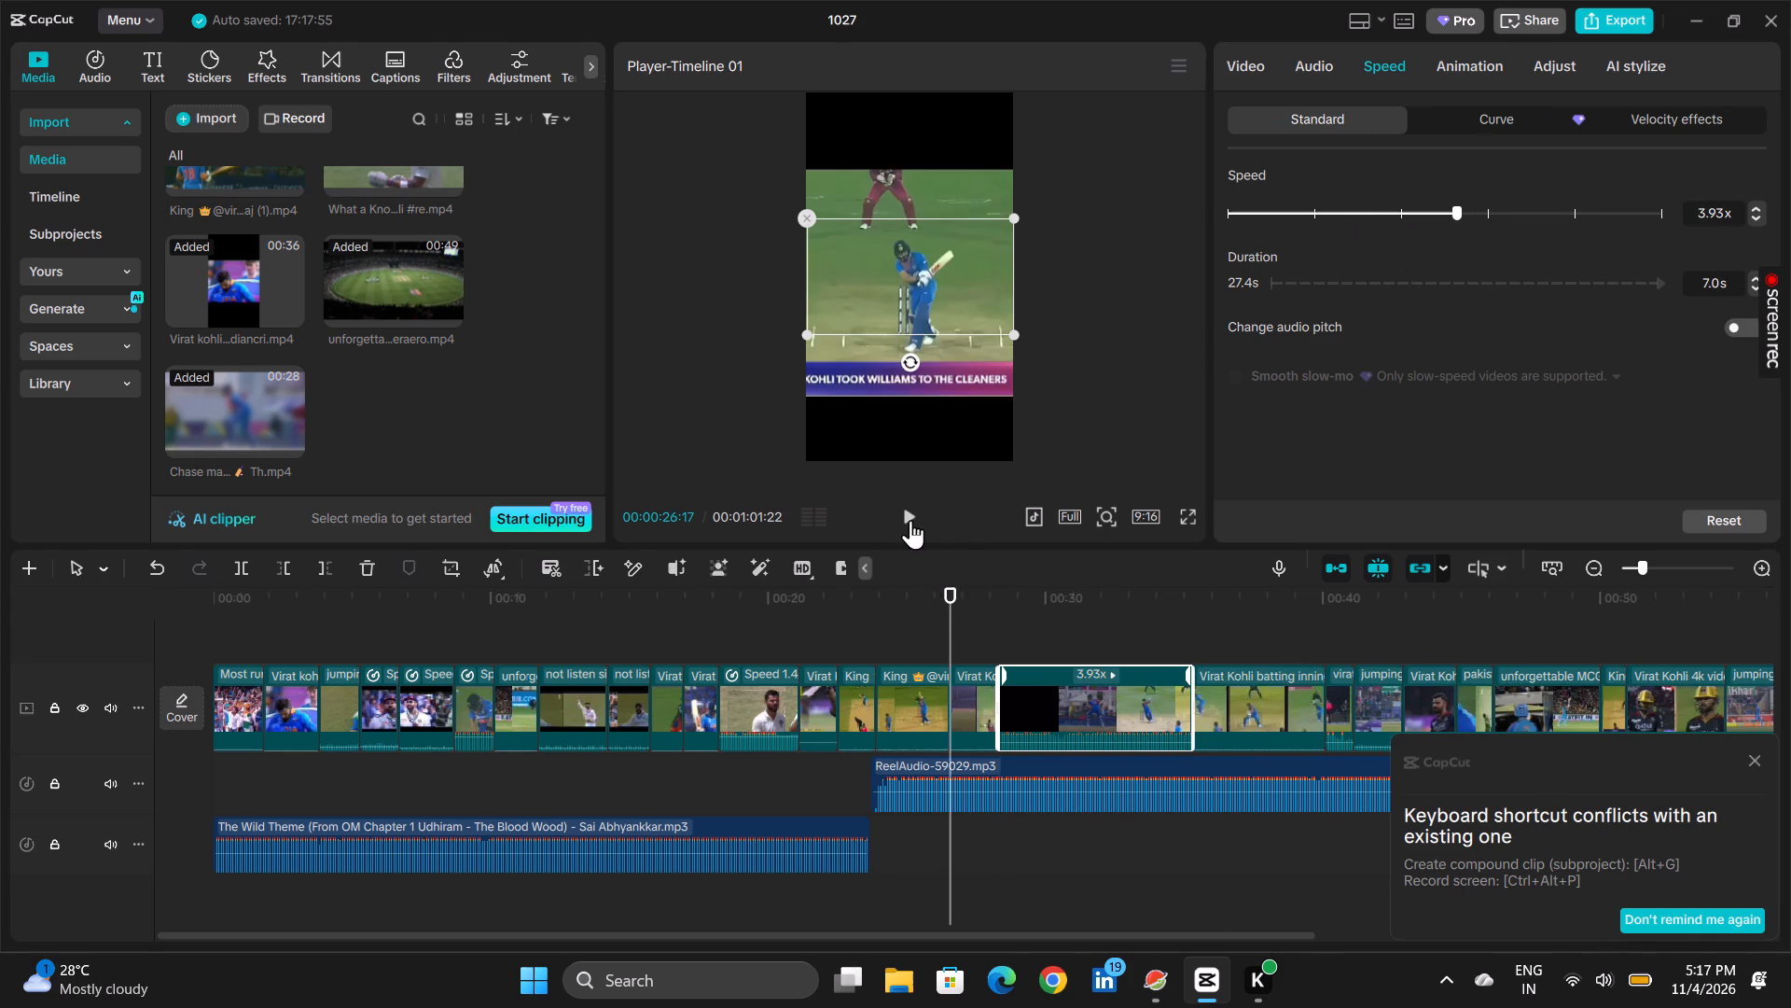
left_click(915, 512)
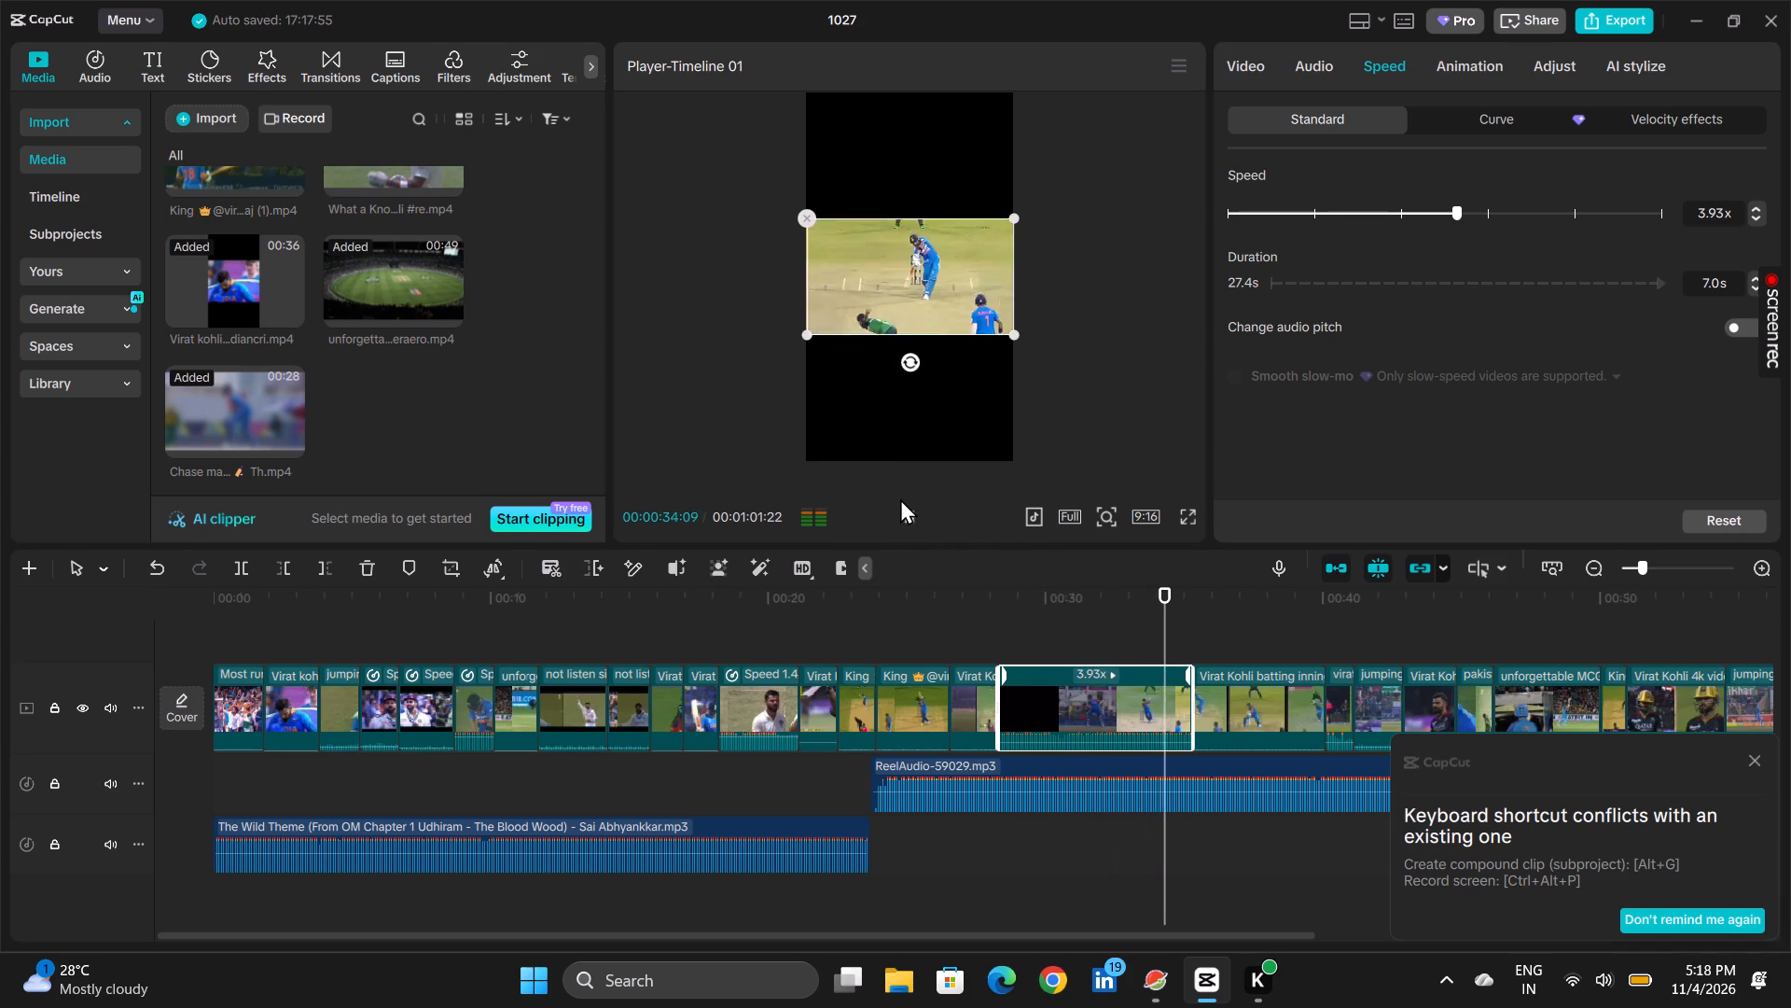
left_click(910, 524)
left_click(1097, 724)
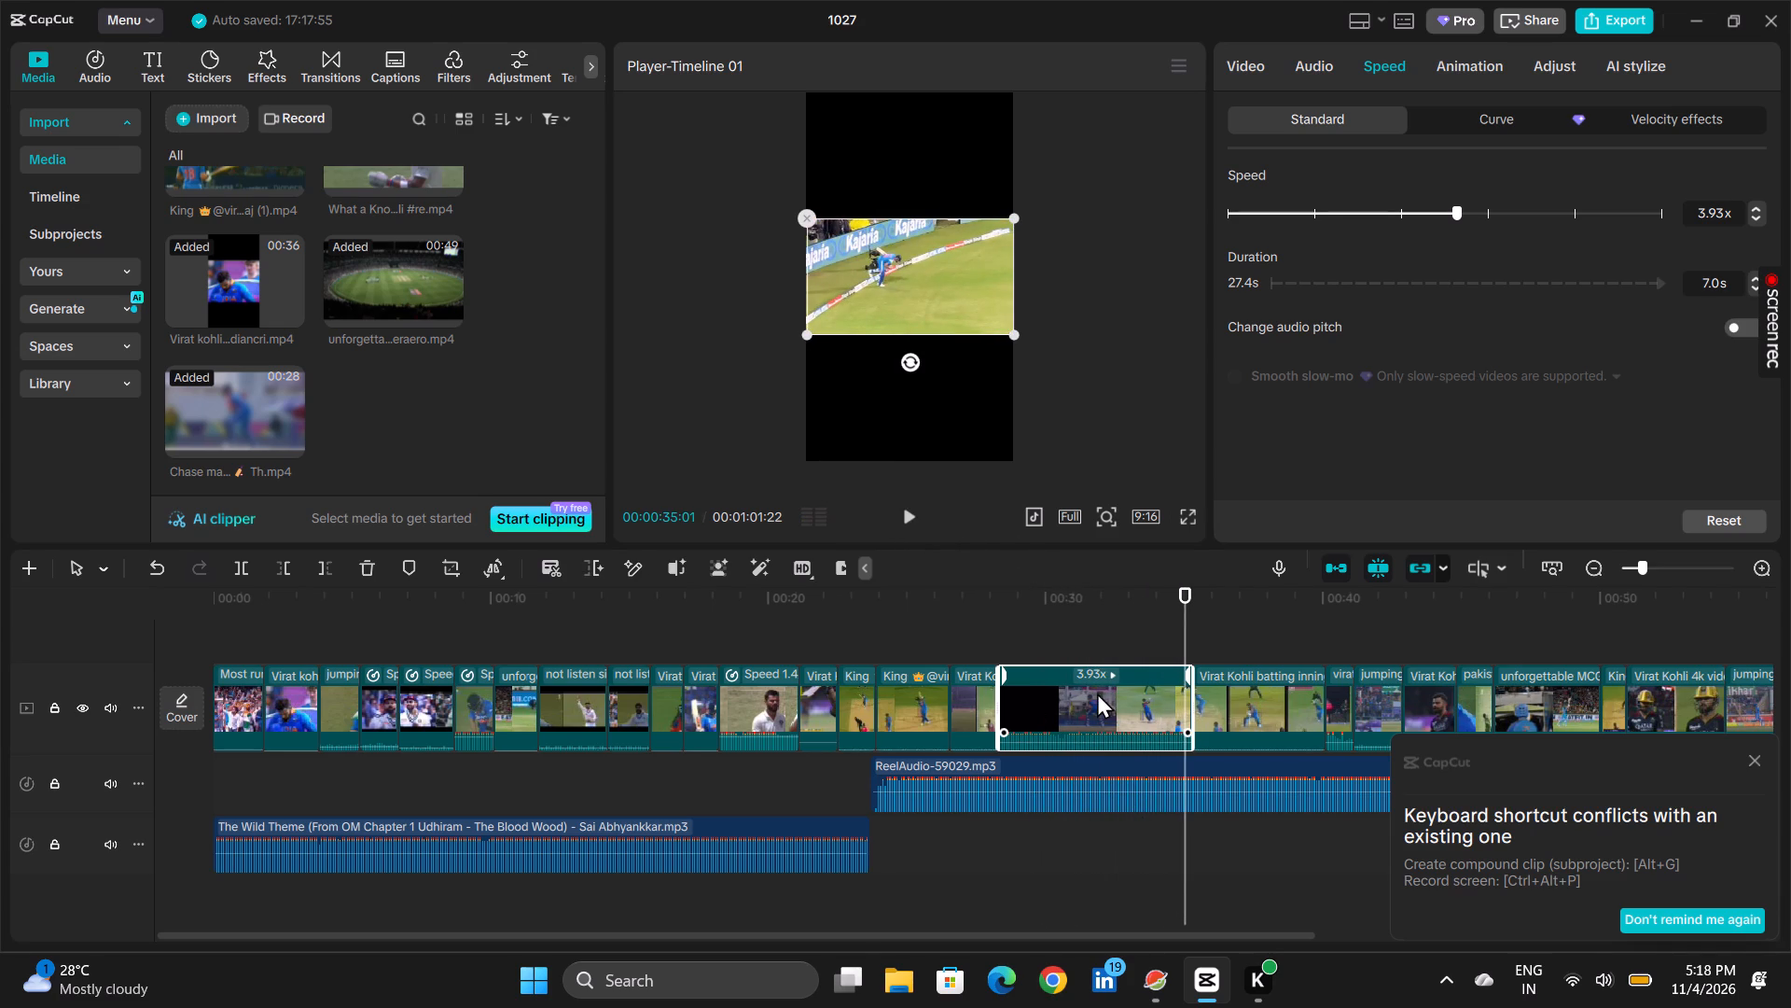
left_click(1094, 693)
left_click(1409, 211)
Play the "Chase master" clip from its start at 00:00:28:10 and turn its own audio volume far down.
left_click(996, 637)
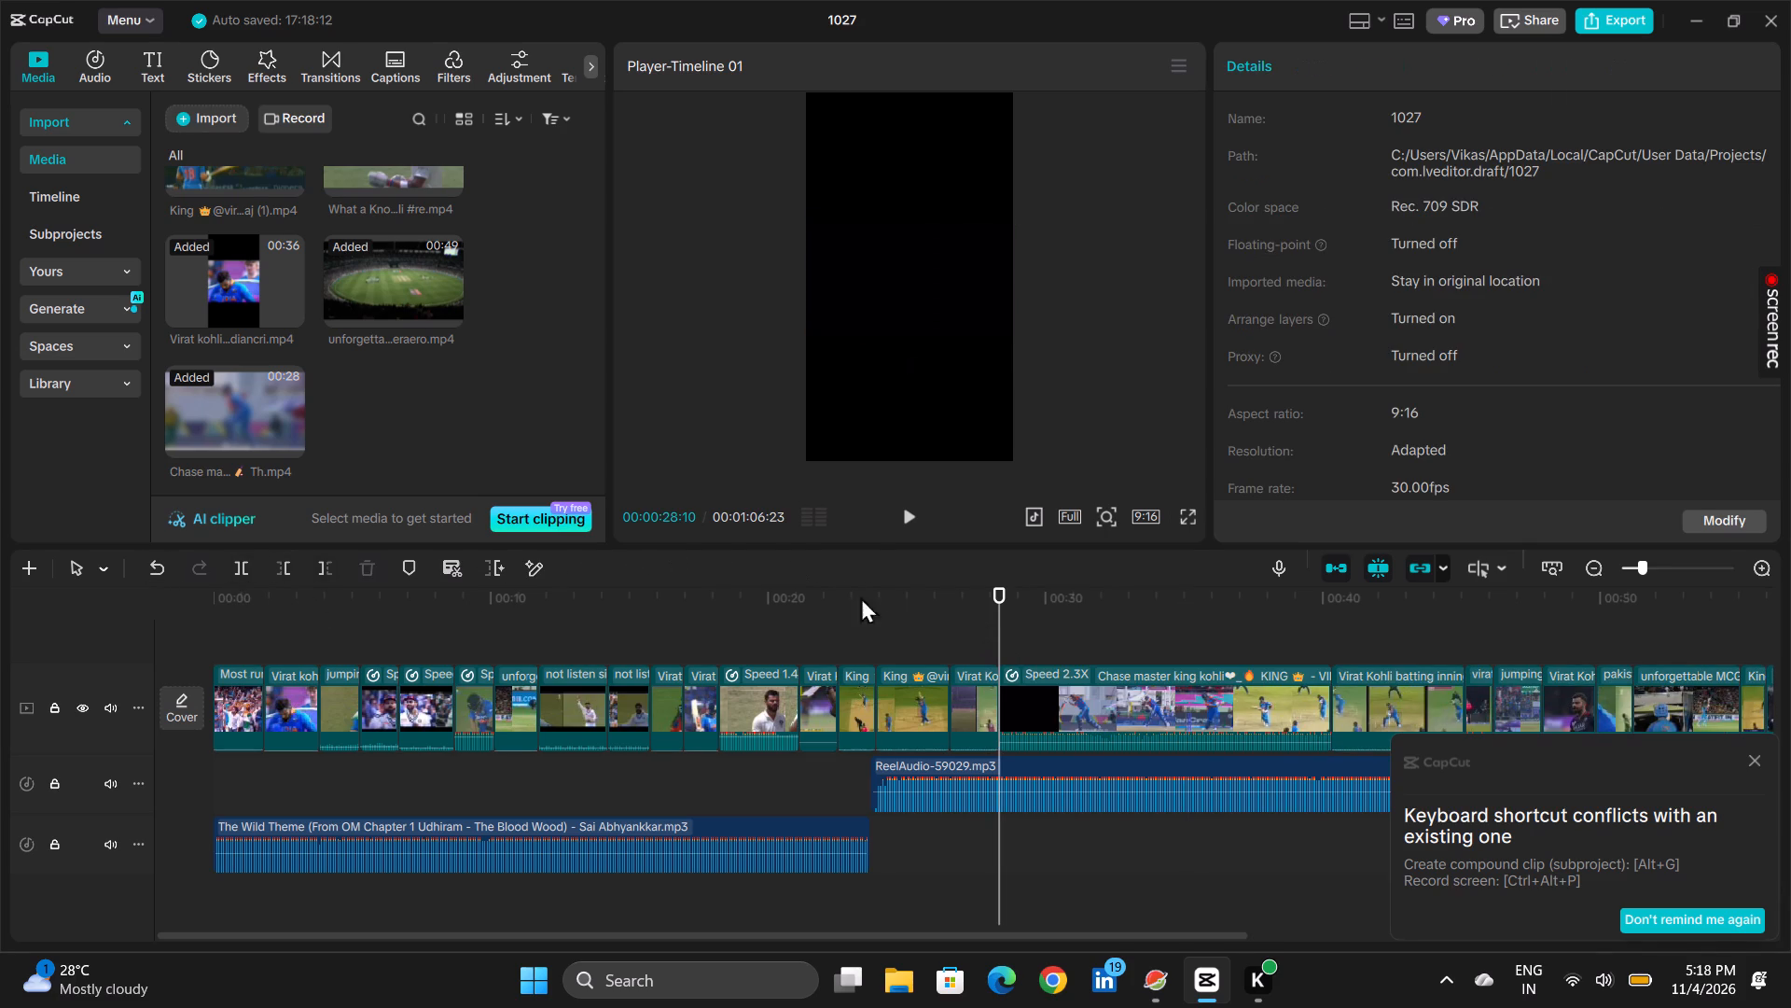
left_click(917, 516)
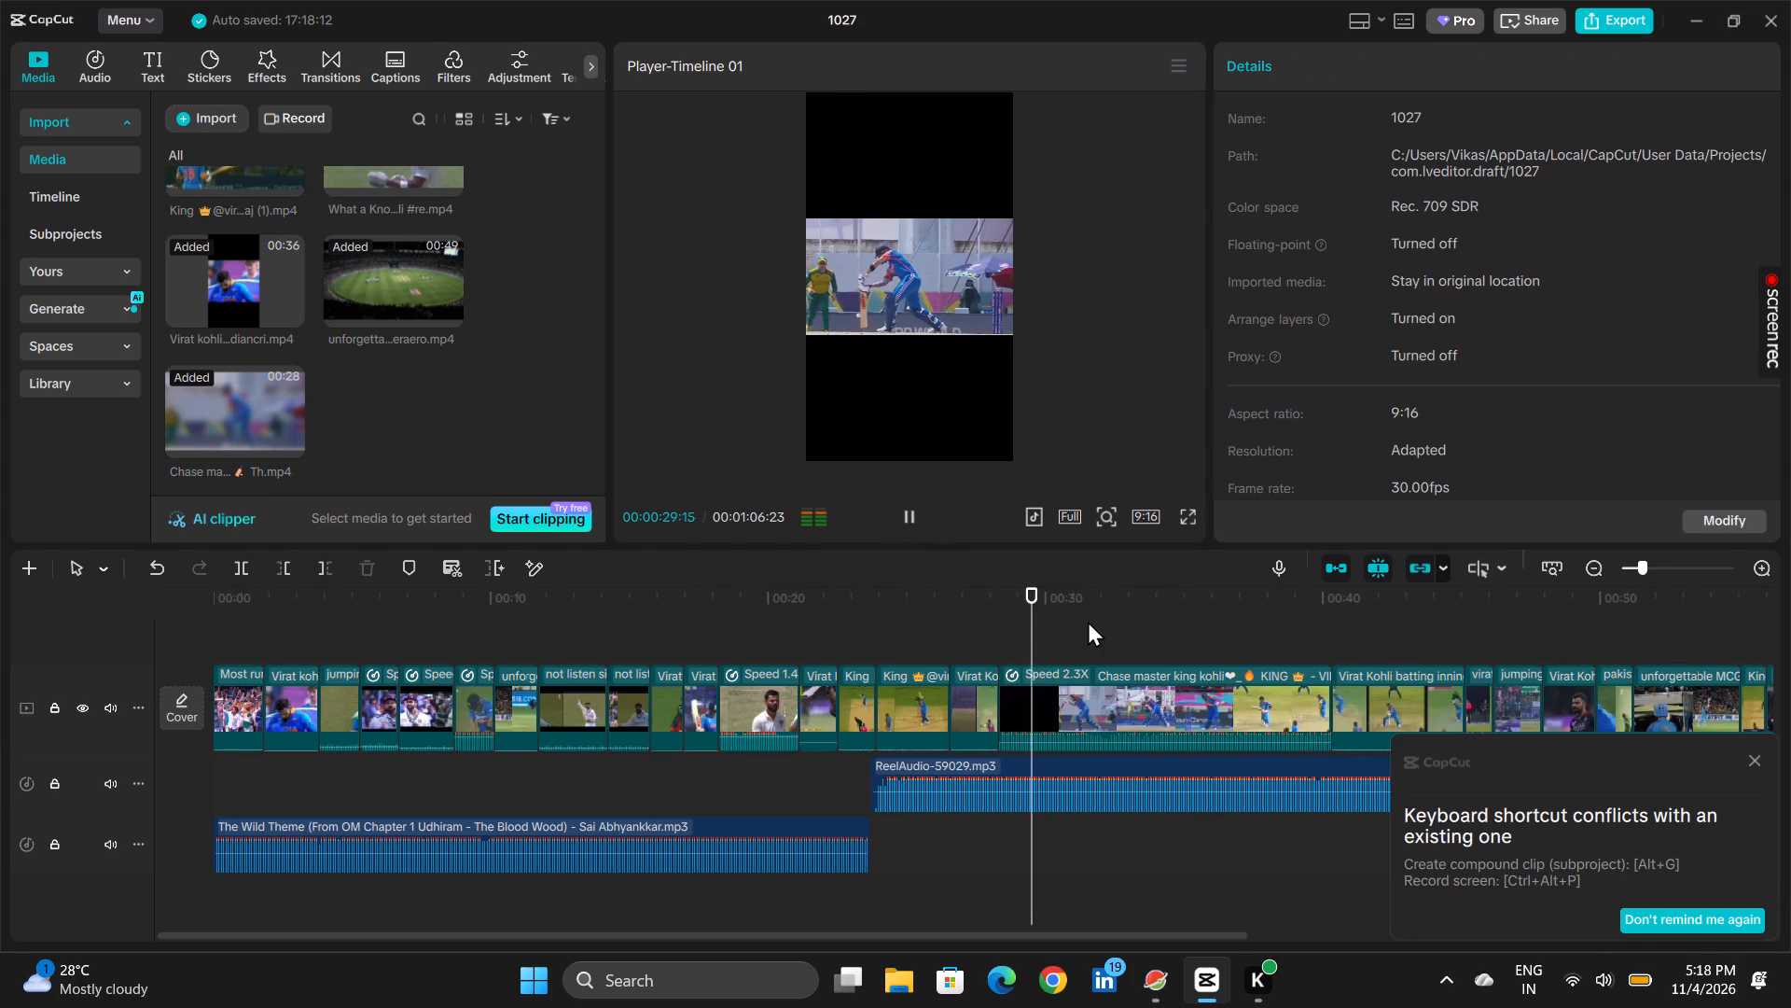
left_click(913, 514)
left_click(1172, 709)
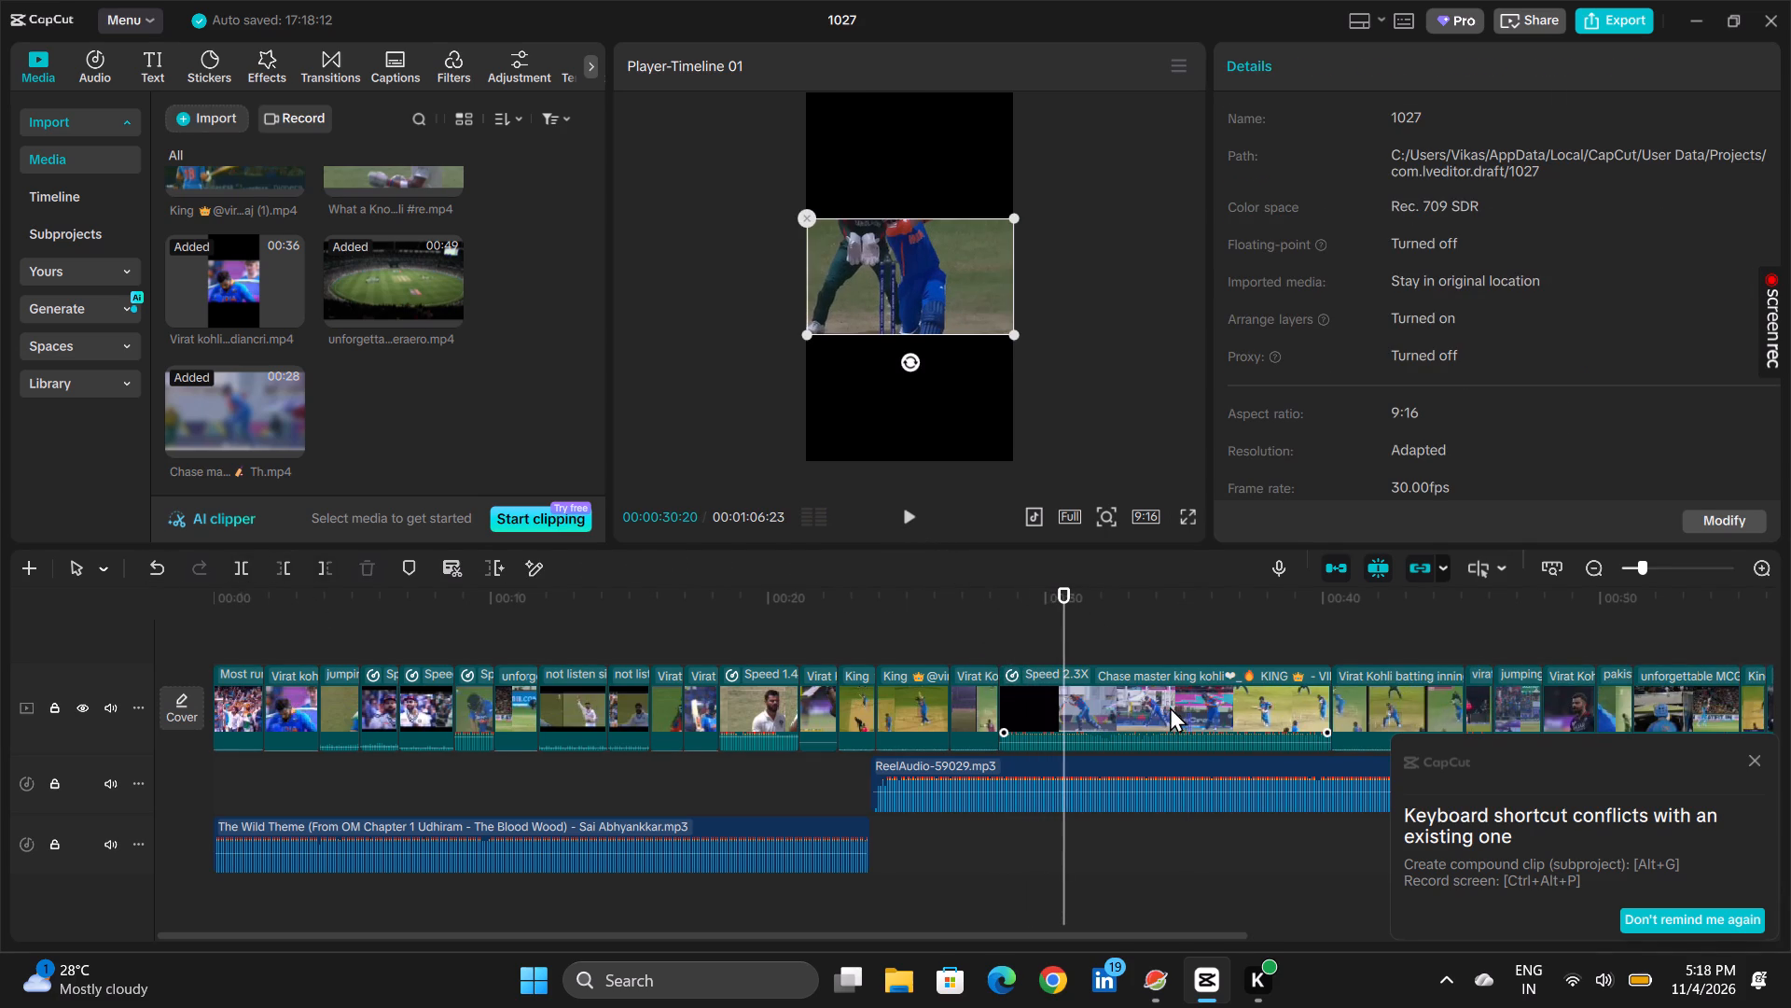
right_click(1170, 707)
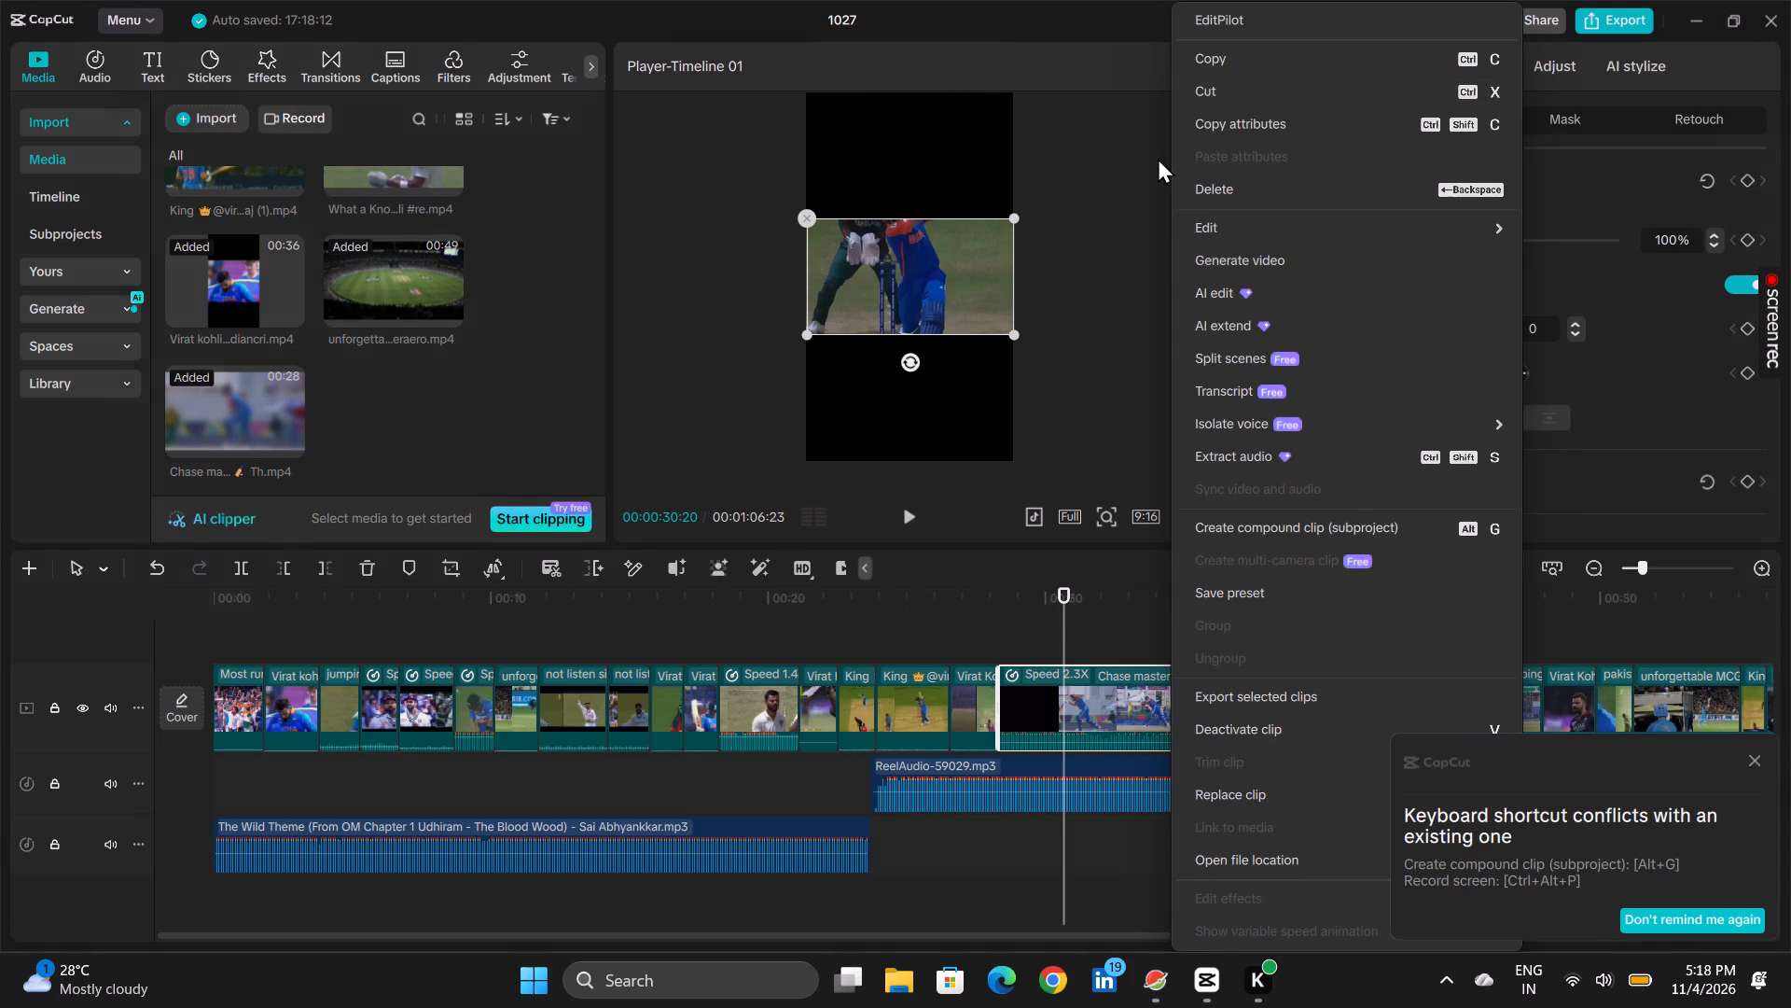
left_click(1158, 158)
left_click(1321, 74)
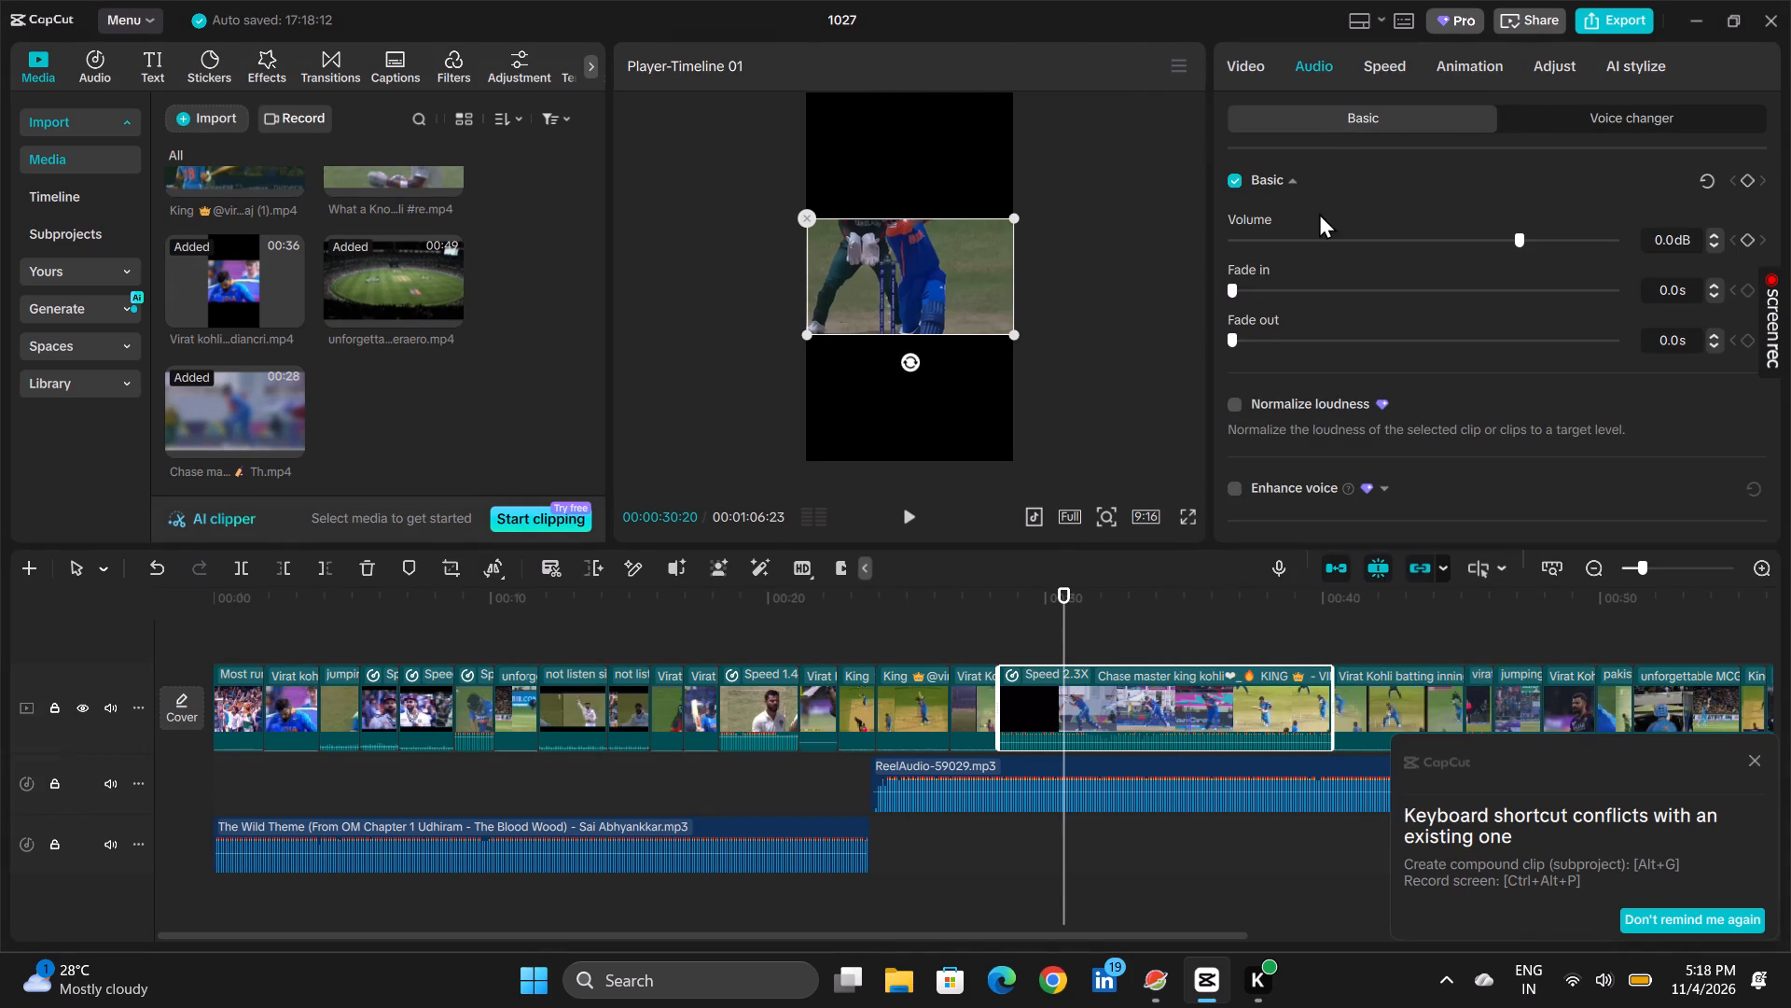
left_click(1343, 236)
Play on from 00:00:30:20 past the "Chase master" clip and trim its end to a clip length of 00:00:08:20.
left_click(979, 641)
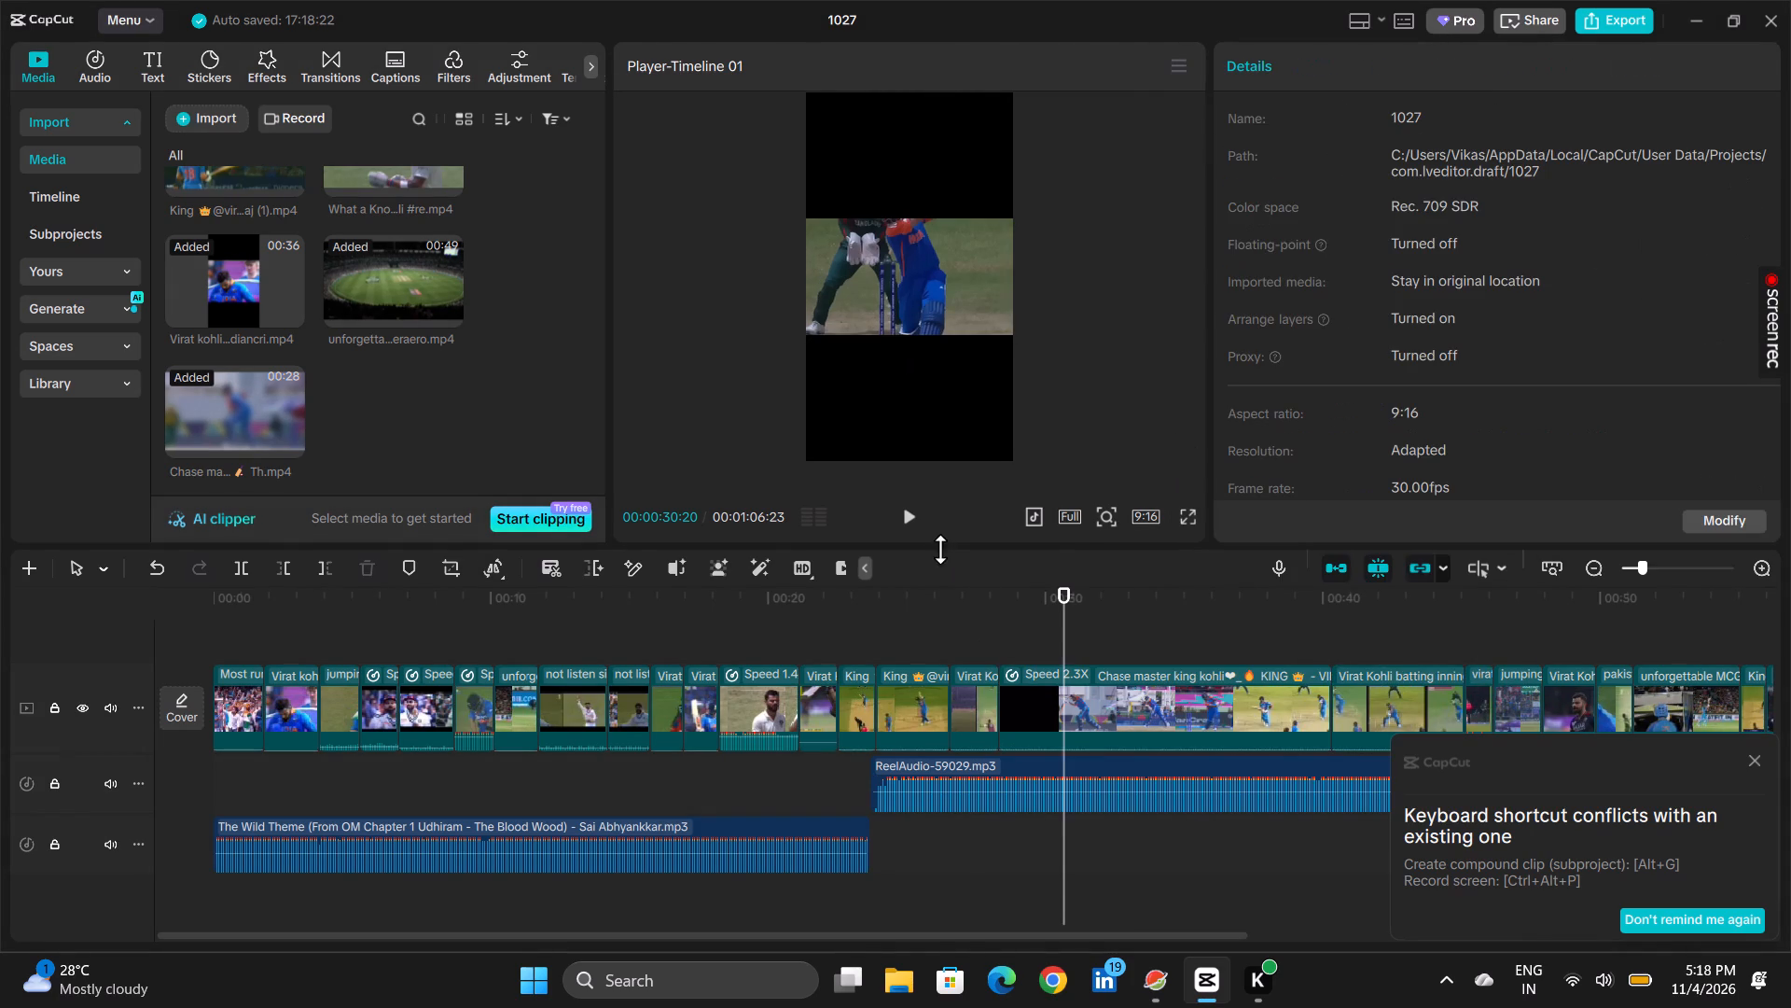
left_click(911, 517)
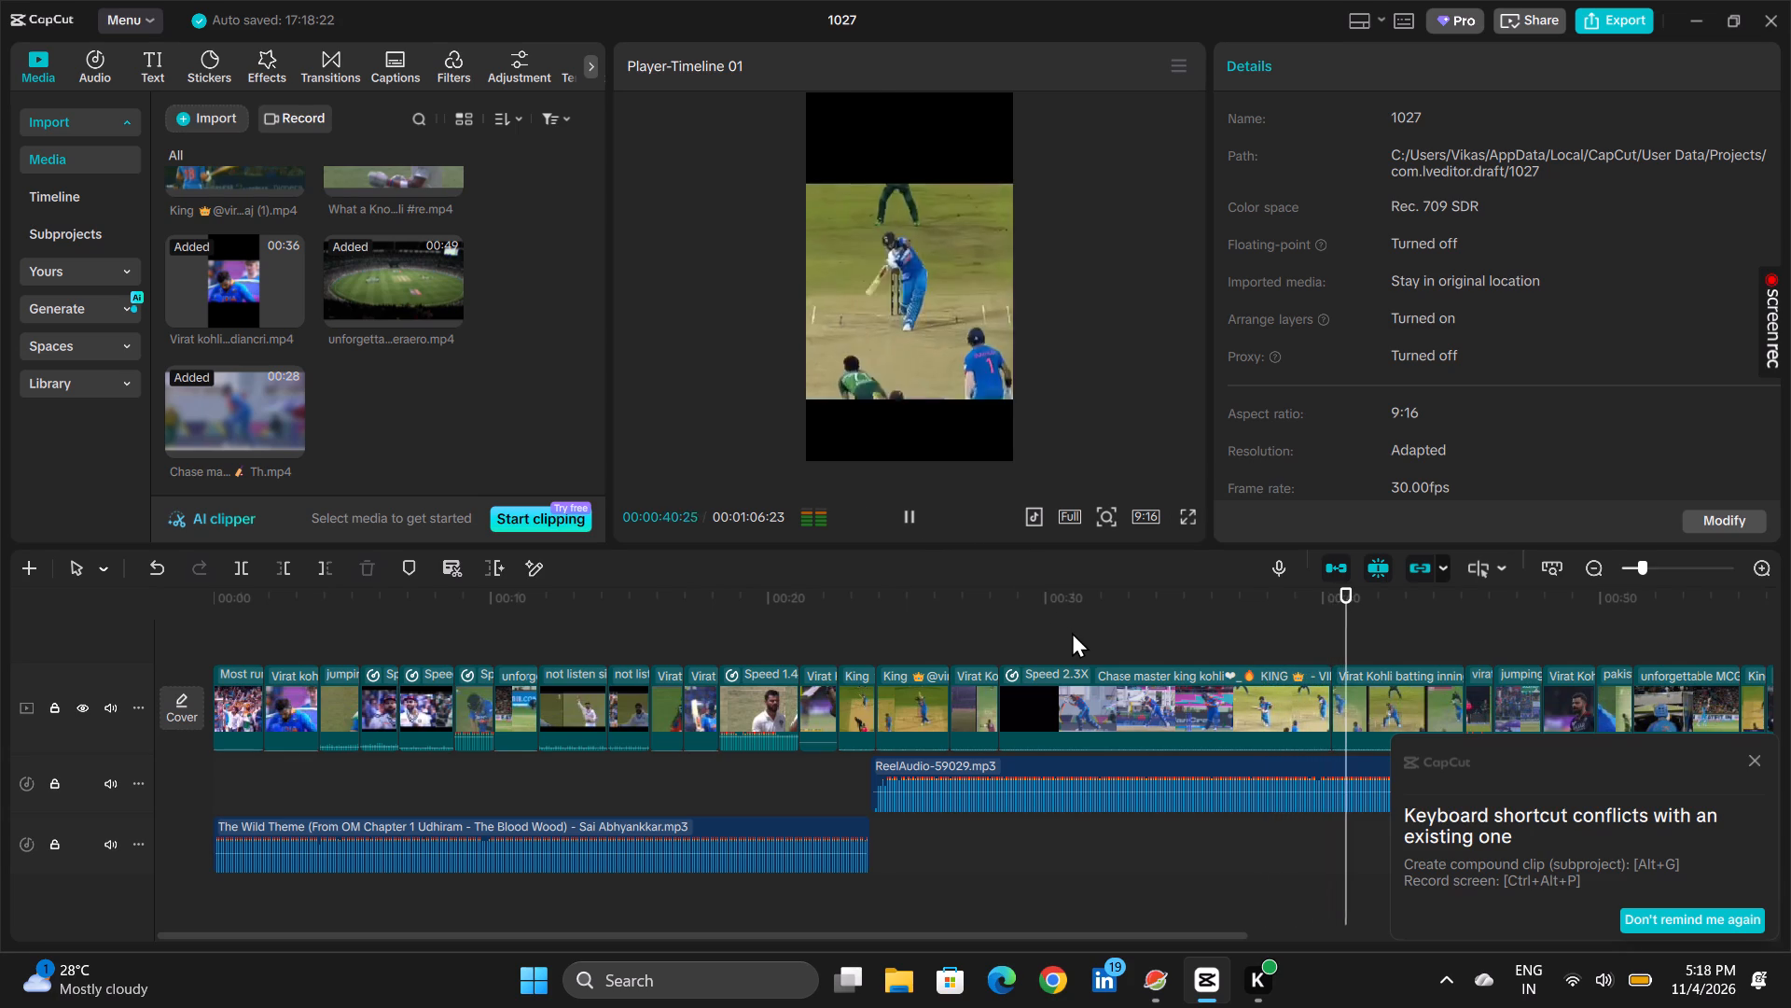
left_click(1324, 703)
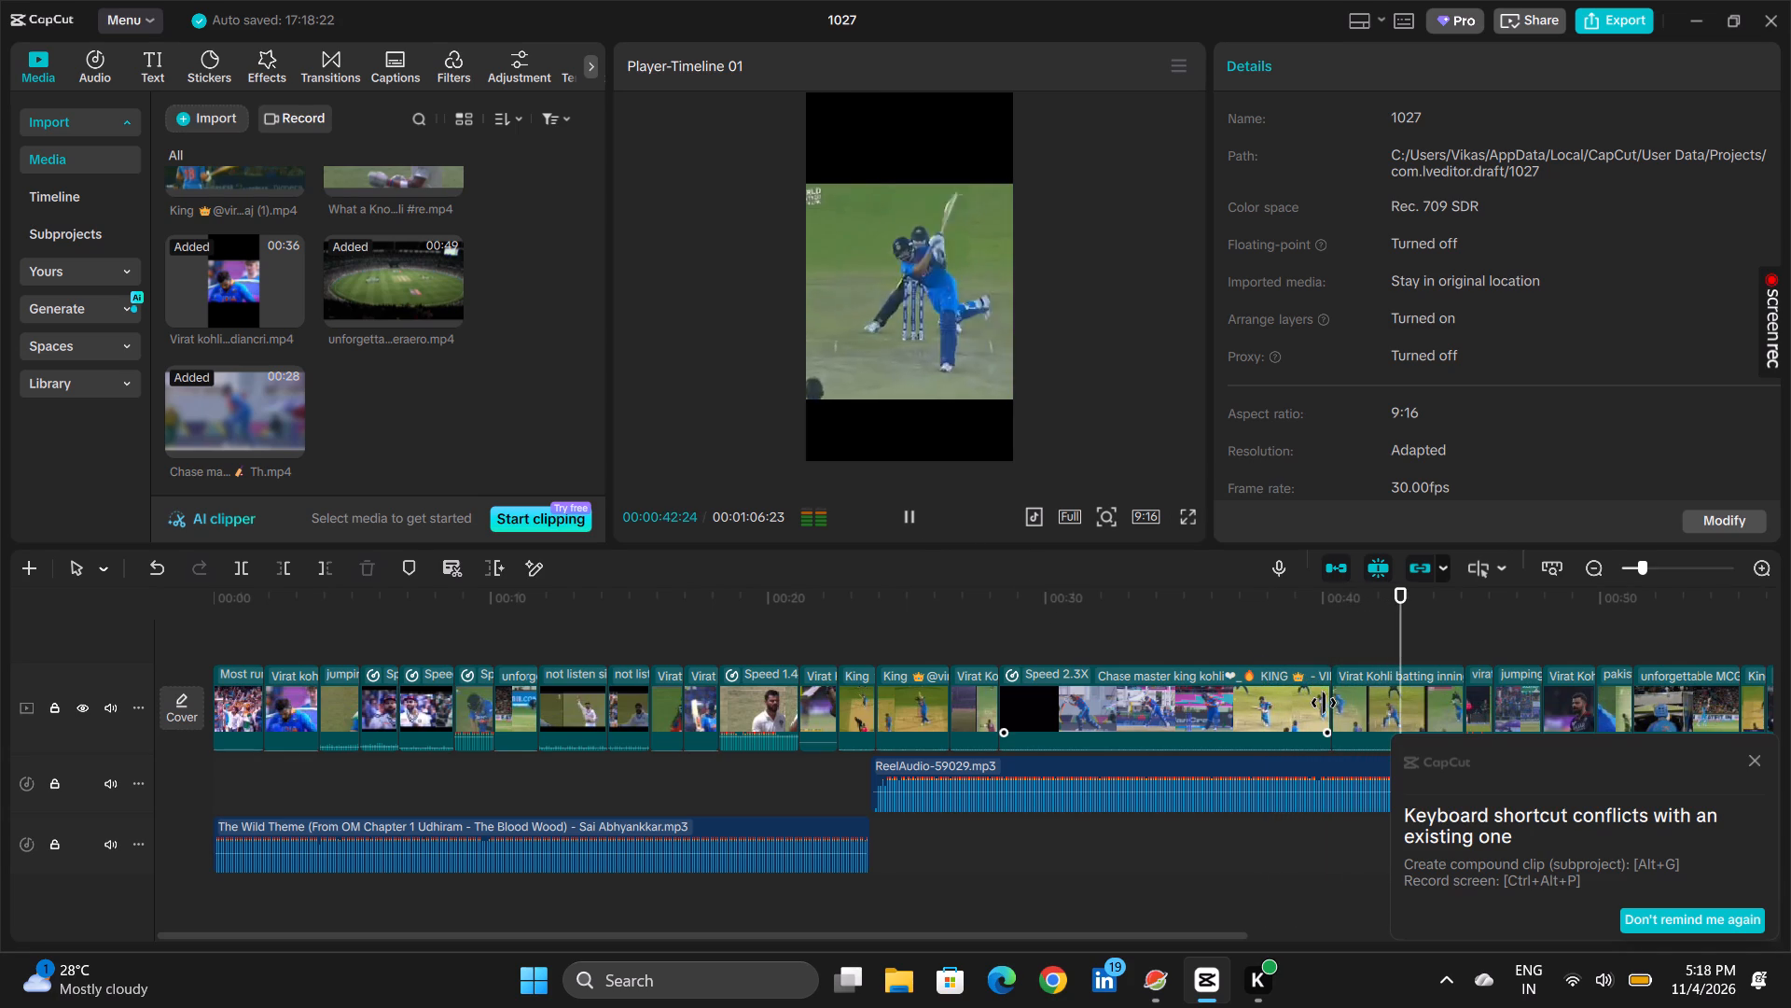
left_click_drag(1331, 699, 1233, 693)
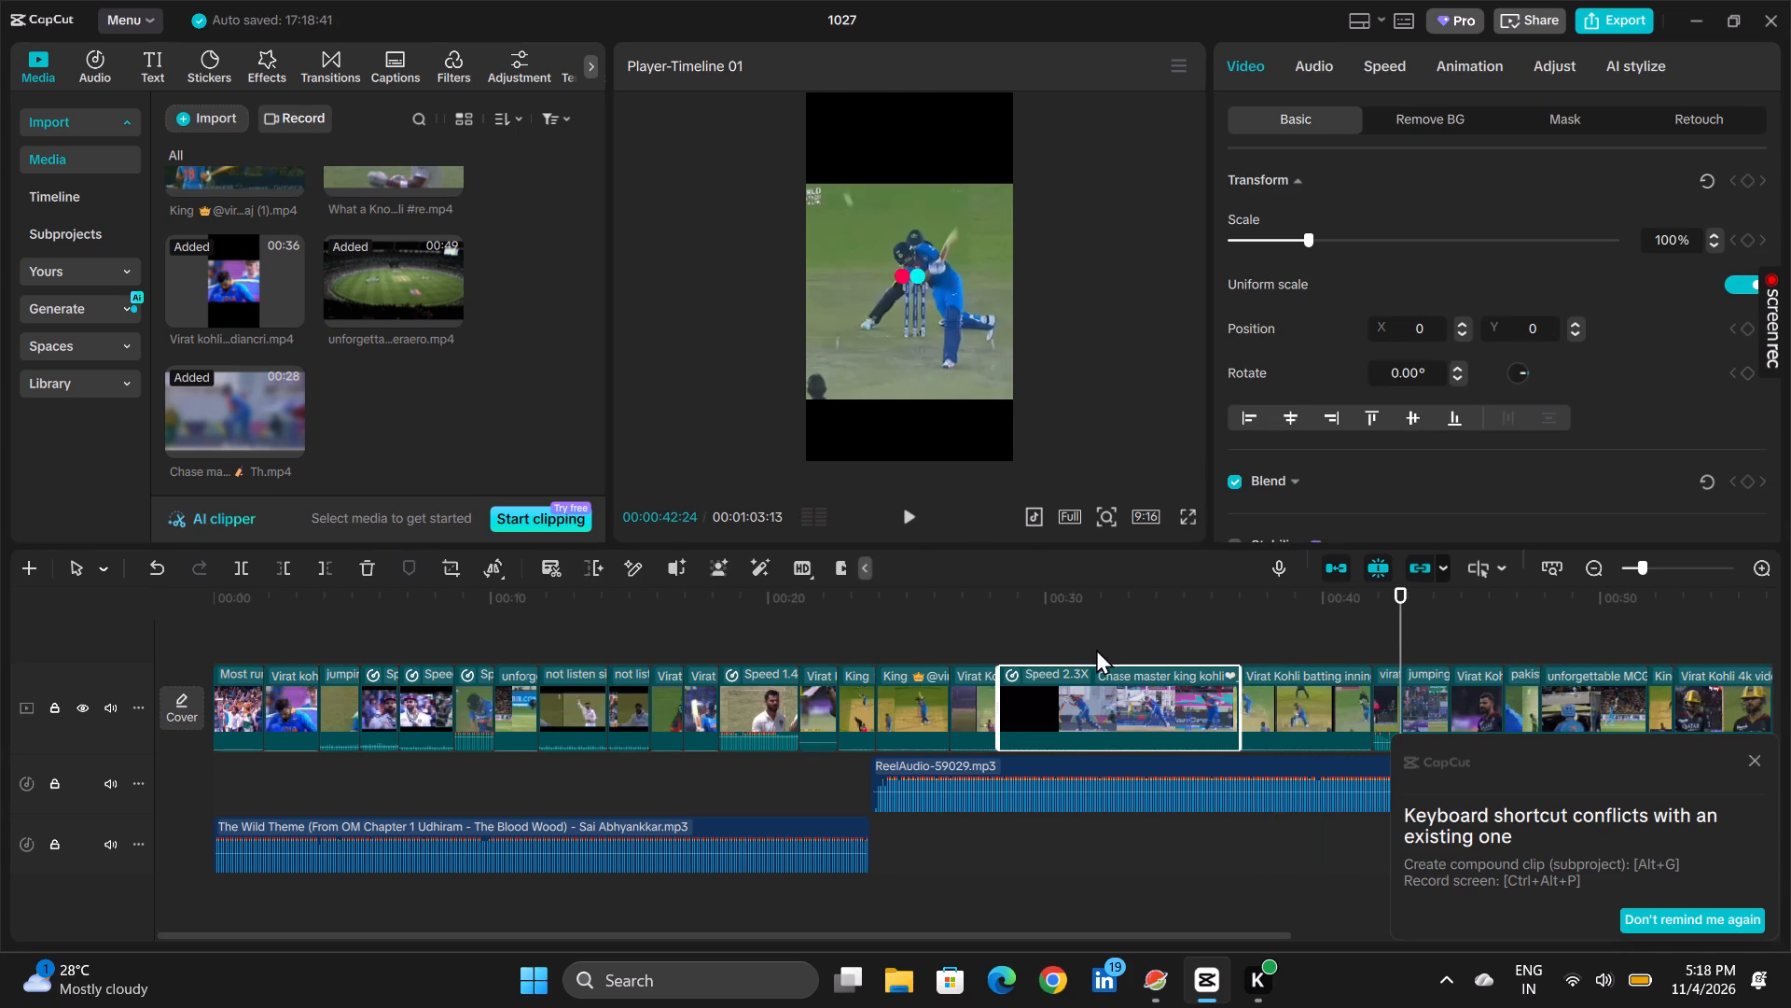
Examine the opening of the 2.3x "Chase master" clip closely on the timeline, playing it from 00:00:28:07.
left_click(1160, 642)
left_click(1132, 691)
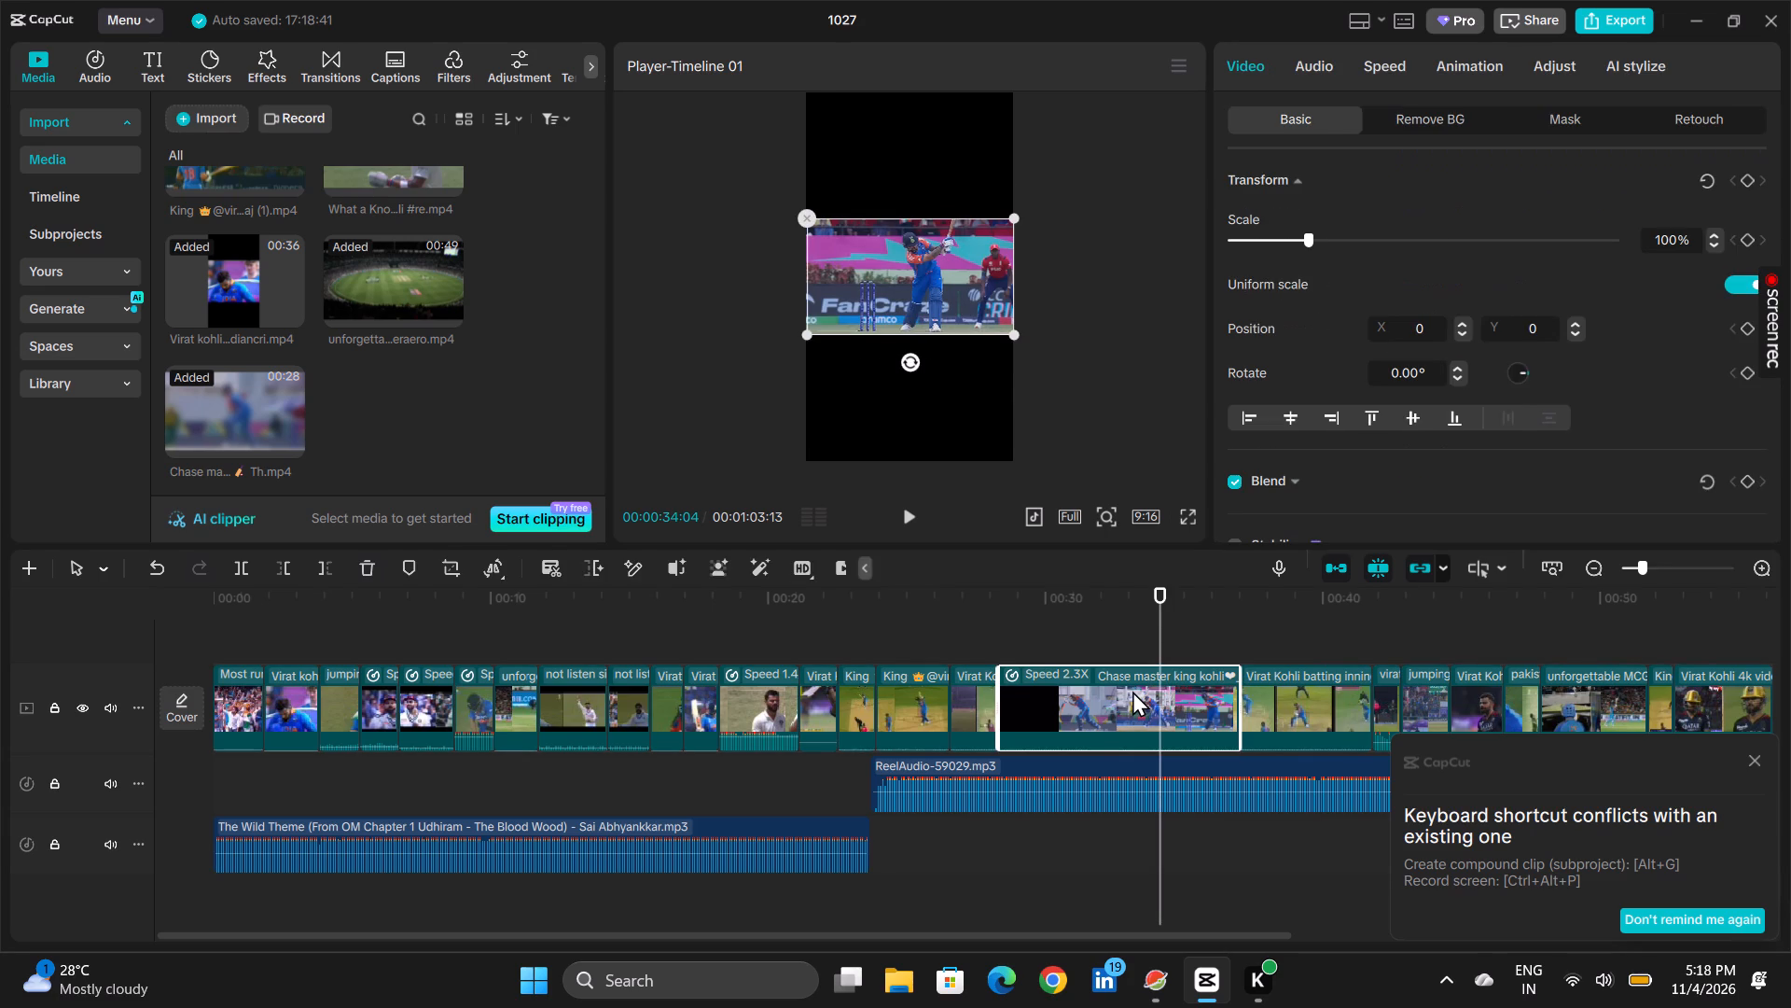
left_click(1132, 691)
scroll(1132, 691, "up", 9, "ctrl")
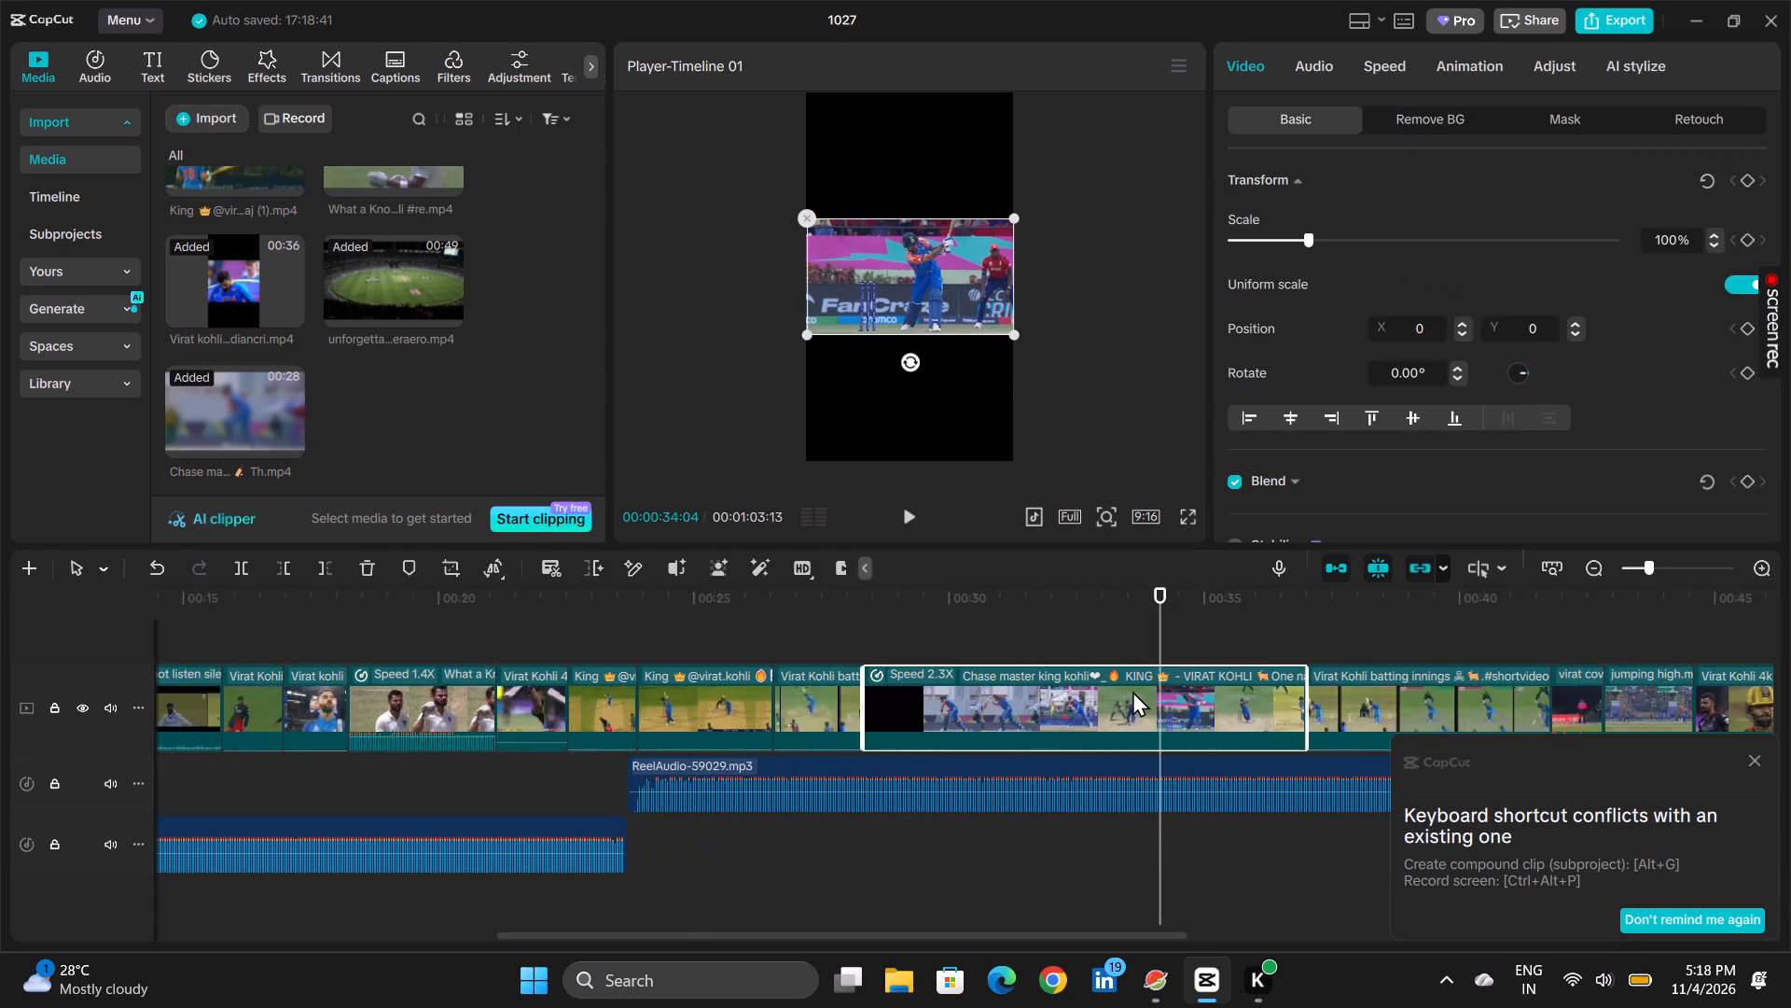
scroll(1132, 691, "up", 15, "ctrl")
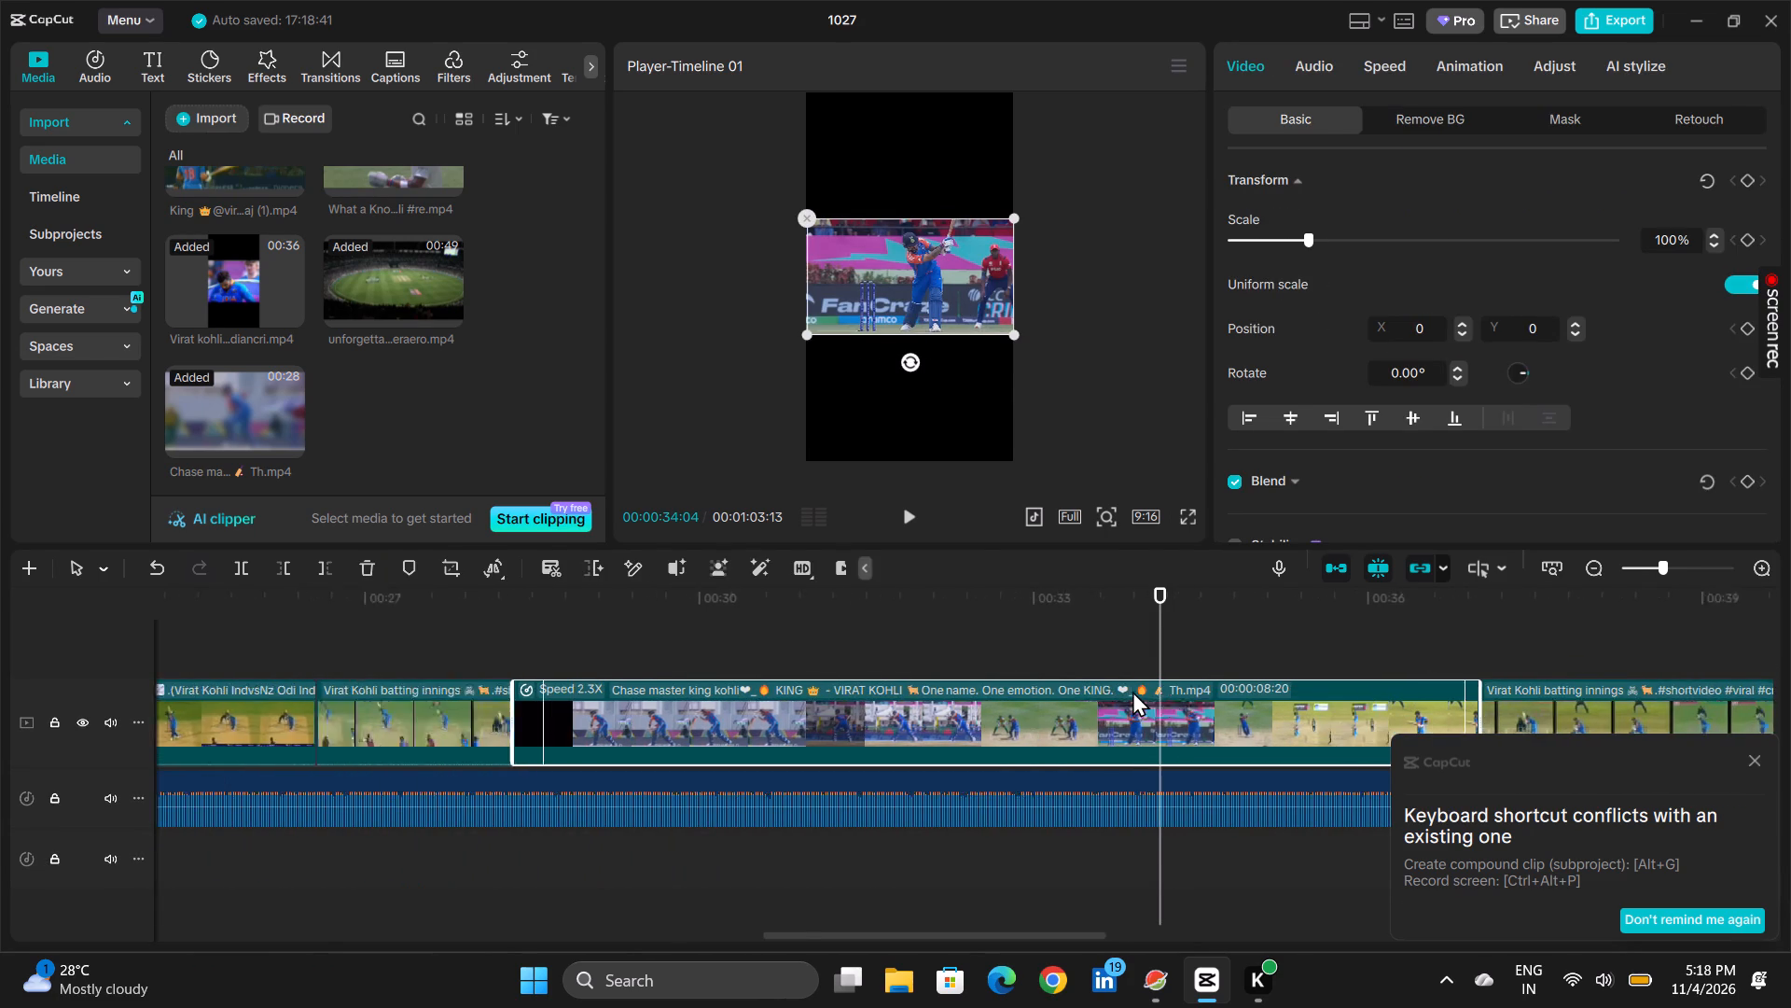
scroll(1132, 691, "up", 8, "ctrl")
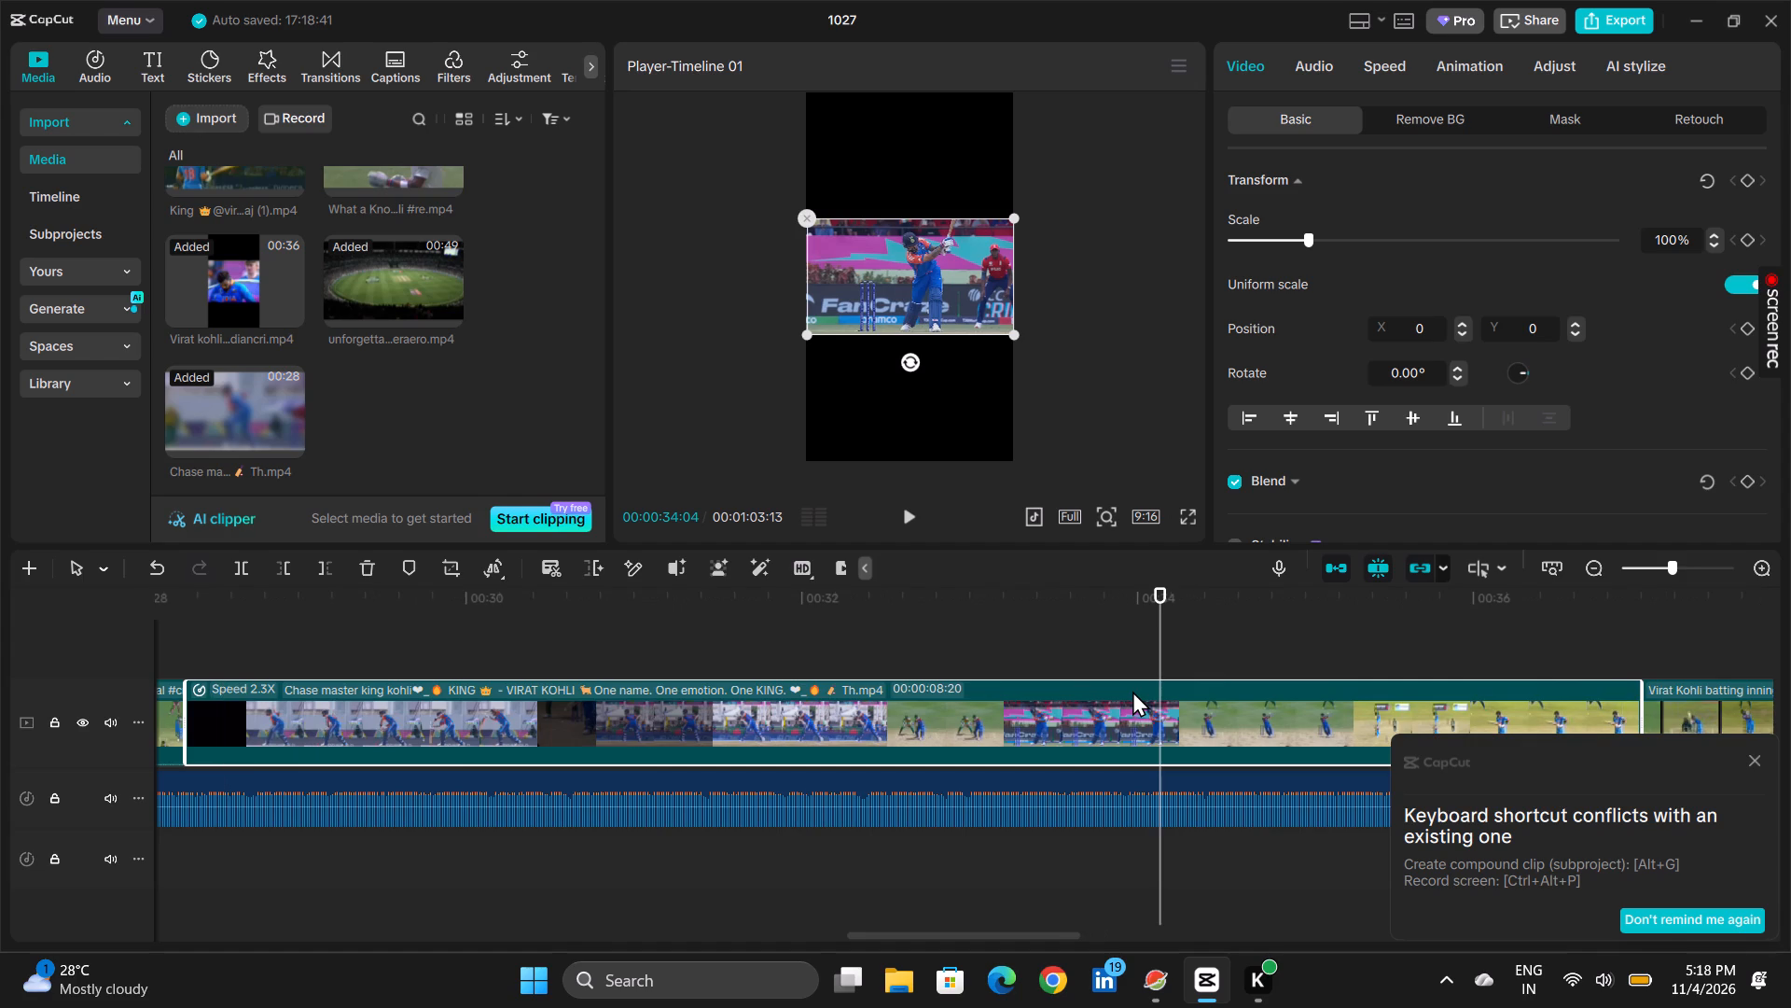
scroll(1132, 691, "down", 7, "ctrl")
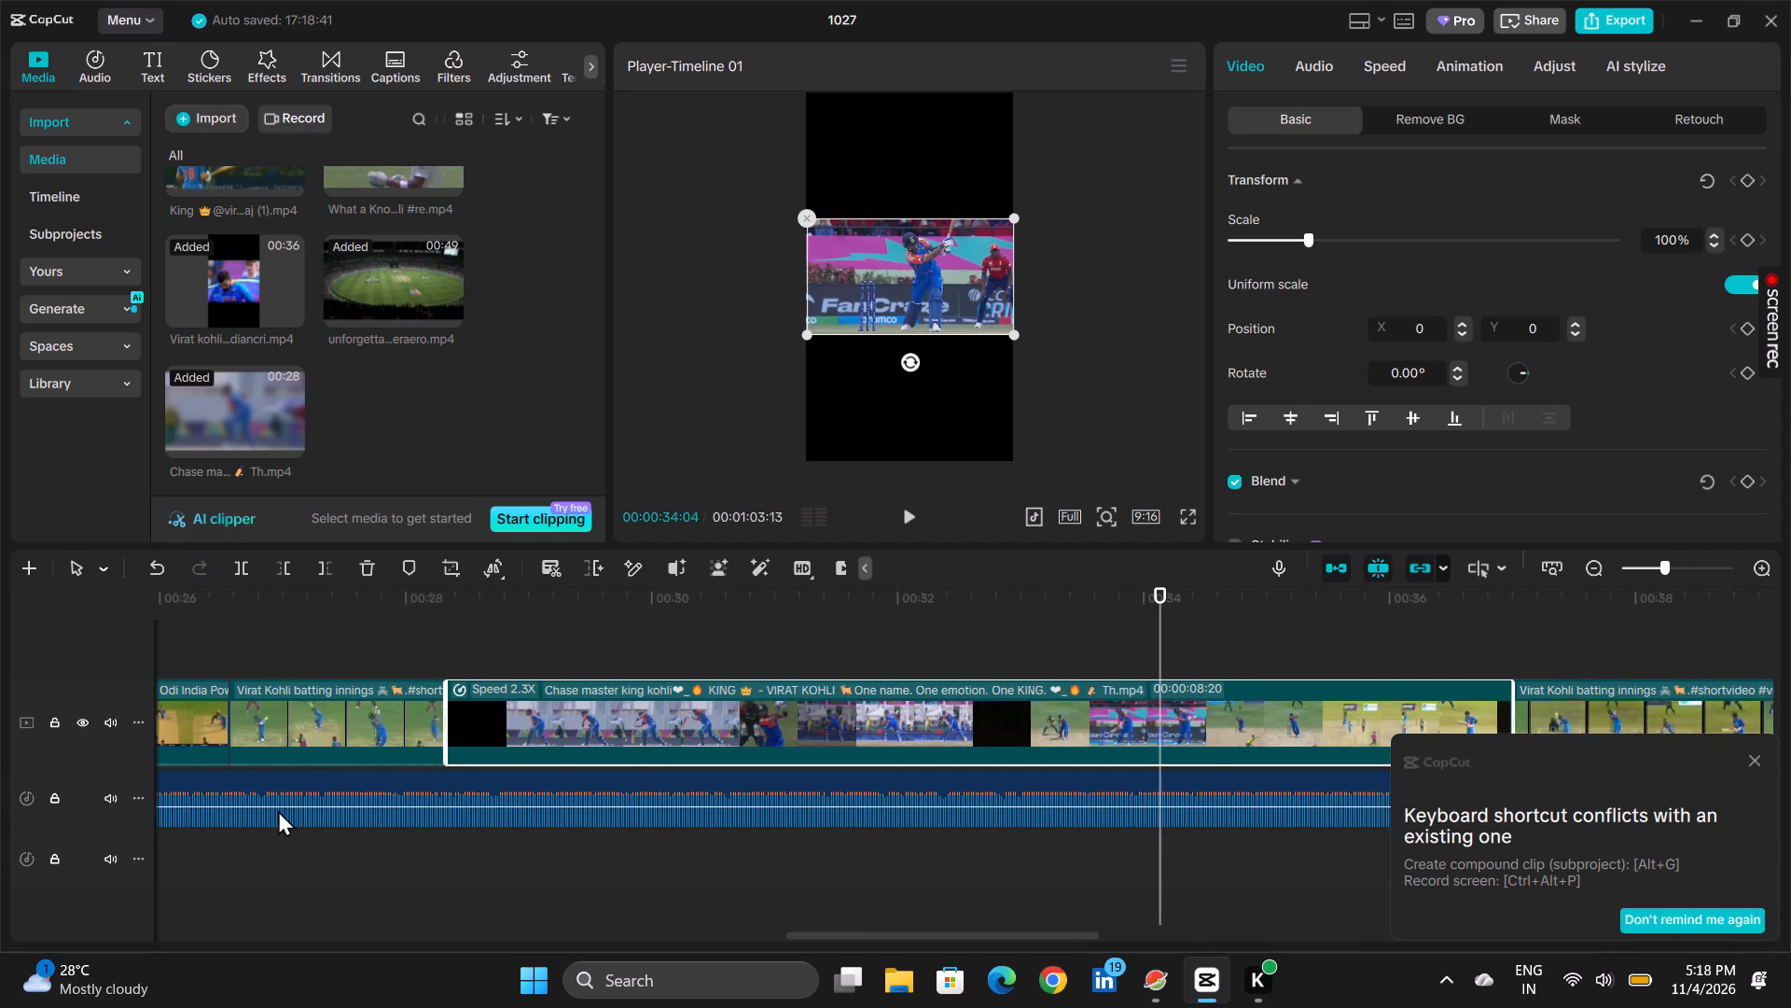
left_click(437, 653)
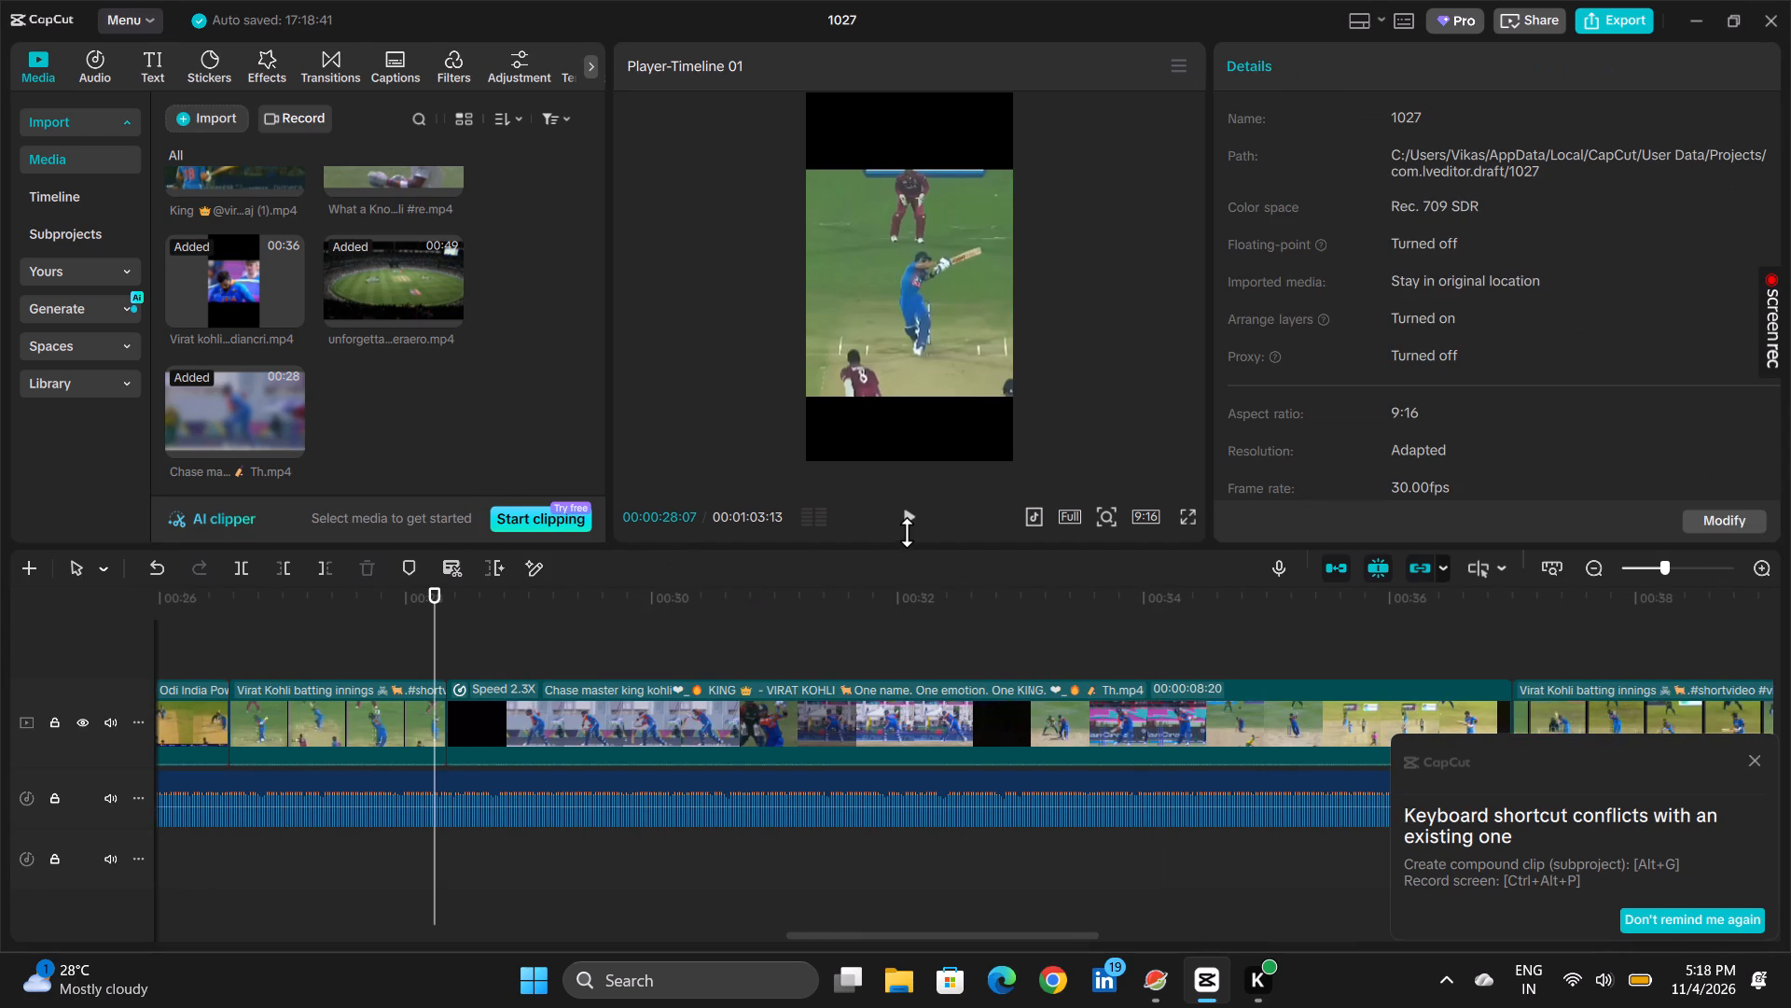
left_click(907, 532)
left_click(902, 511)
key("space")
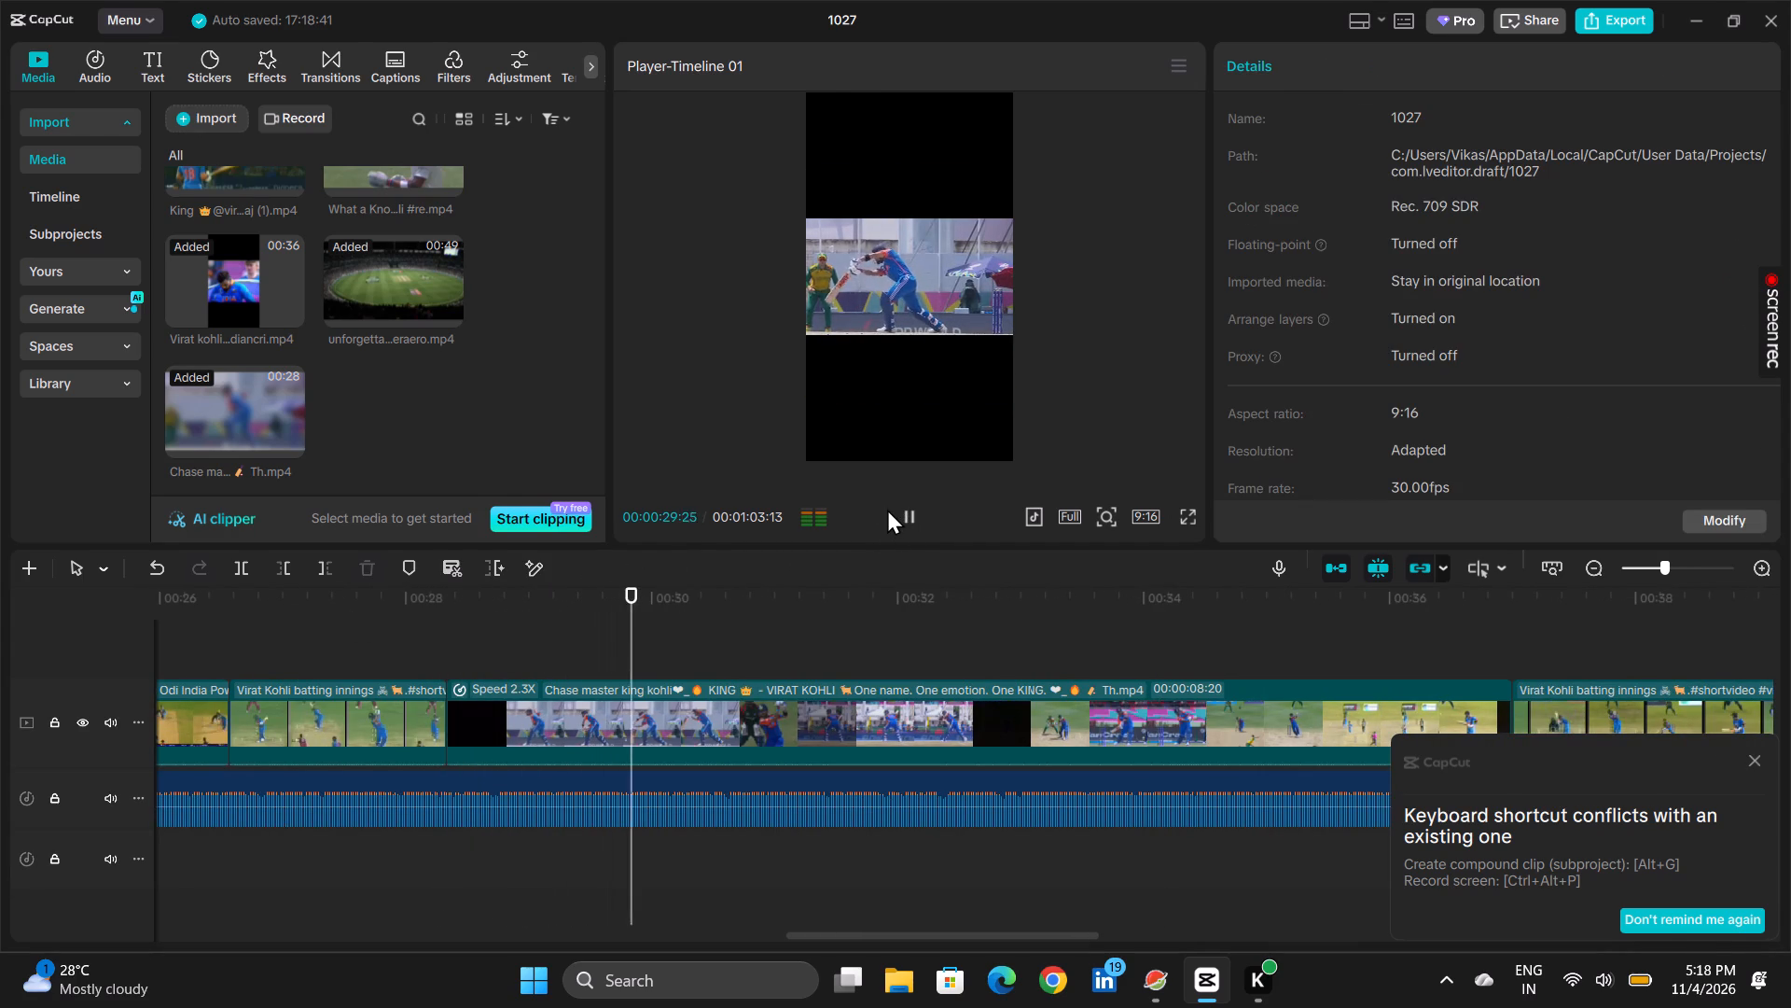
key("space")
Split the "Chase master" clip at 00:00:28:23, where its black opening ends, and delete the black piece before the cut.
left_click(449, 662)
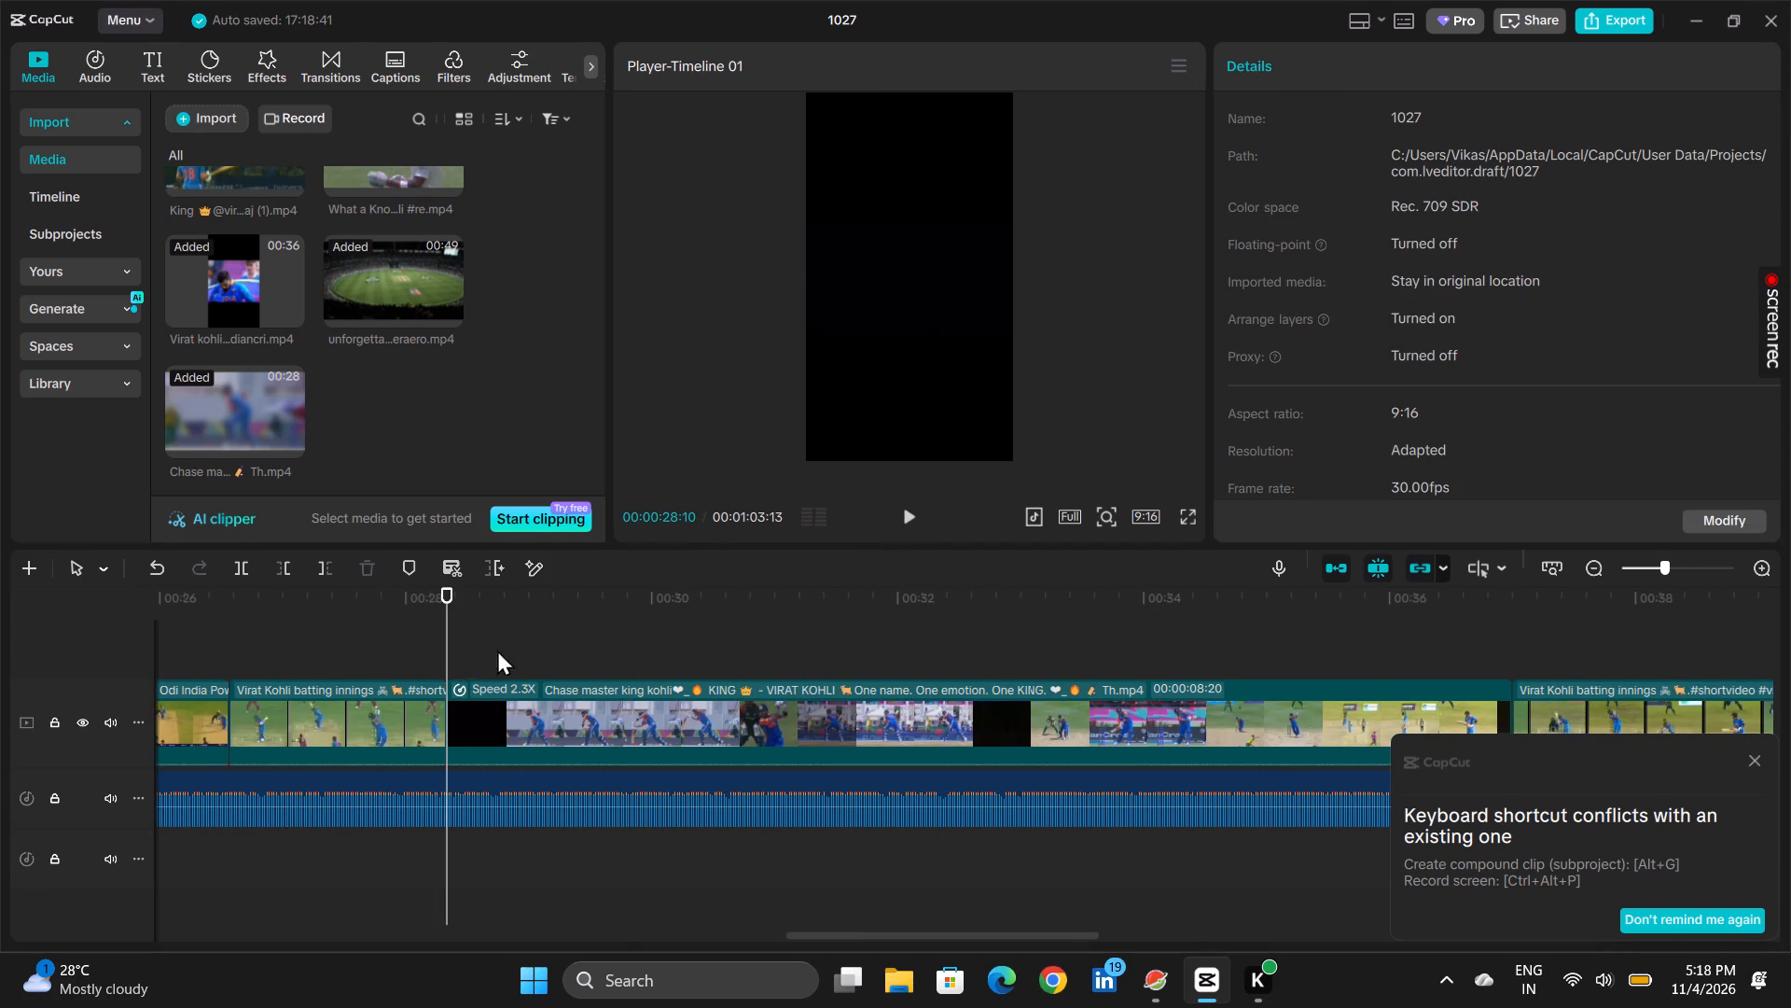
left_click(906, 525)
left_click(906, 521)
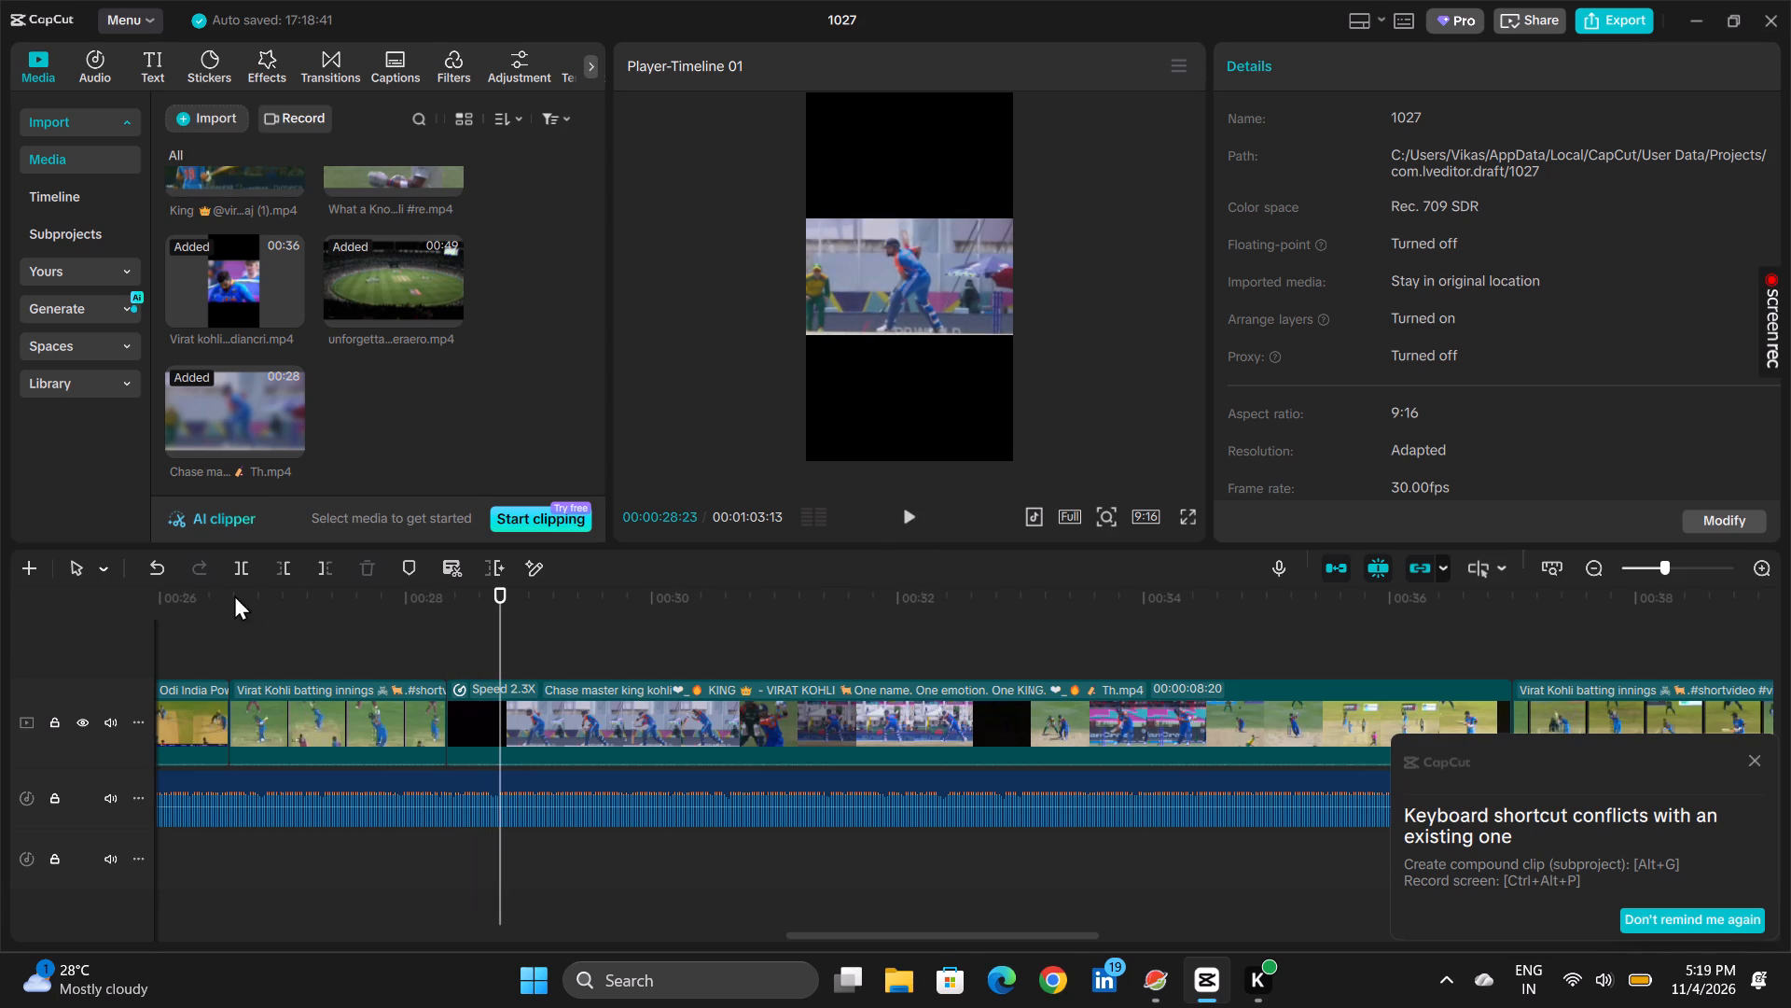
left_click(256, 567)
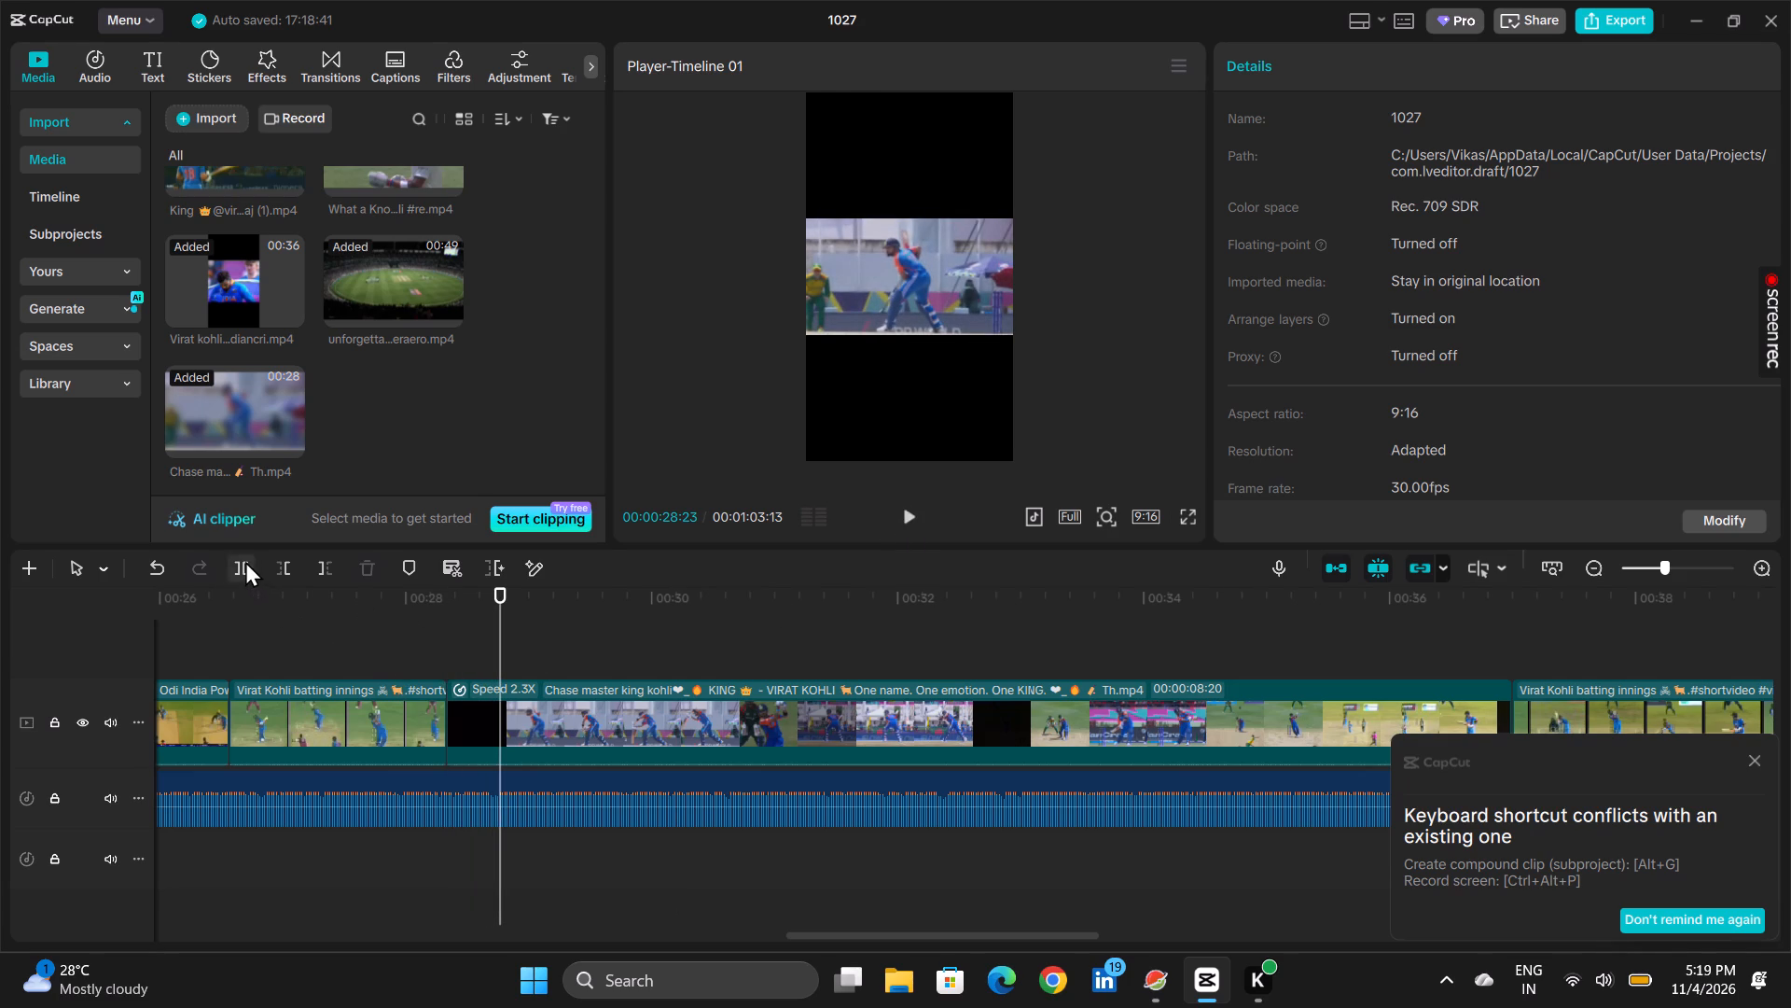
left_click(245, 561)
left_click(462, 725)
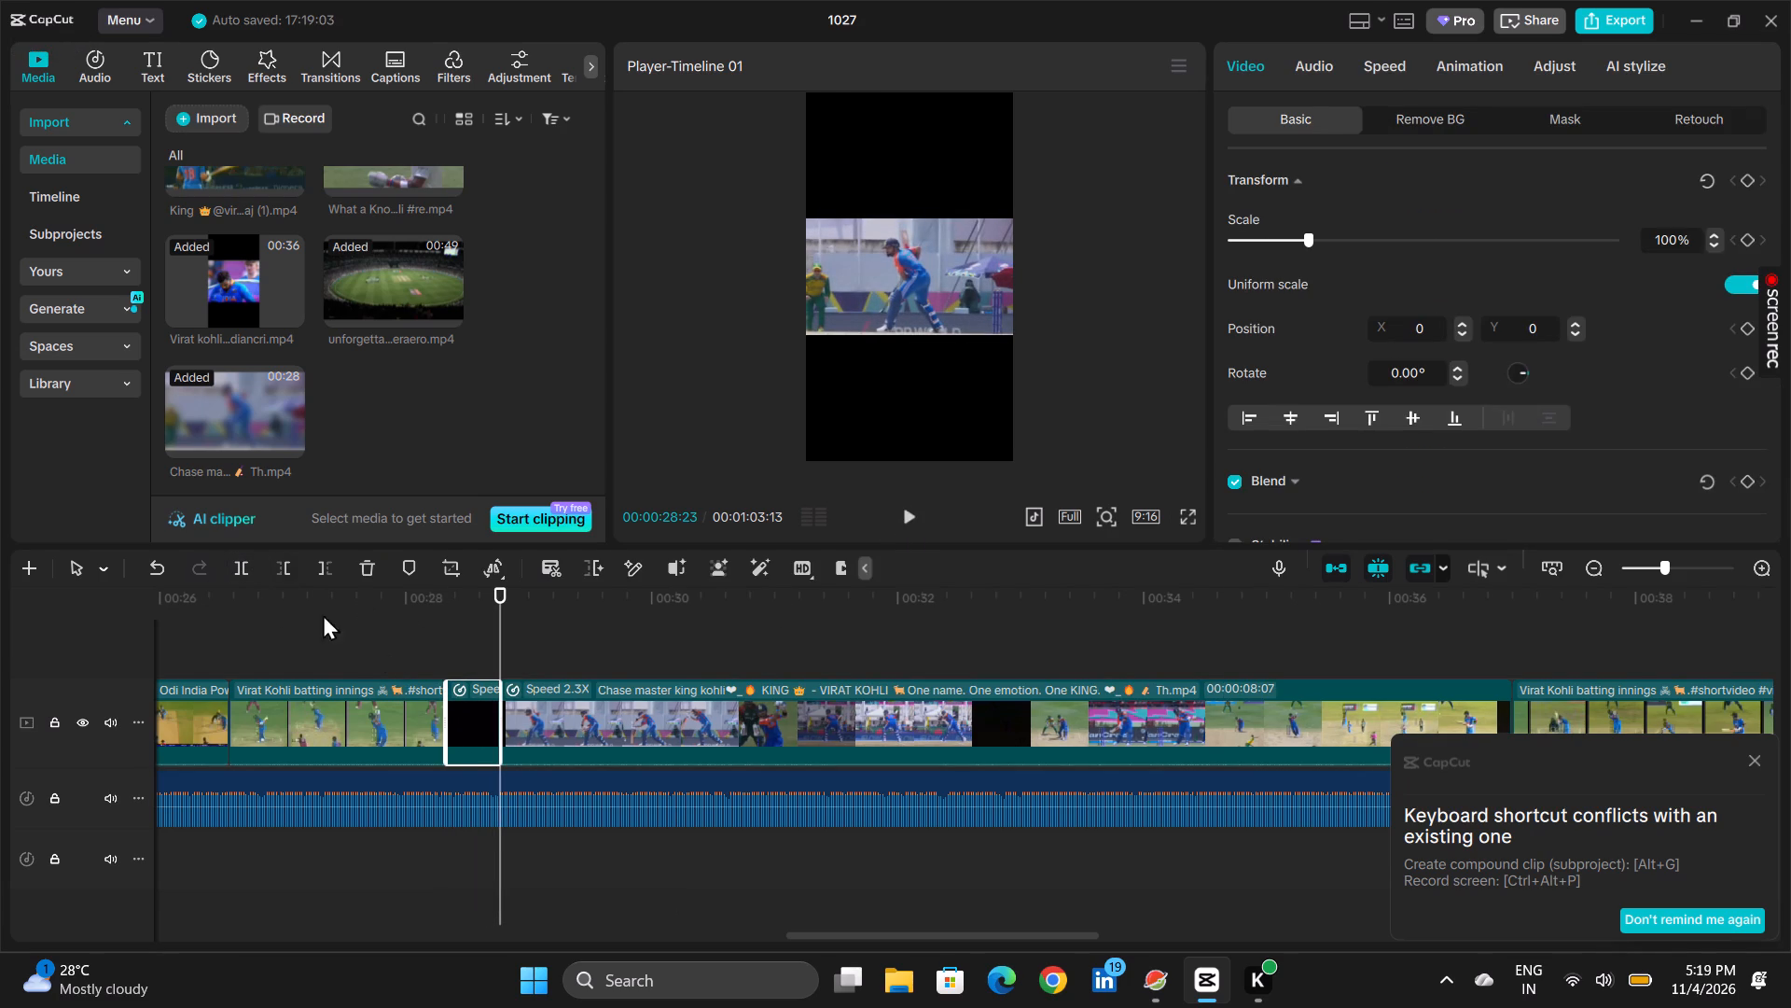
left_click(367, 565)
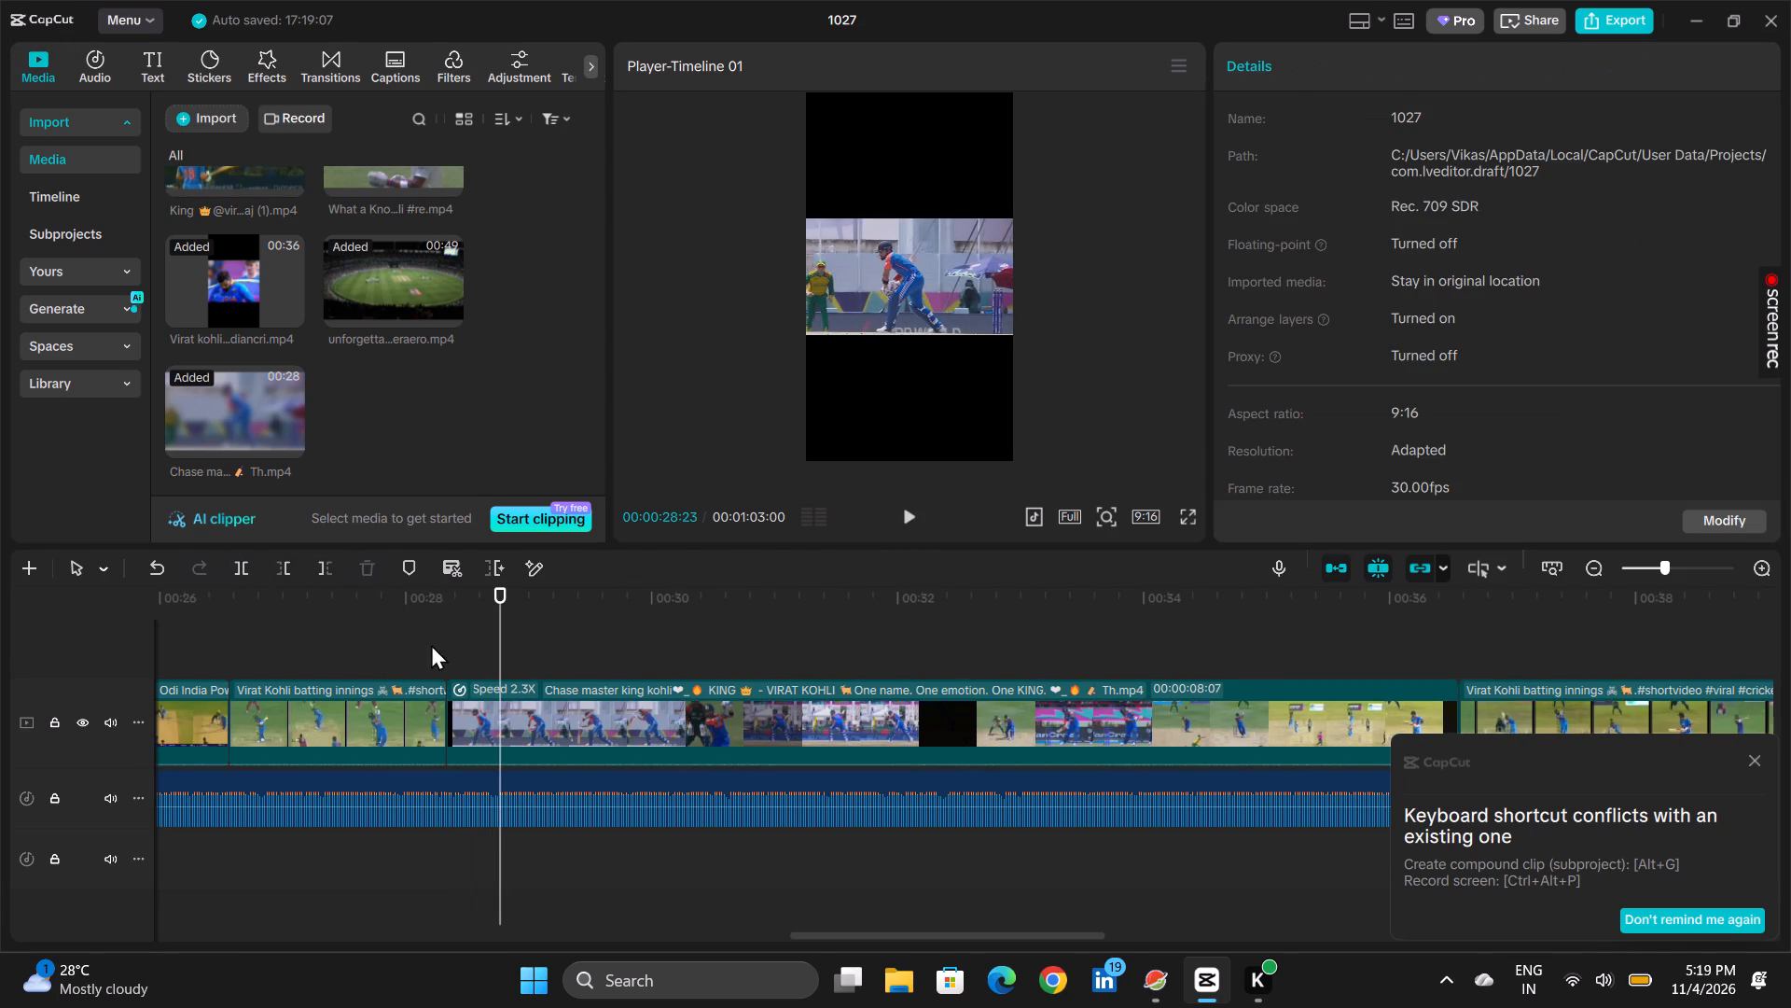
Play the first batting shot of the "Chase master" clip and split the clip at 00:00:29:22.
left_click(431, 644)
left_click(909, 511)
left_click(905, 513)
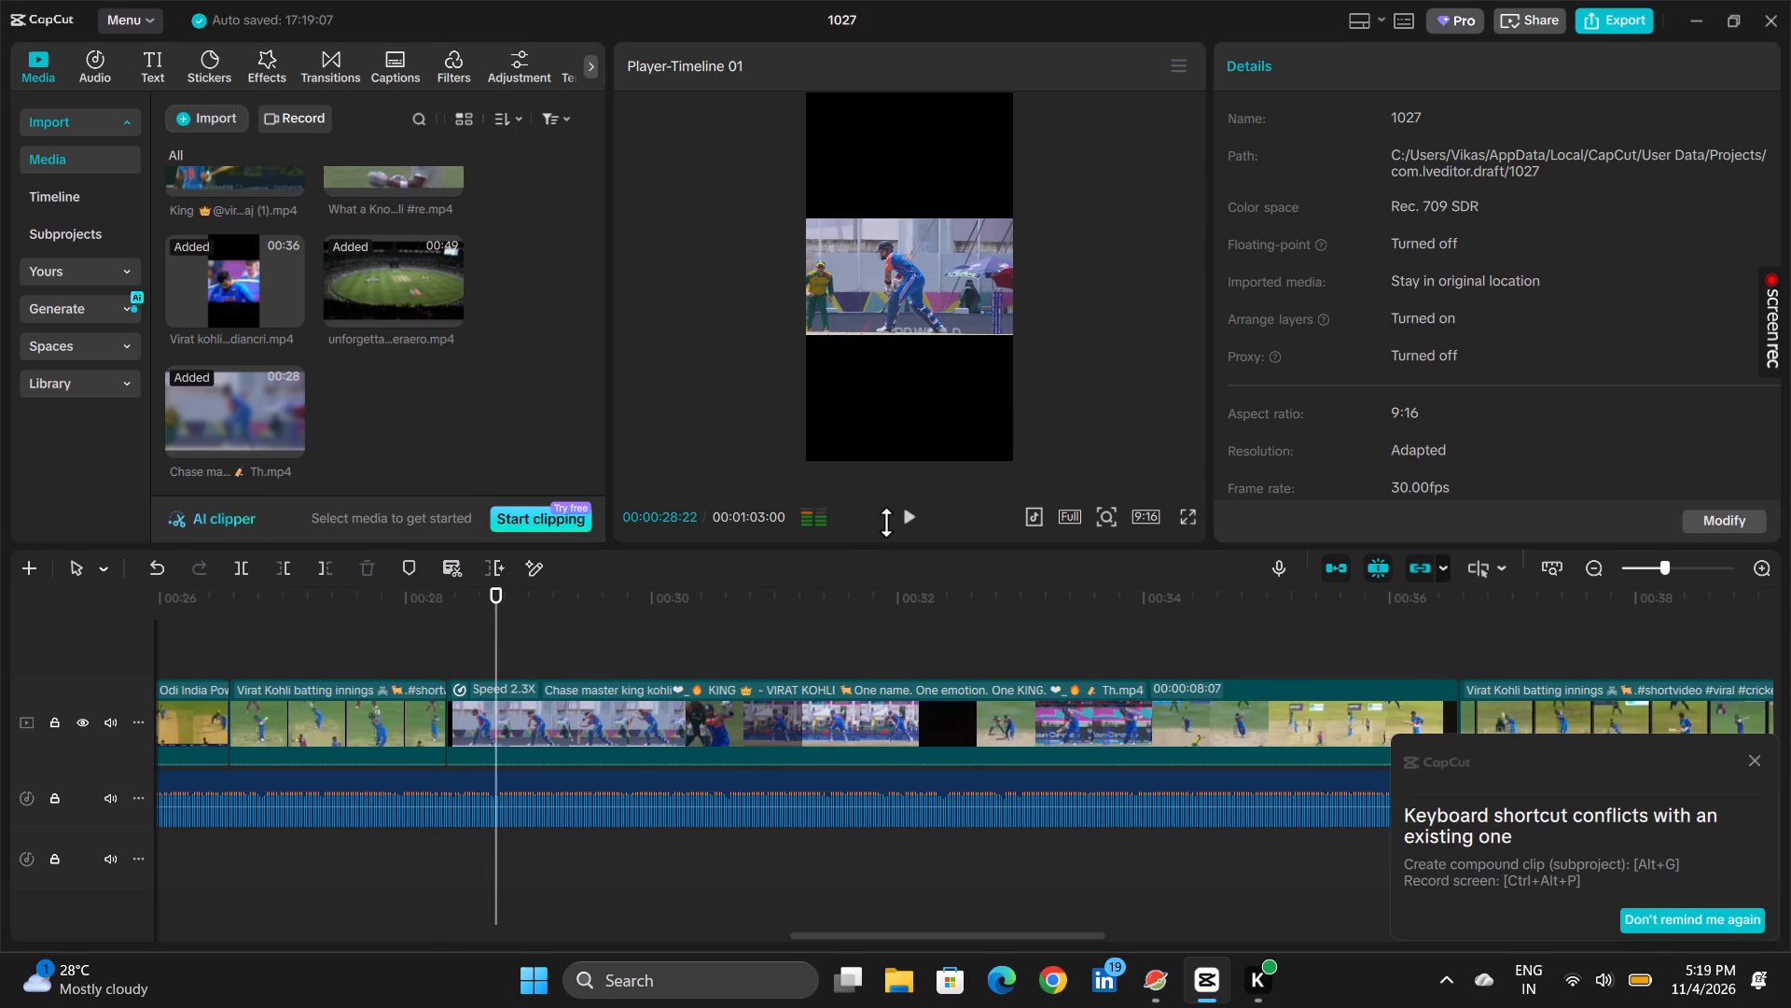
left_click(909, 516)
left_click(909, 516)
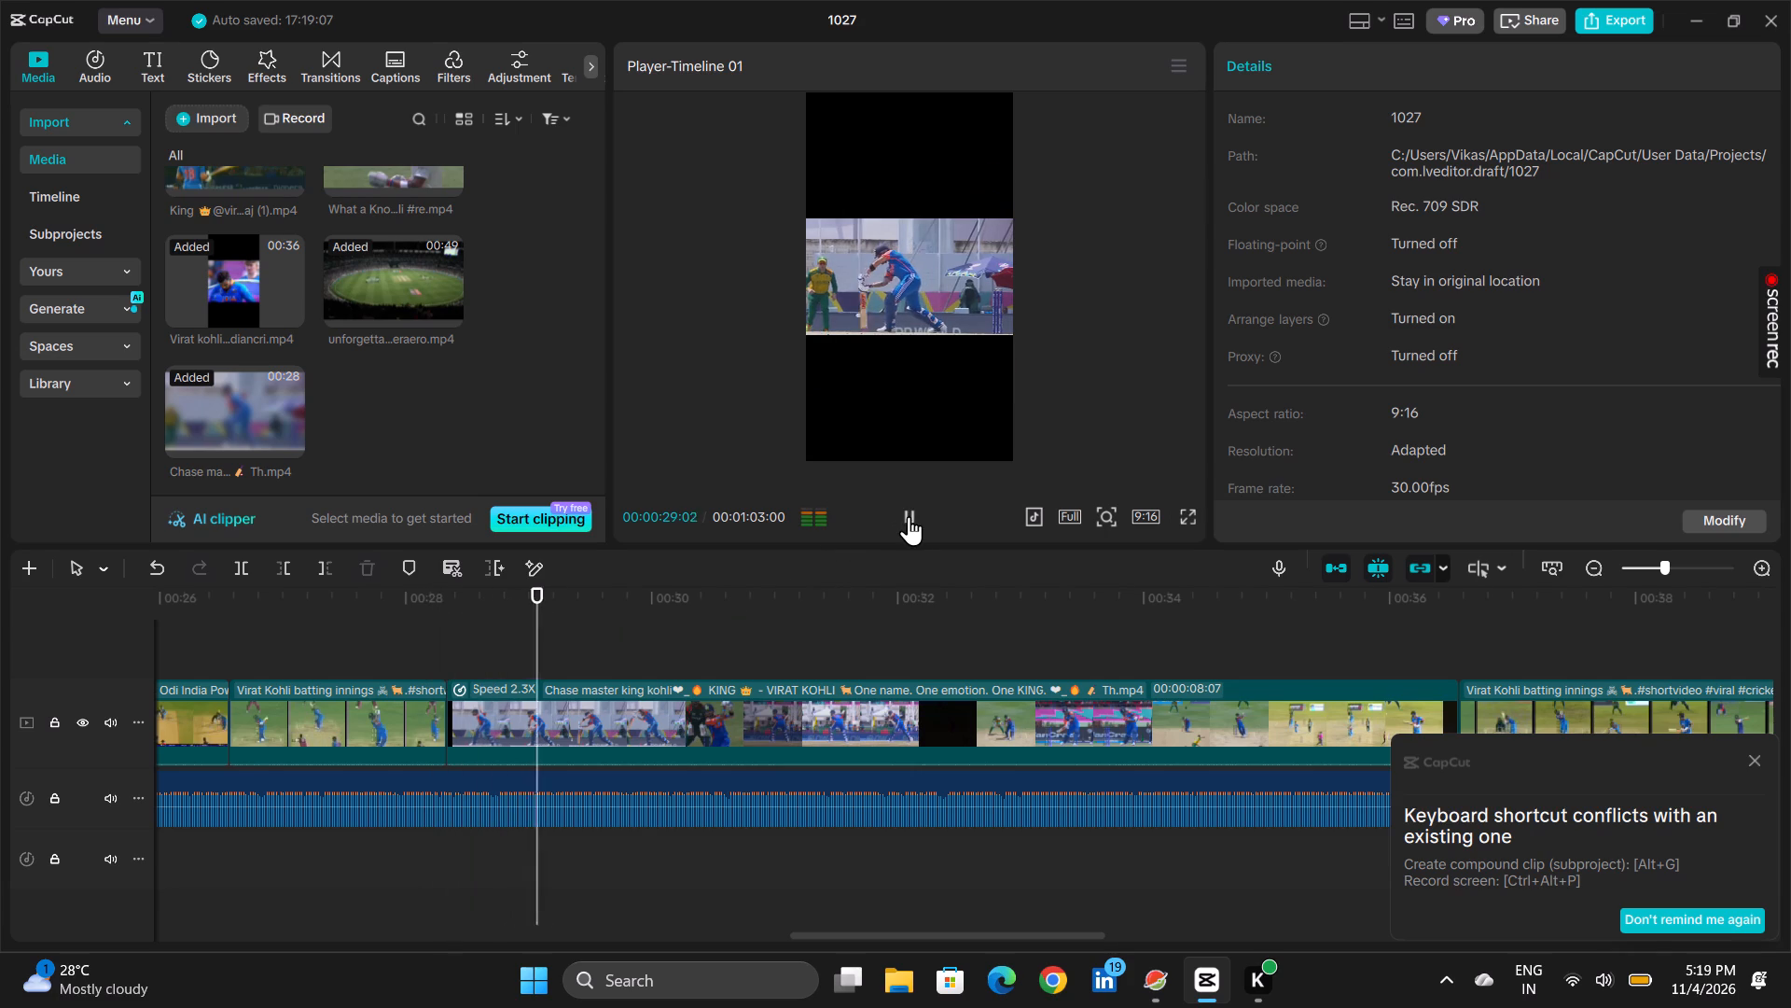
left_click(911, 514)
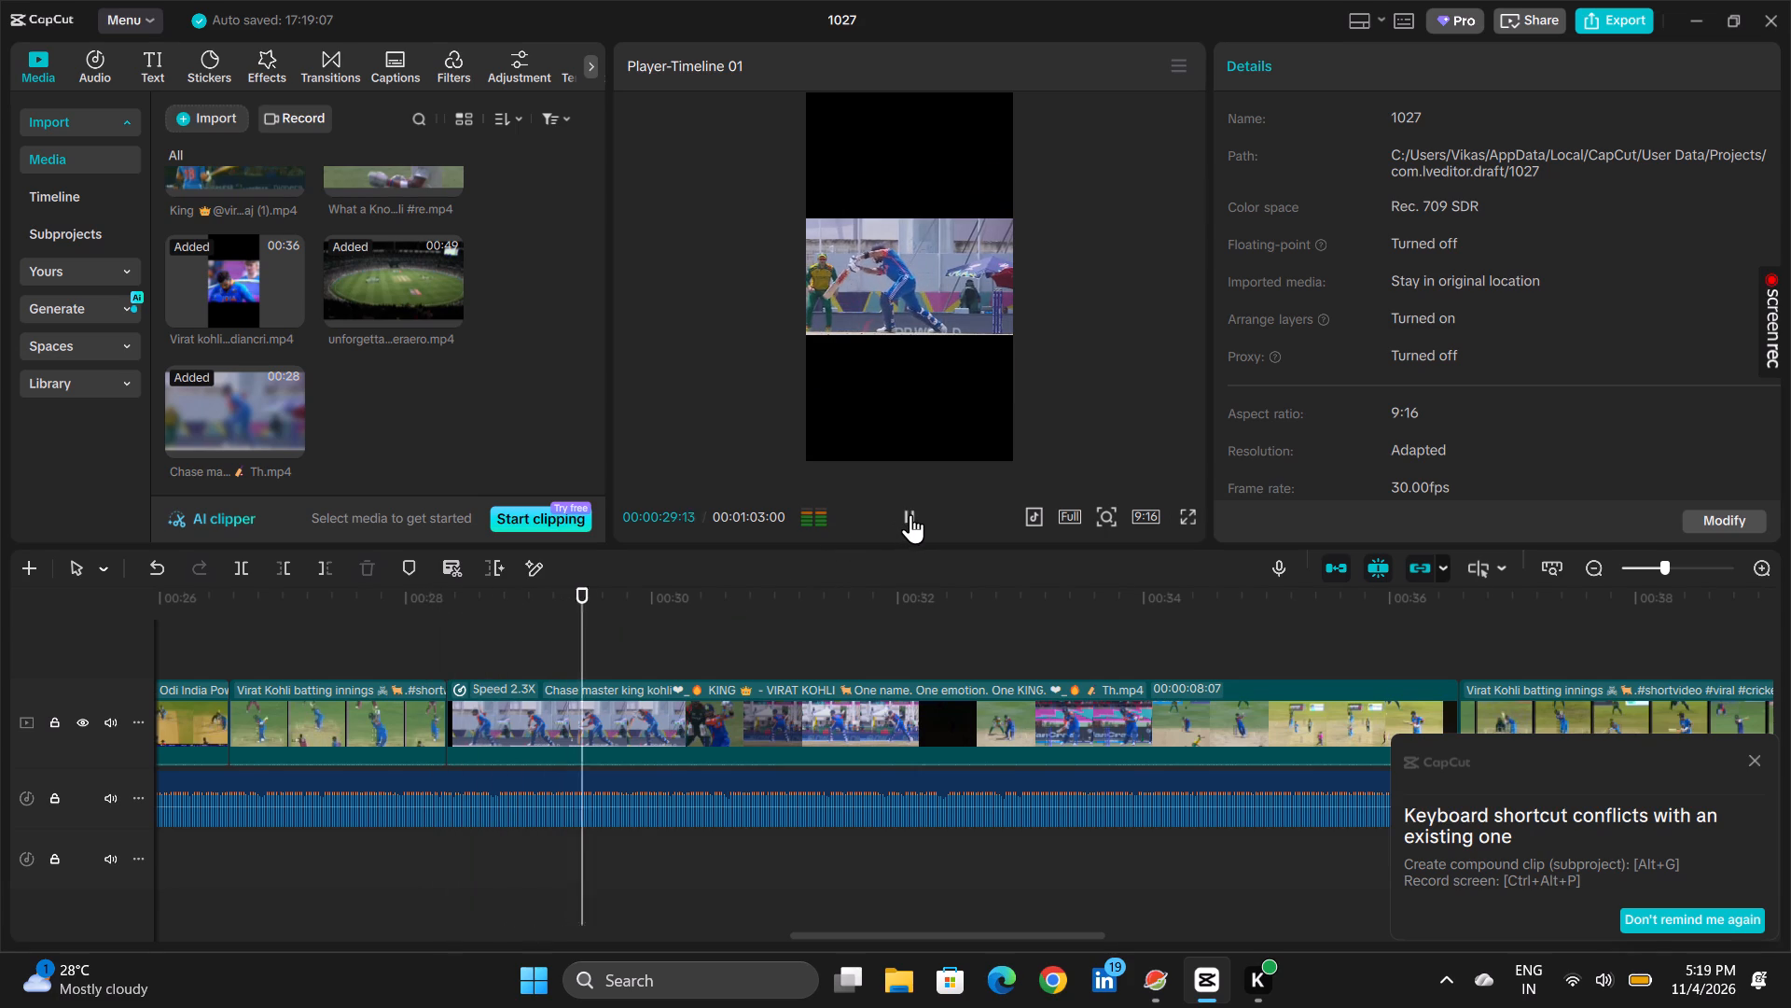
left_click(910, 514)
left_click(242, 569)
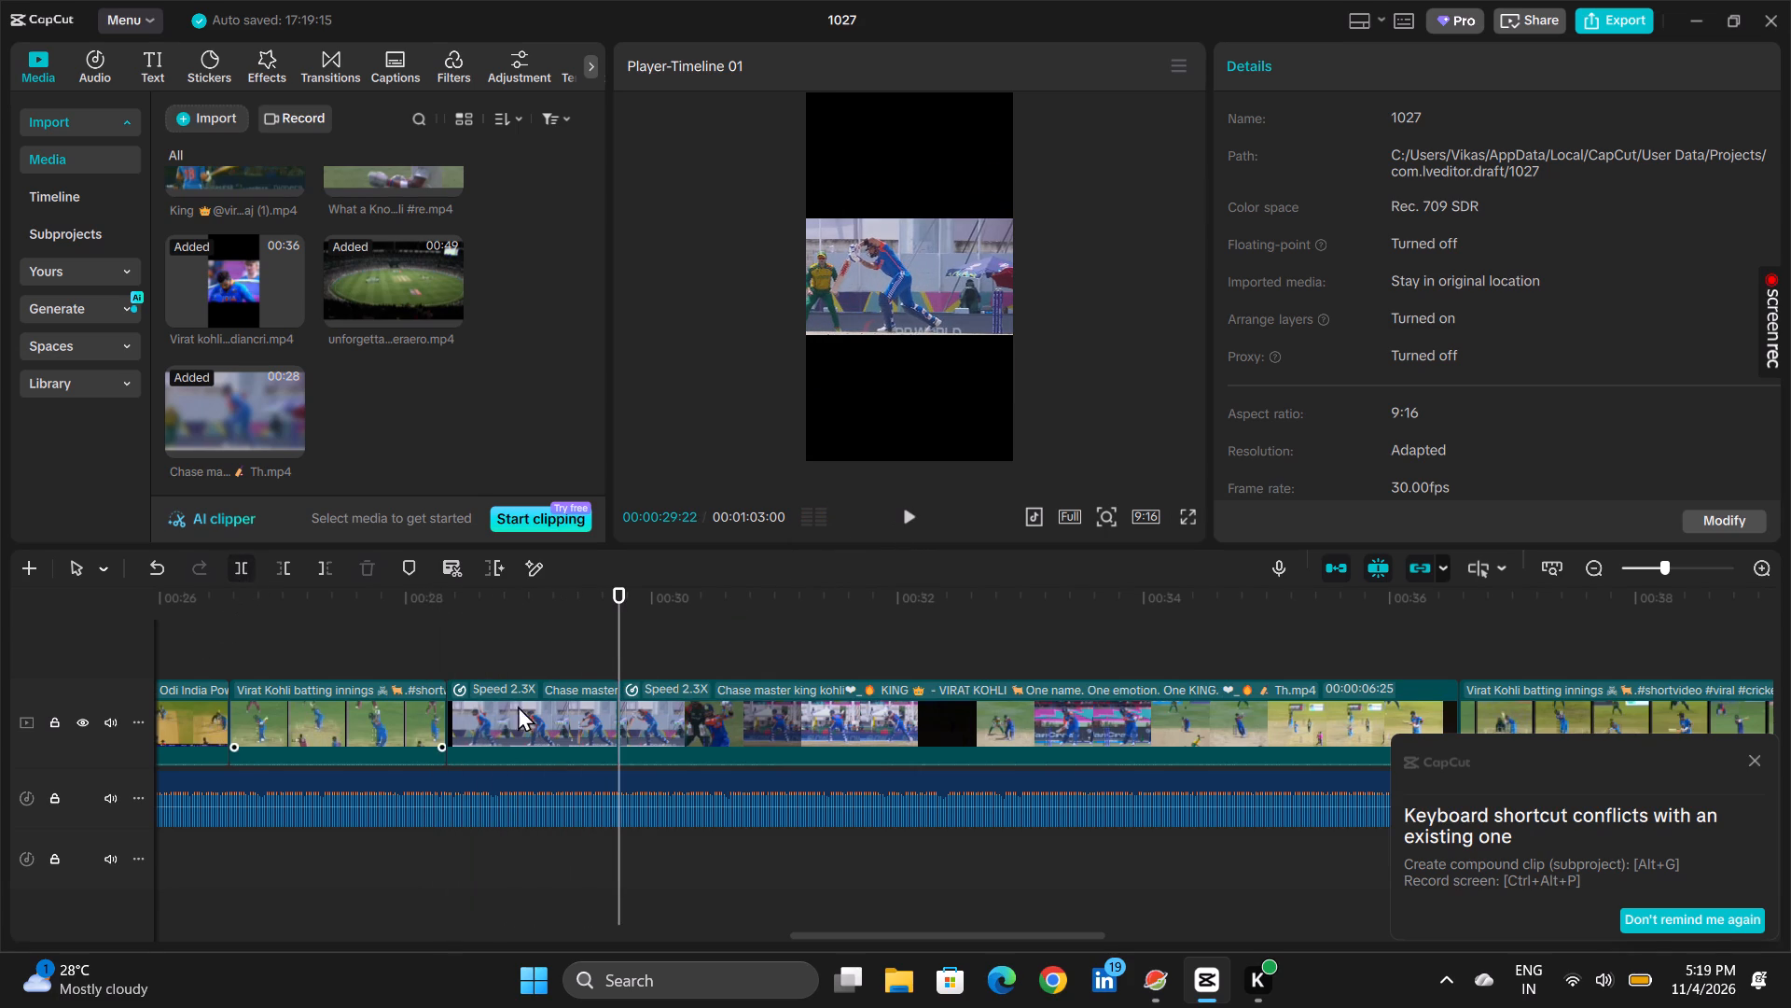
Trim about 13 frames off the start of the first "Chase master" piece, closing the gap.
left_click(584, 713)
left_click(612, 710)
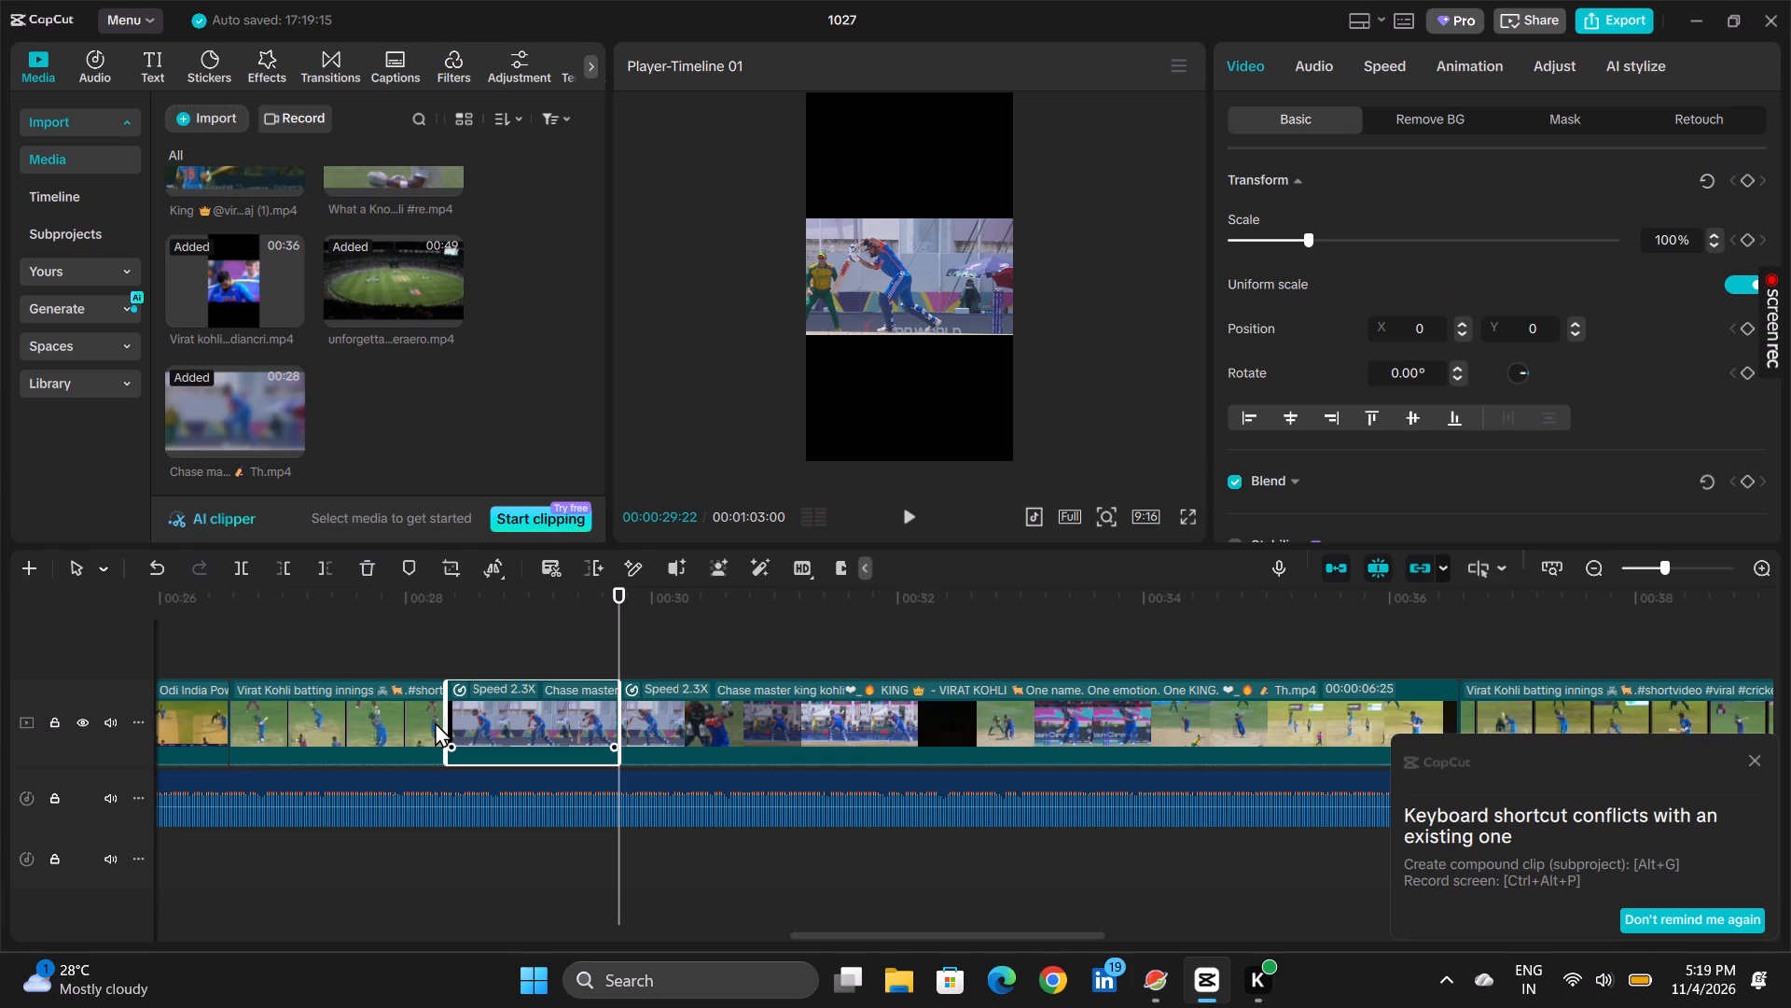
left_click_drag(450, 724, 502, 723)
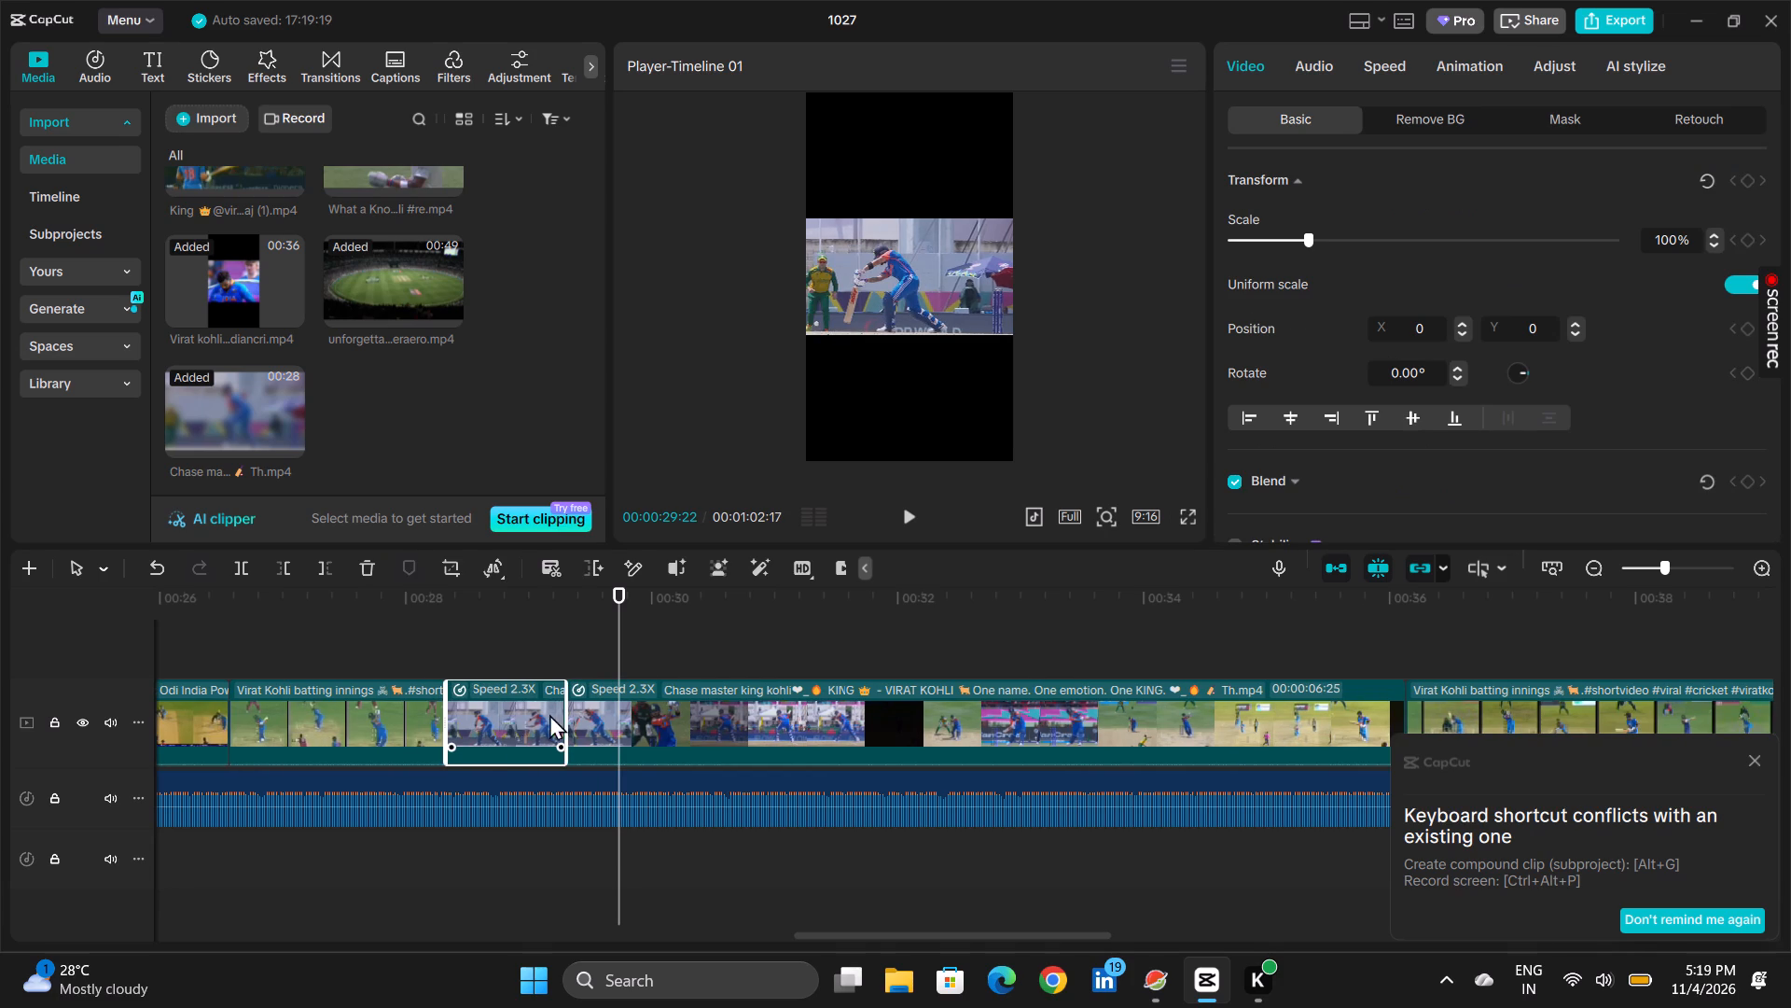
left_click(500, 719)
left_click(526, 681)
Play from 00:00:28:26 through the shortened piece and split the remaining "Chase master" clip at the dark transition at 00:00:30:06.
left_click(513, 634)
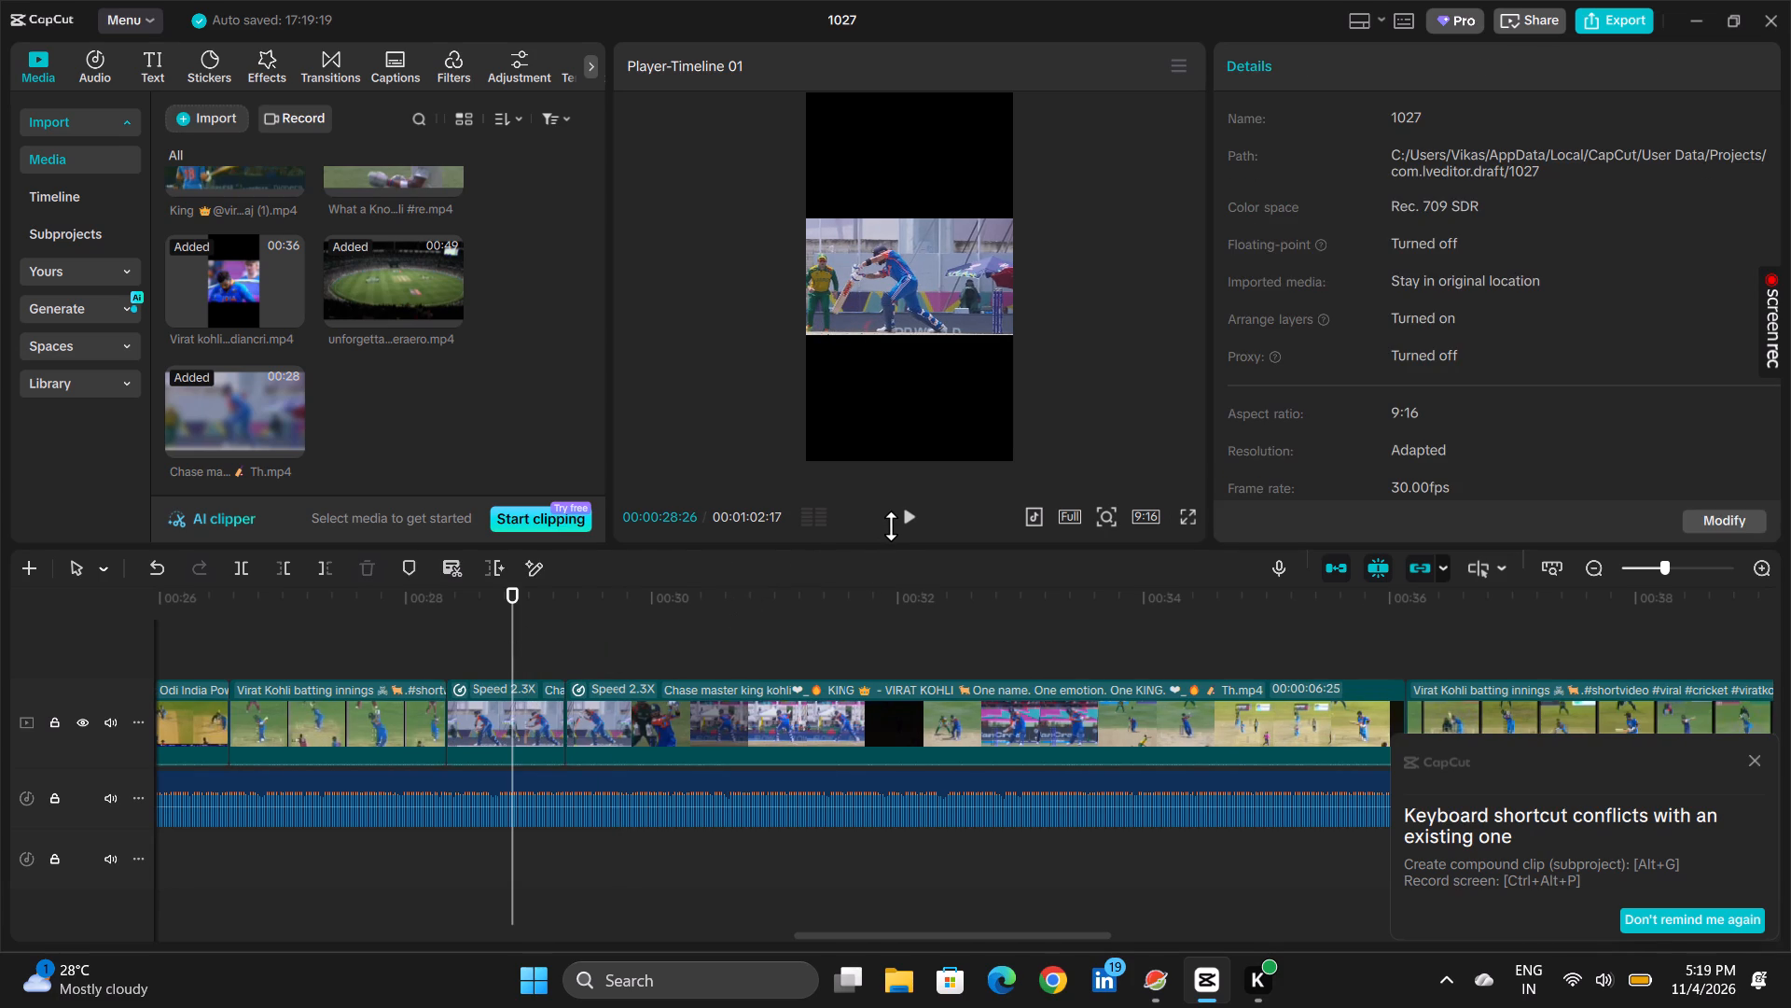
left_click(915, 503)
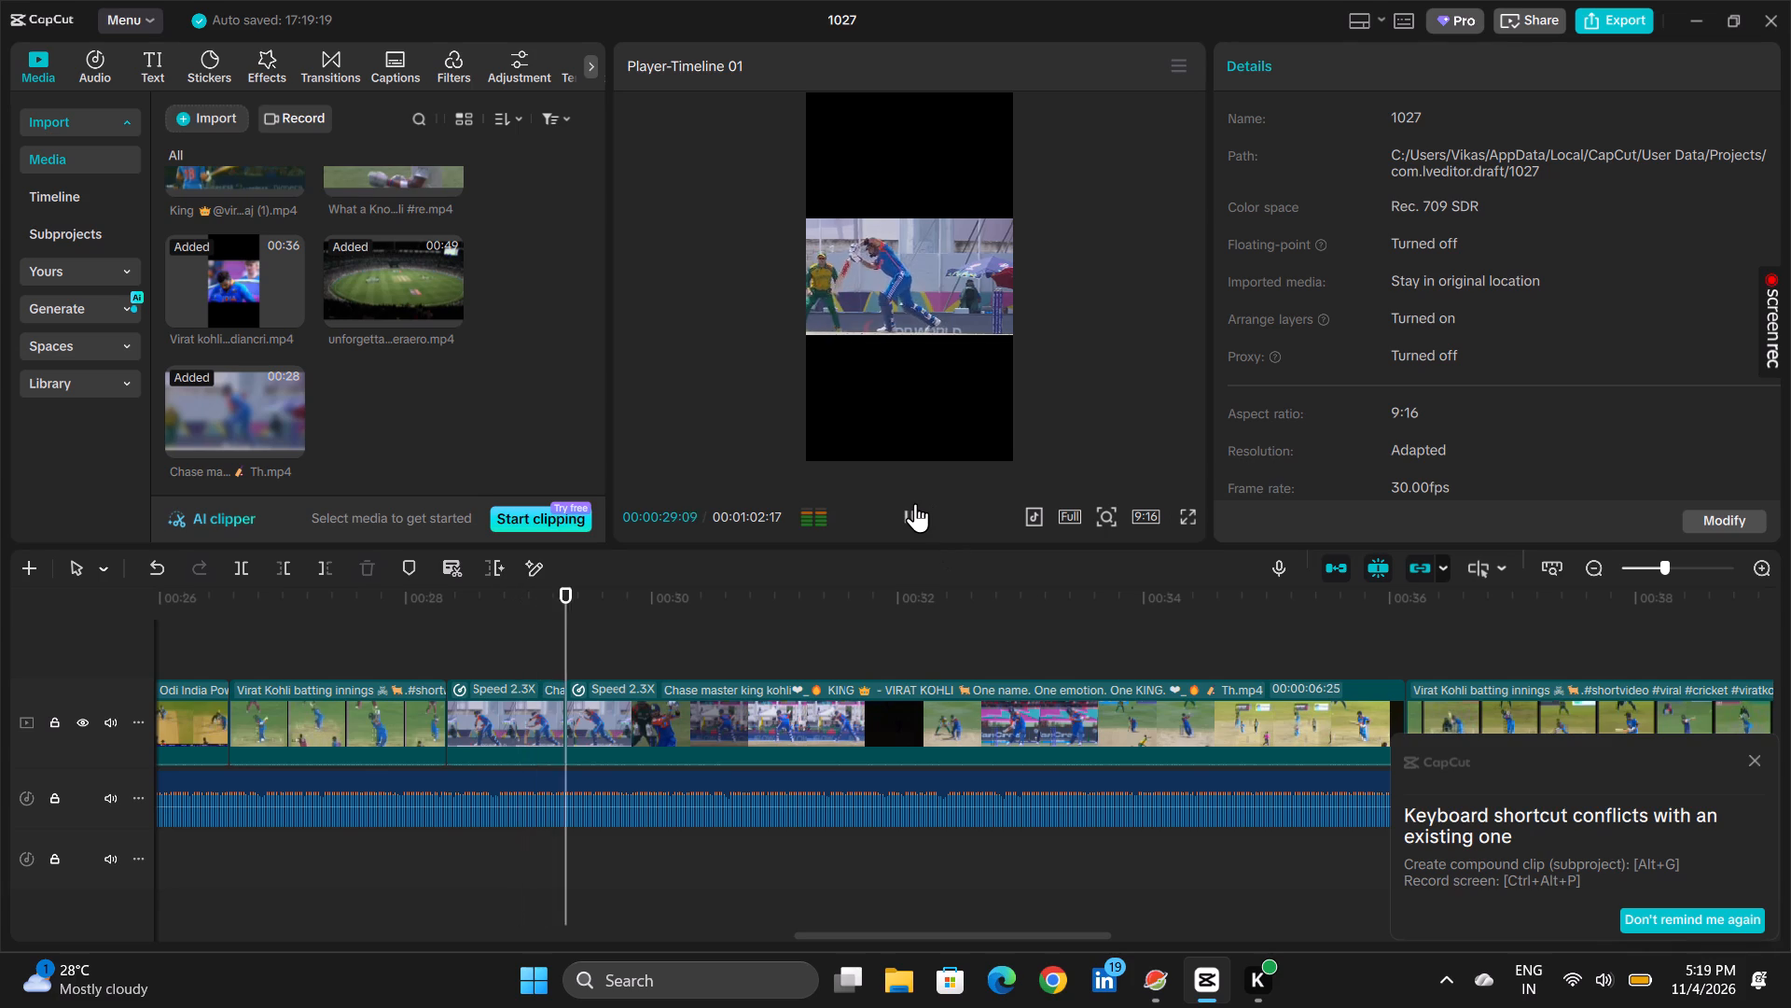
left_click(909, 511)
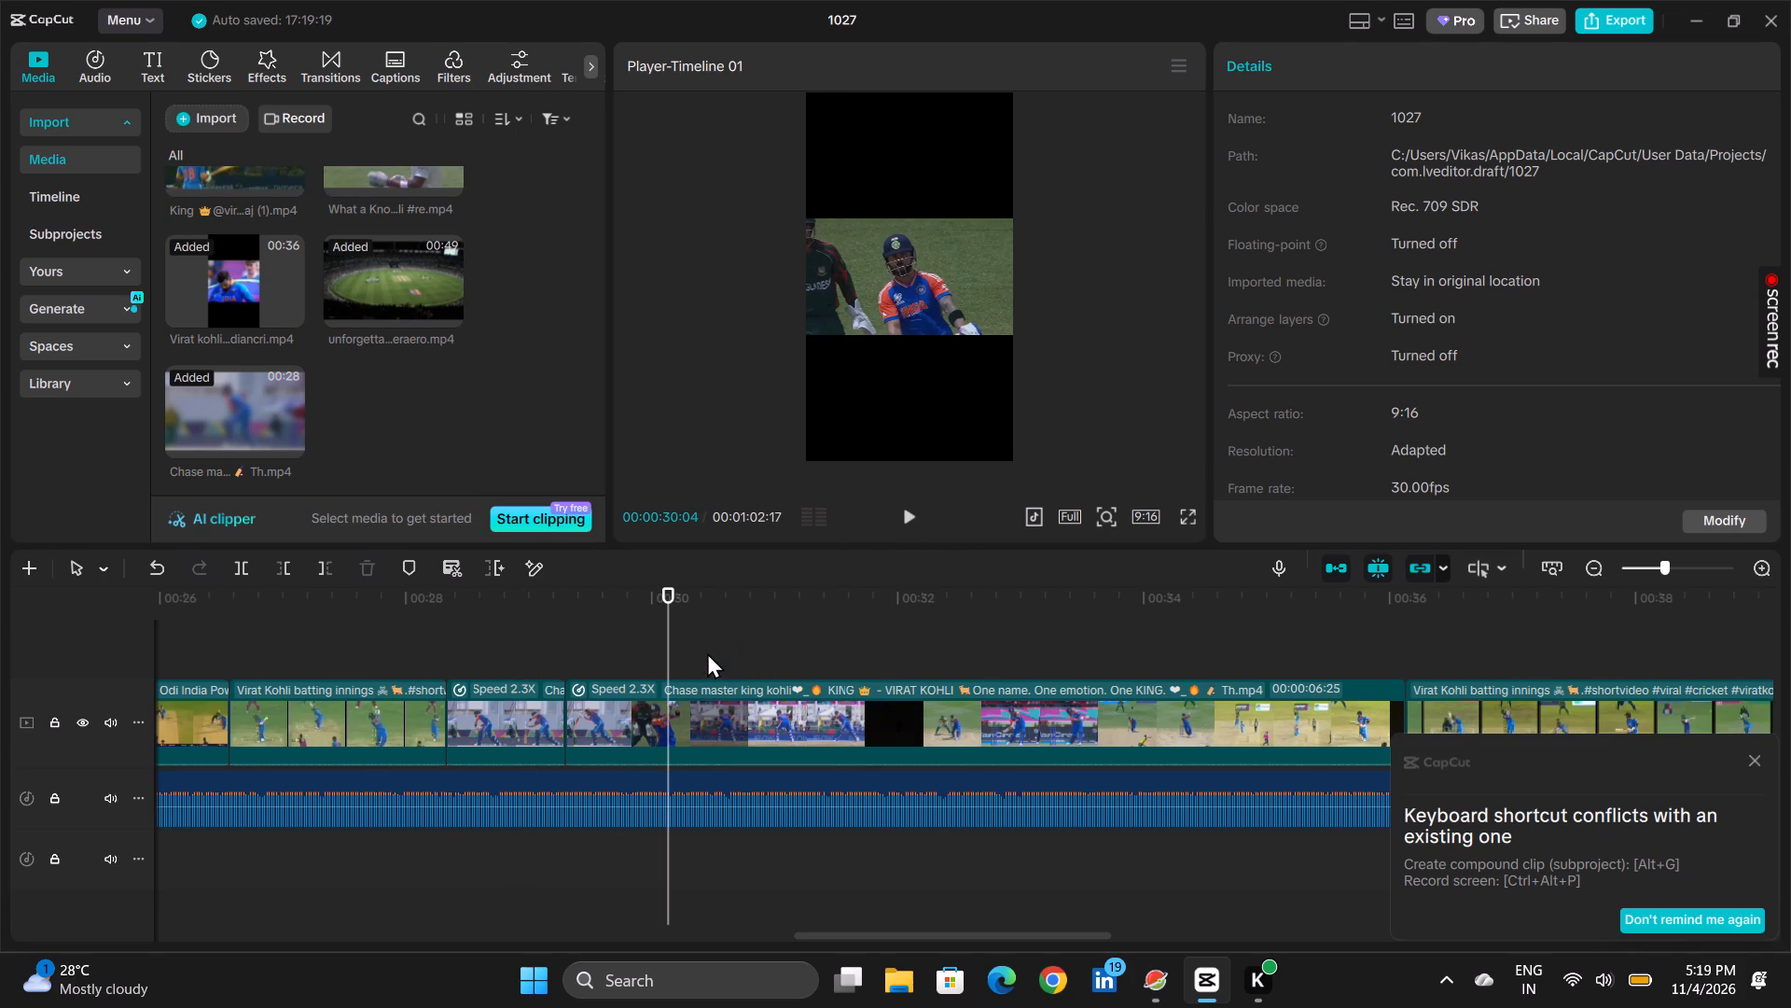
double_click(901, 515)
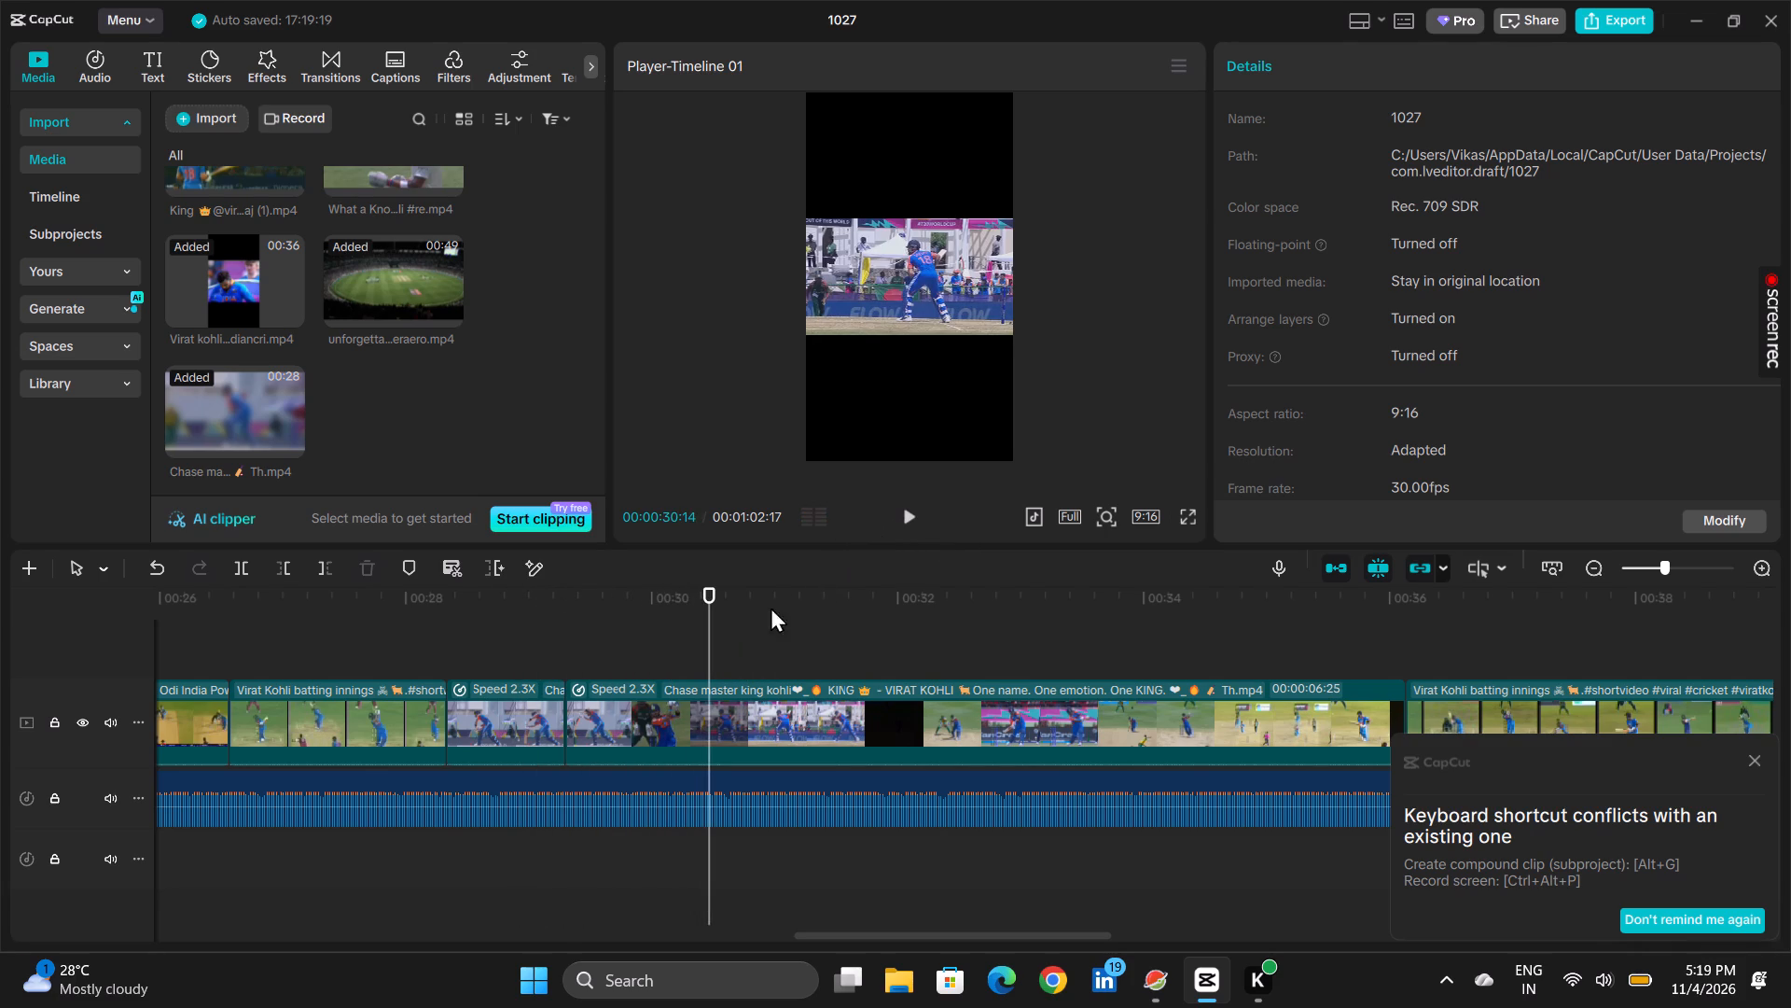
left_click(712, 634)
left_click(701, 636)
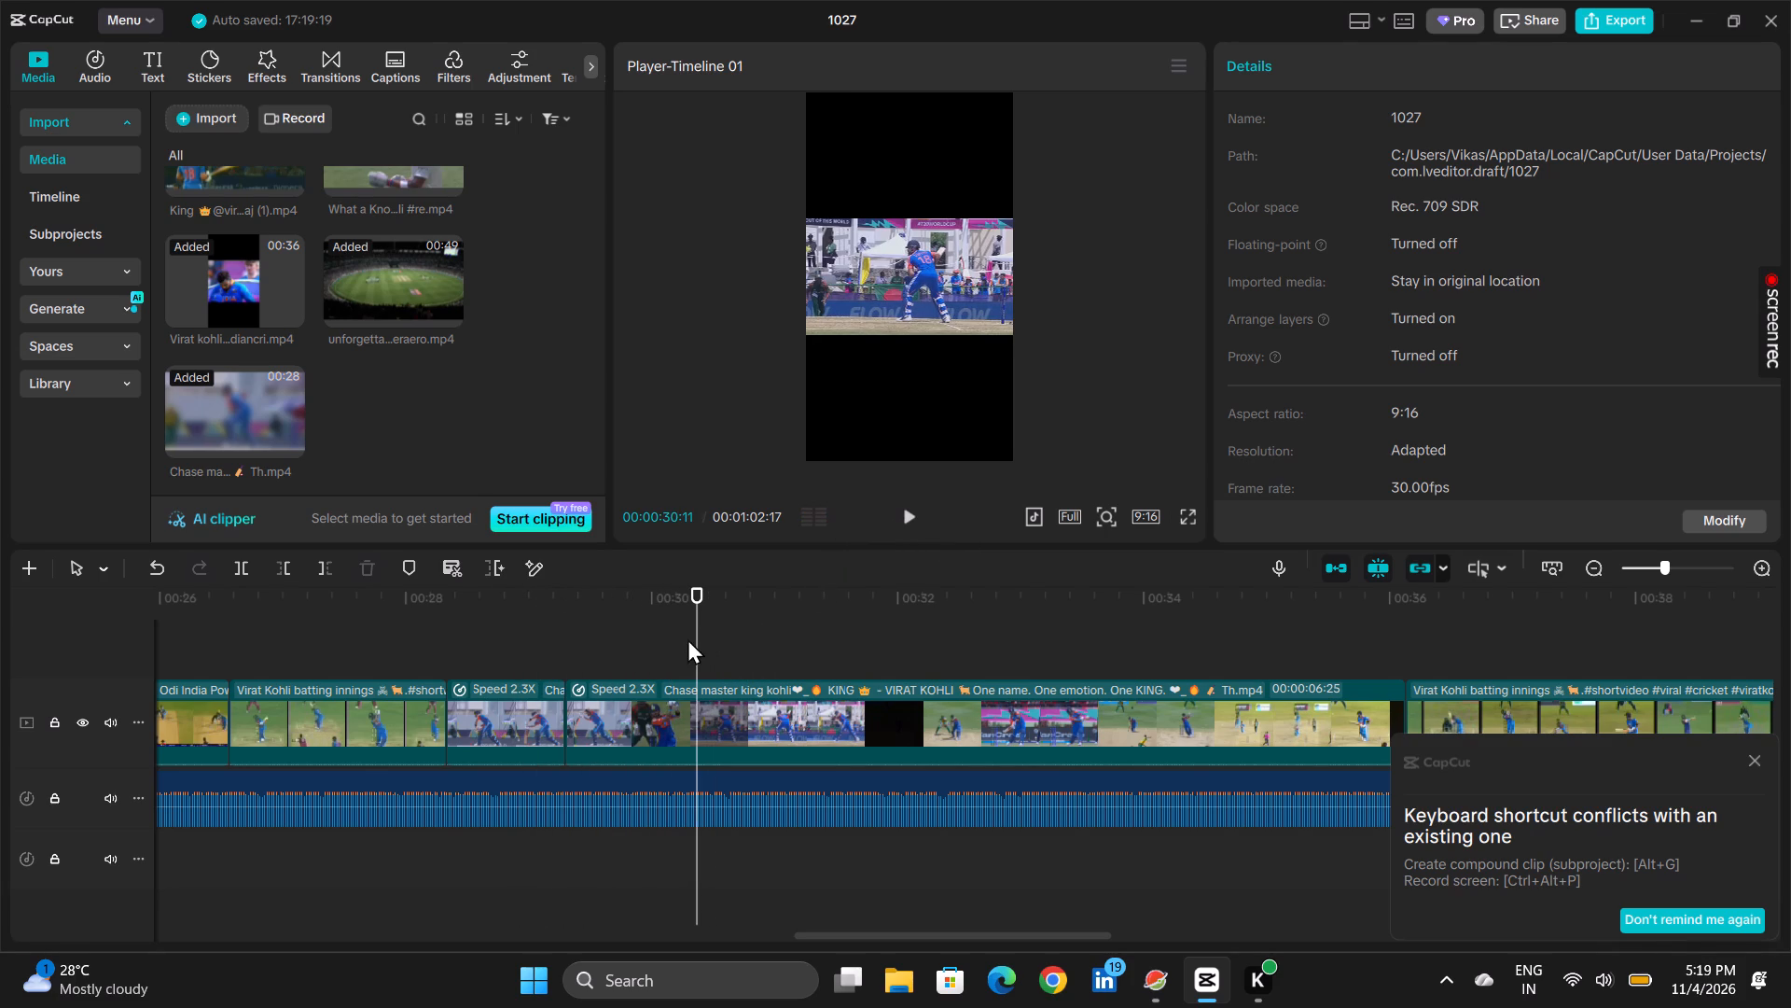
left_click(674, 652)
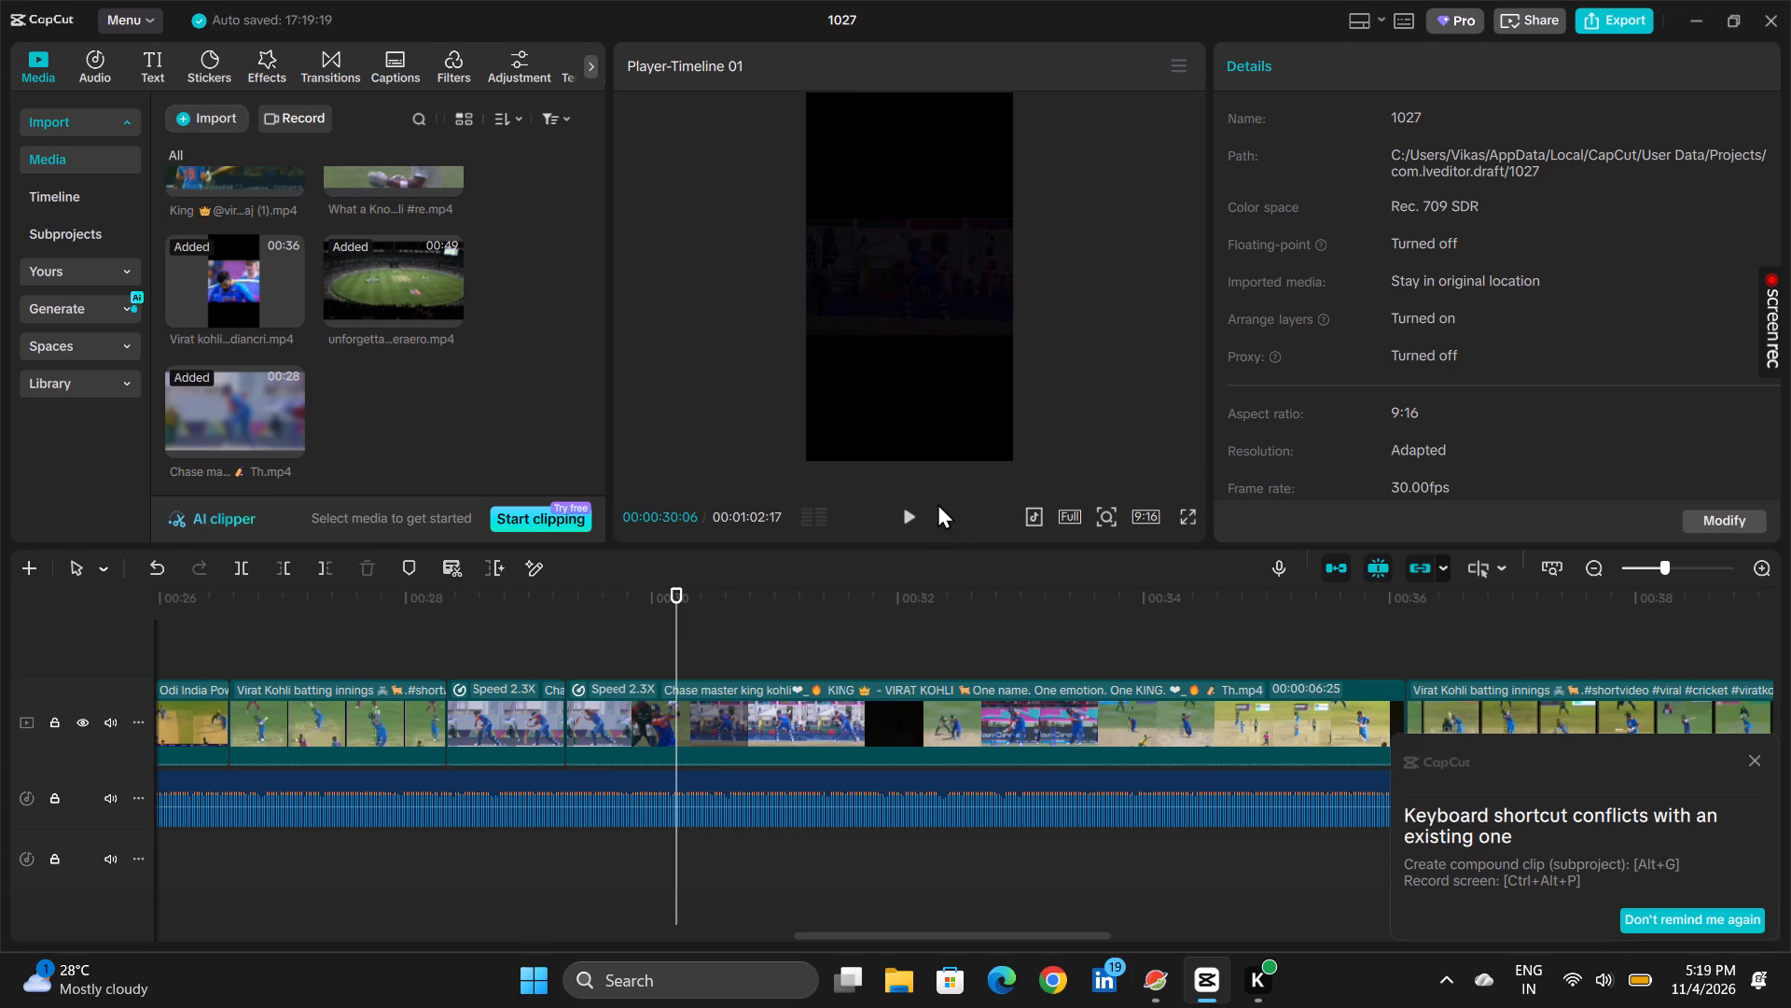
left_click(252, 570)
Play the shots from 00:00:28:27 onward and split the remaining "Chase master" clip at 00:00:31:15.
left_click(602, 709)
left_click(517, 609)
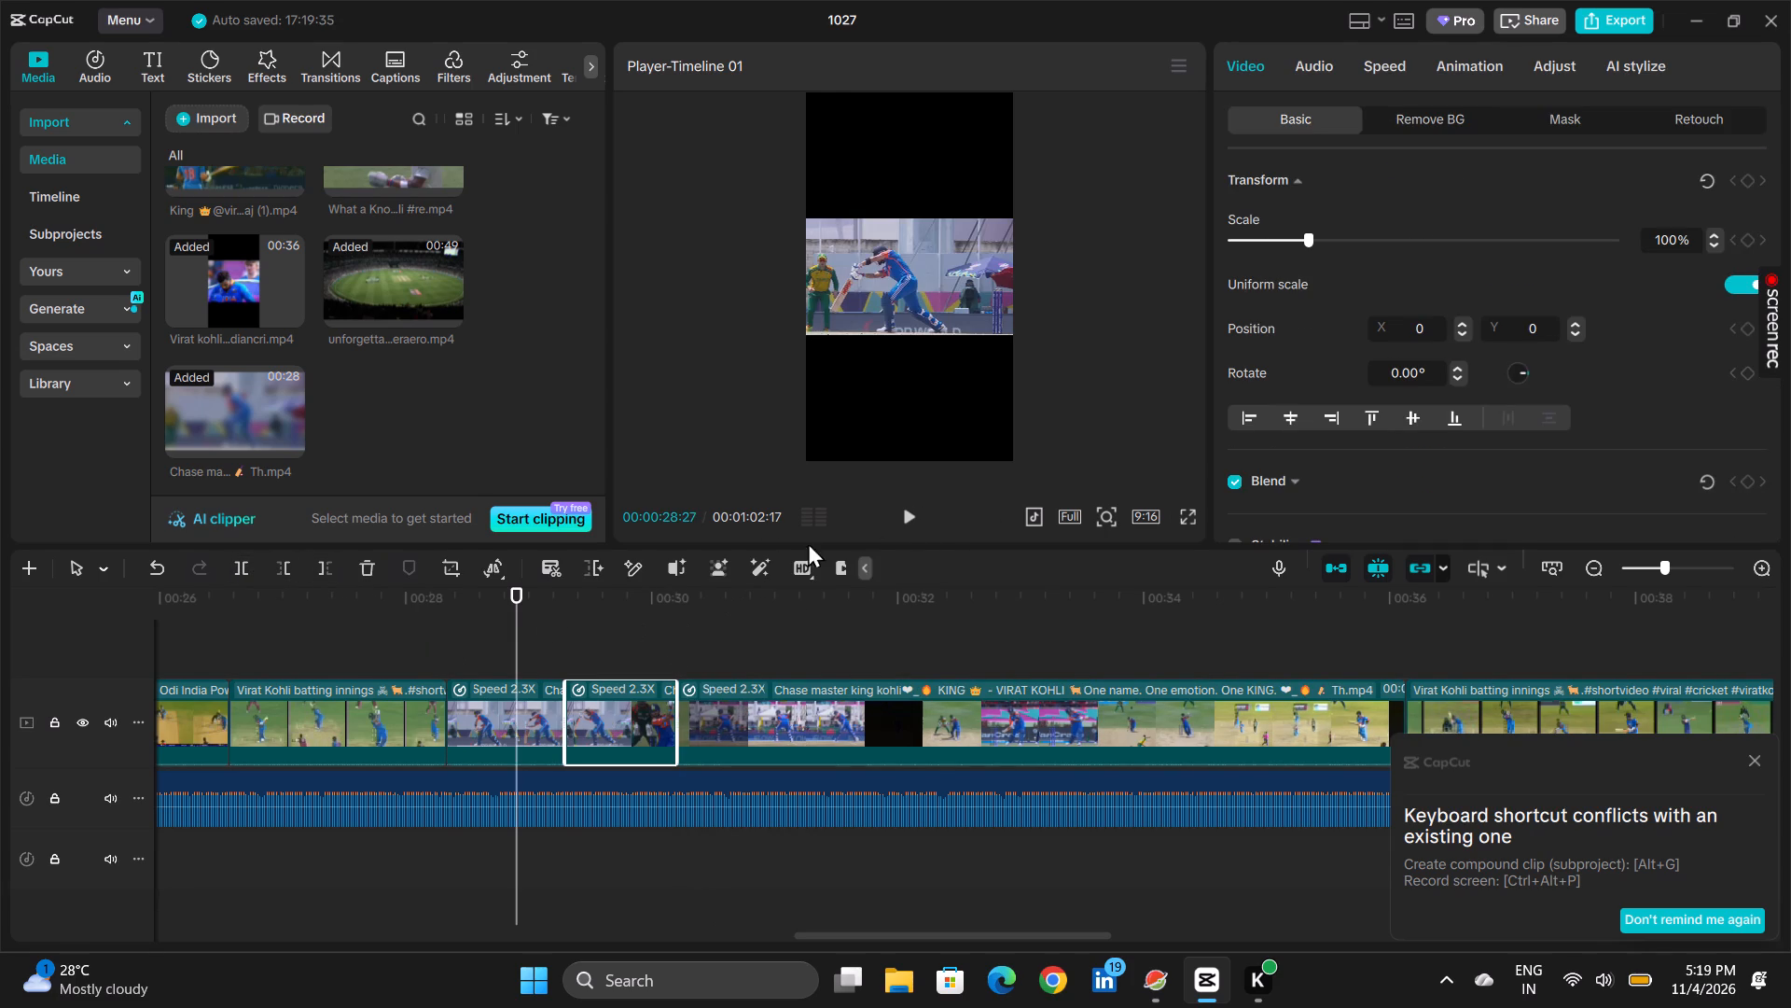
left_click(910, 514)
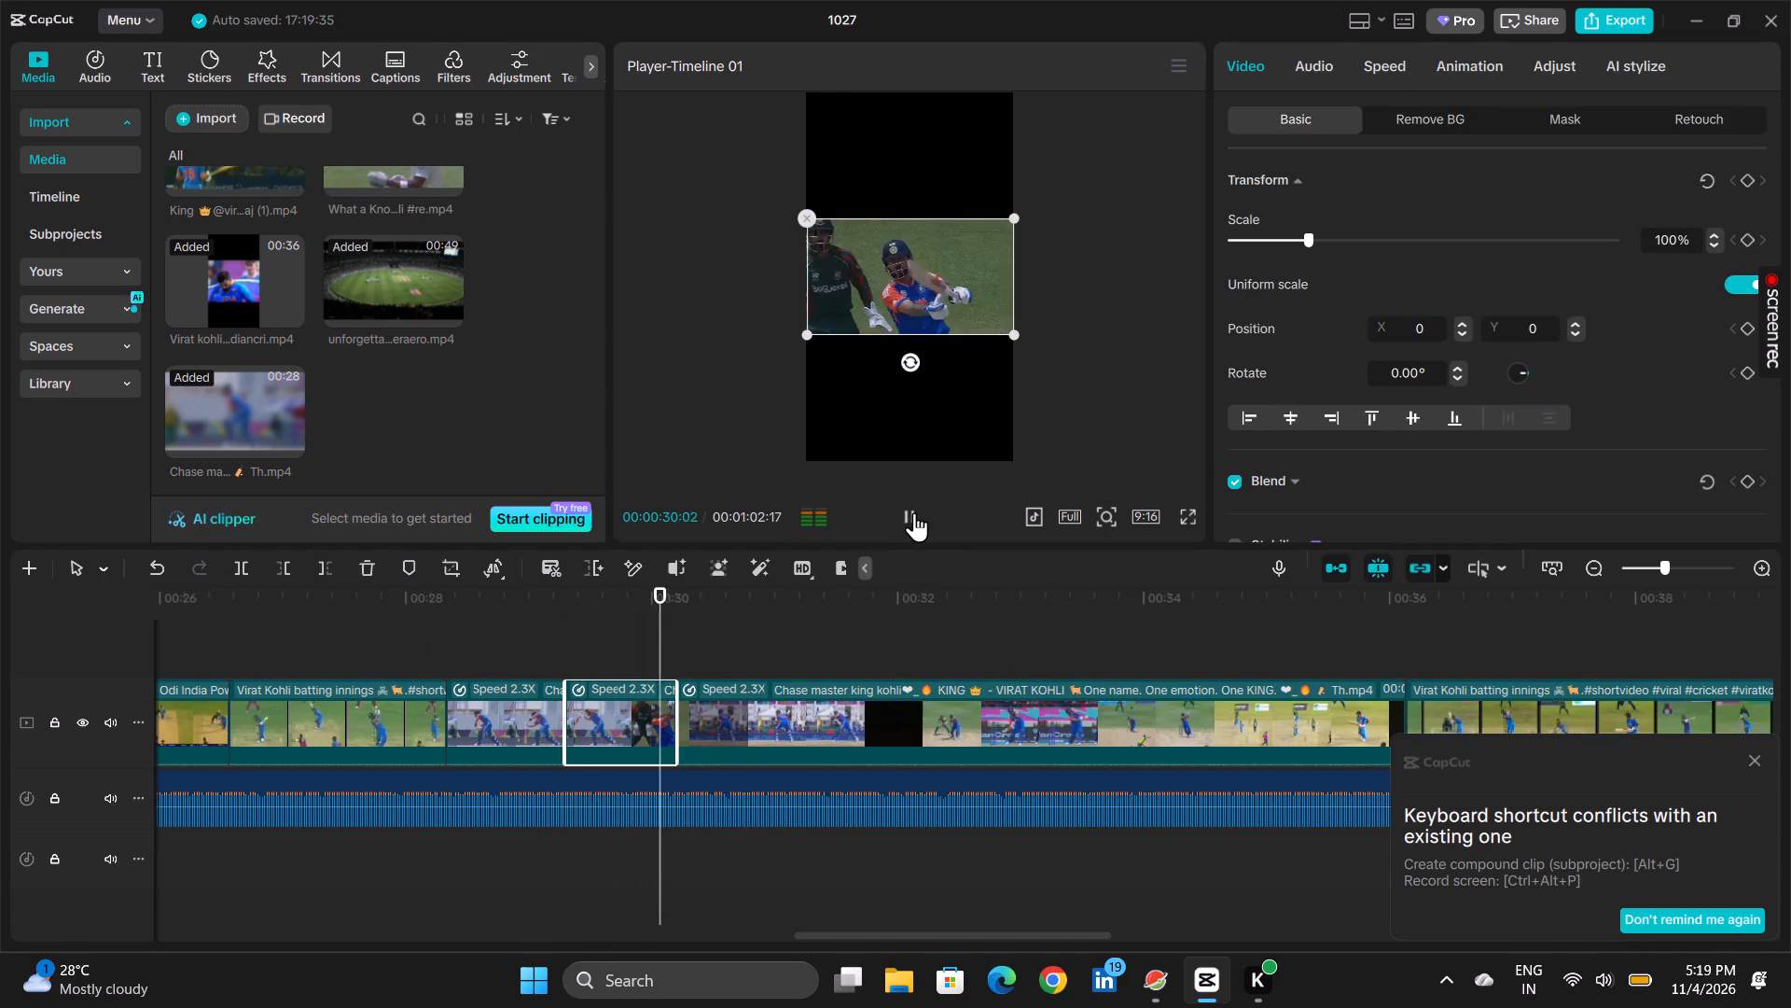
left_click(915, 512)
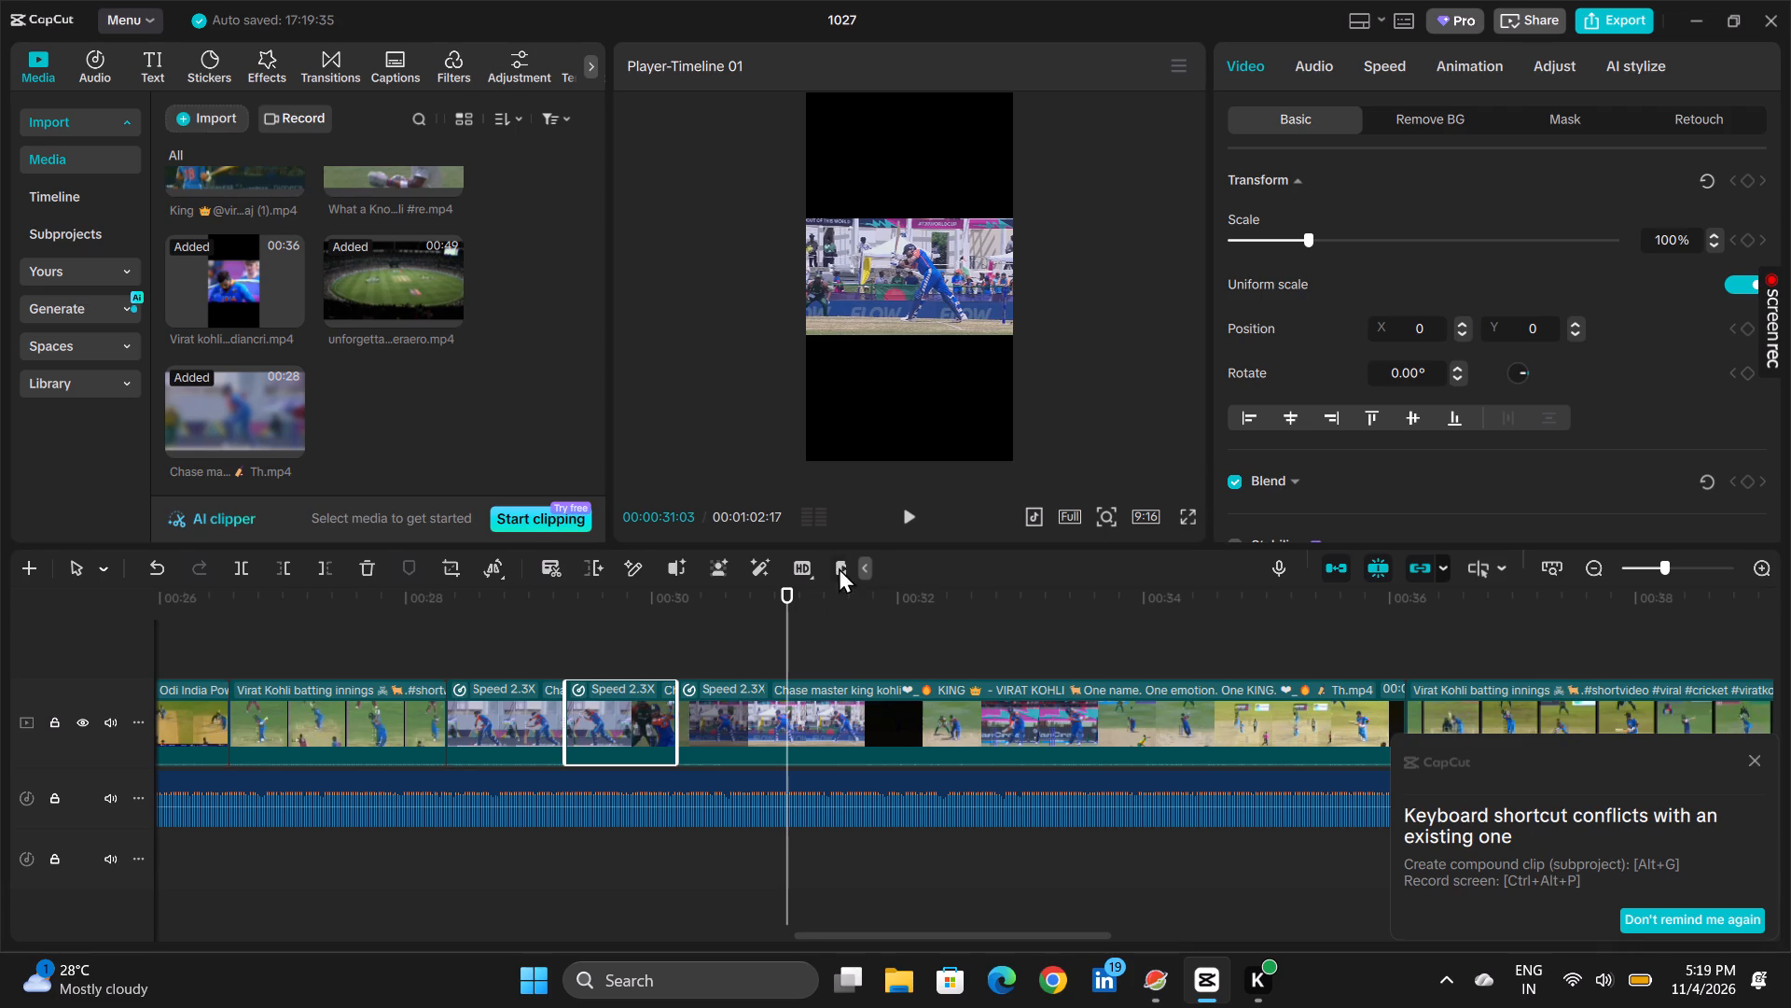
left_click(902, 513)
left_click(907, 509)
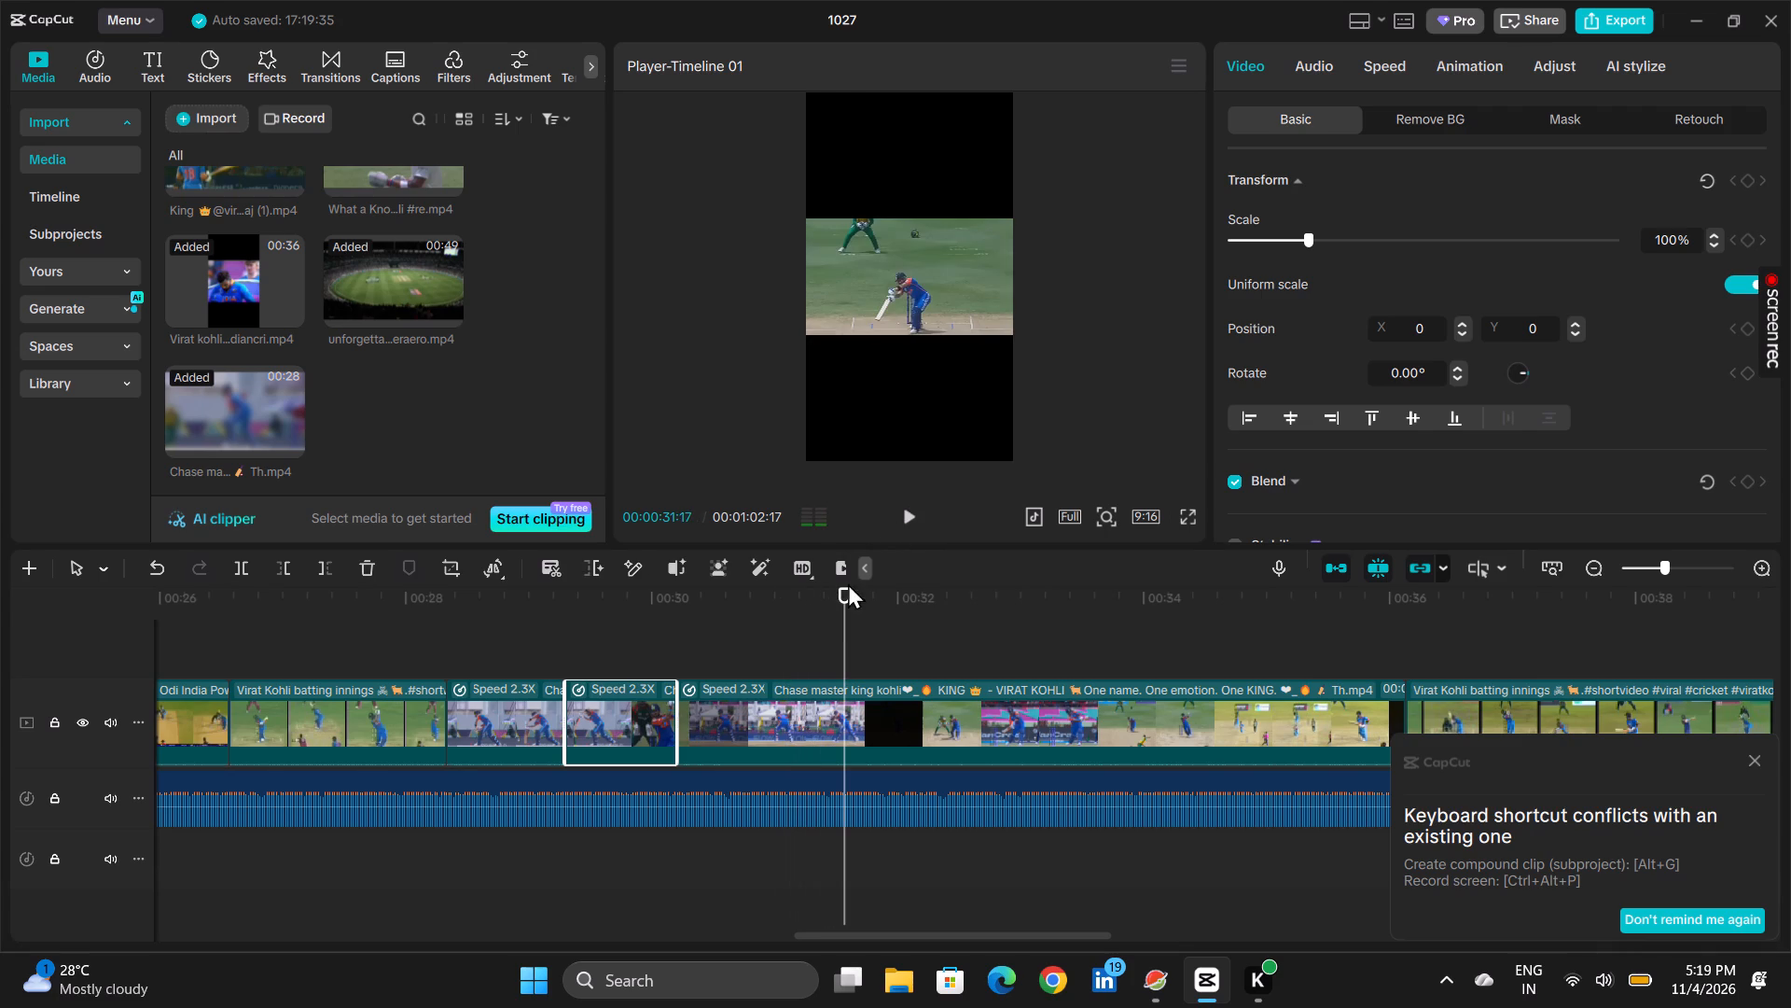
left_click(820, 660)
left_click(909, 519)
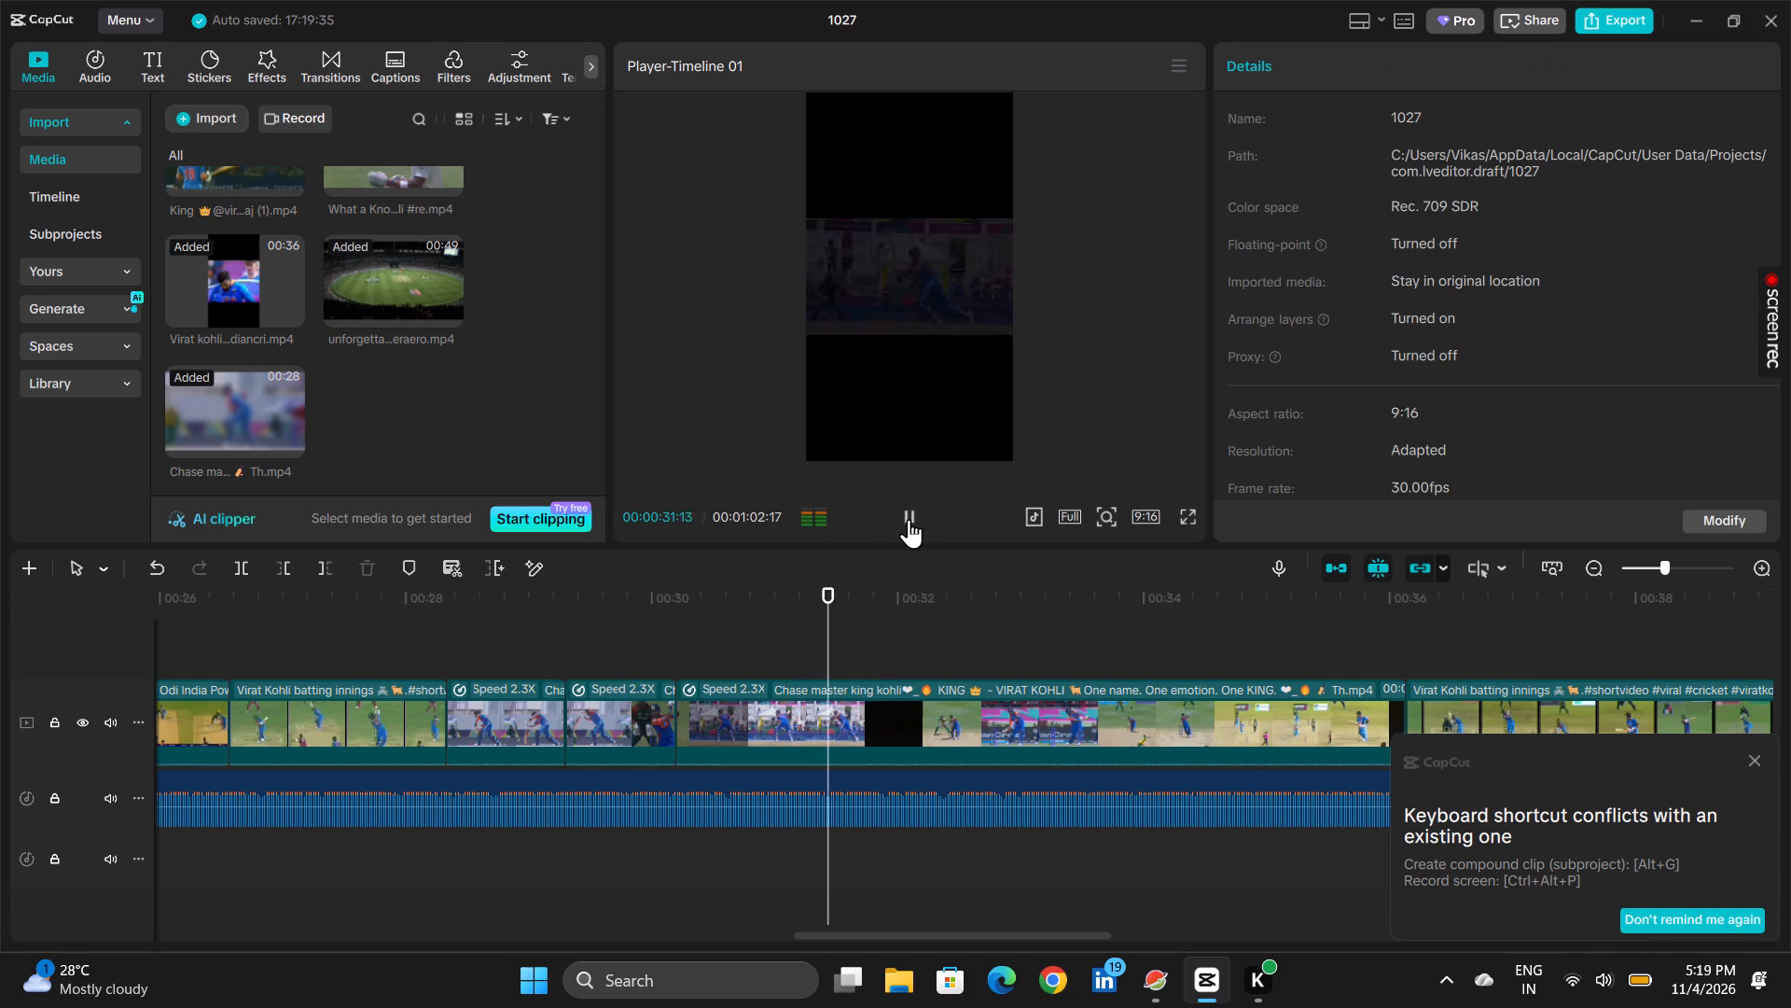
left_click(909, 523)
left_click(907, 516)
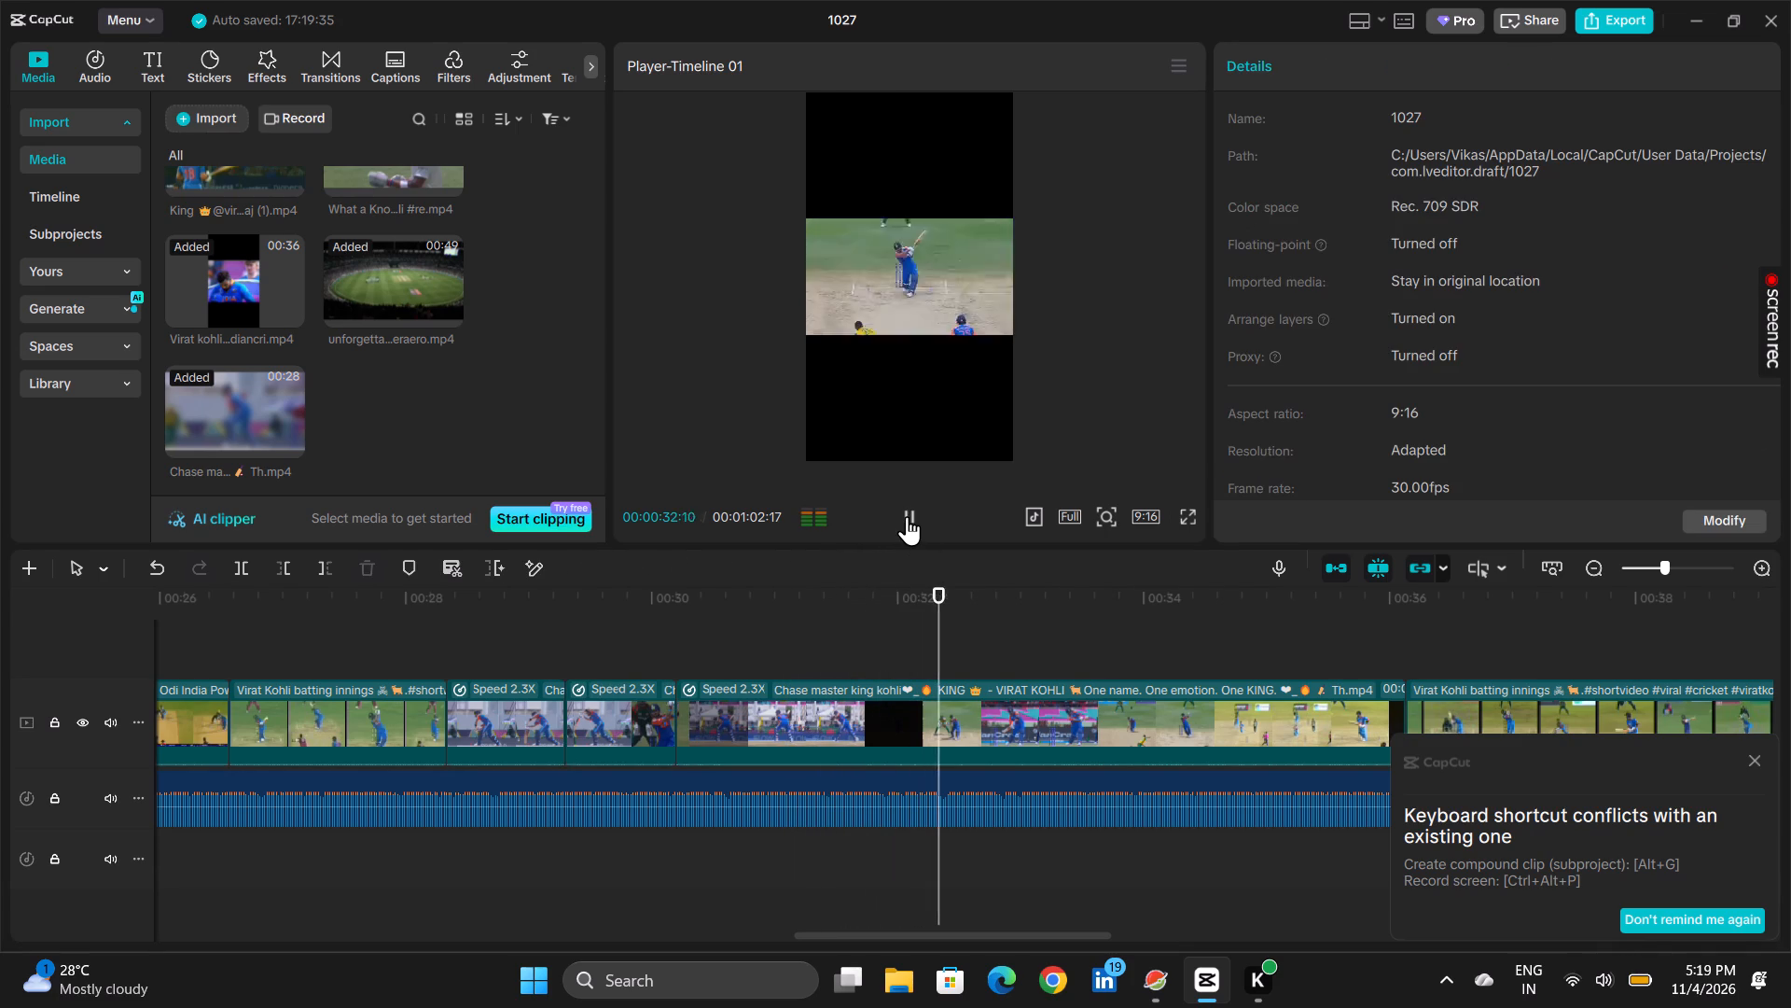
left_click(907, 516)
left_click(798, 661)
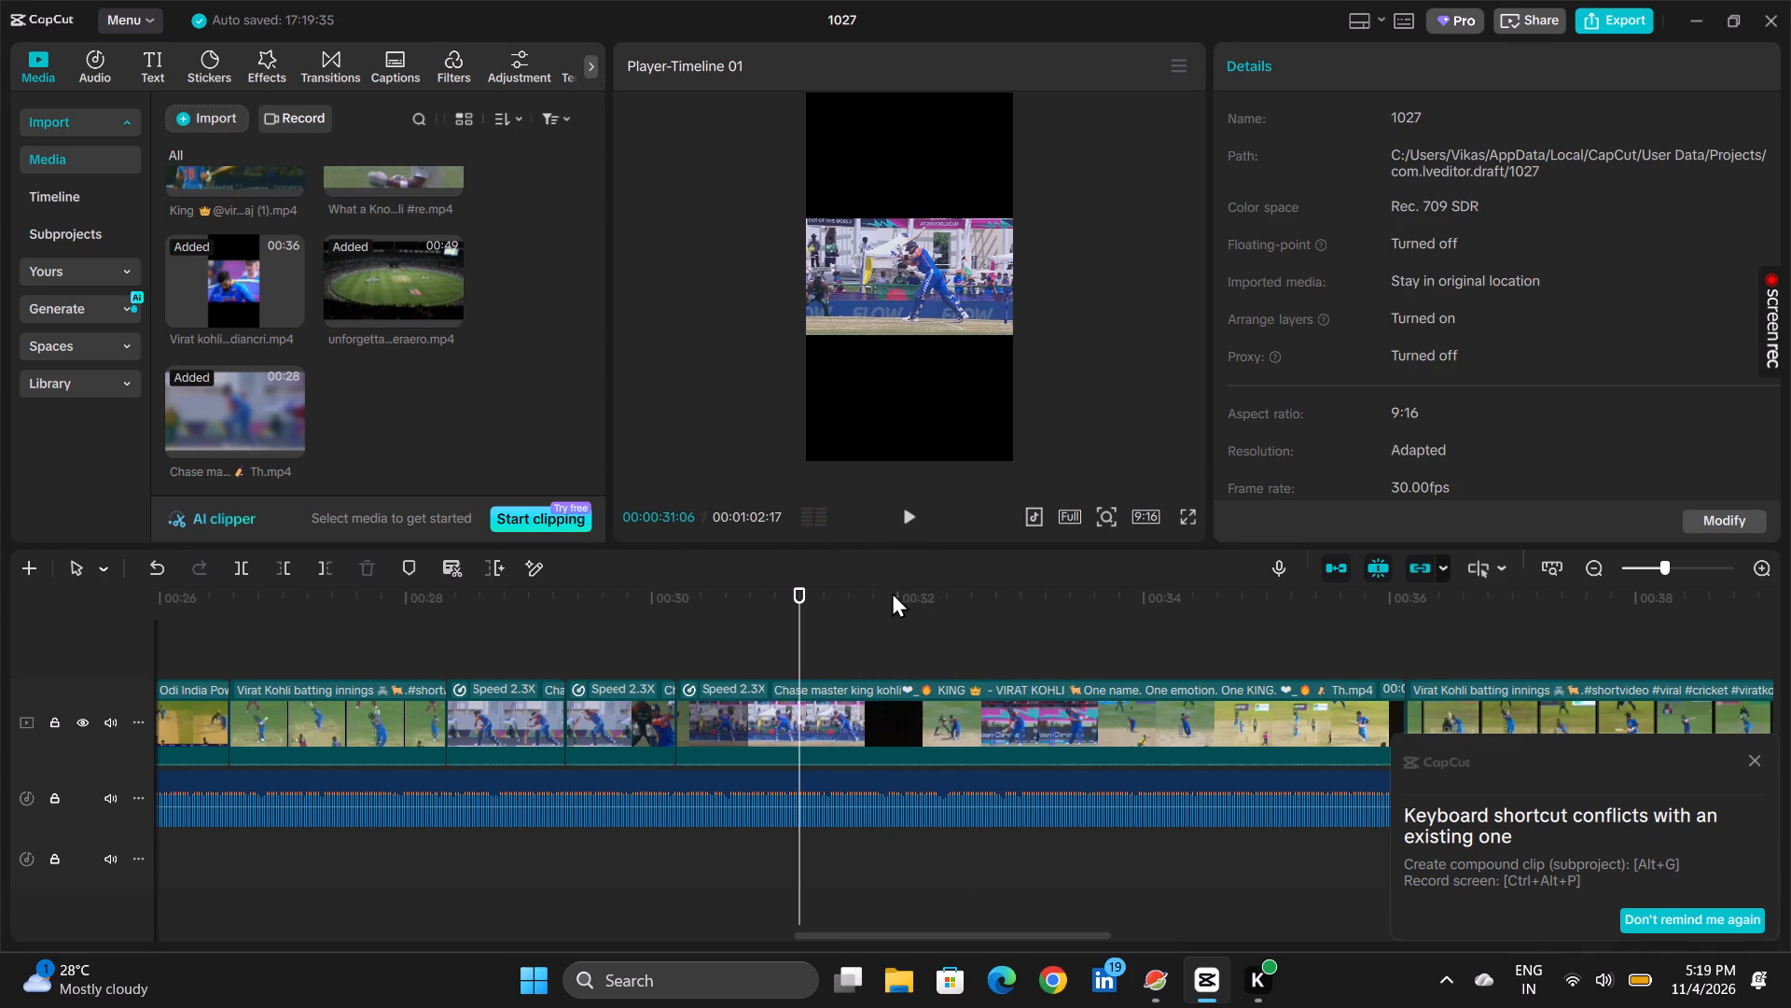
left_click(701, 627)
left_click(915, 522)
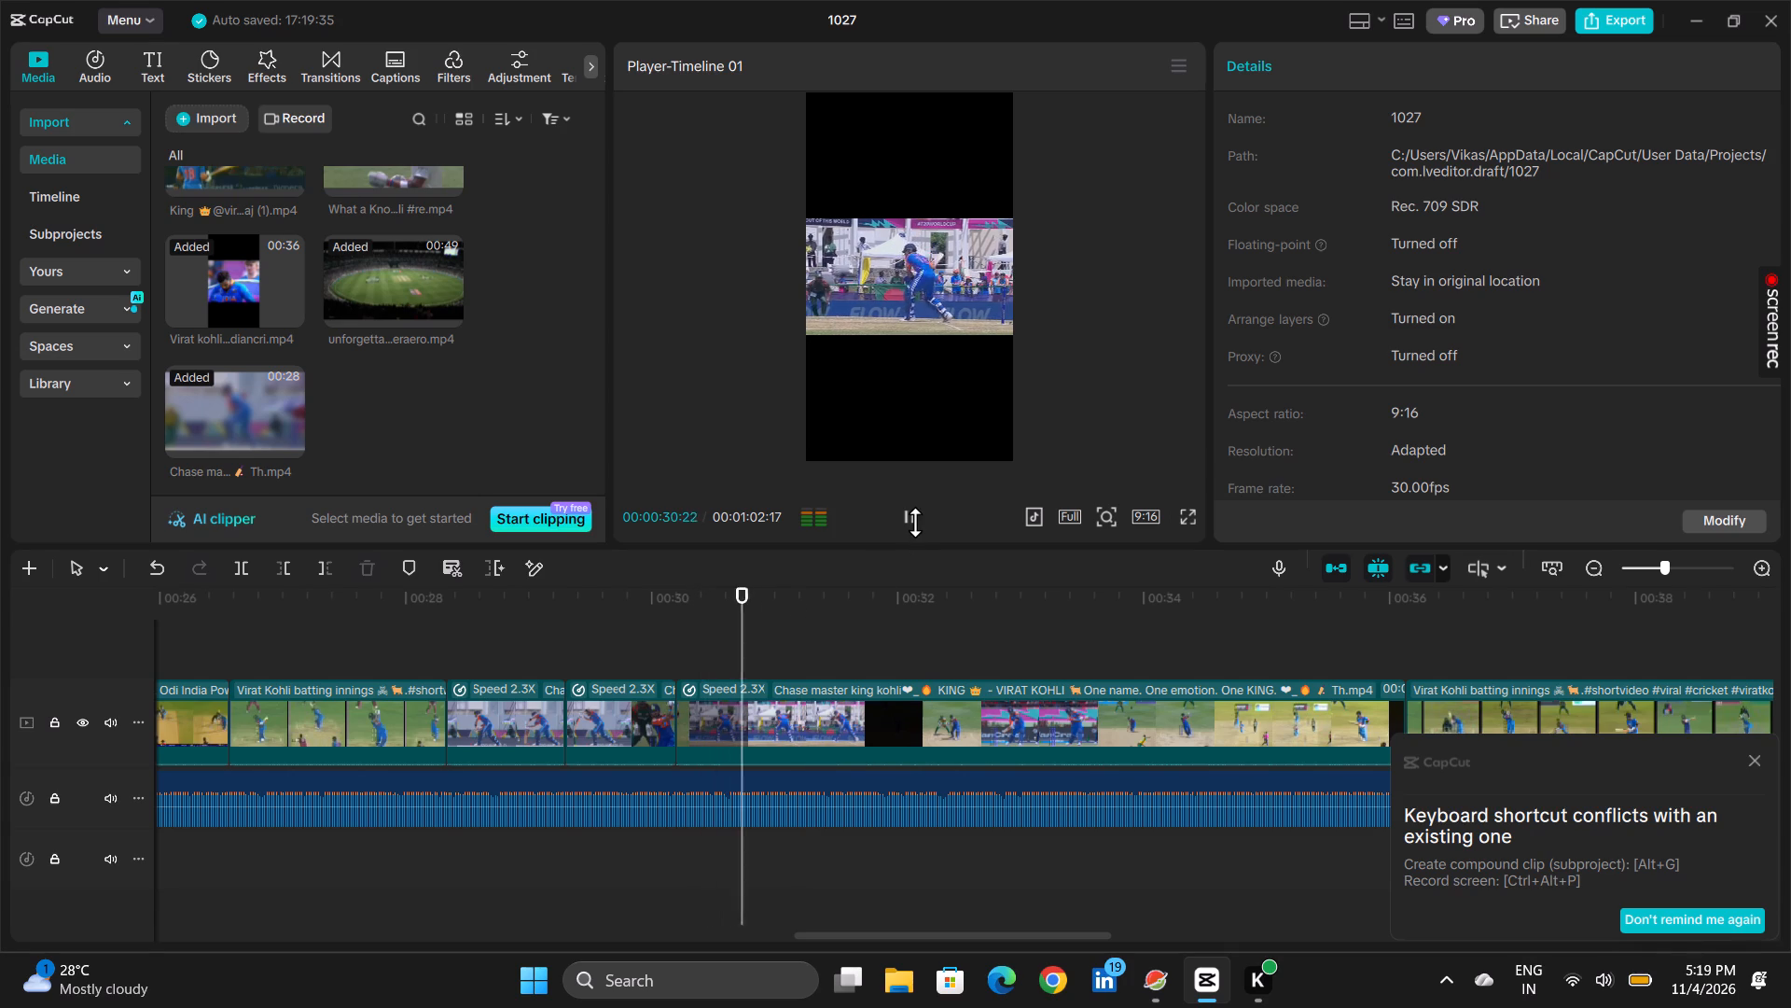
left_click(915, 522)
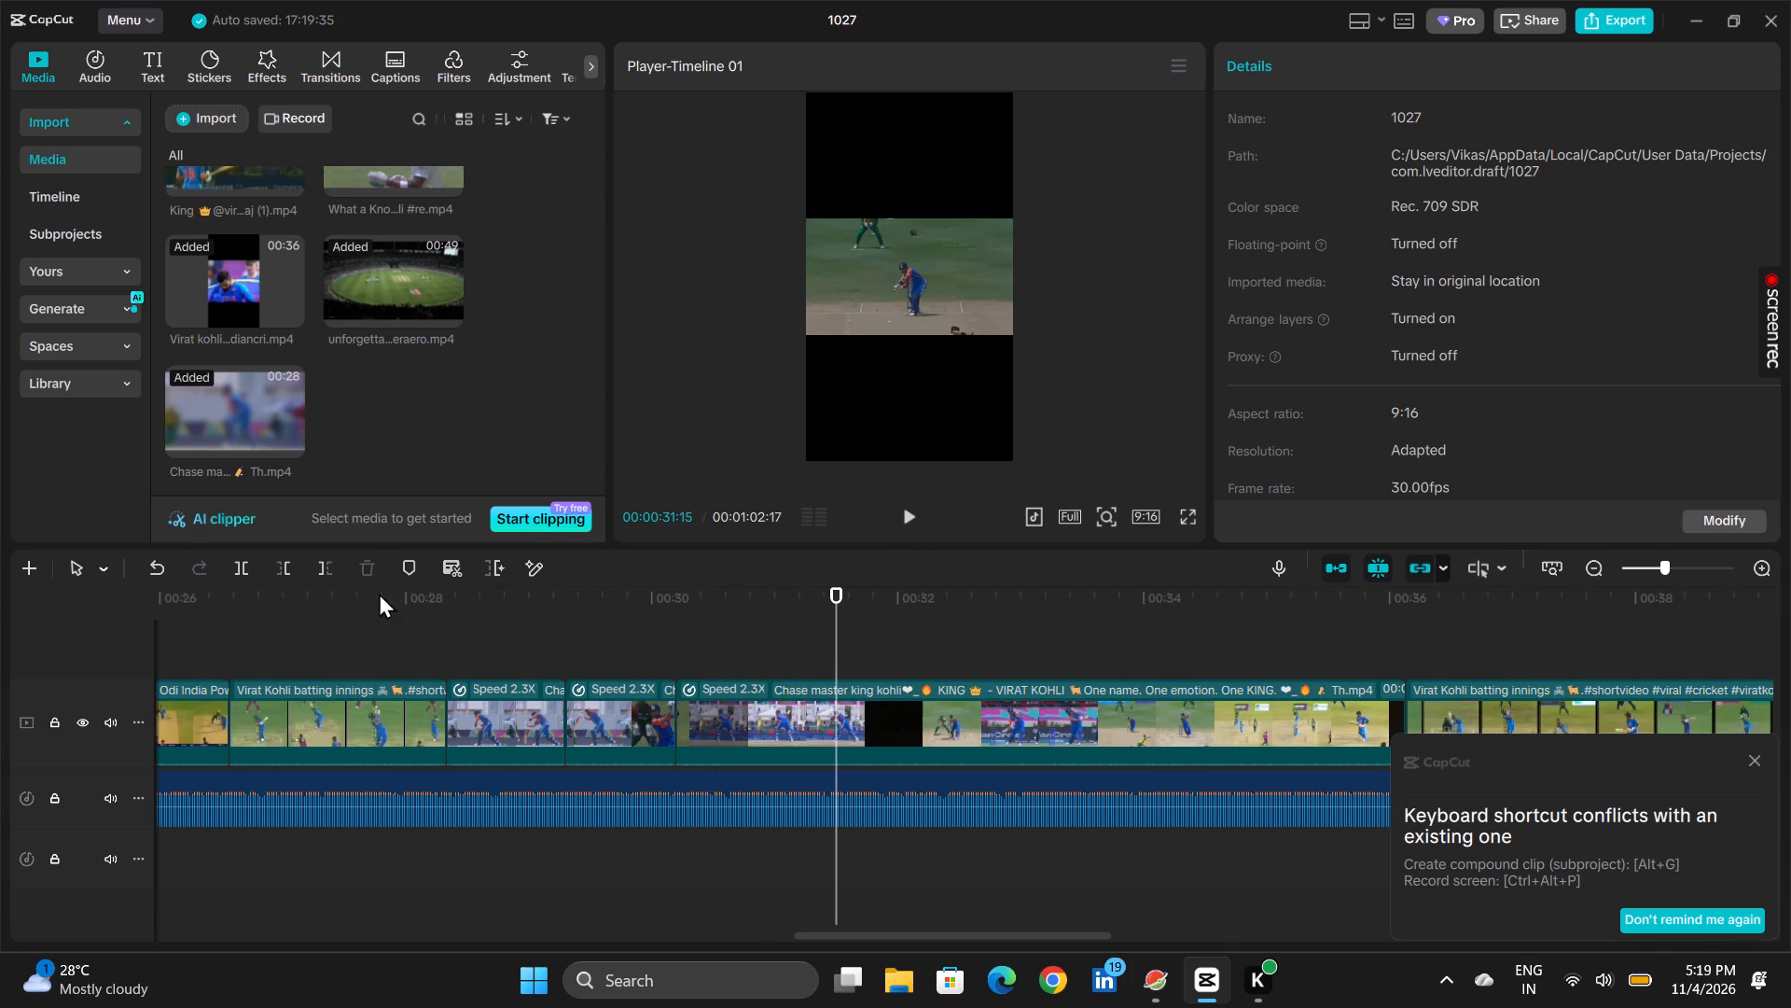
left_click(253, 569)
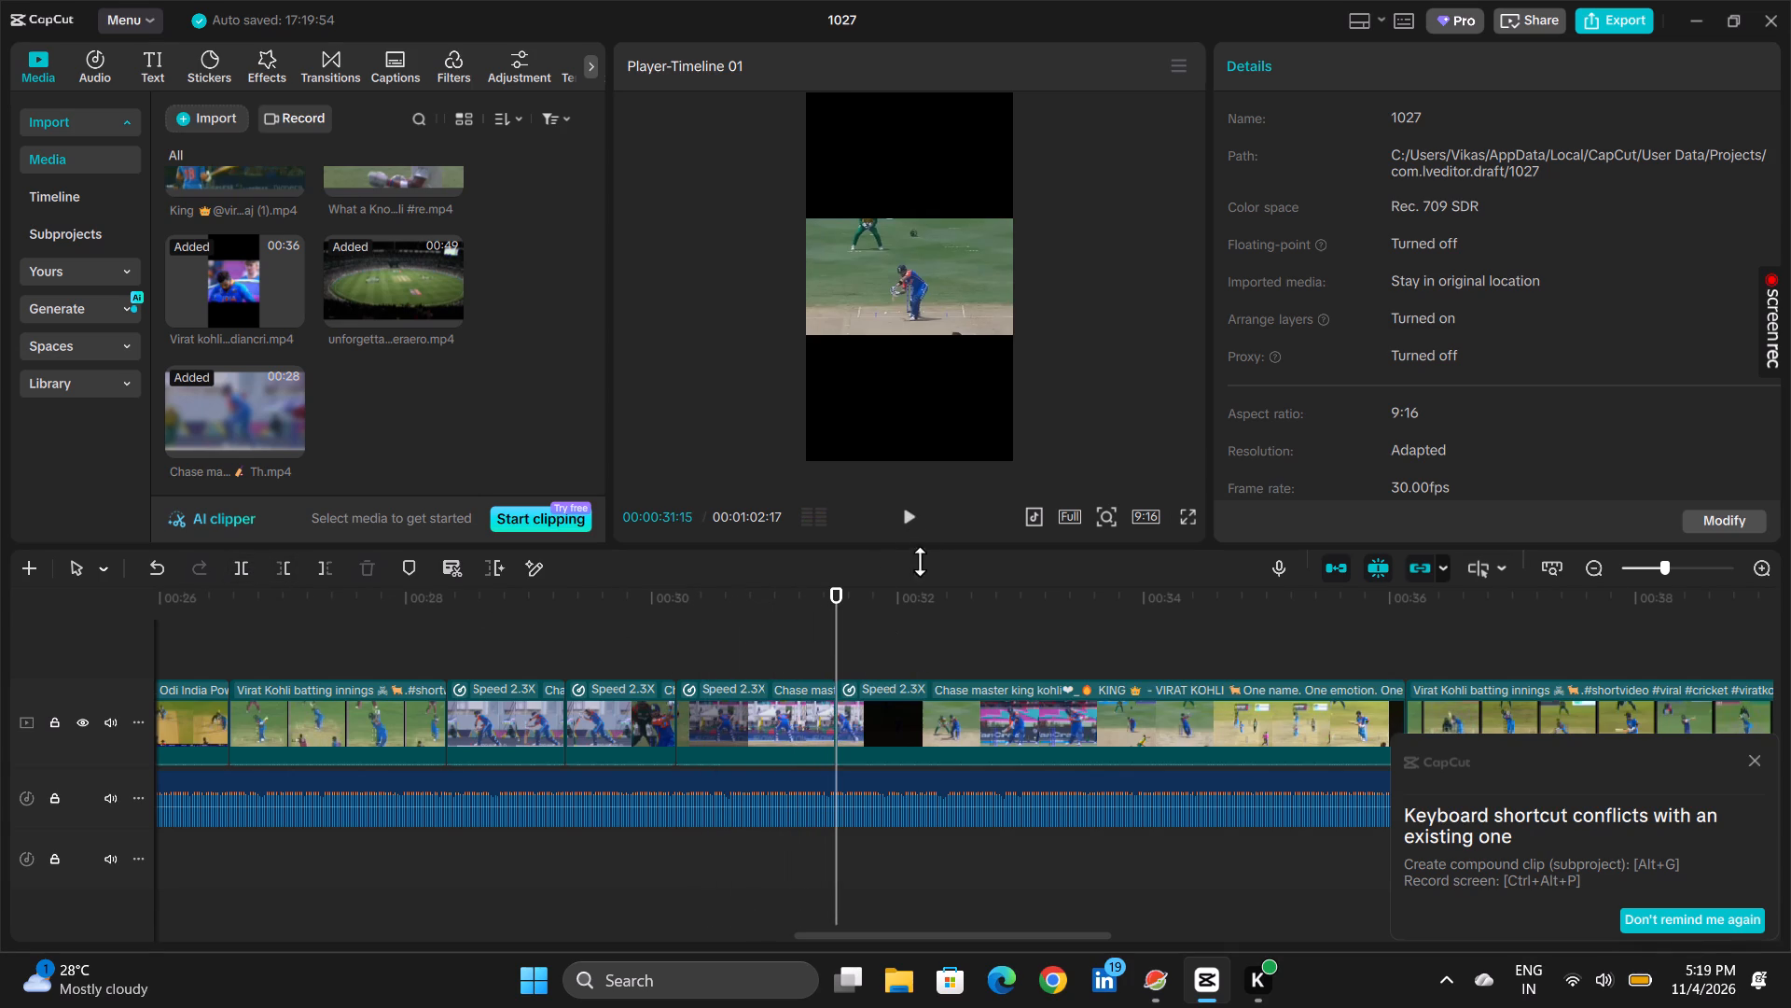
Play onward from the cut and split the remaining "Chase master" clip at 00:00:32:27, on the FanCraze batting shot.
left_click(909, 515)
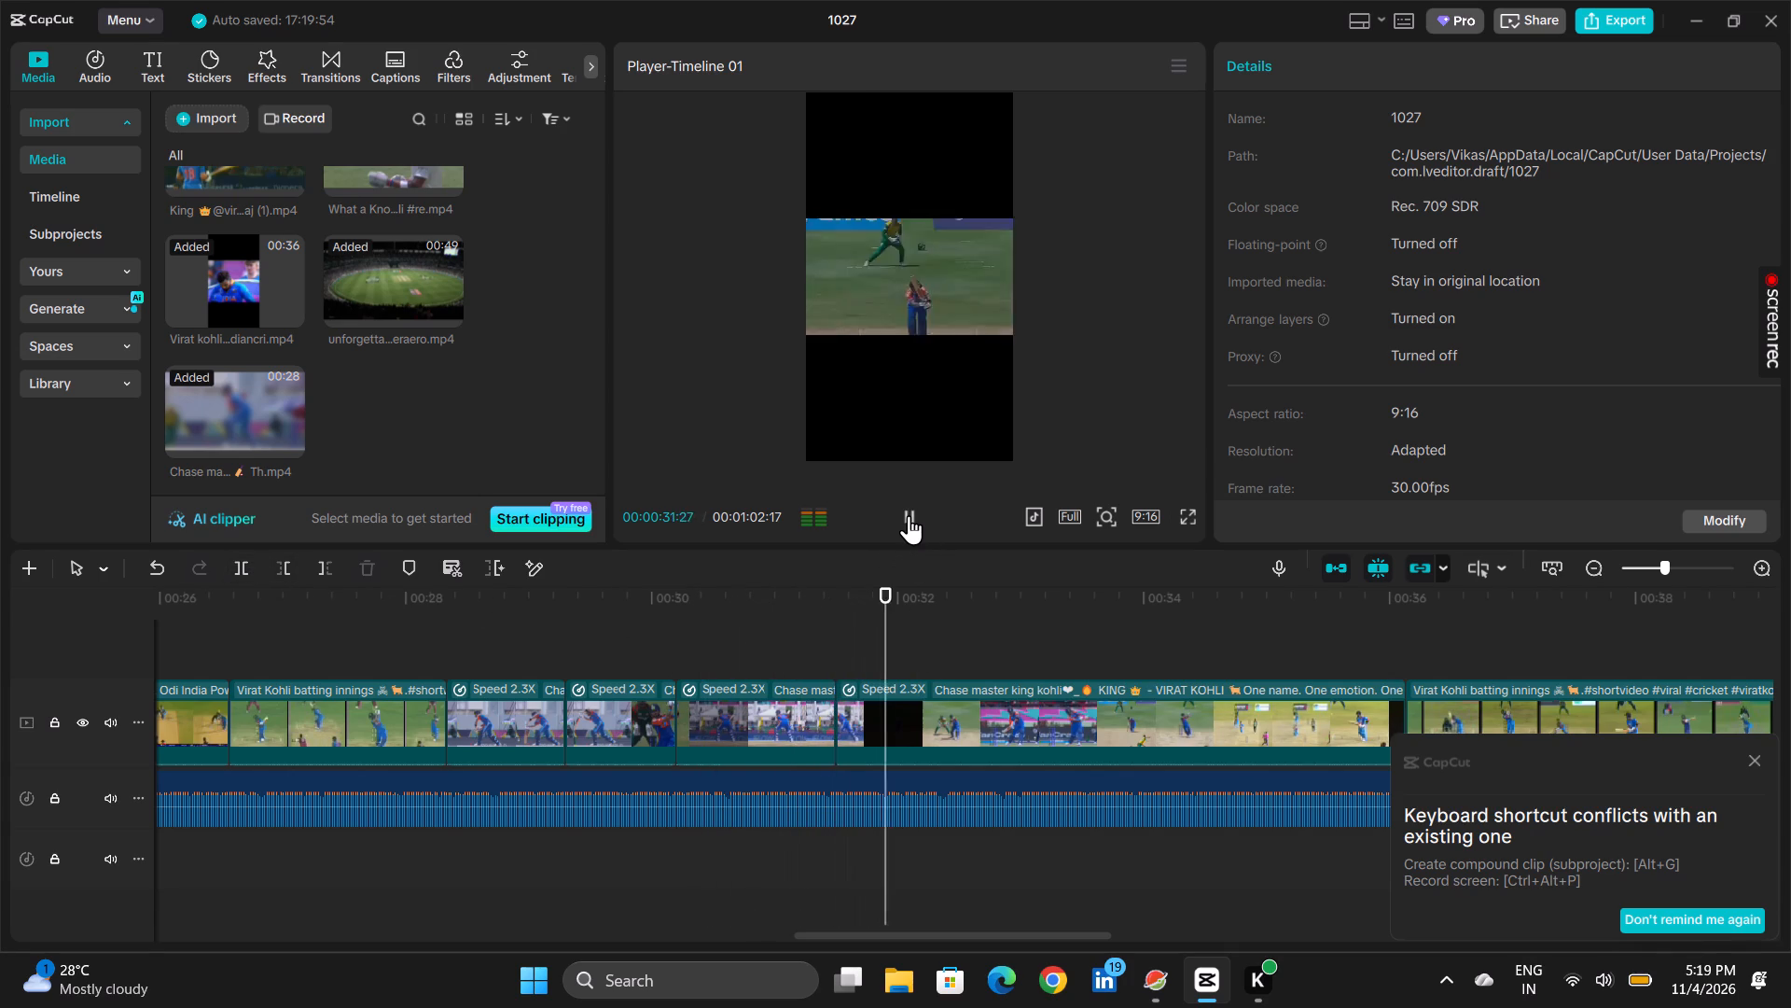
left_click(909, 515)
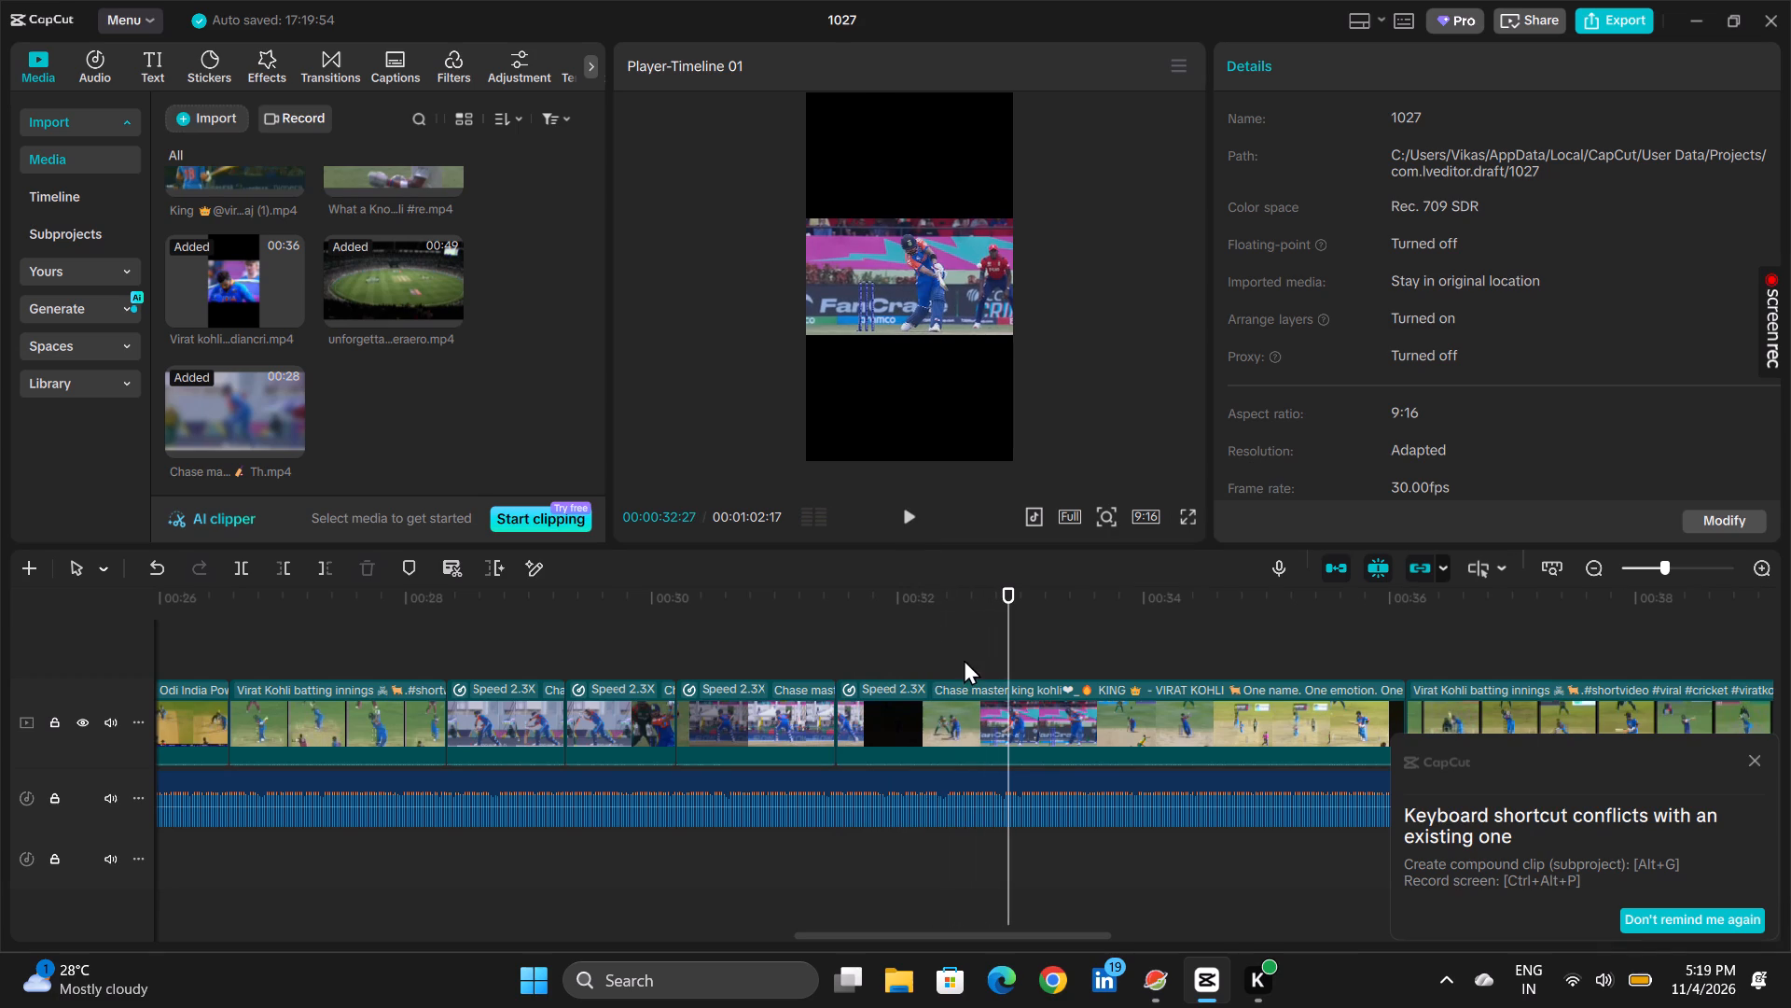
left_click(236, 571)
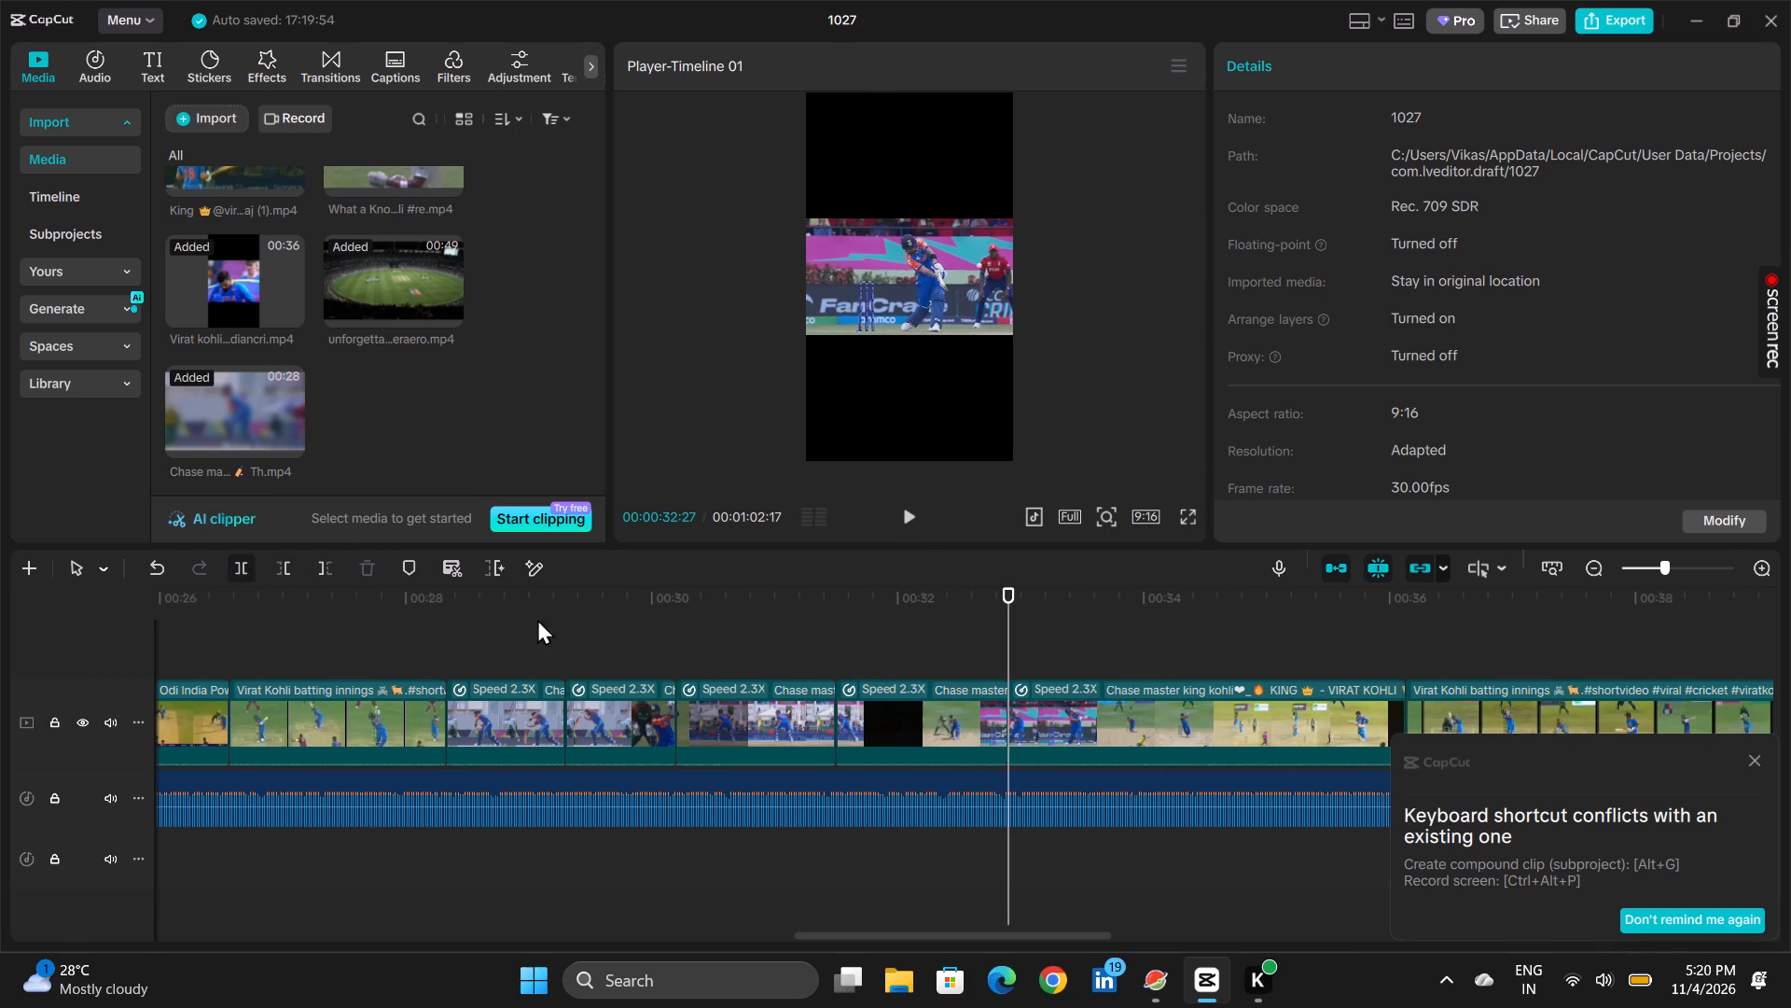
Slow the "Chase master" piece between the 31:15 and 32:27 cuts to 1.47x speed and play it from 00:00:30:18.
left_click(933, 742)
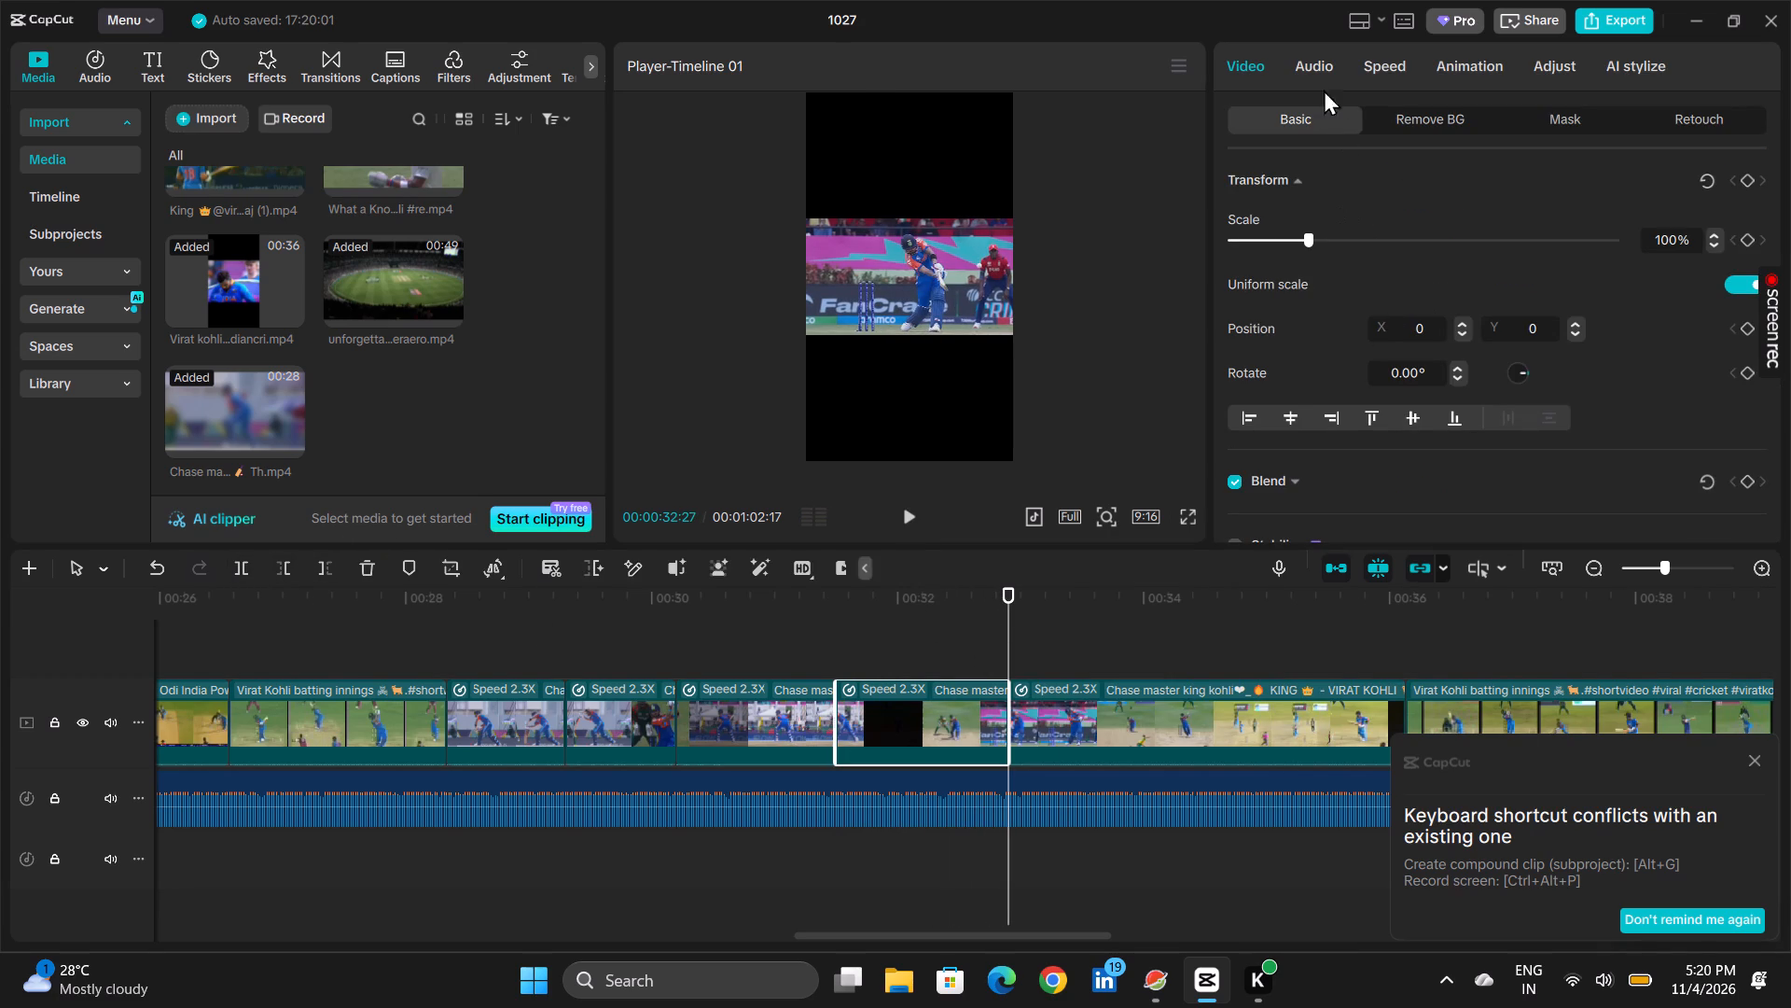
left_click(1371, 63)
left_click(1355, 207)
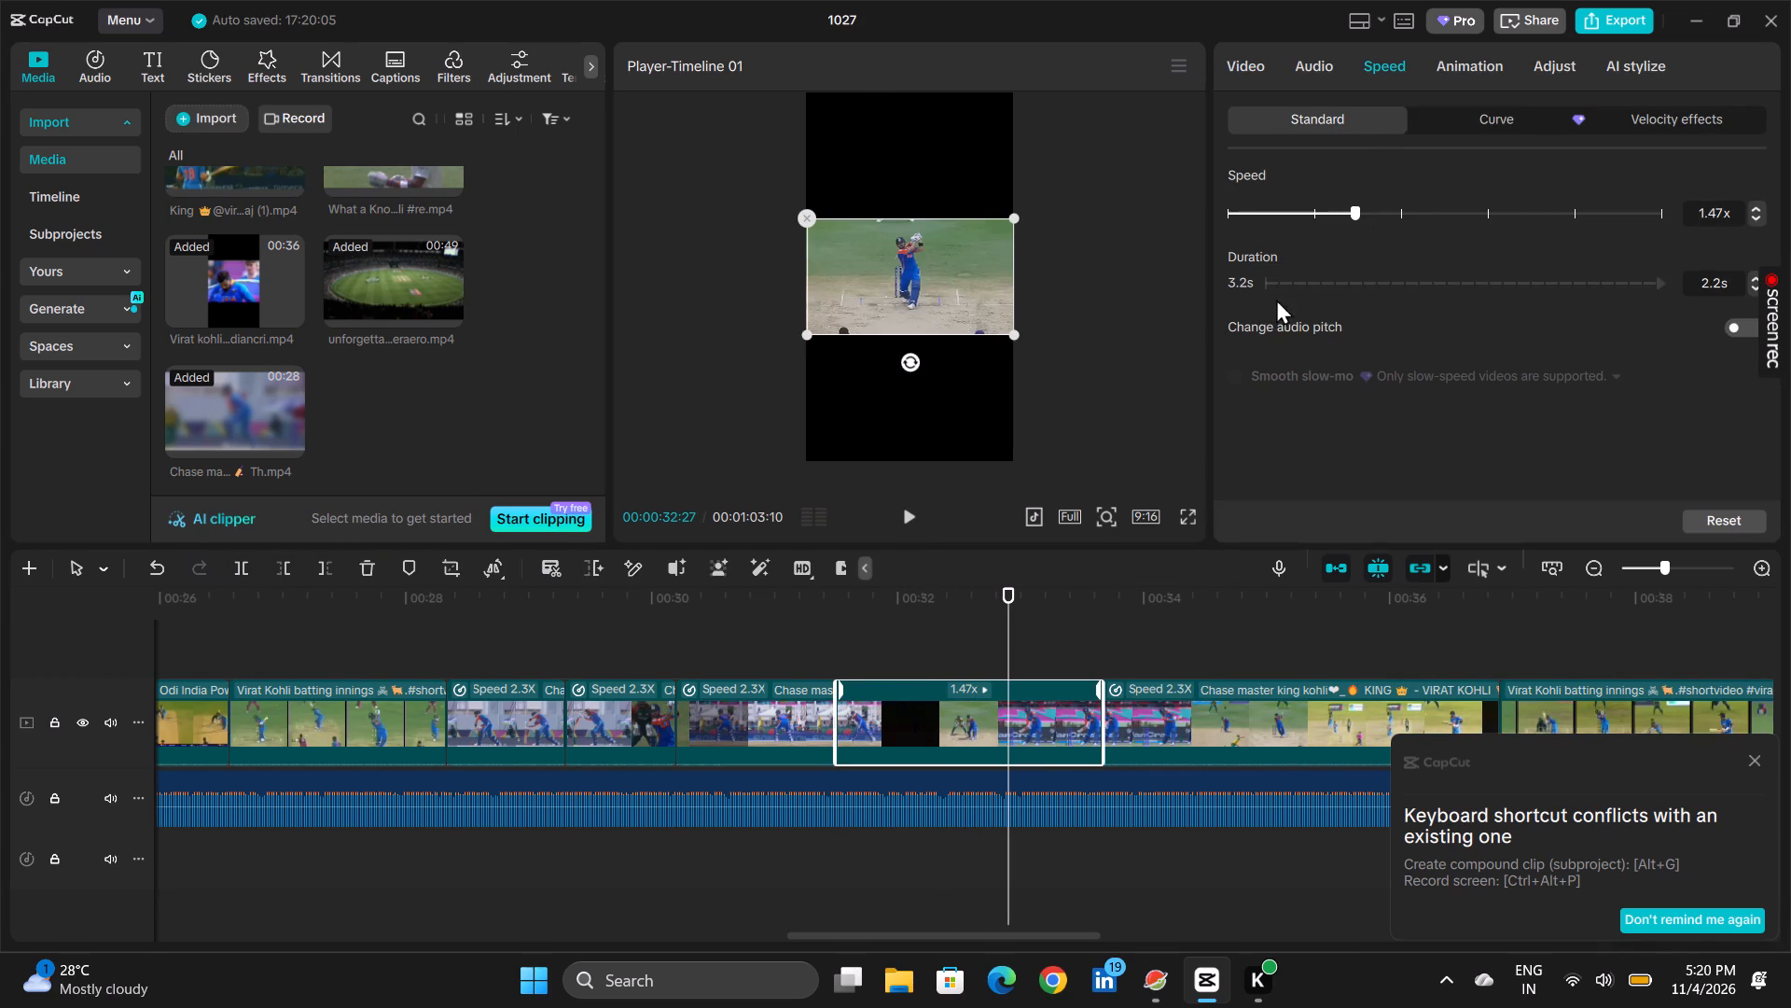
left_click(727, 646)
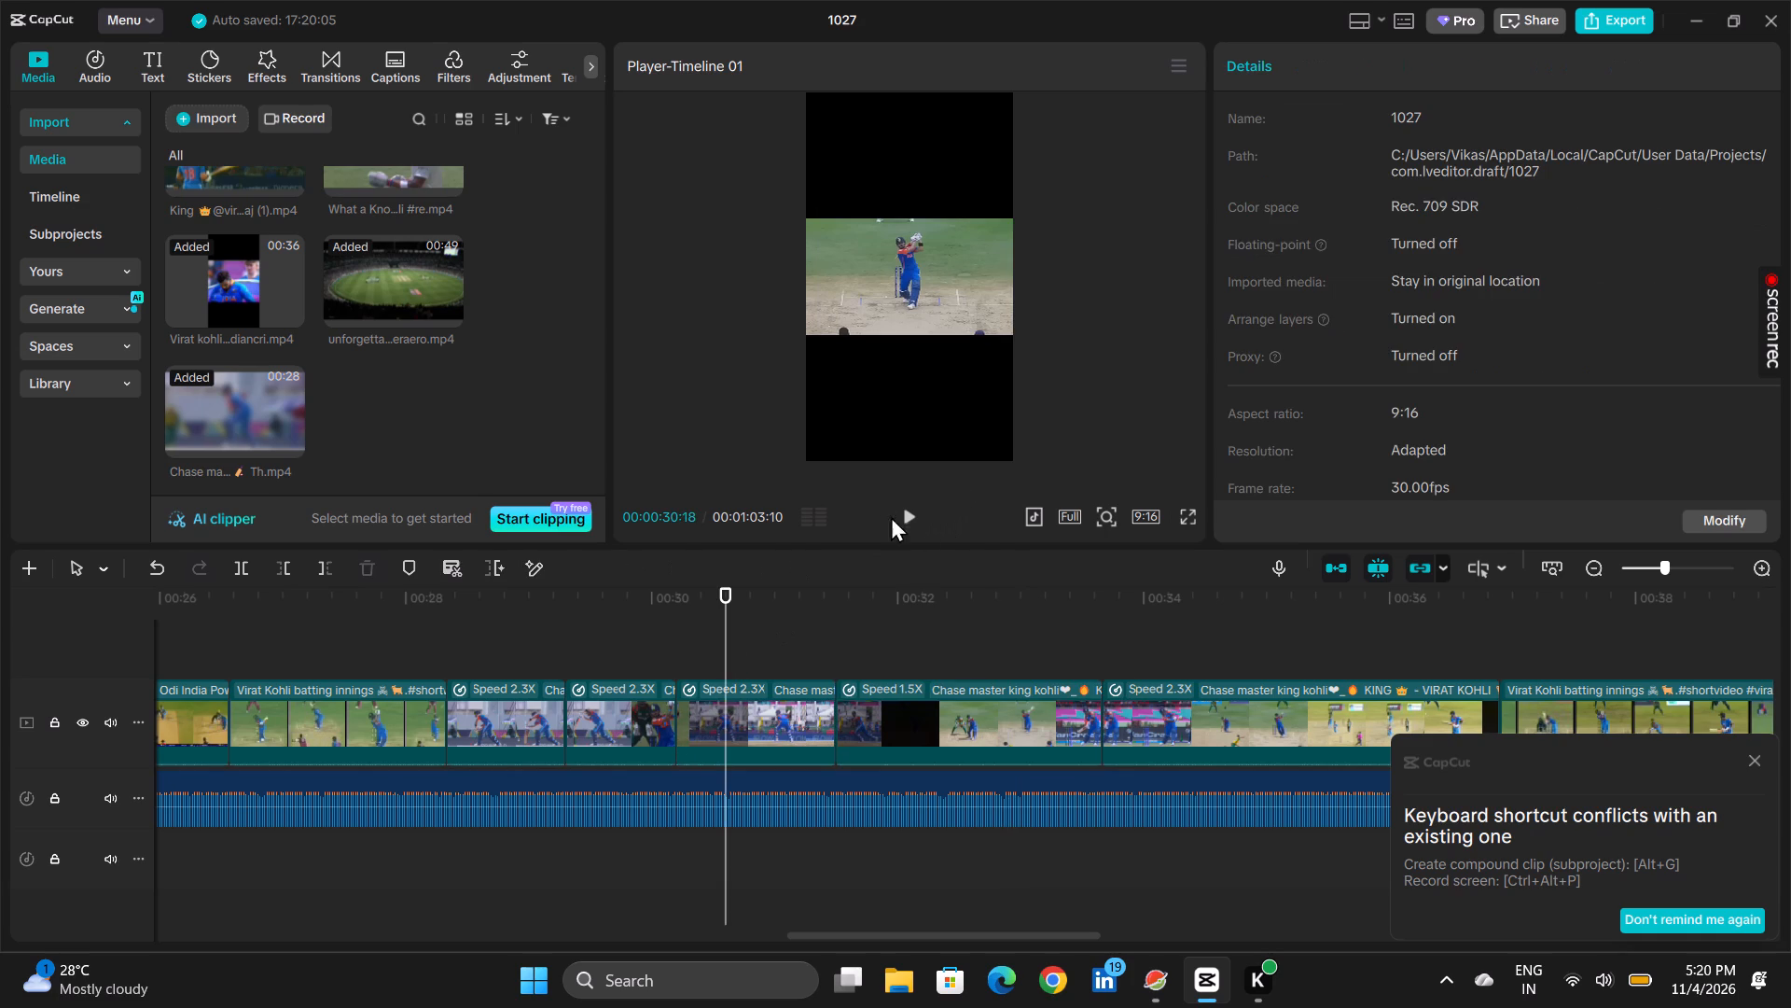
left_click(912, 511)
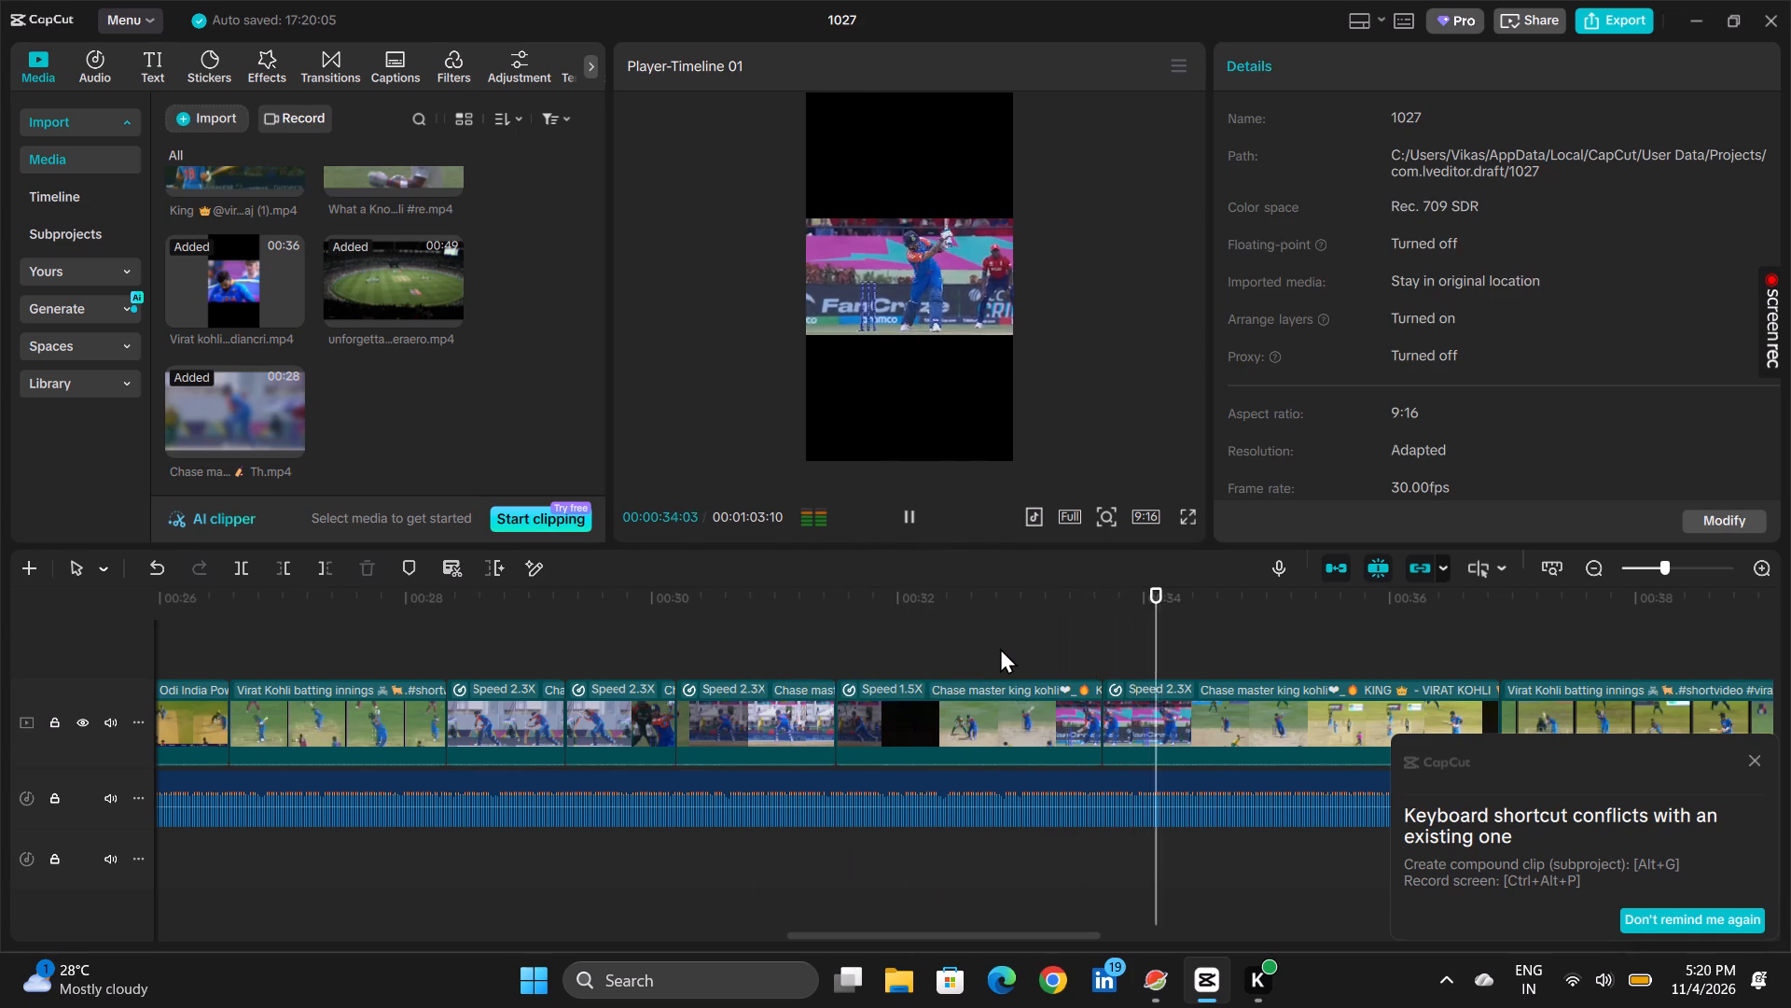
left_click(909, 508)
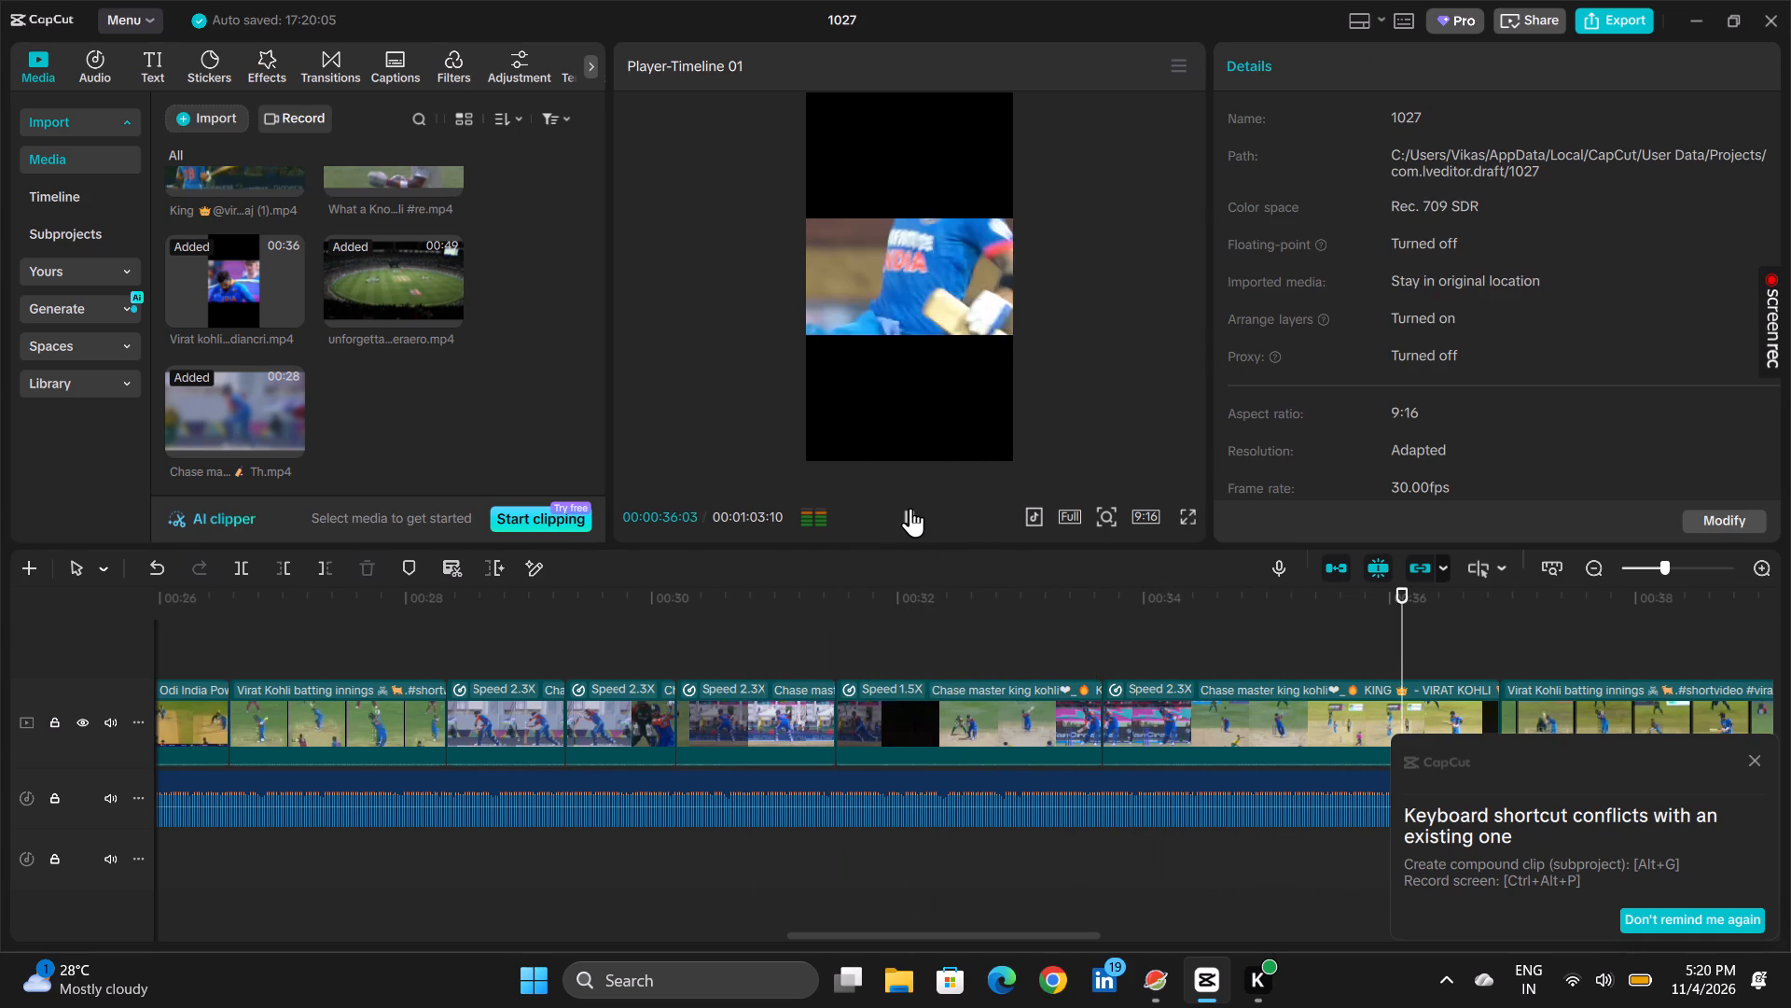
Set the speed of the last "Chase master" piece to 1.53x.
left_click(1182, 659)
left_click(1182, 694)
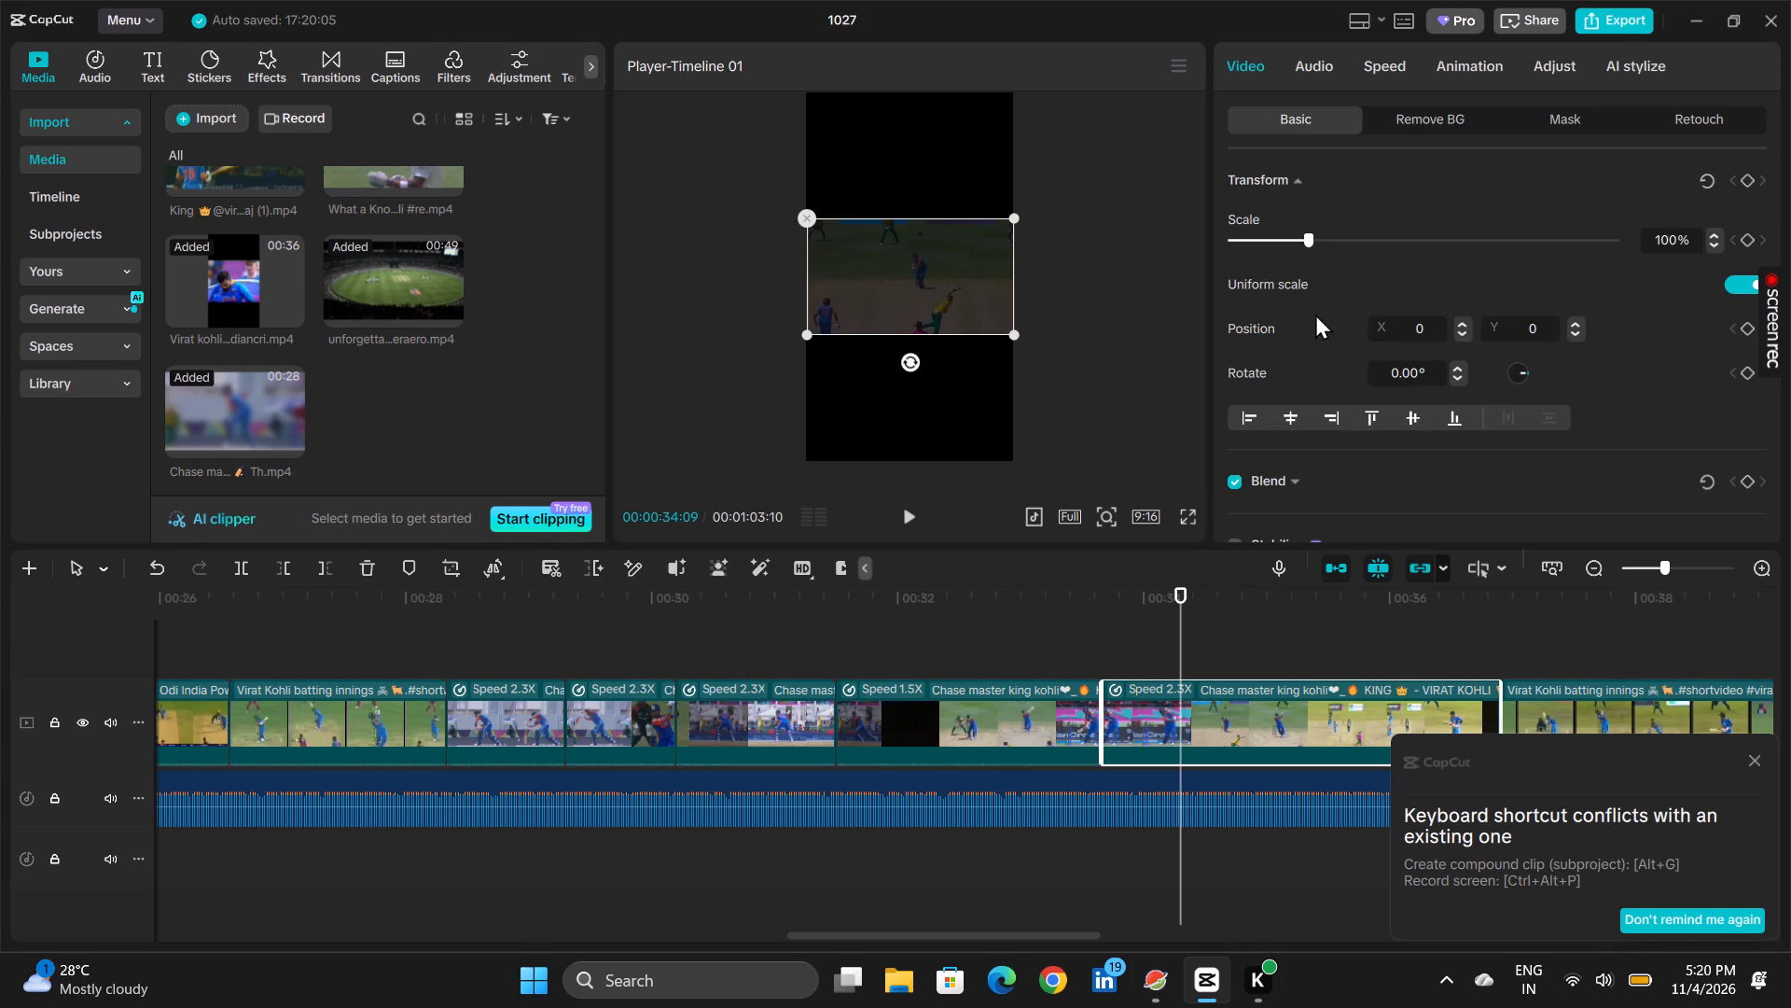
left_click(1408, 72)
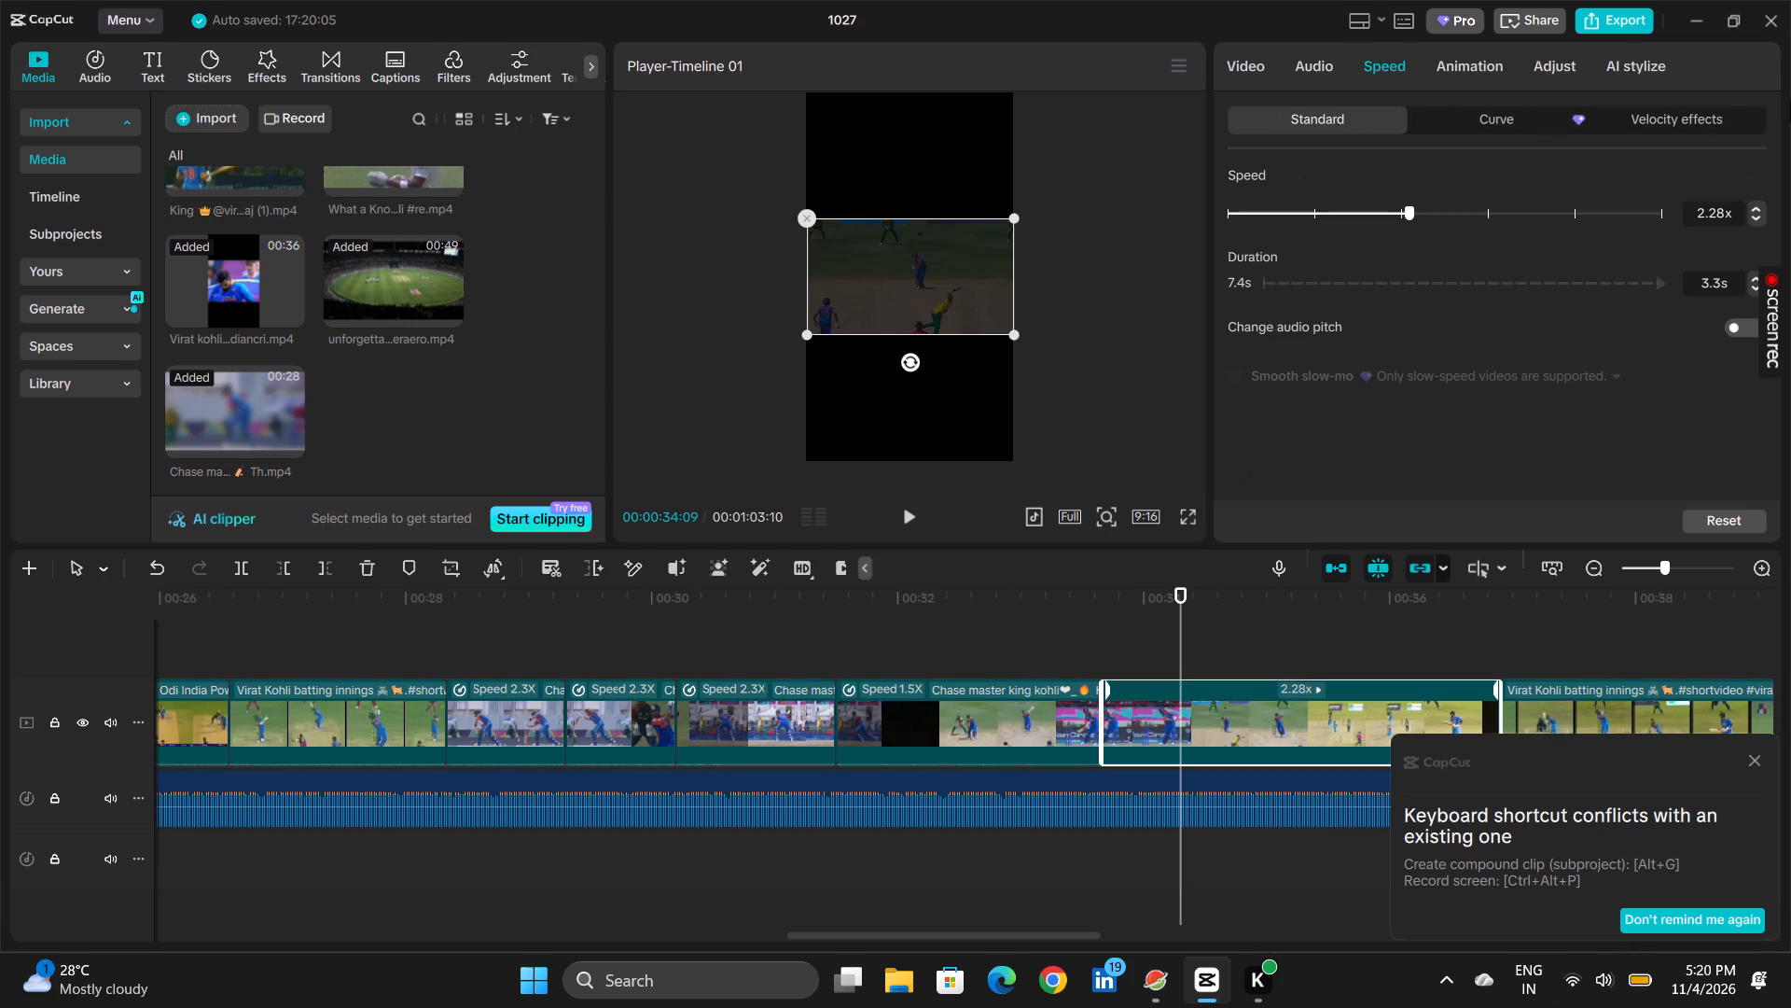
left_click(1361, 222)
Trim about 15 frames off the end of the 1.5x "Chase master" piece, removing the FanCraze shot's start, and play across the cut.
left_click(1040, 663)
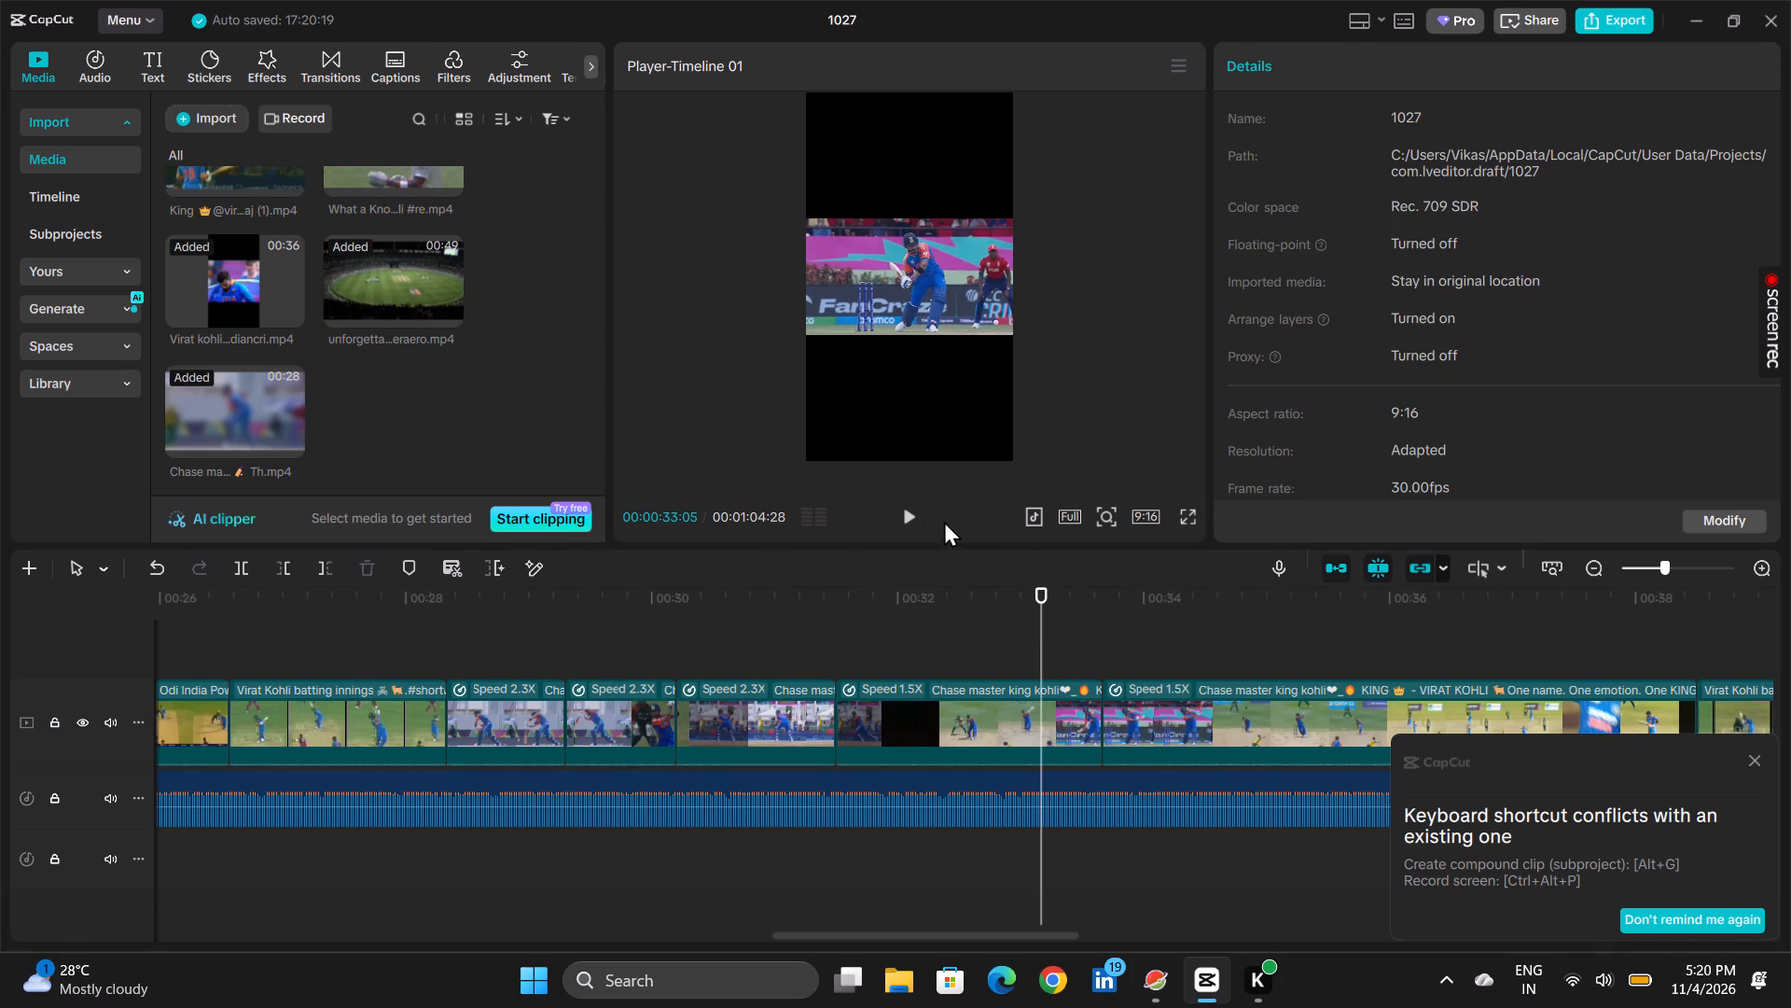
left_click(914, 498)
left_click(916, 518)
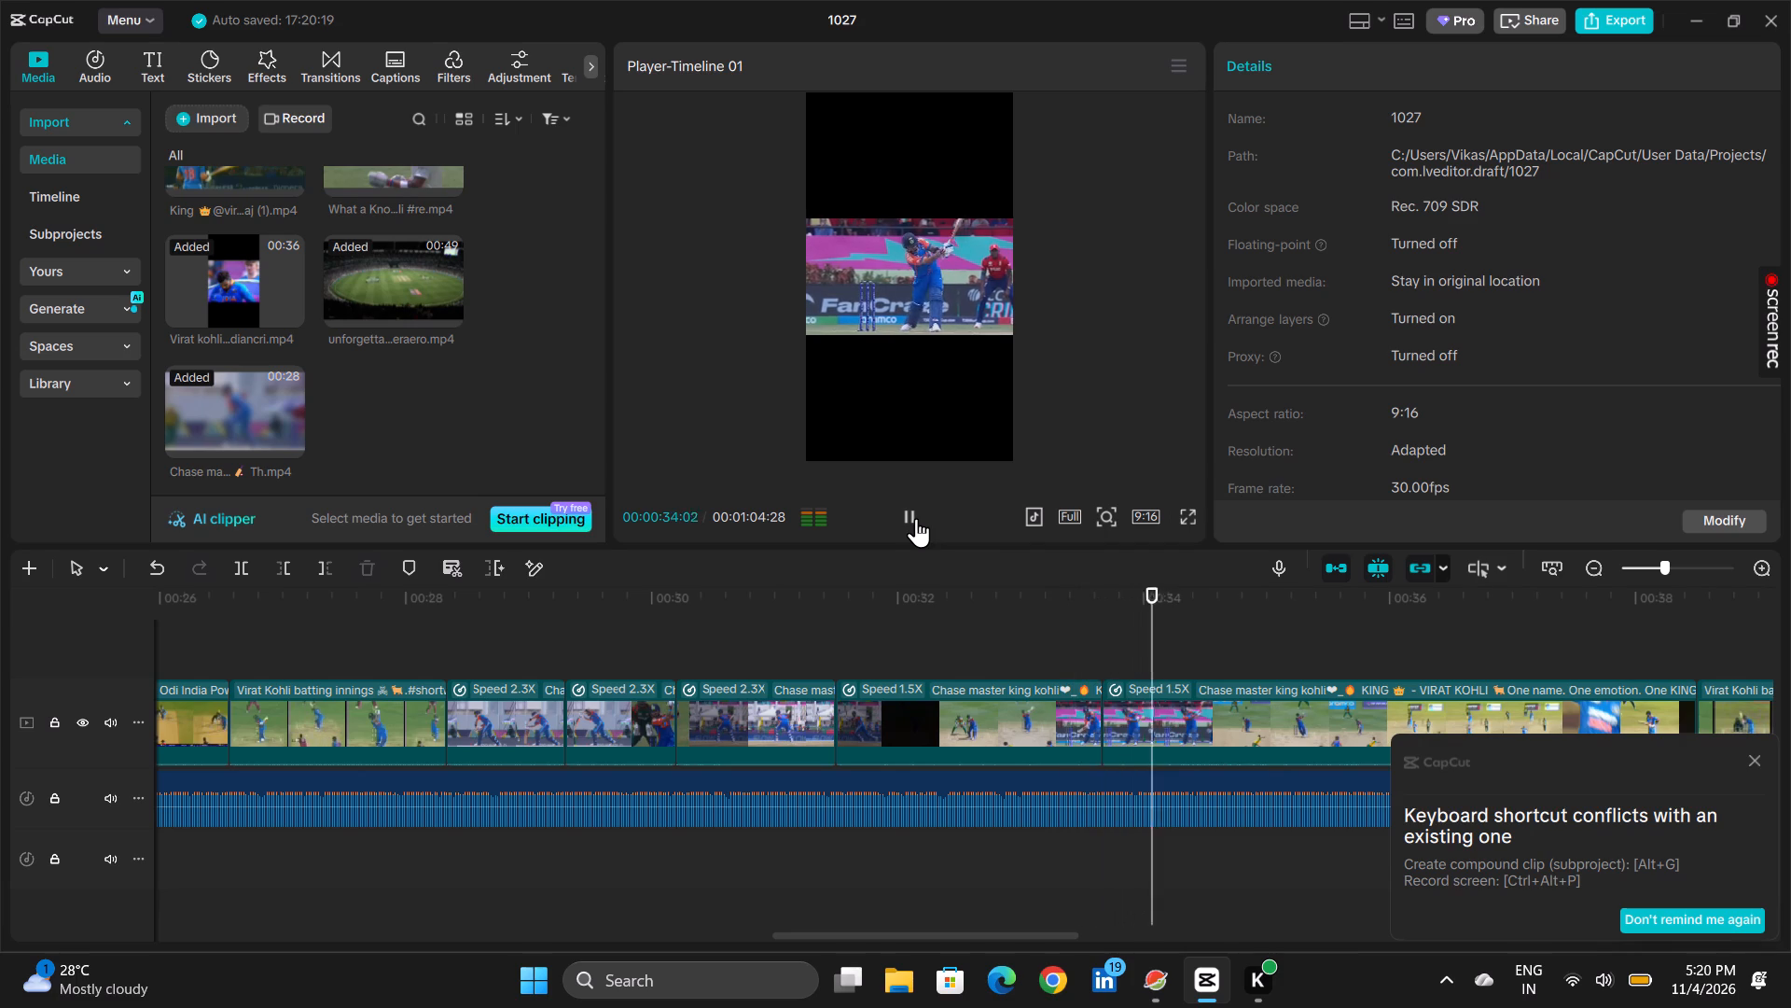
left_click(916, 520)
left_click(1085, 702)
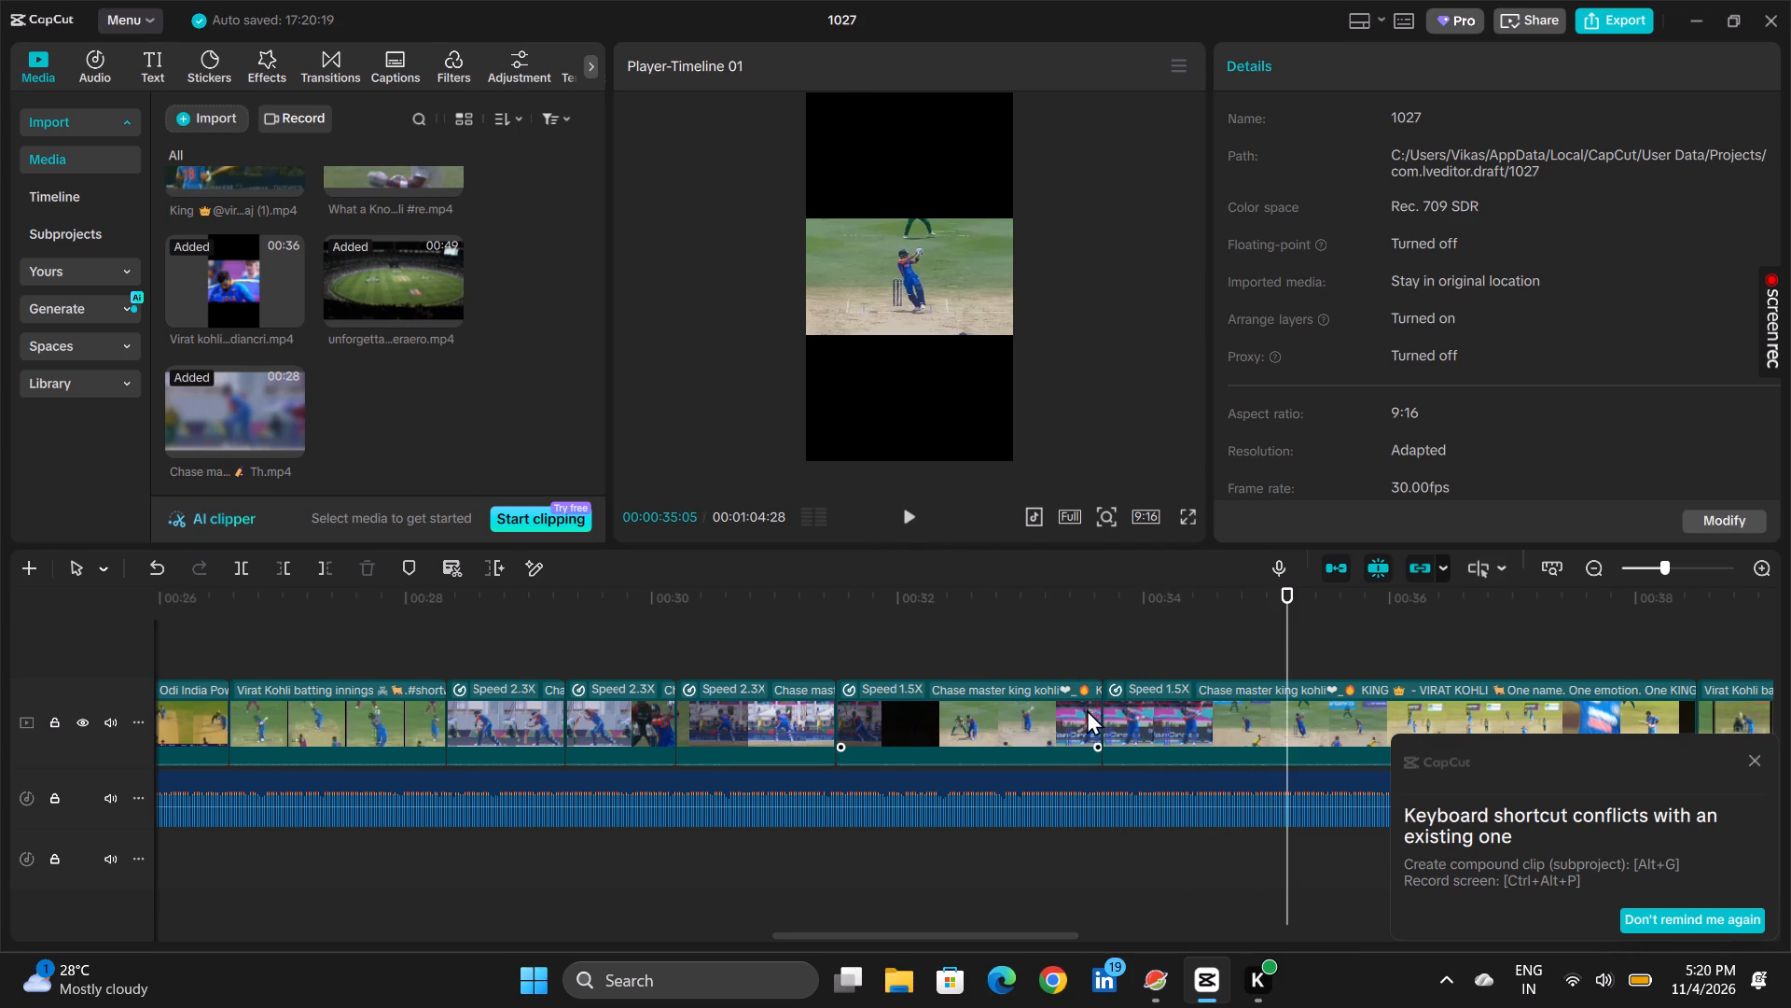
left_click_drag(1103, 716, 1036, 724)
left_click(1000, 609)
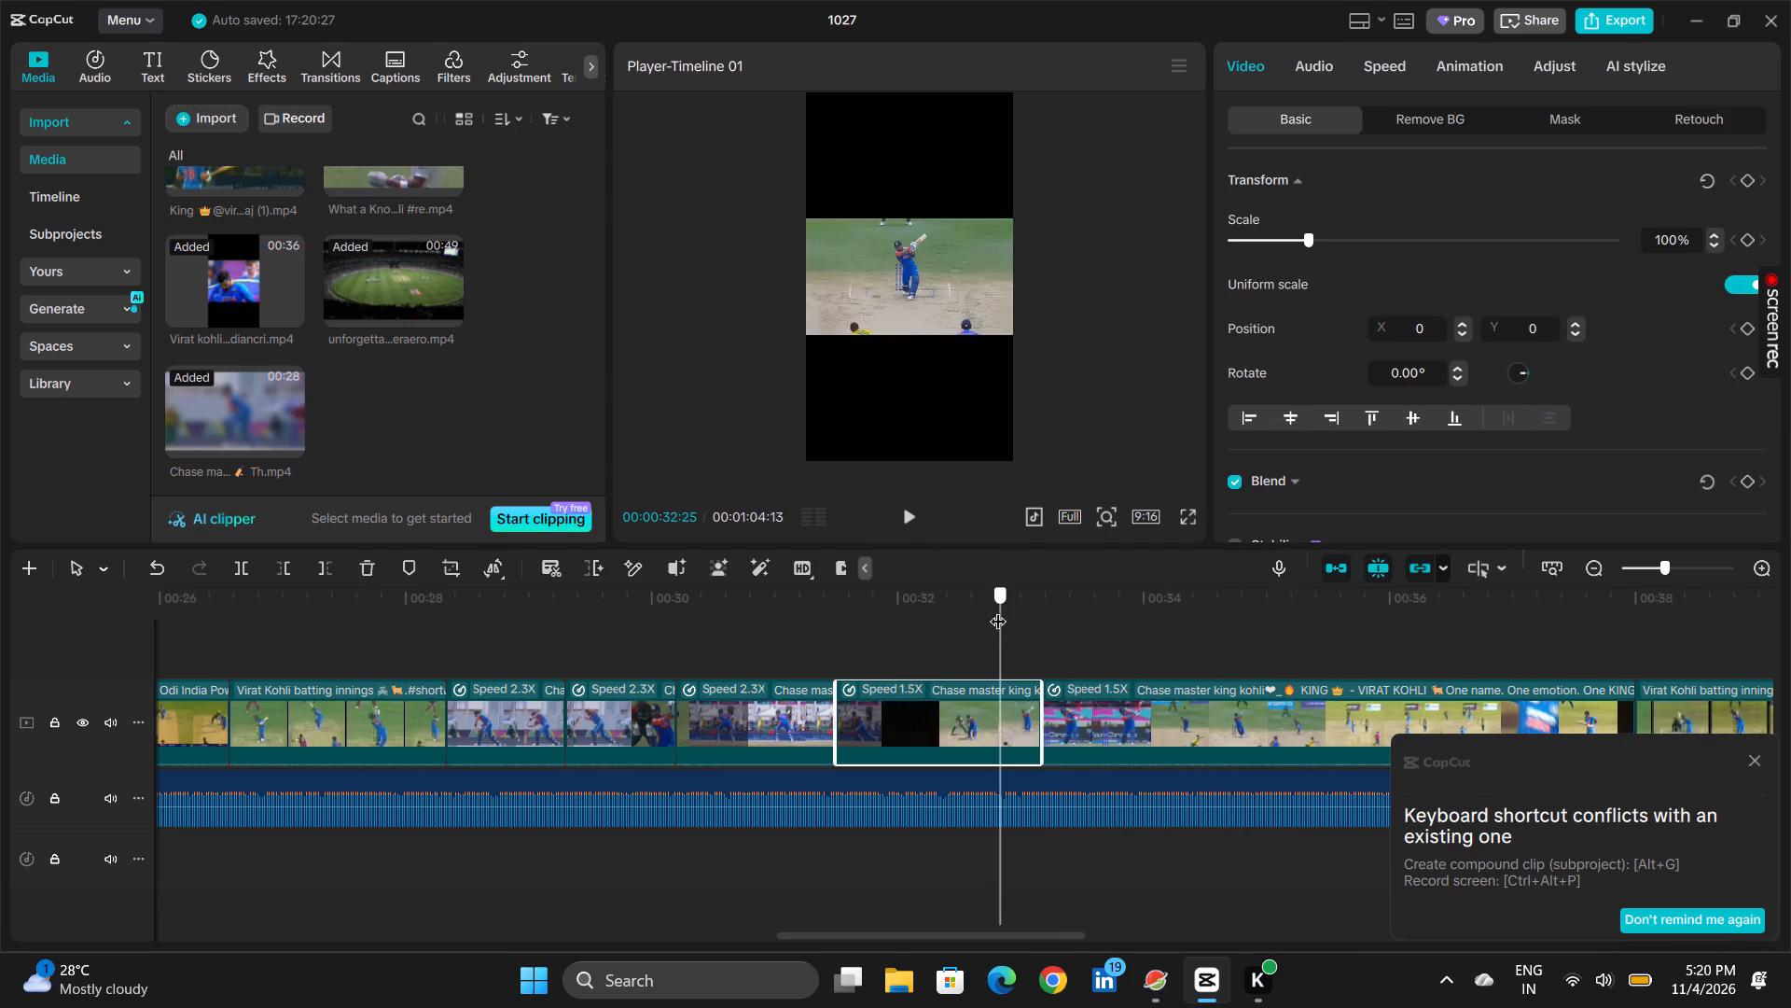
left_click(900, 519)
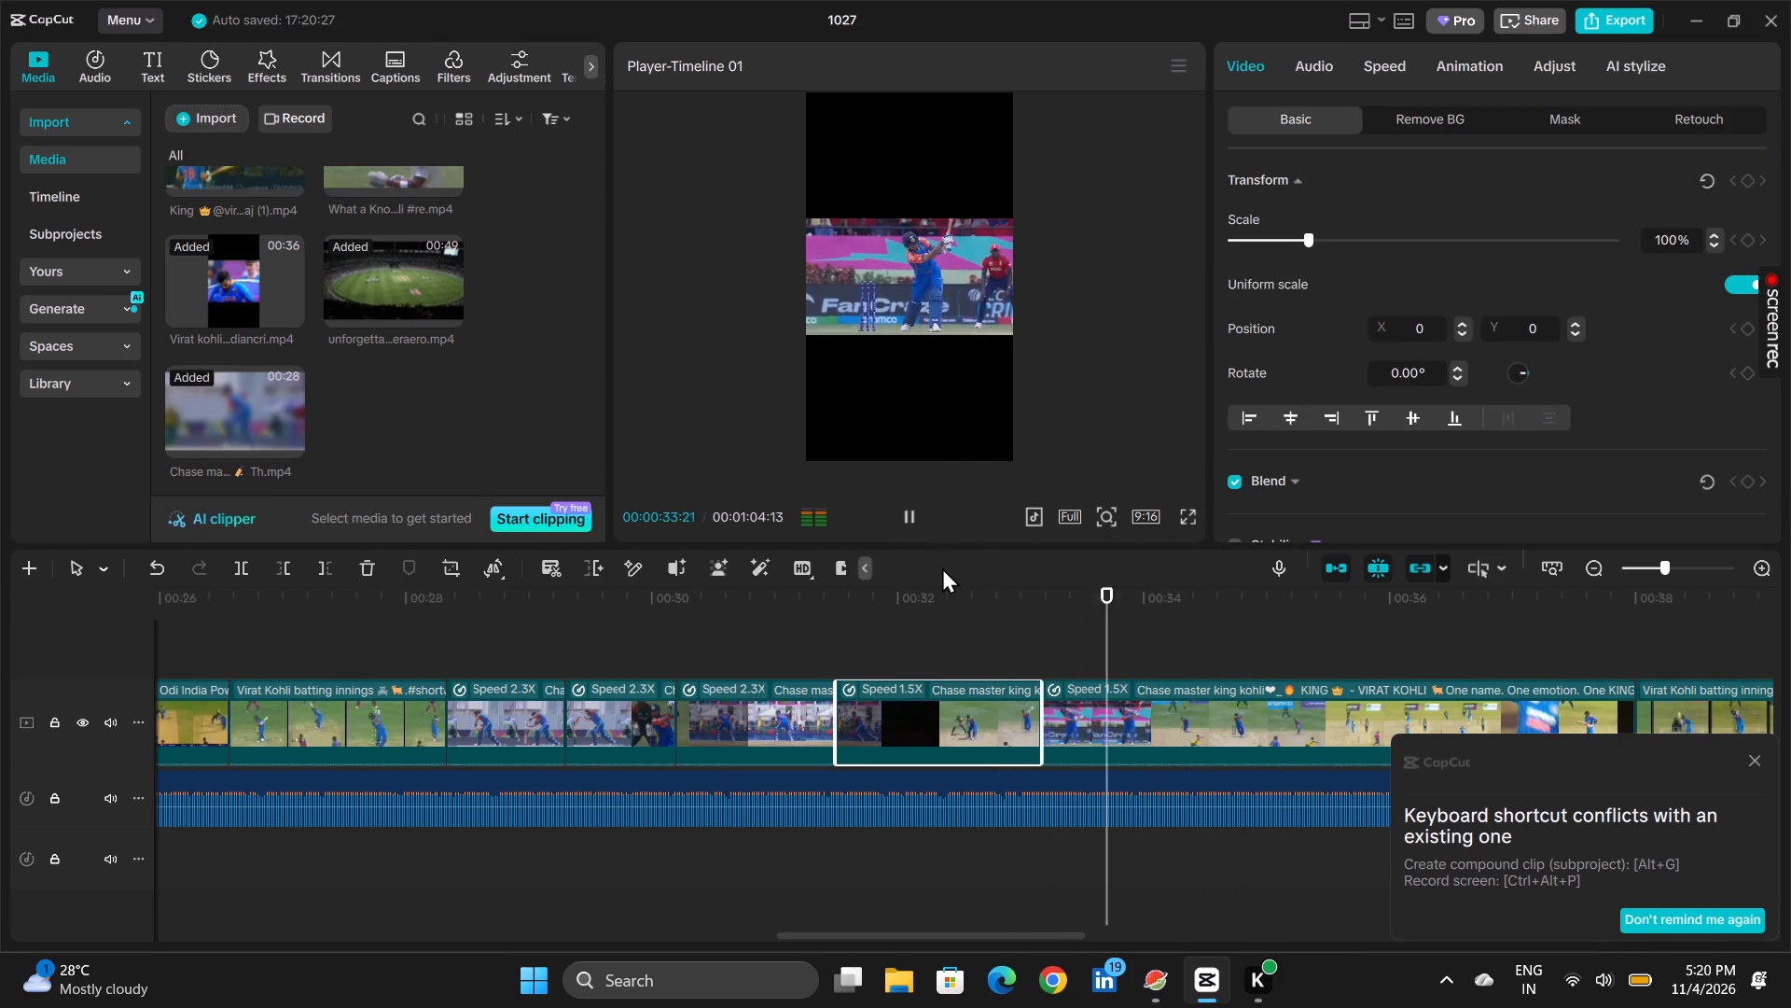
left_click(954, 514)
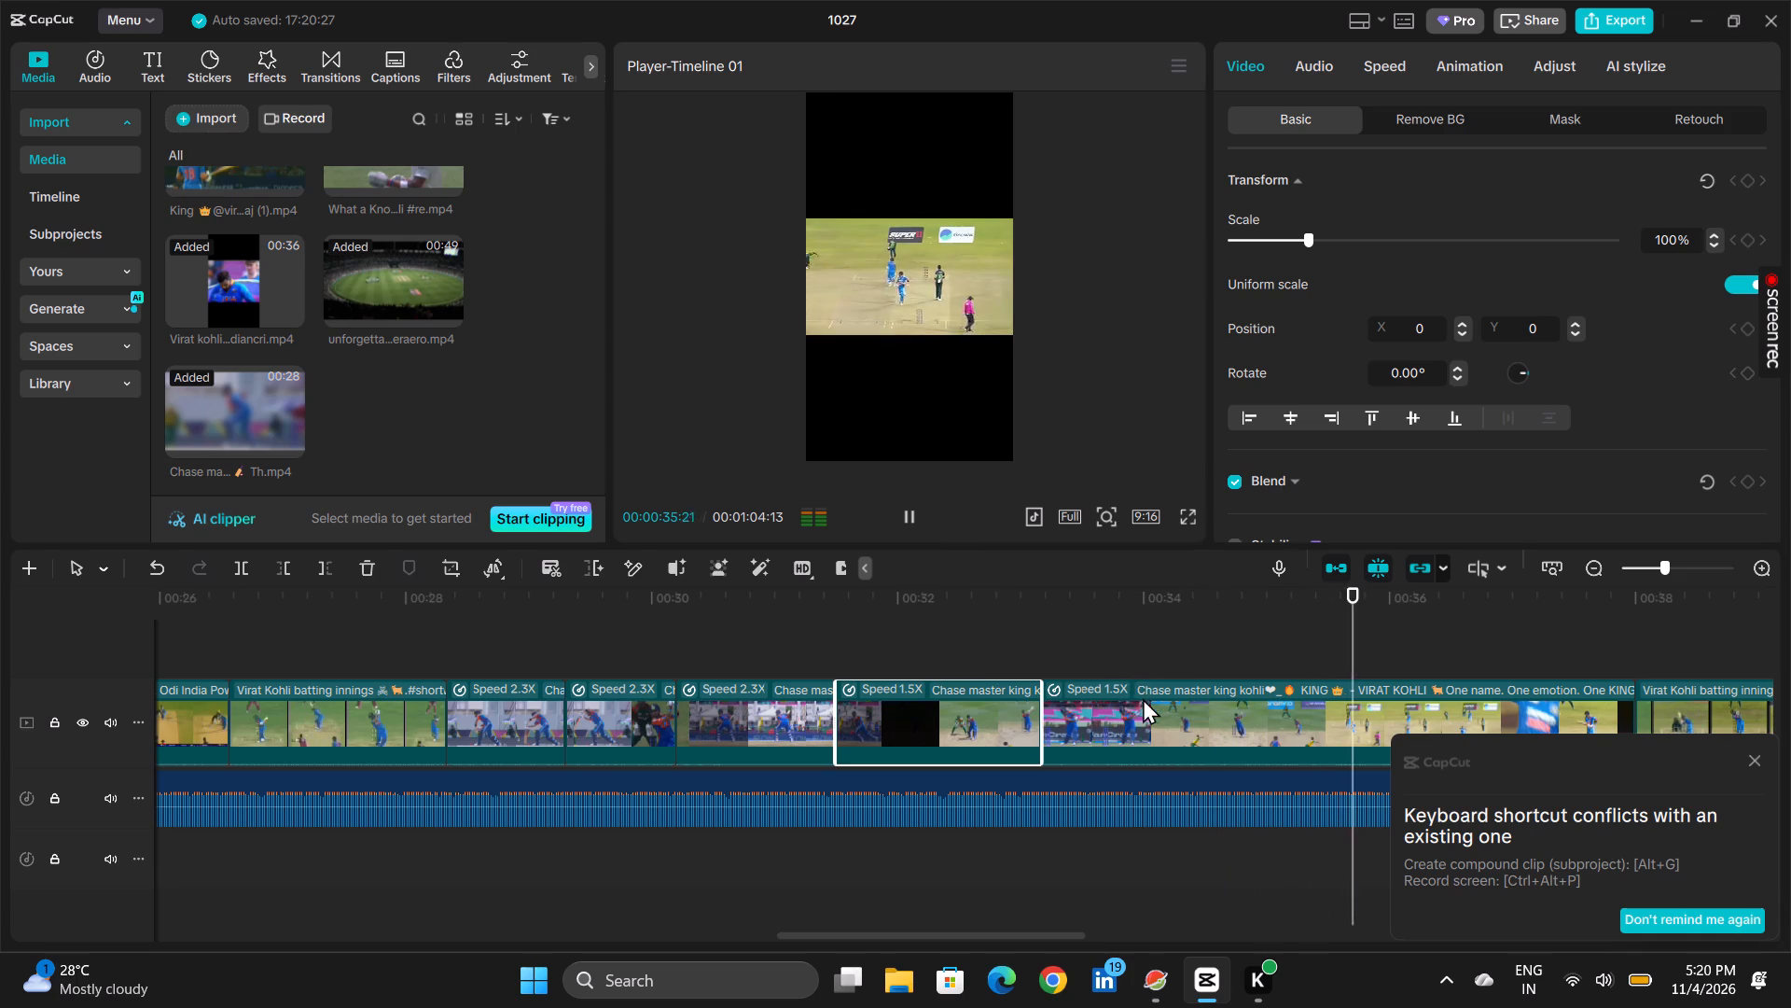
Slow the last "Chase master" piece to about 1.3x speed and play through it.
left_click(1143, 703)
left_click(1127, 659)
left_click(1131, 715)
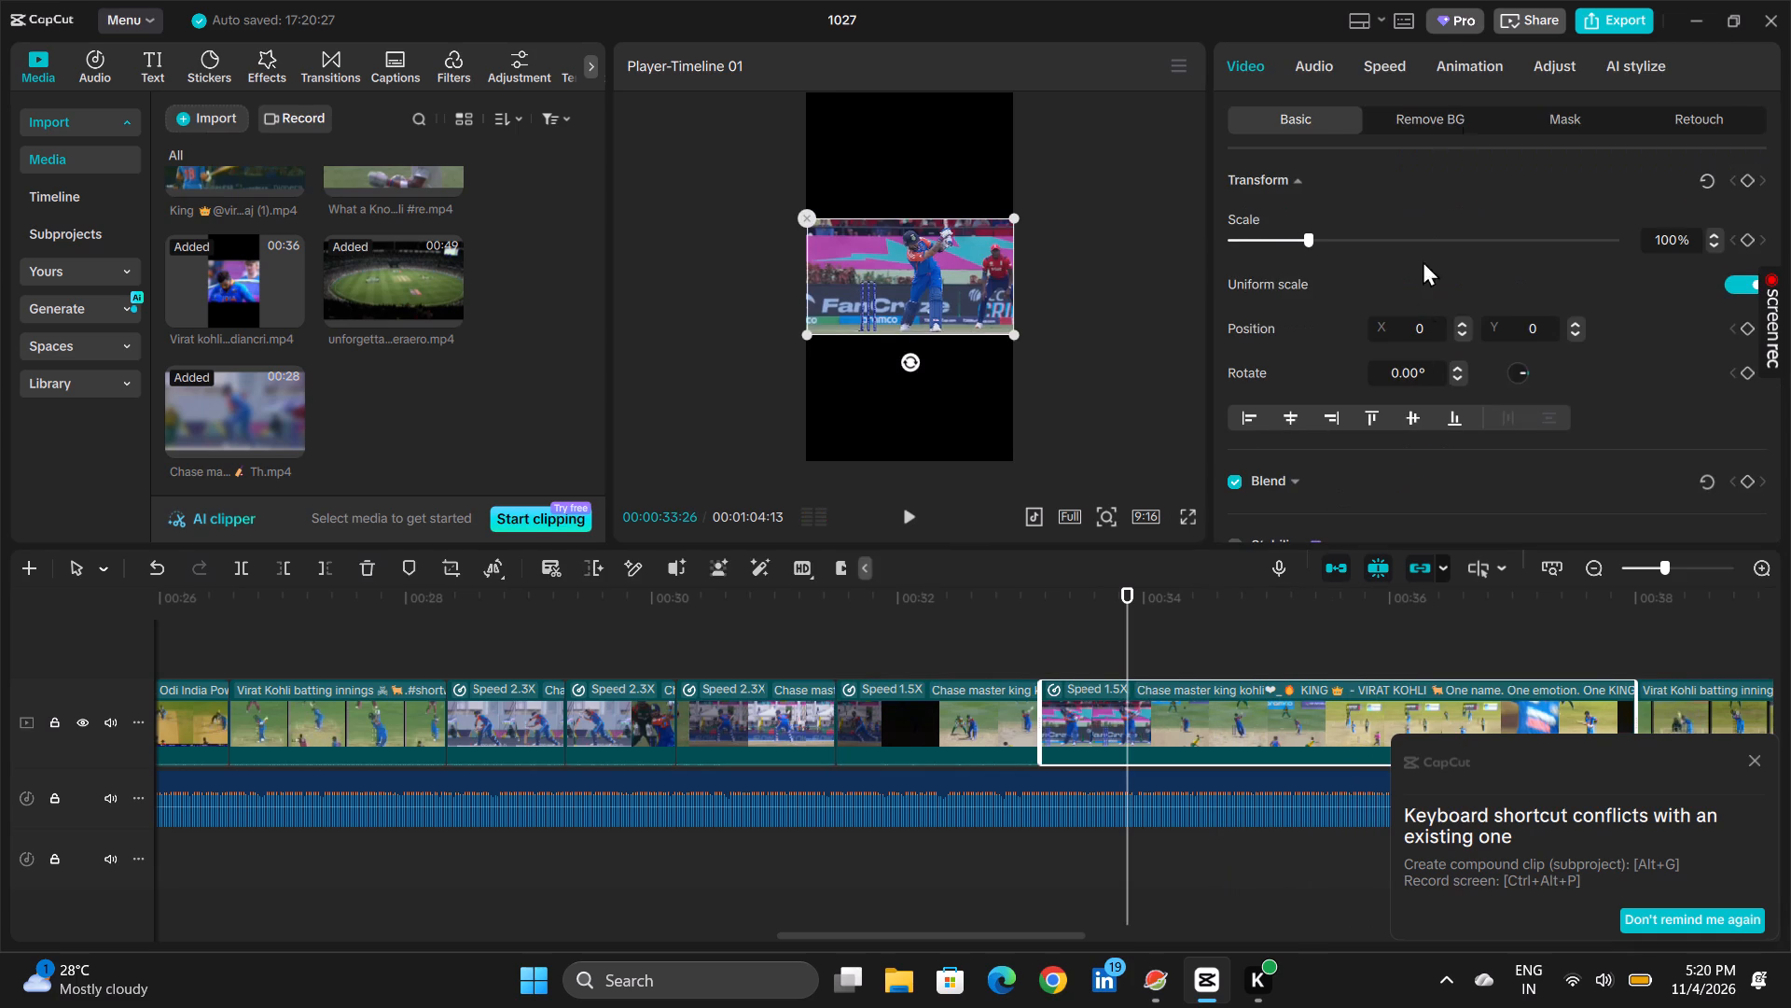
left_click(1390, 76)
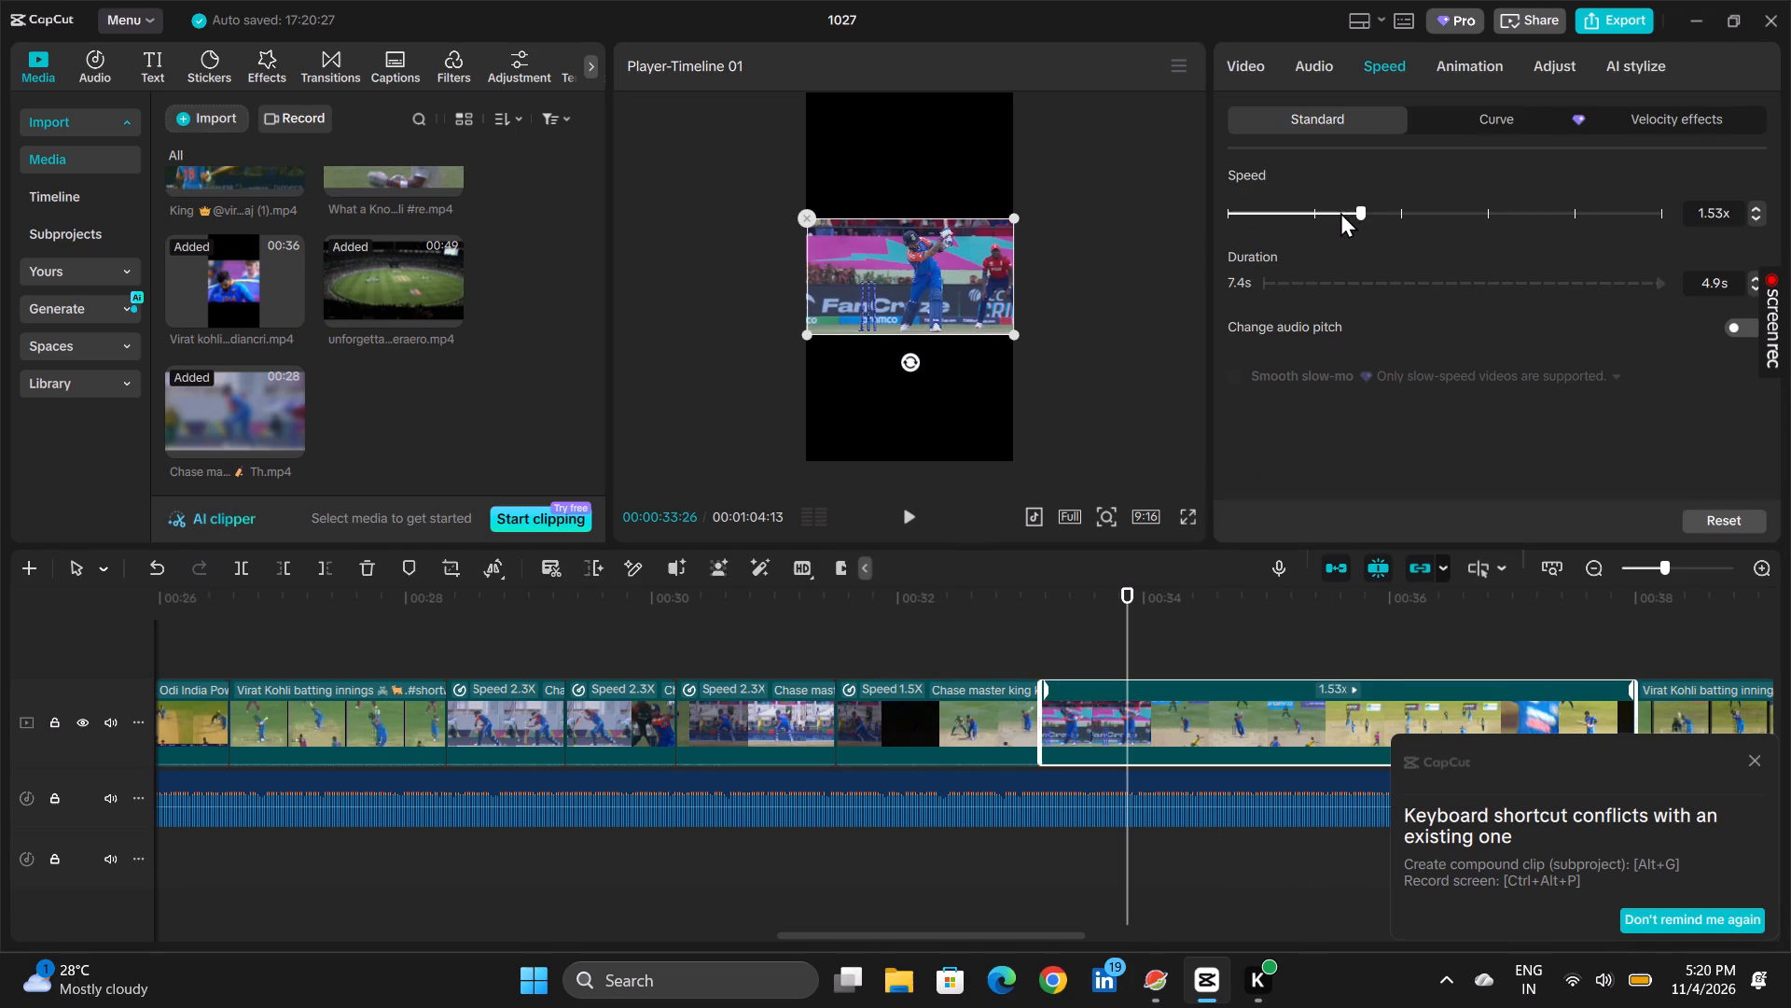
left_click(1340, 212)
left_click(921, 659)
left_click(914, 502)
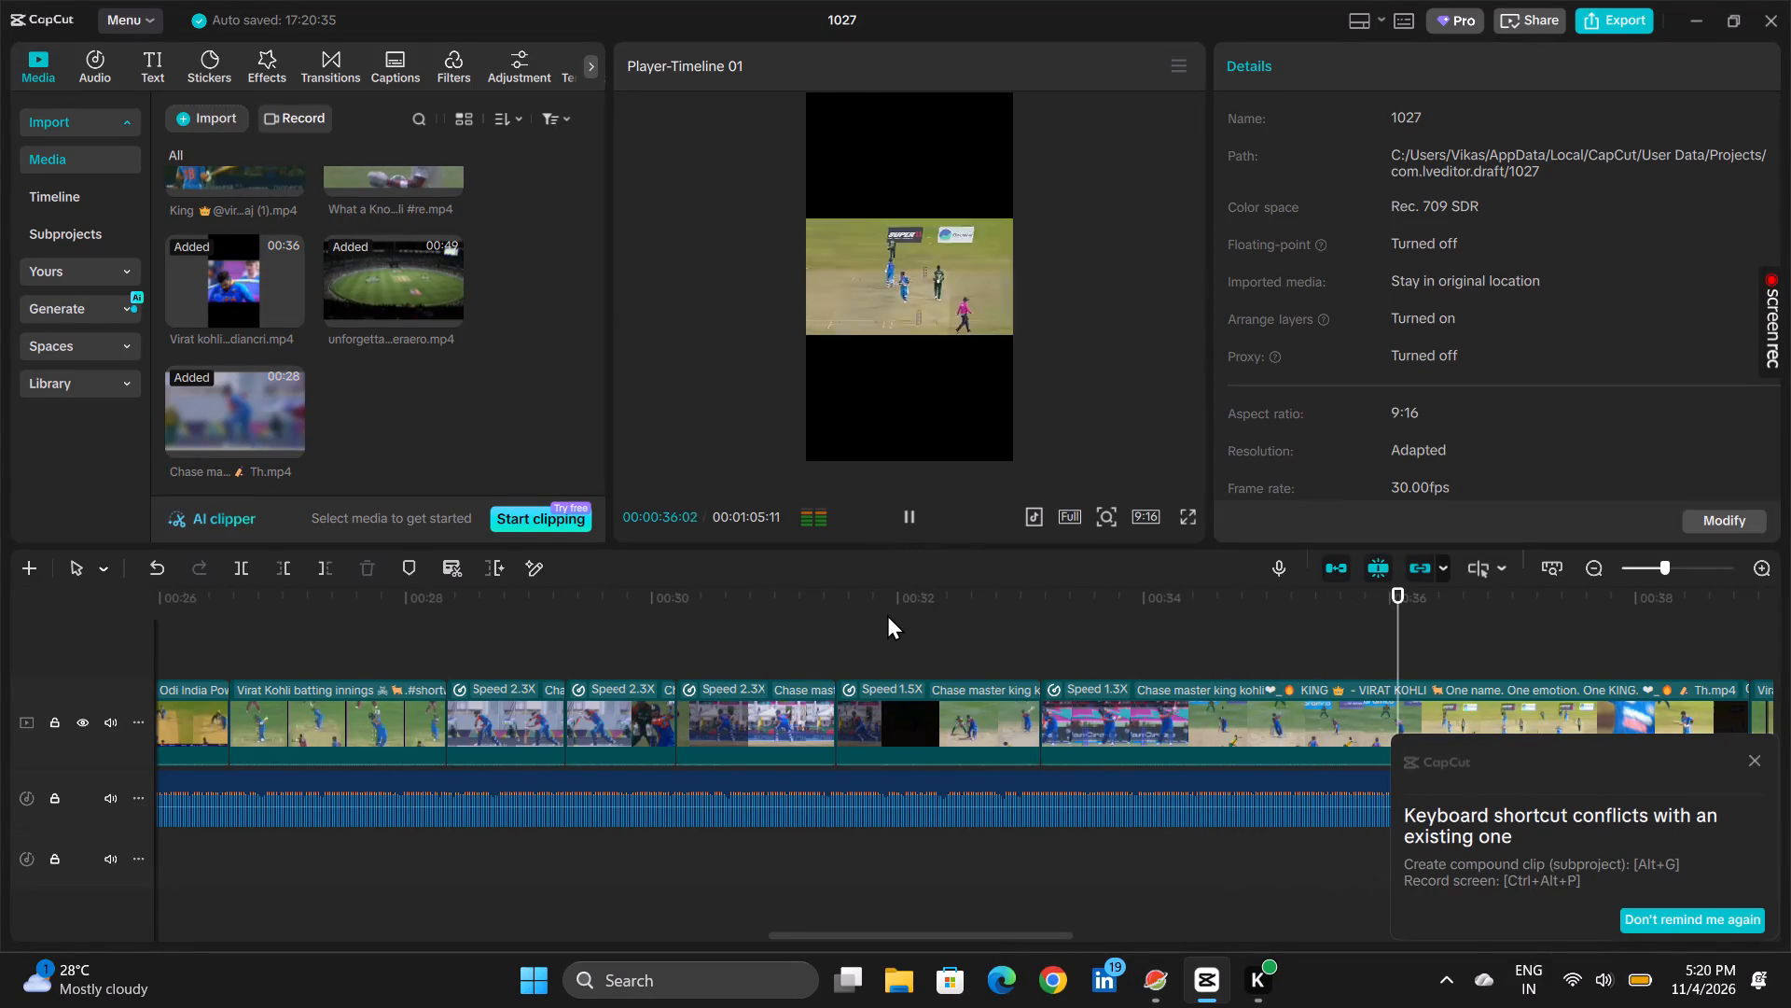
left_click(900, 529)
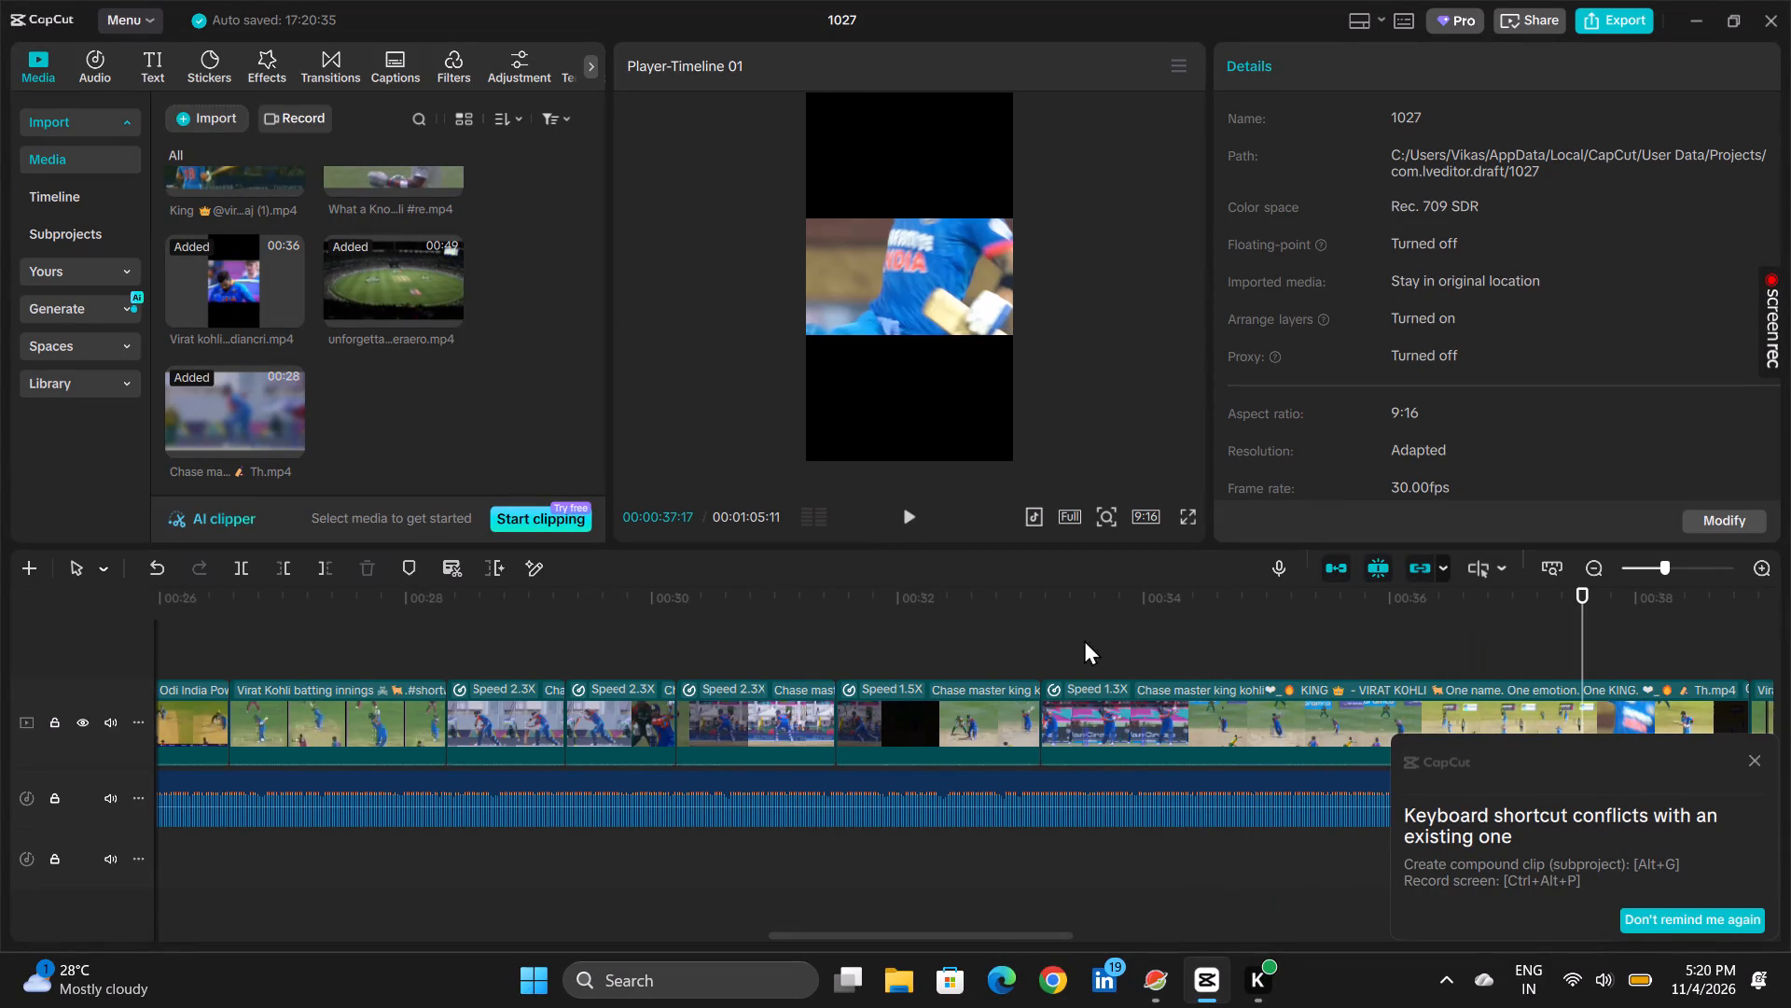
Trim about 3 seconds off the end of the last "Chase master" piece, closing the gap, and play into the following clips.
scroll(1137, 737, "left", 1)
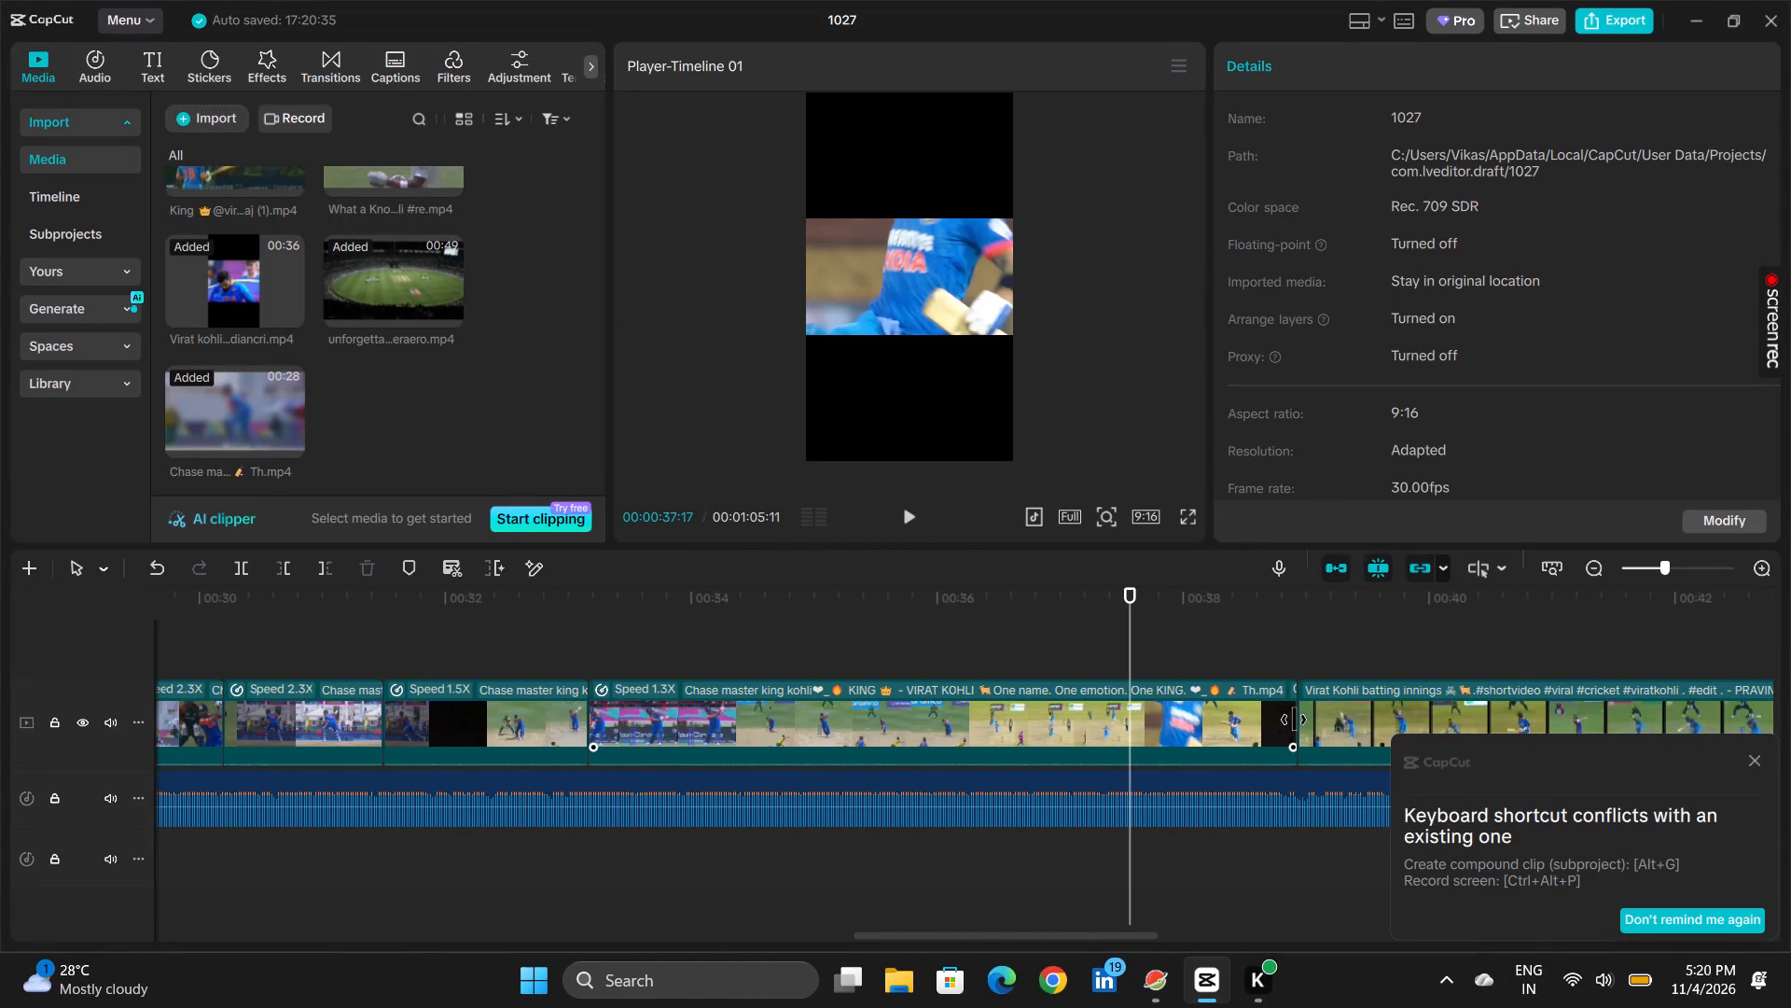
left_click(1294, 720)
left_click(1248, 712)
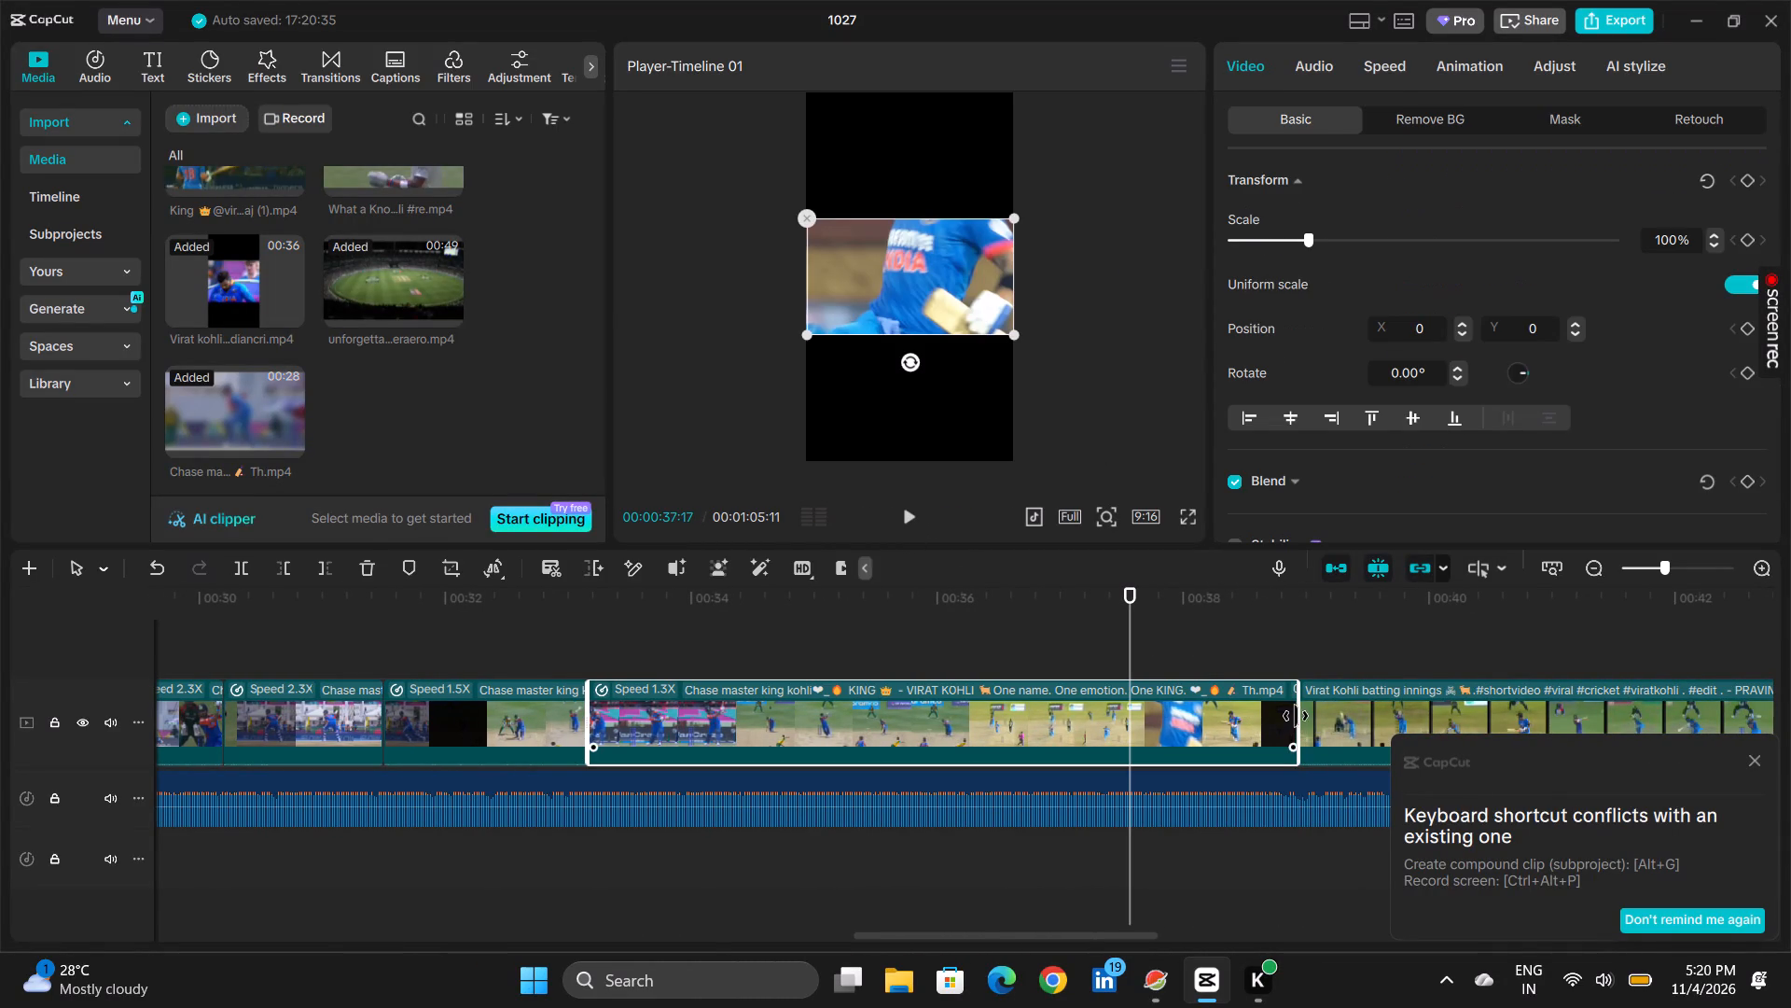
left_click_drag(1296, 716, 891, 735)
left_click(818, 642)
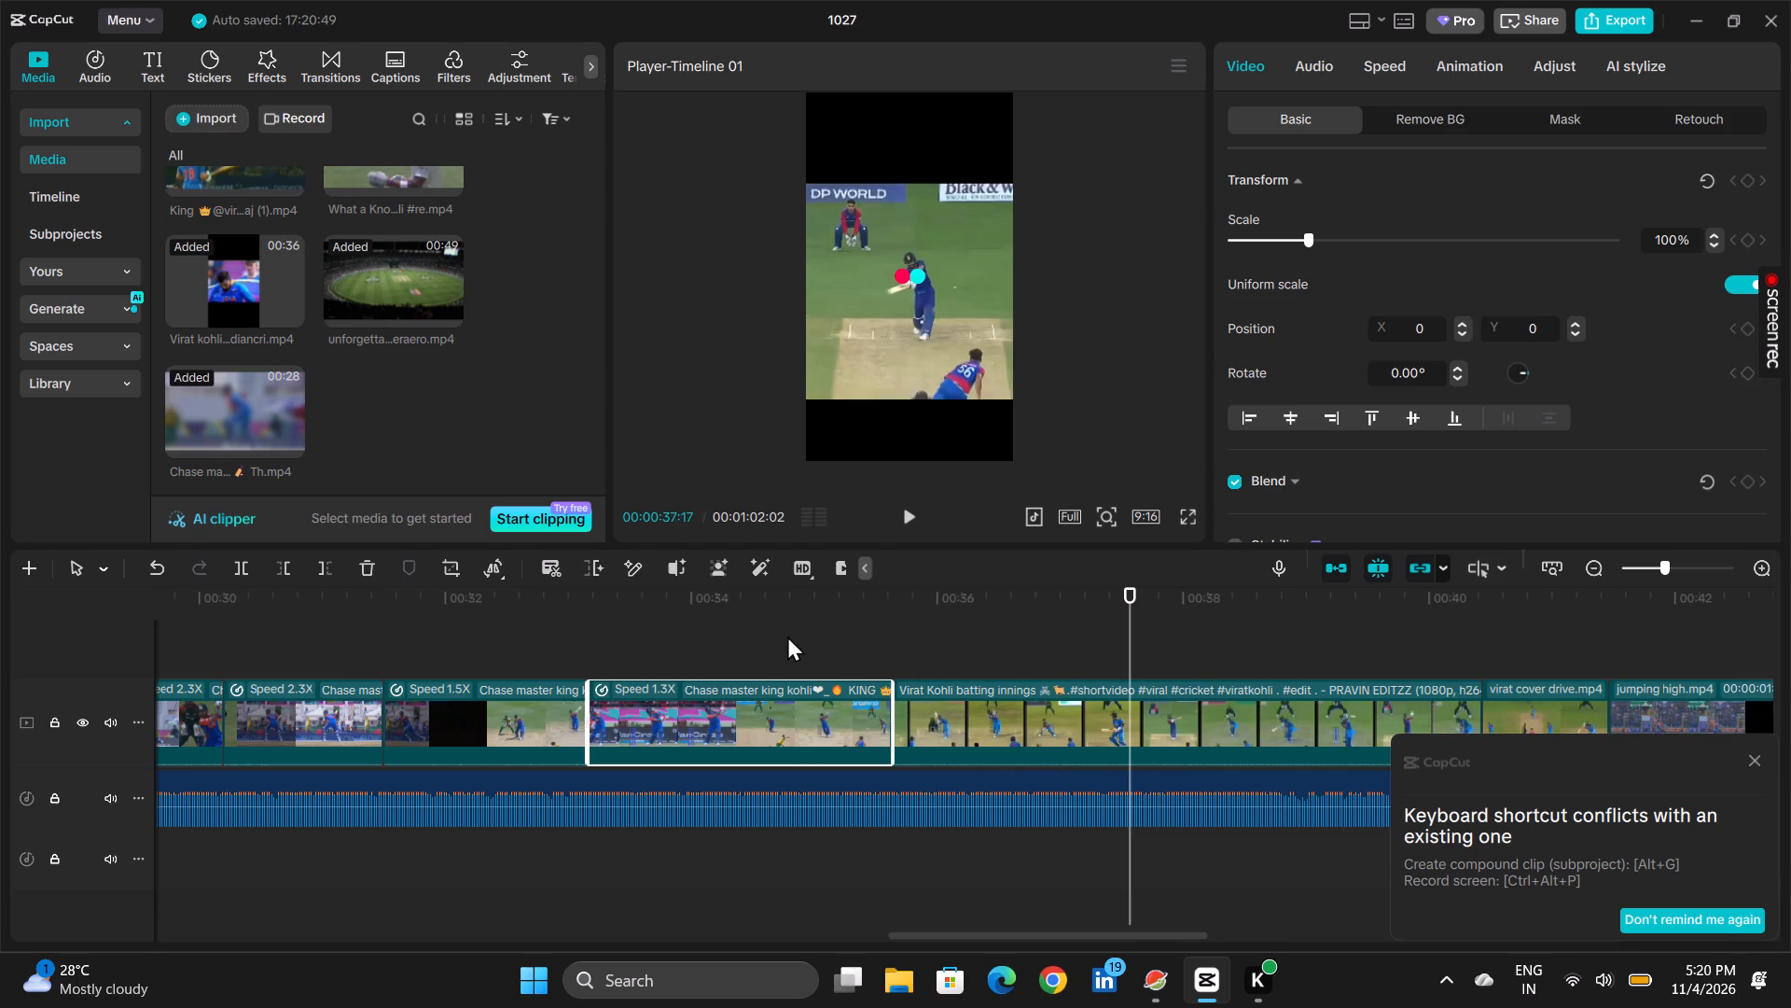
left_click(776, 631)
left_click(916, 510)
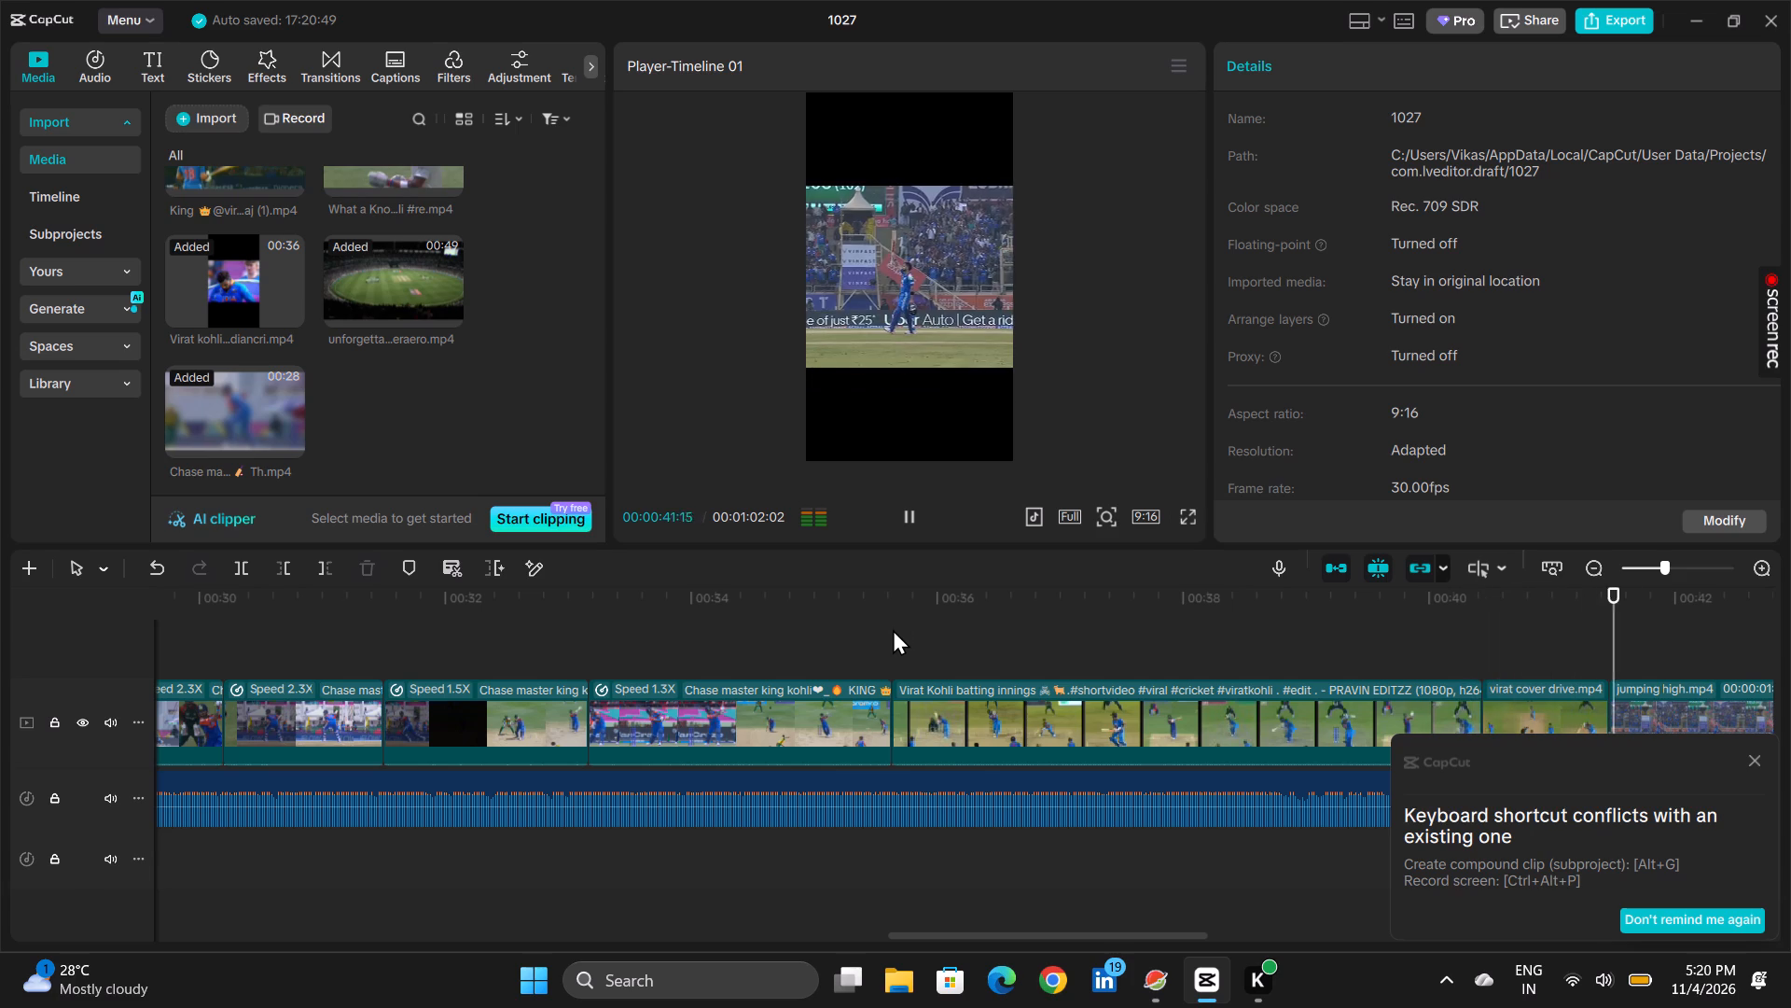
left_click(901, 514)
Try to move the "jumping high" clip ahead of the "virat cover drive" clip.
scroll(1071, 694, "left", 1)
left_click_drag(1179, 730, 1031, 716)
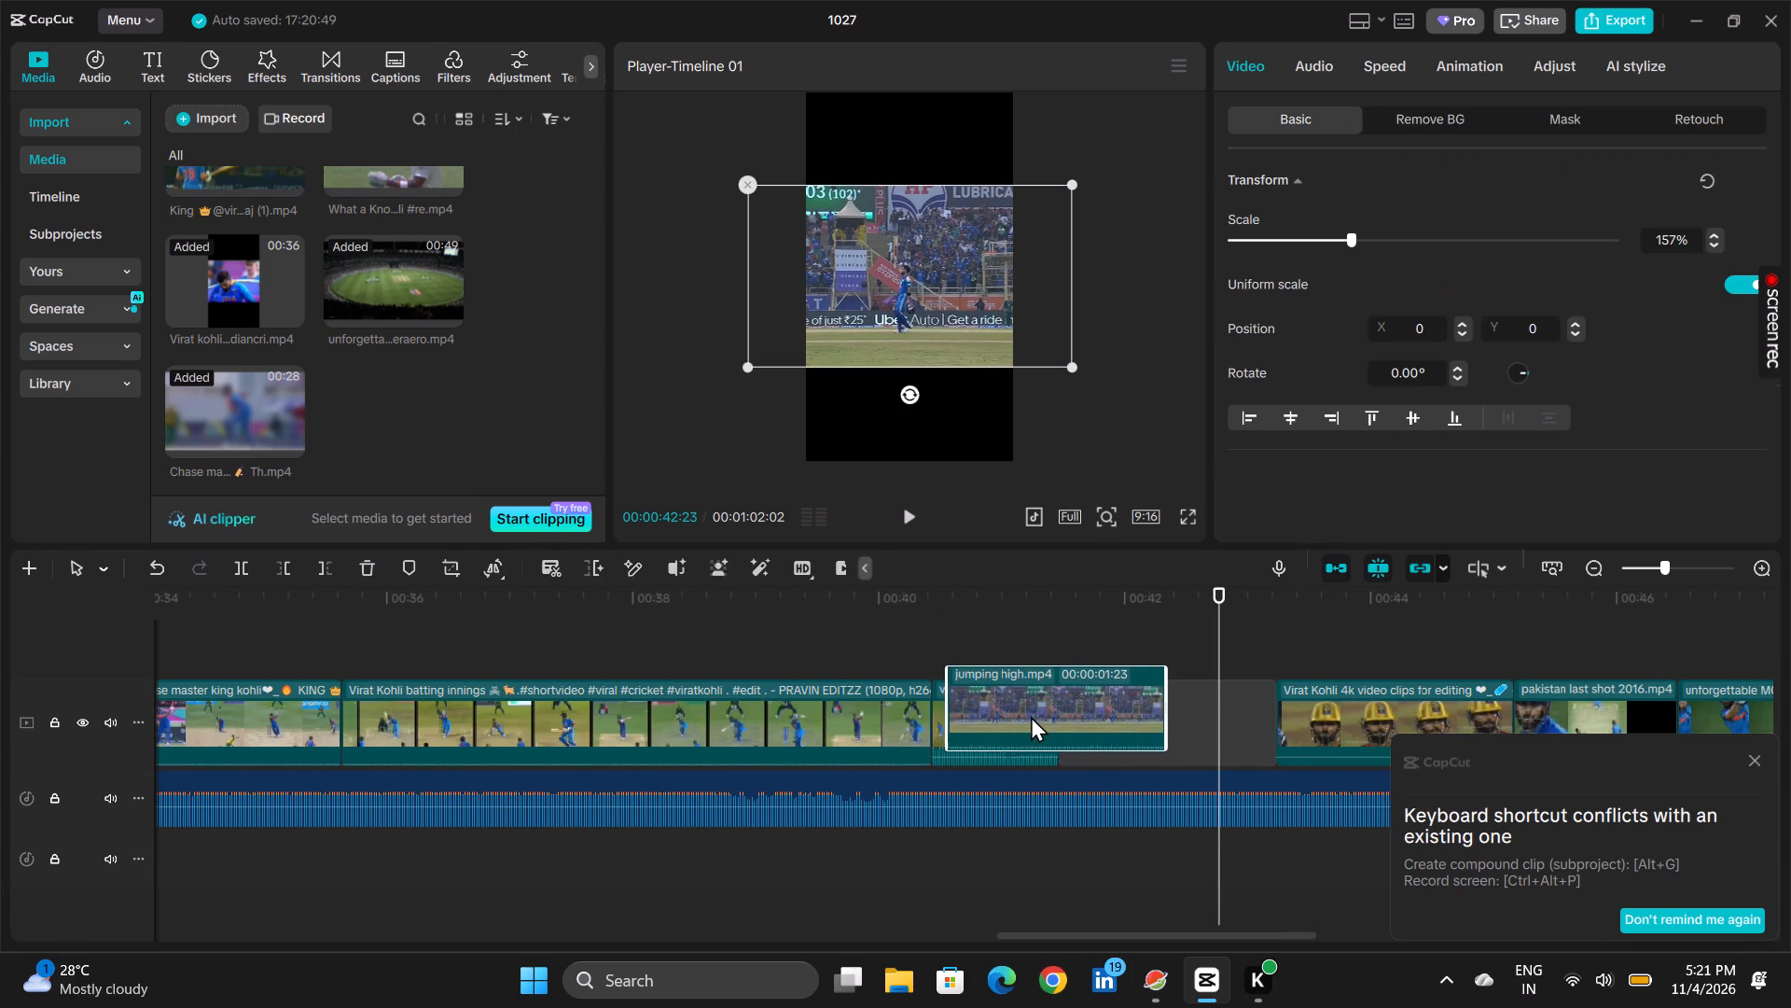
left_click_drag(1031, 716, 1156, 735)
Move the "unforgettable MCG 82" clip between the "Virat Kohli batting innings" and "virat cover drive" clips.
scroll(1345, 743, "left", 1)
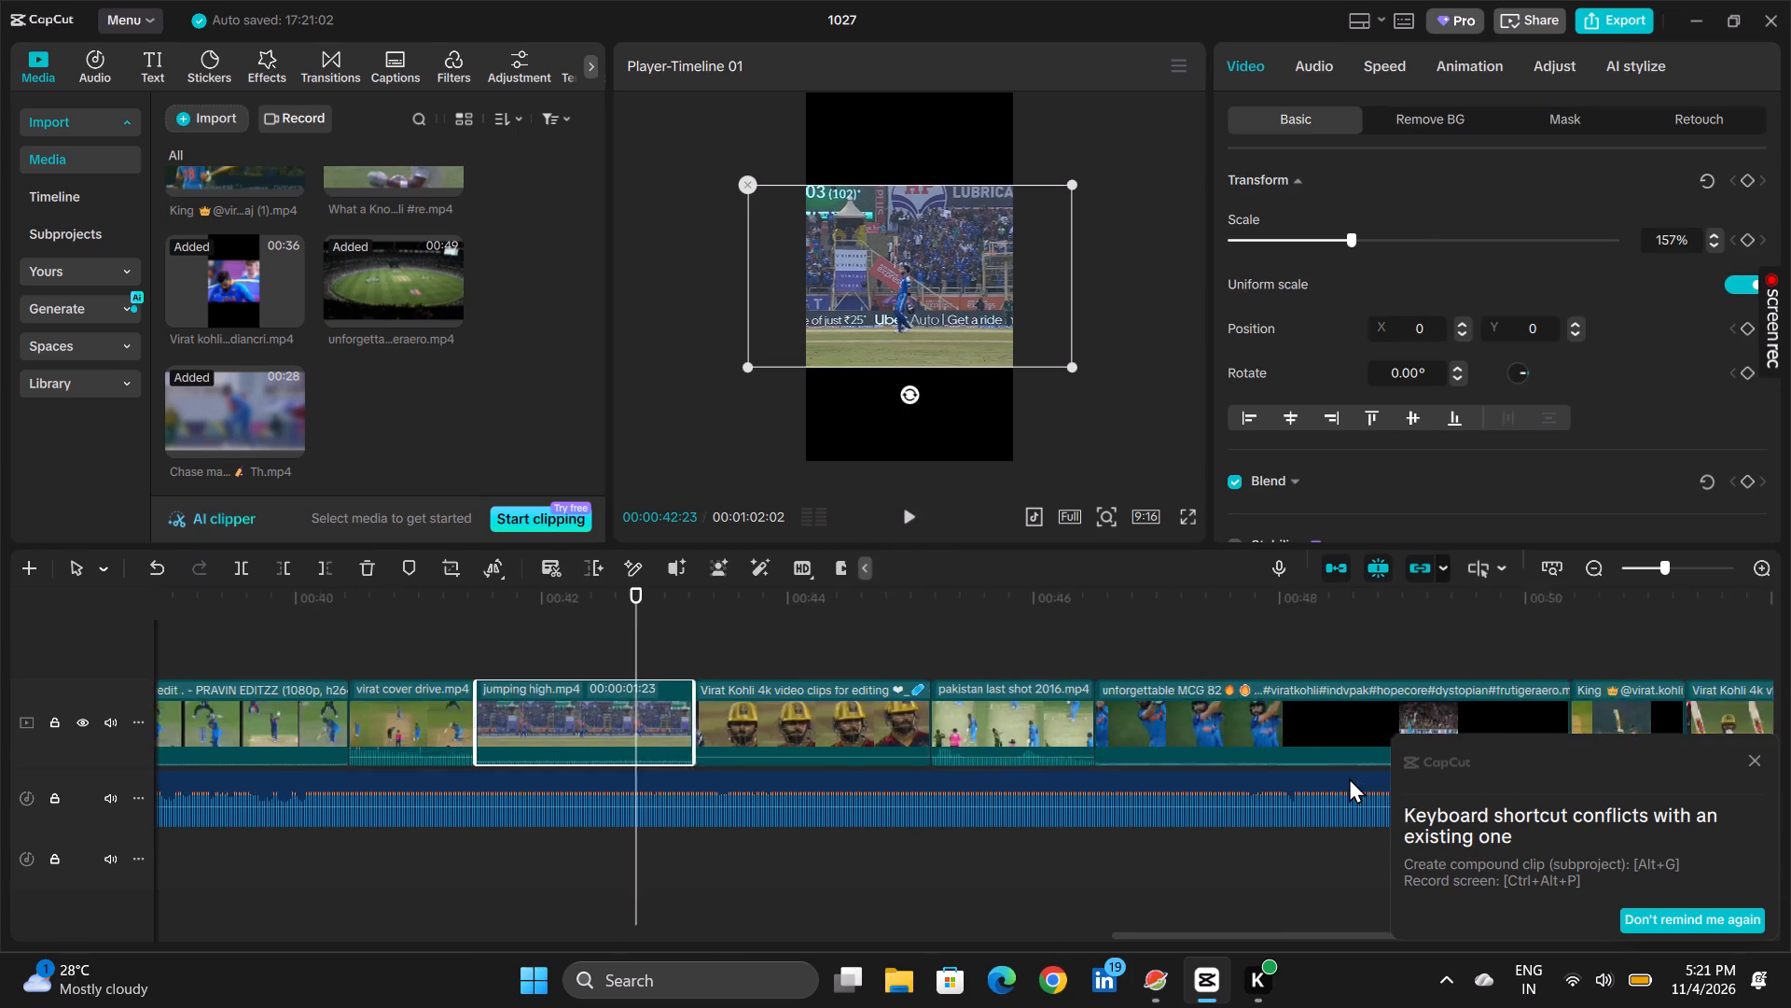
scroll(1349, 777, "left", 1)
scroll(1301, 707, "left", 1)
right_click_drag(1273, 731, 1265, 730)
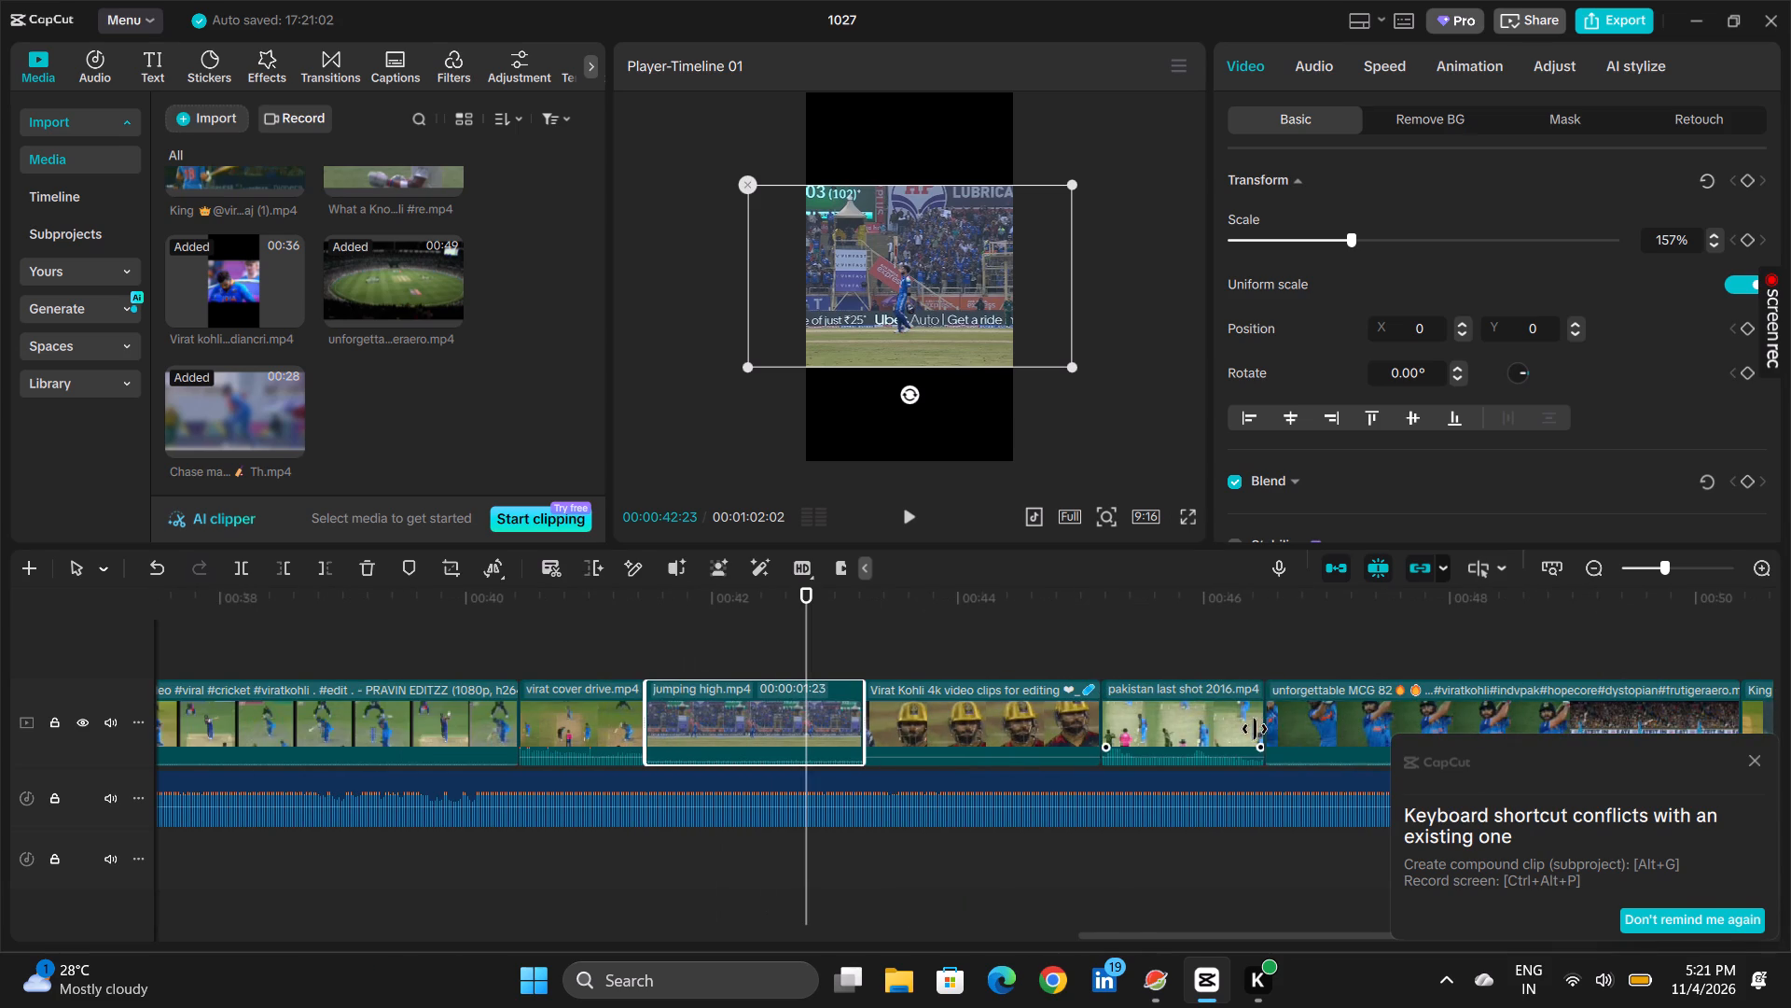
left_click_drag(1325, 714, 338, 664)
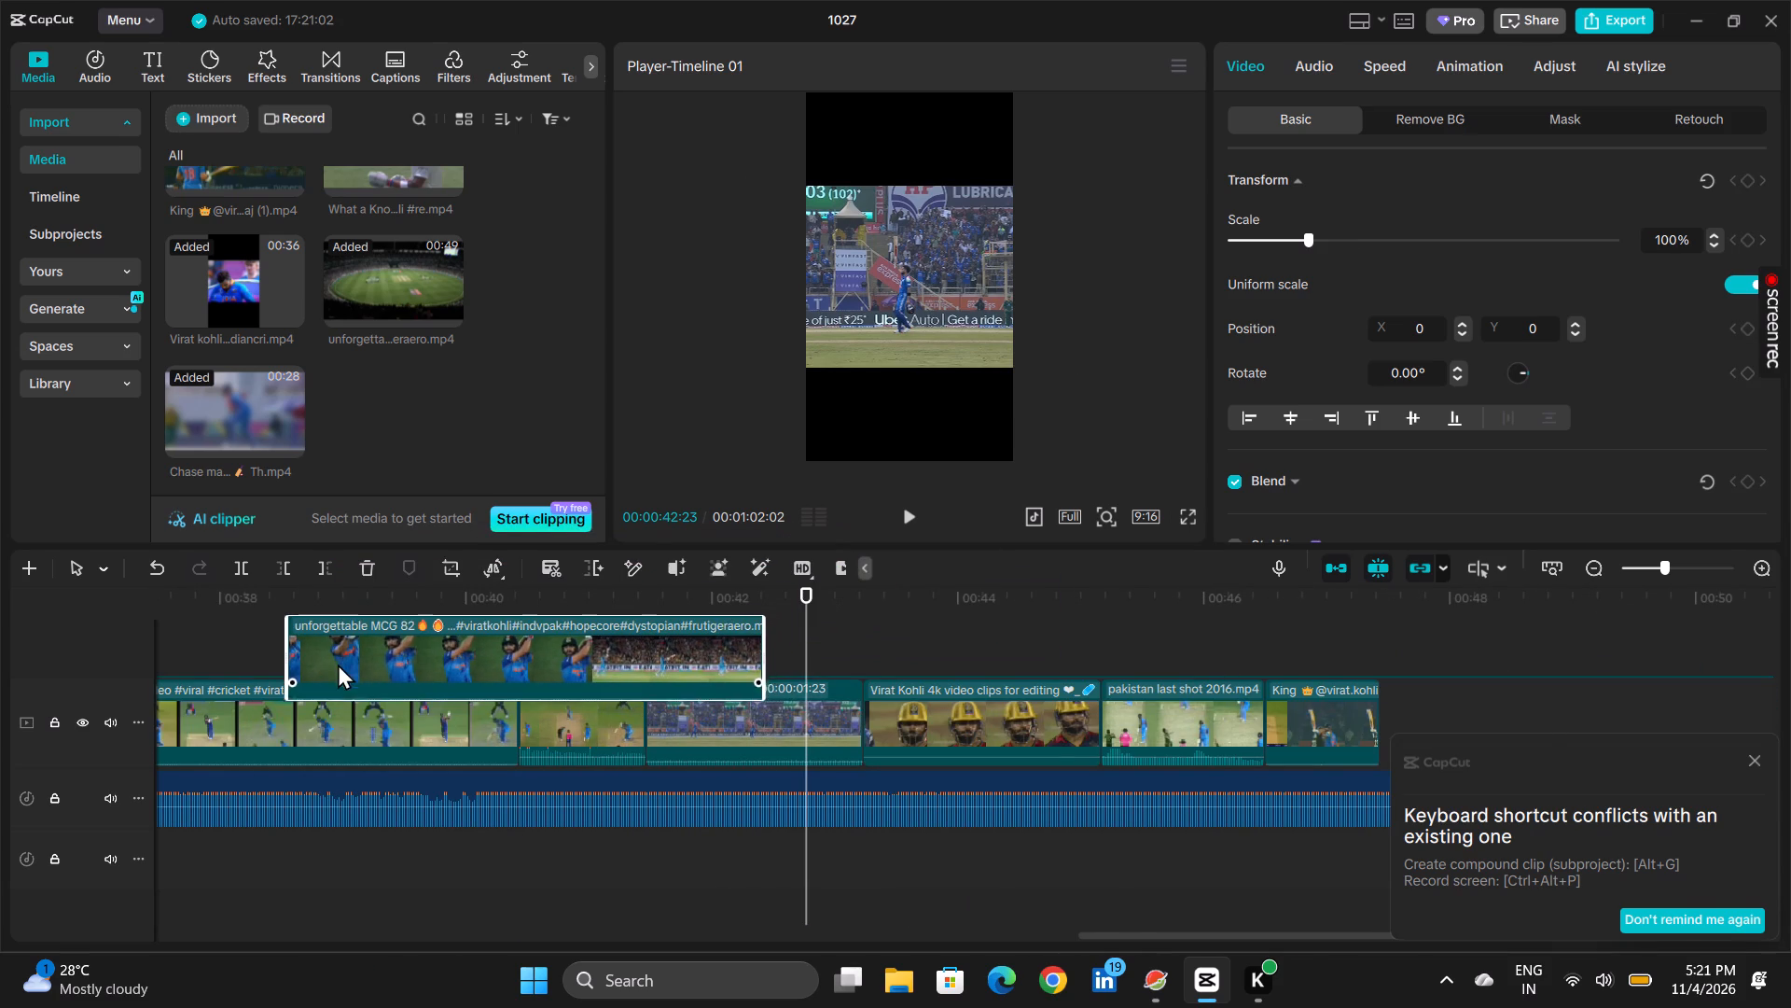
left_click_drag(338, 664, 526, 709)
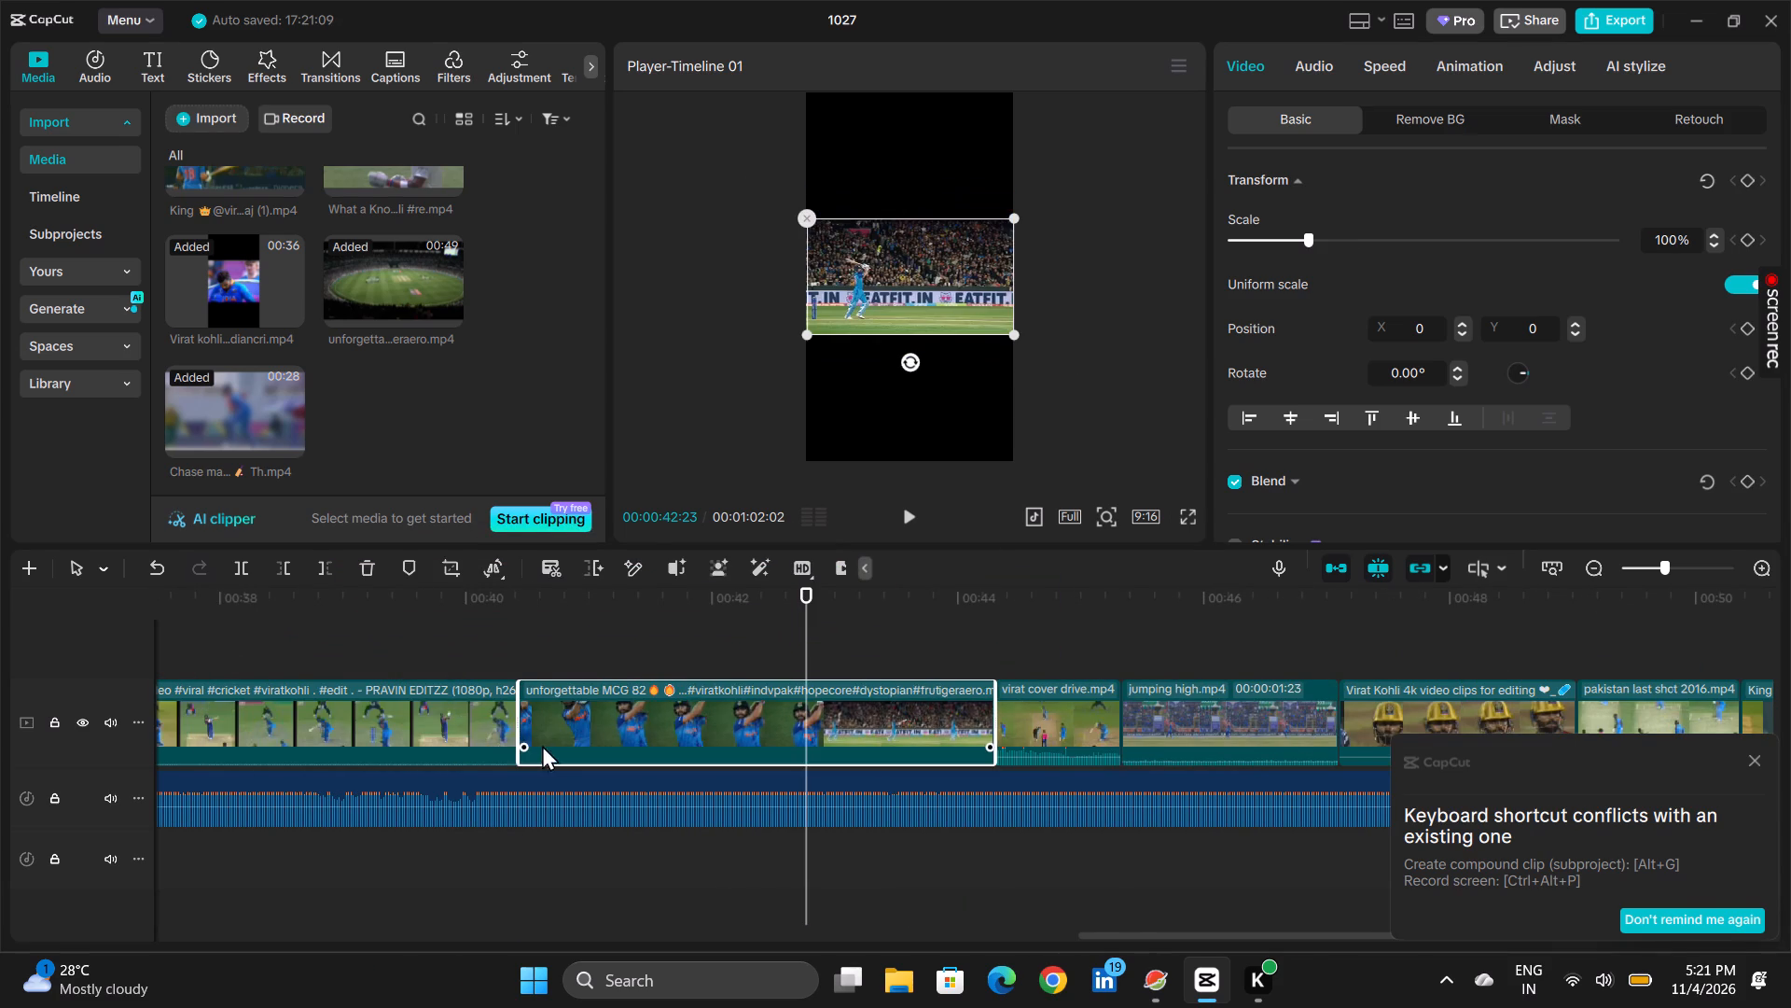
Play the edit from the "Virat Kohli batting innings" clip to the "jumping high" clip past the end of the music.
scroll(568, 753, "right", 1)
left_click(562, 672)
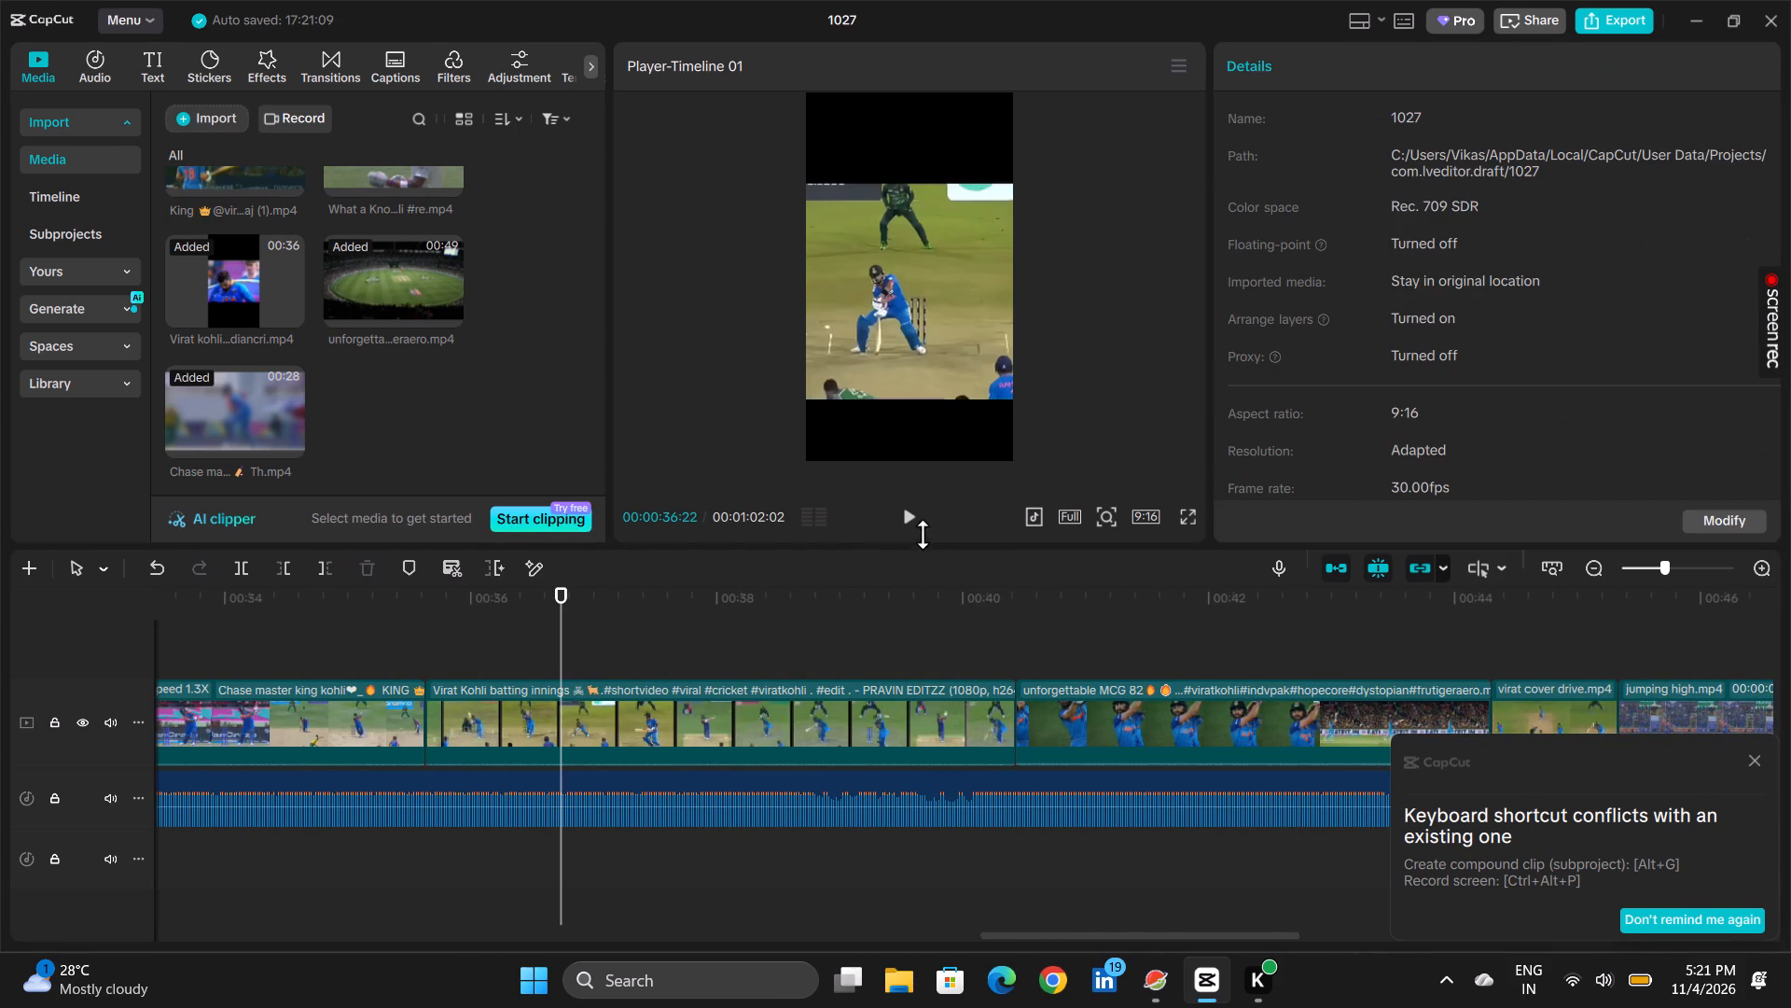
left_click(910, 515)
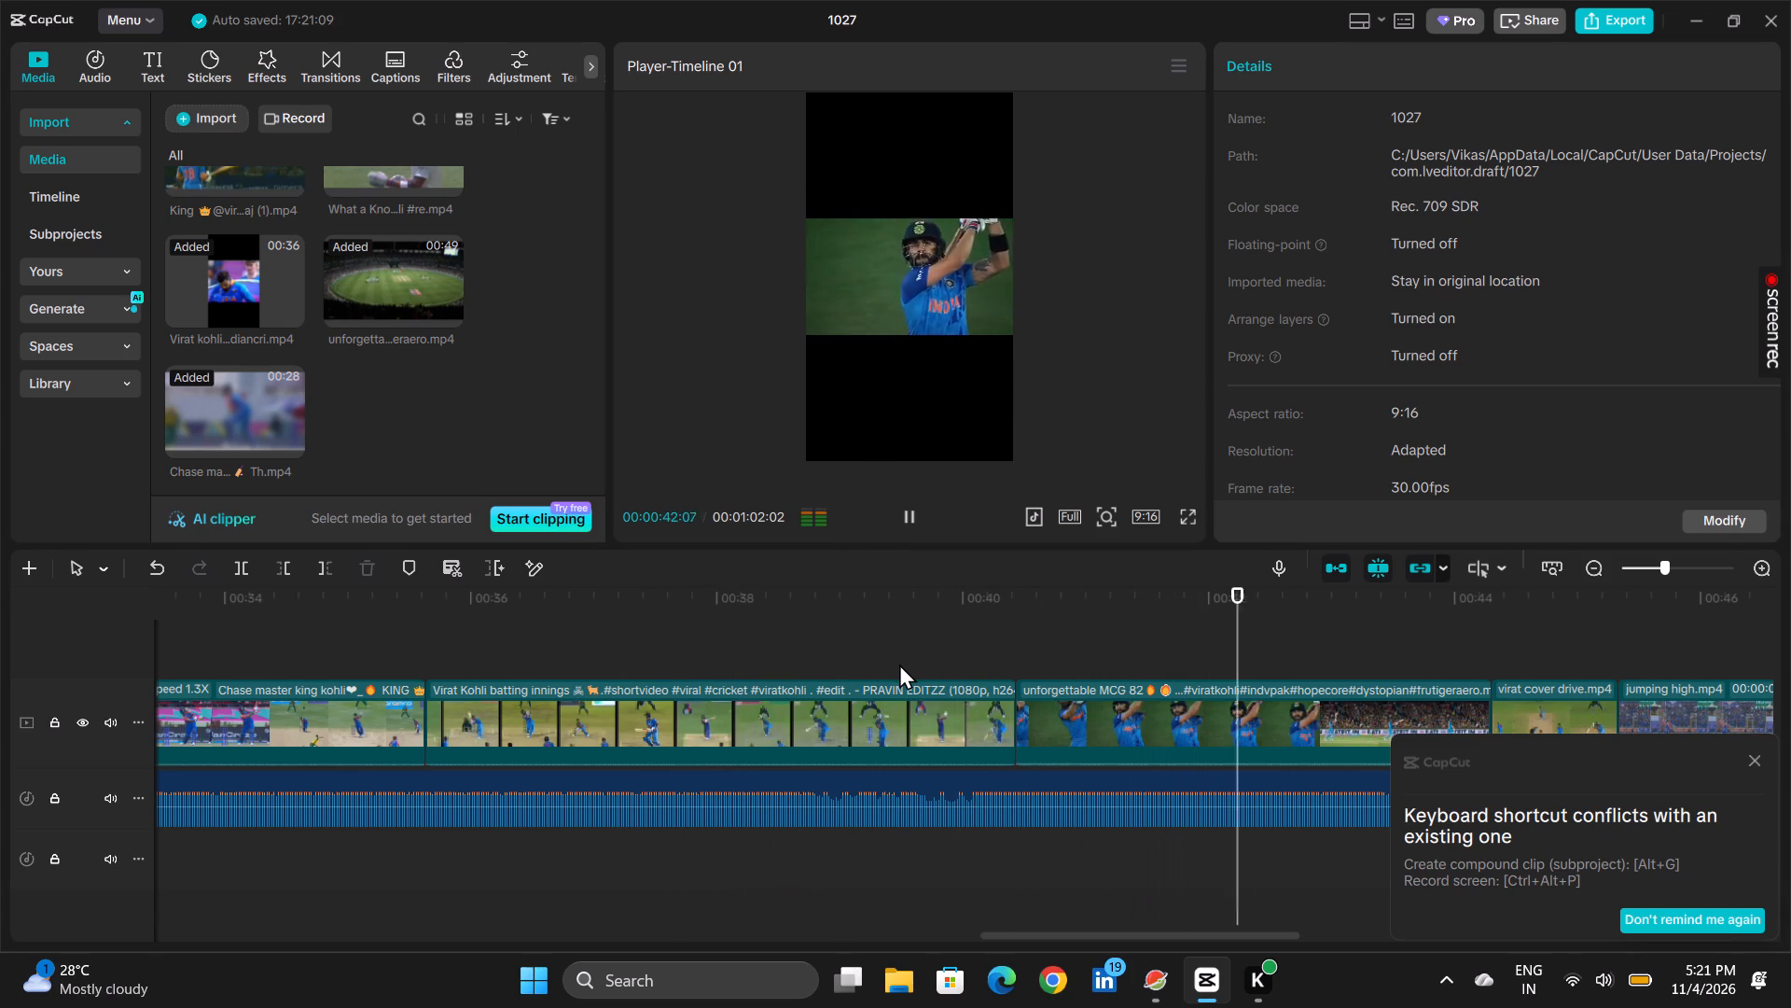
scroll(899, 664, "left", 1)
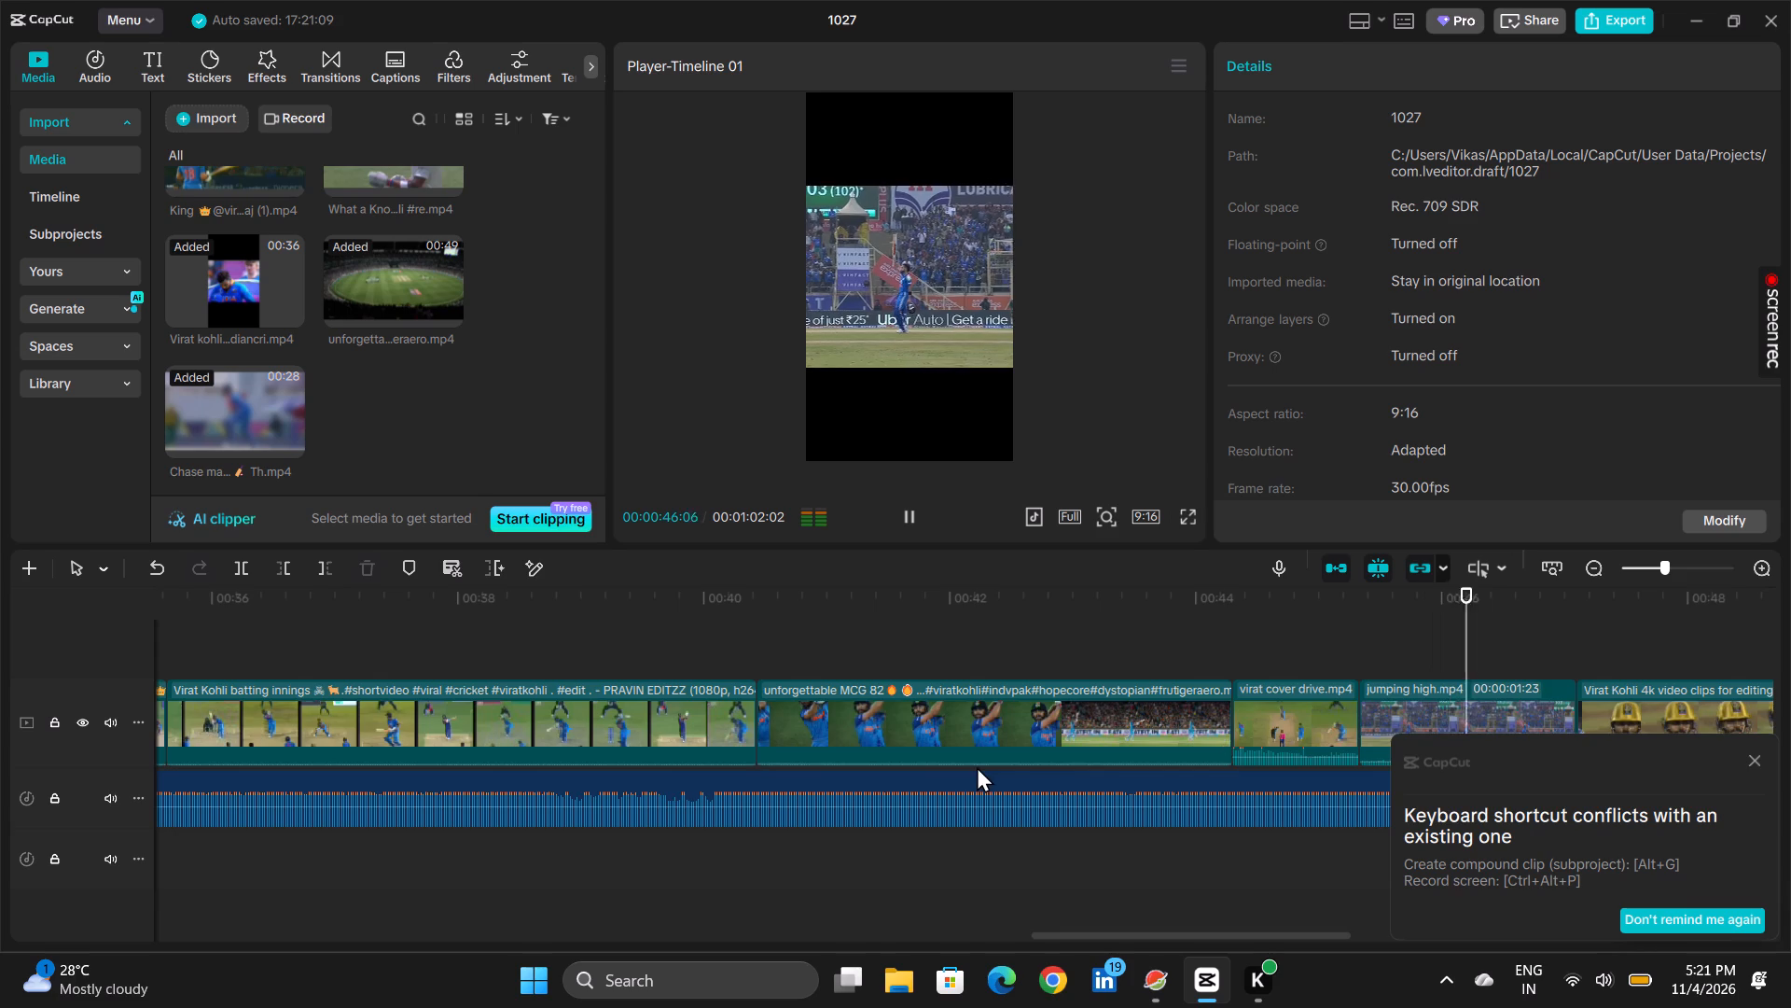
scroll(979, 770, "left", 2)
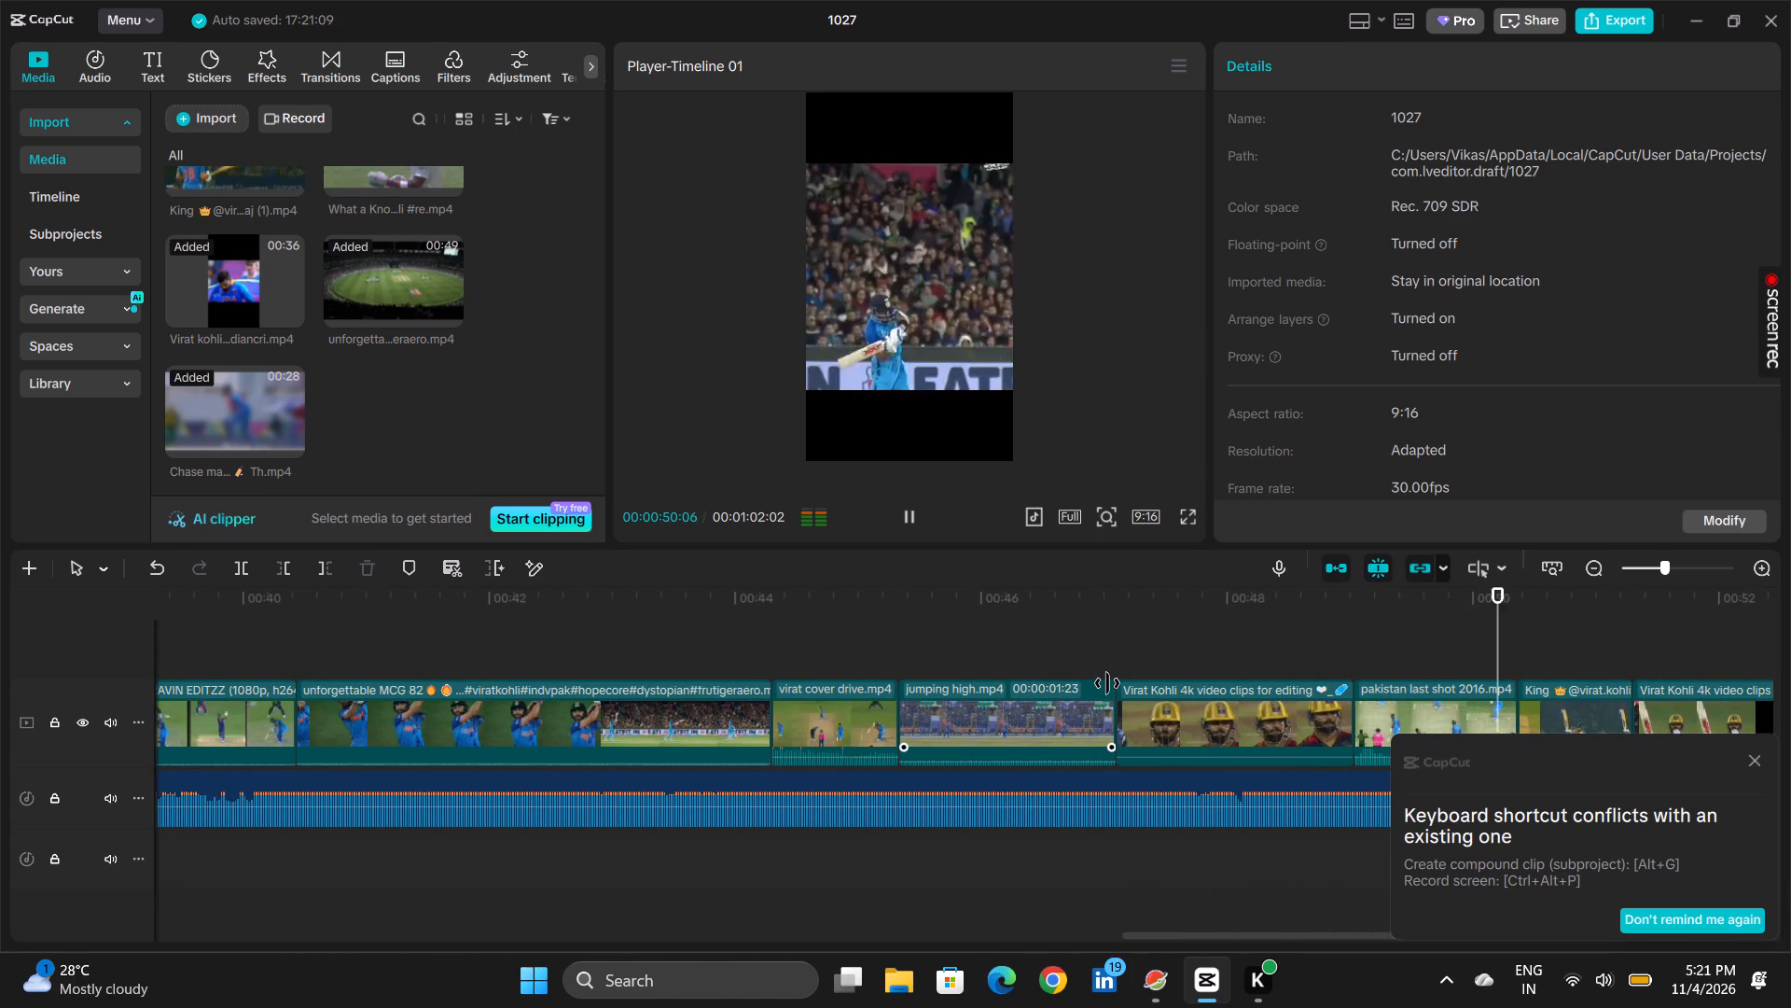
scroll(1105, 689, "left", 3)
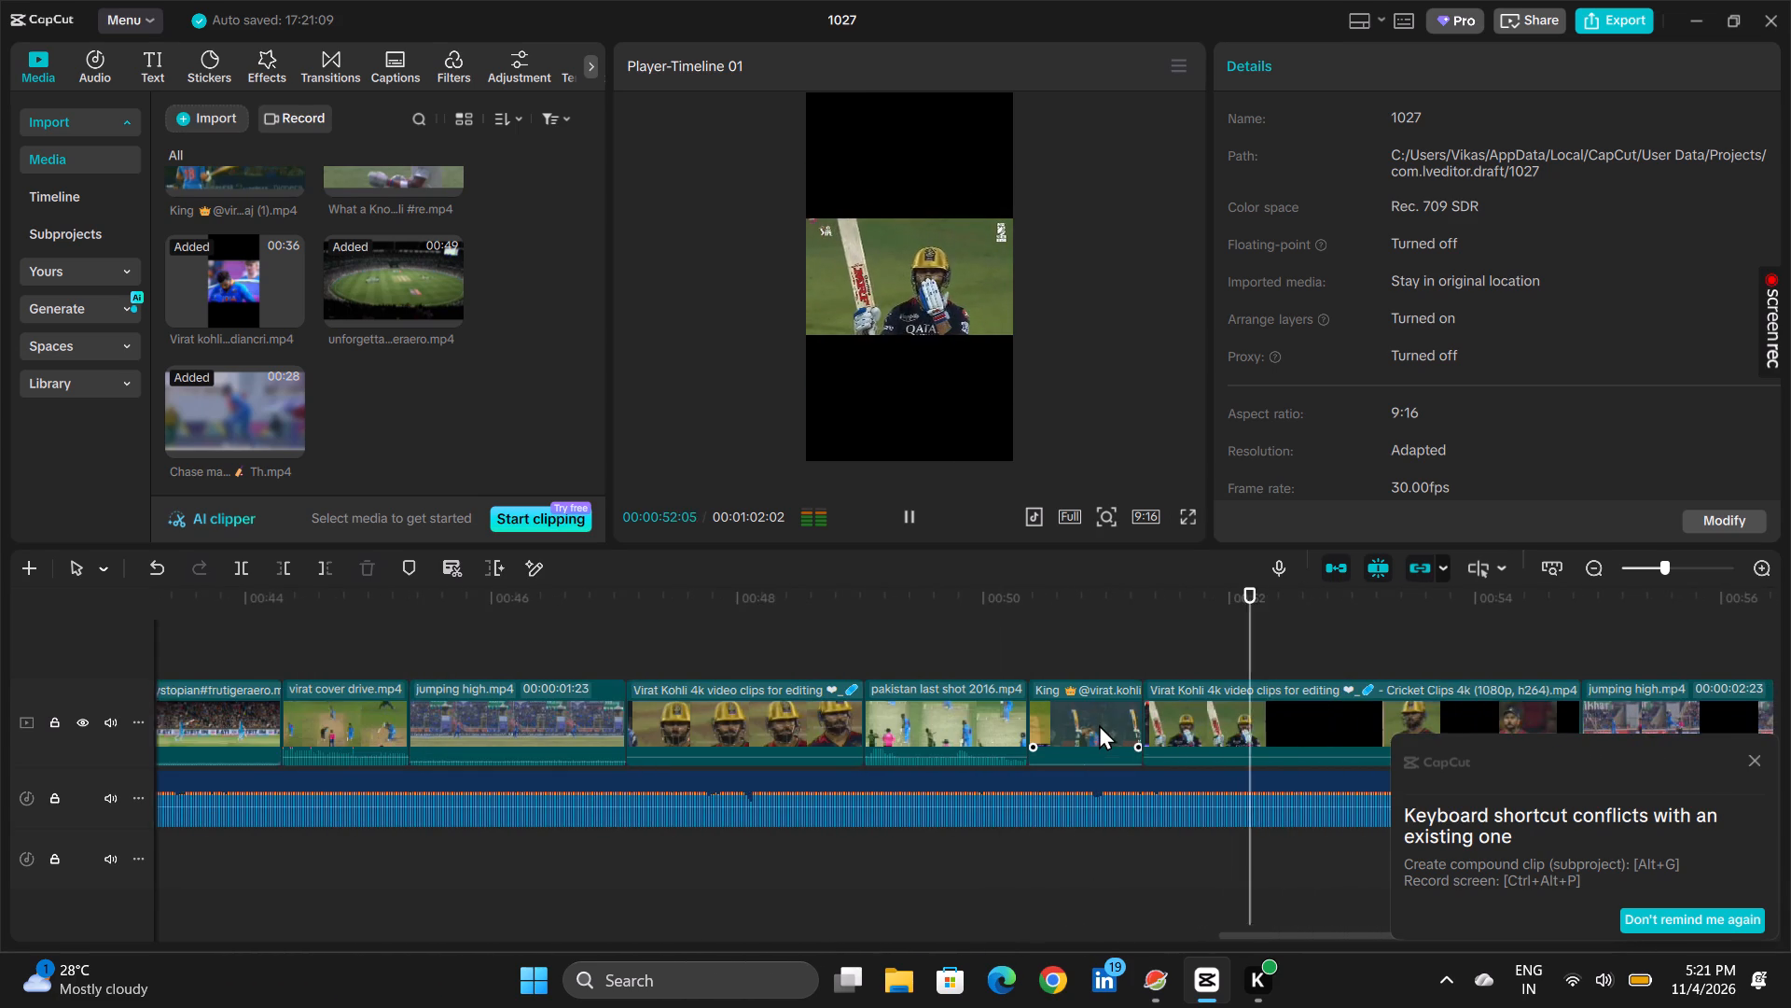
scroll(1213, 743, "left", 2)
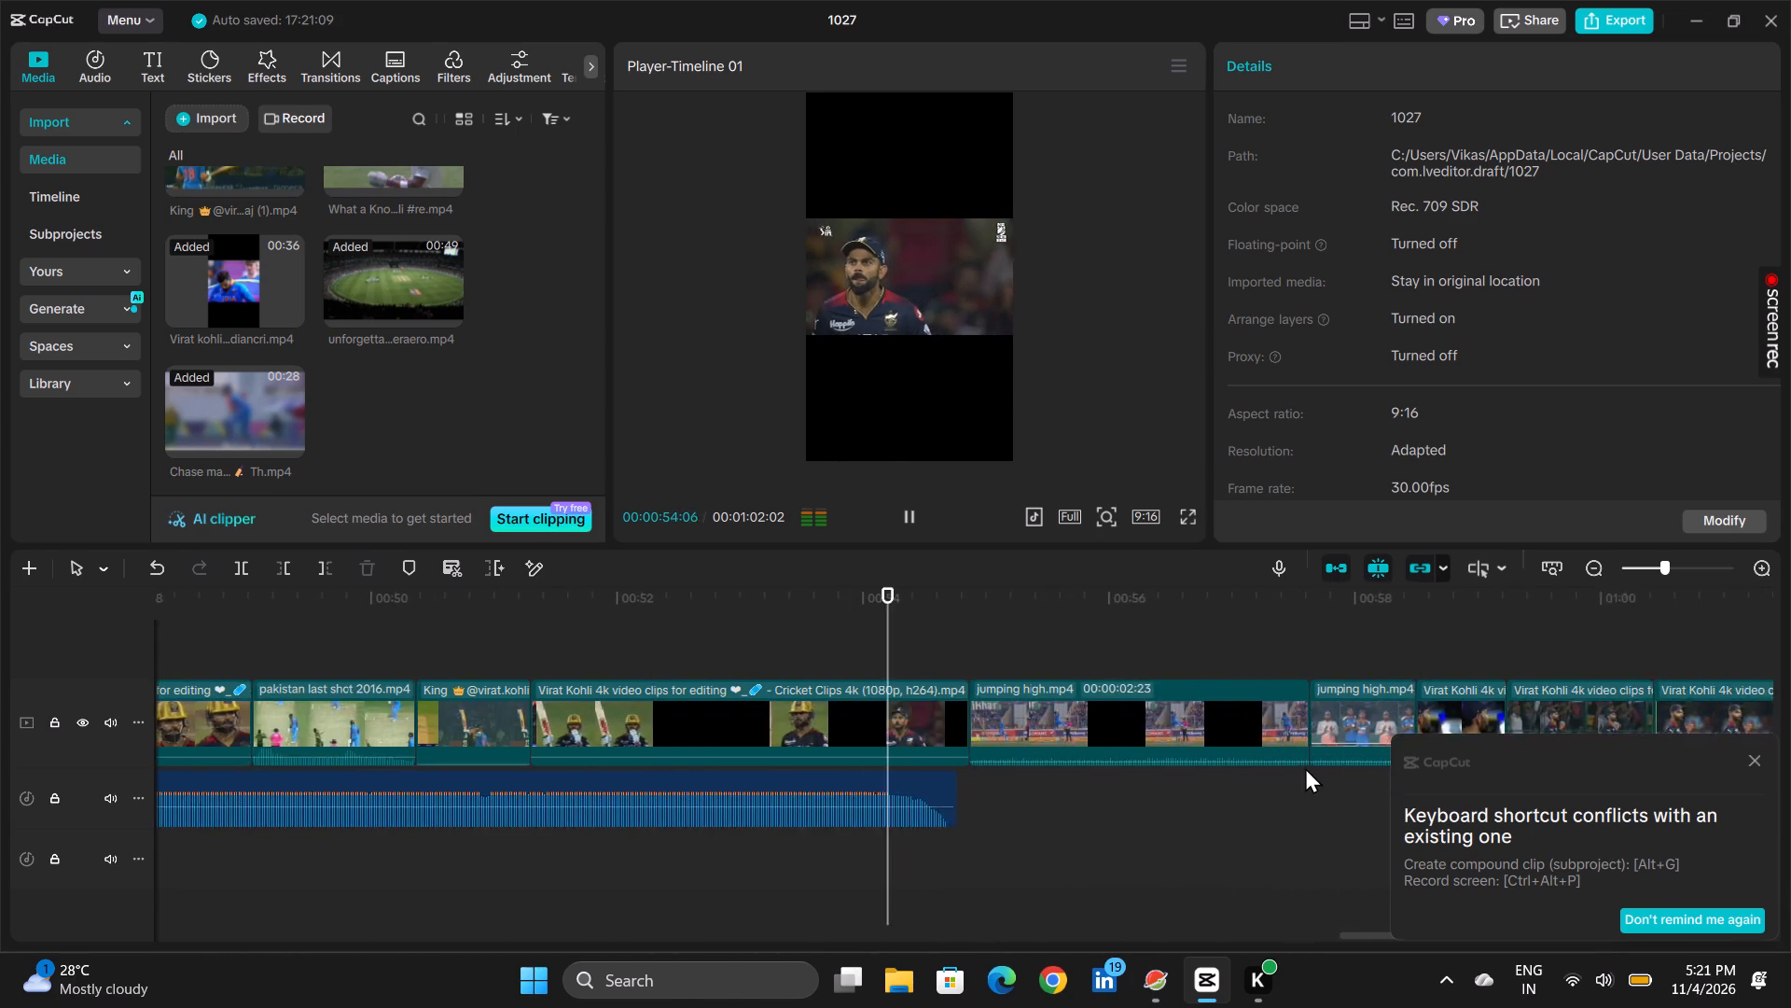
scroll(1305, 767, "left", 1)
left_click(901, 524)
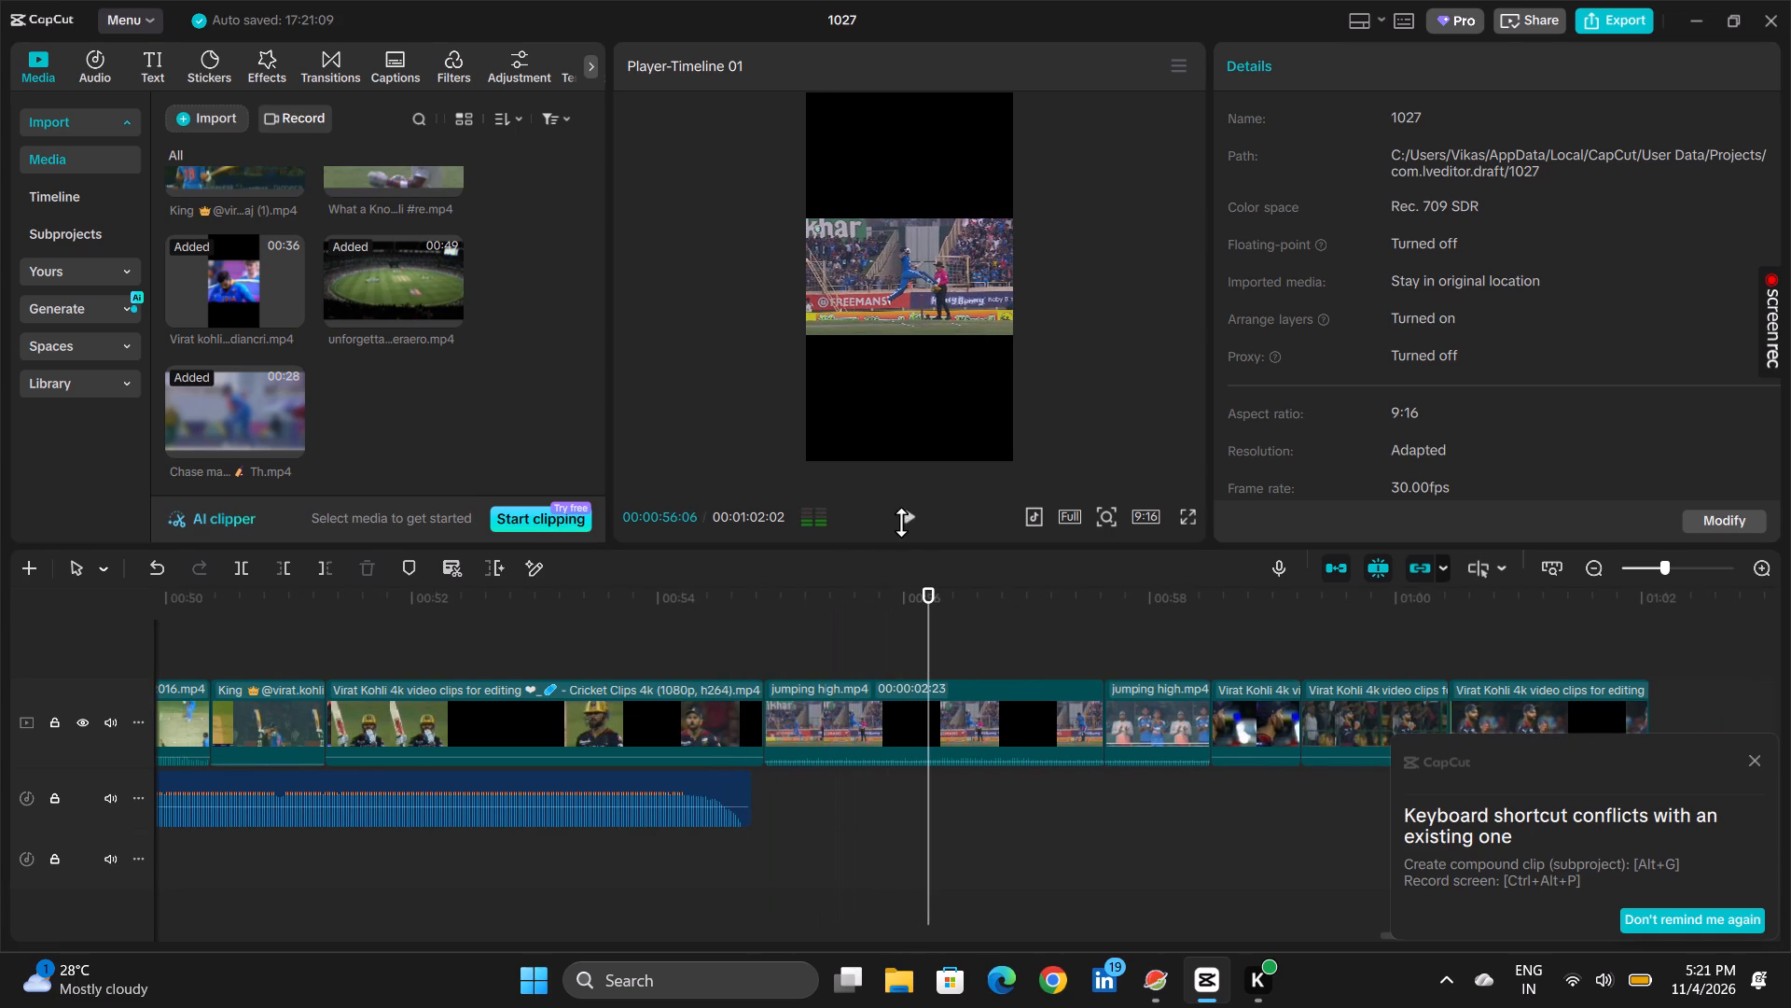
Move the 2:23 "jumping high" clip between "pakistan last shot 2016" and the "King" clip, and play from that cut.
left_click_drag(890, 731, 611, 645)
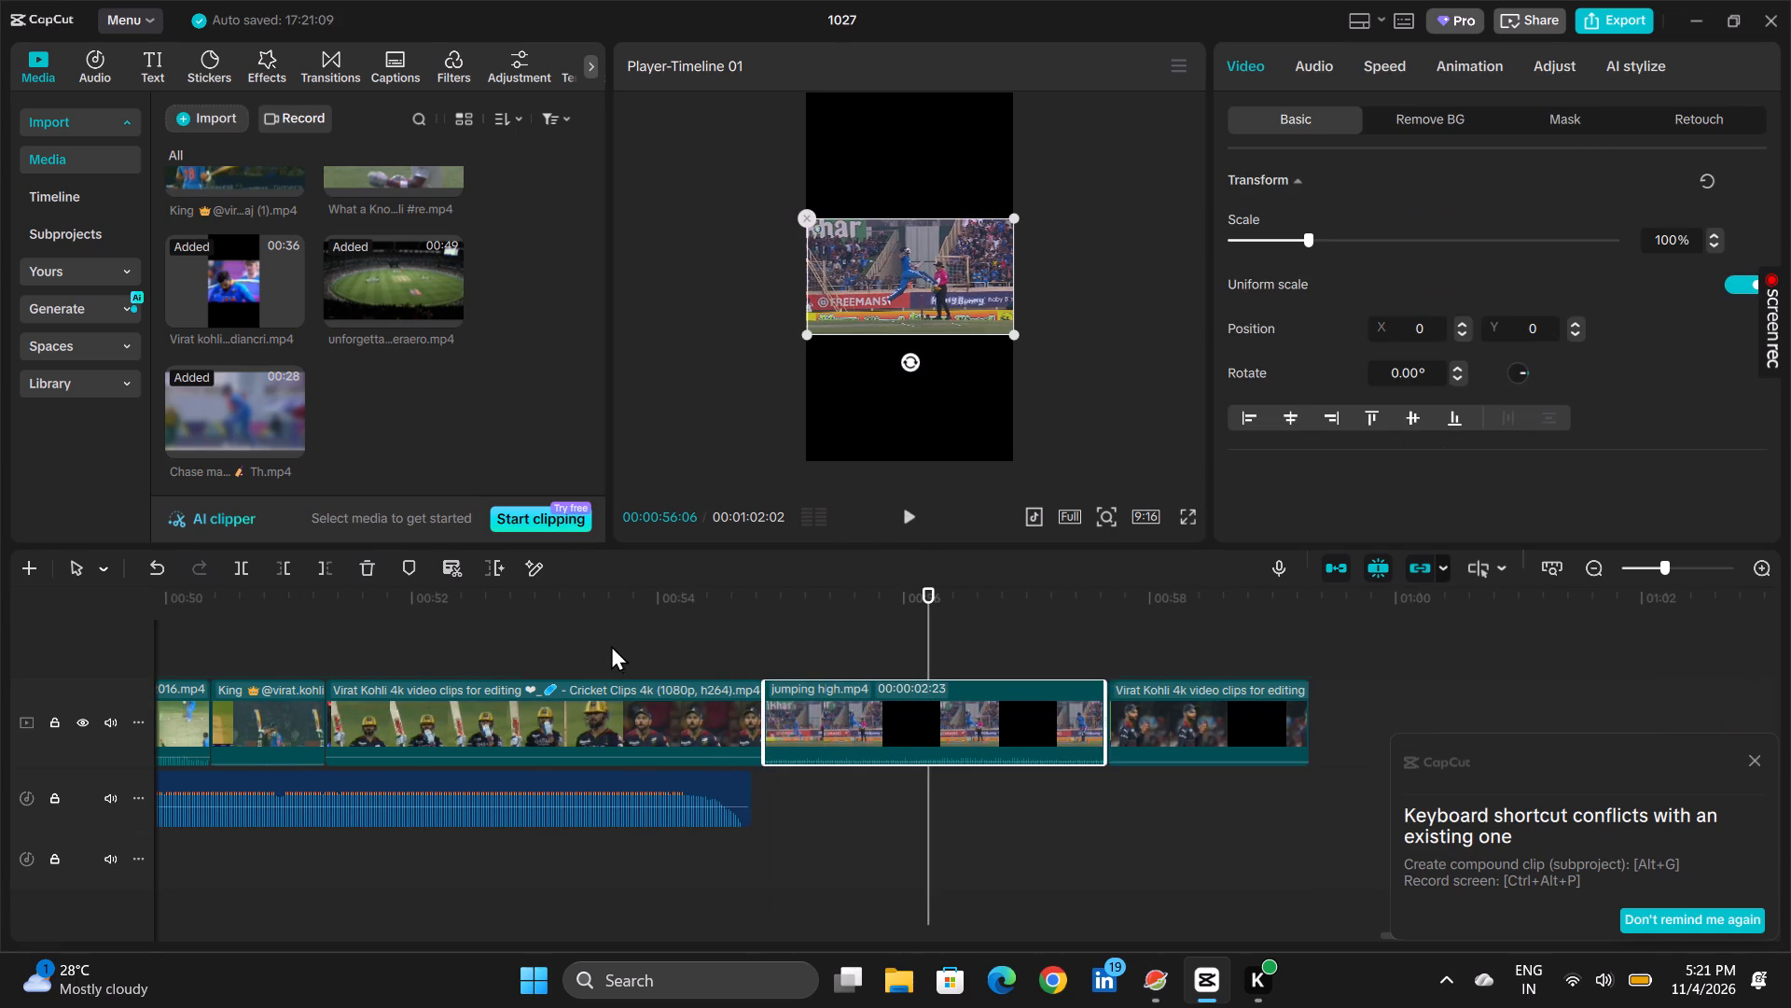
left_click_drag(611, 645, 264, 719)
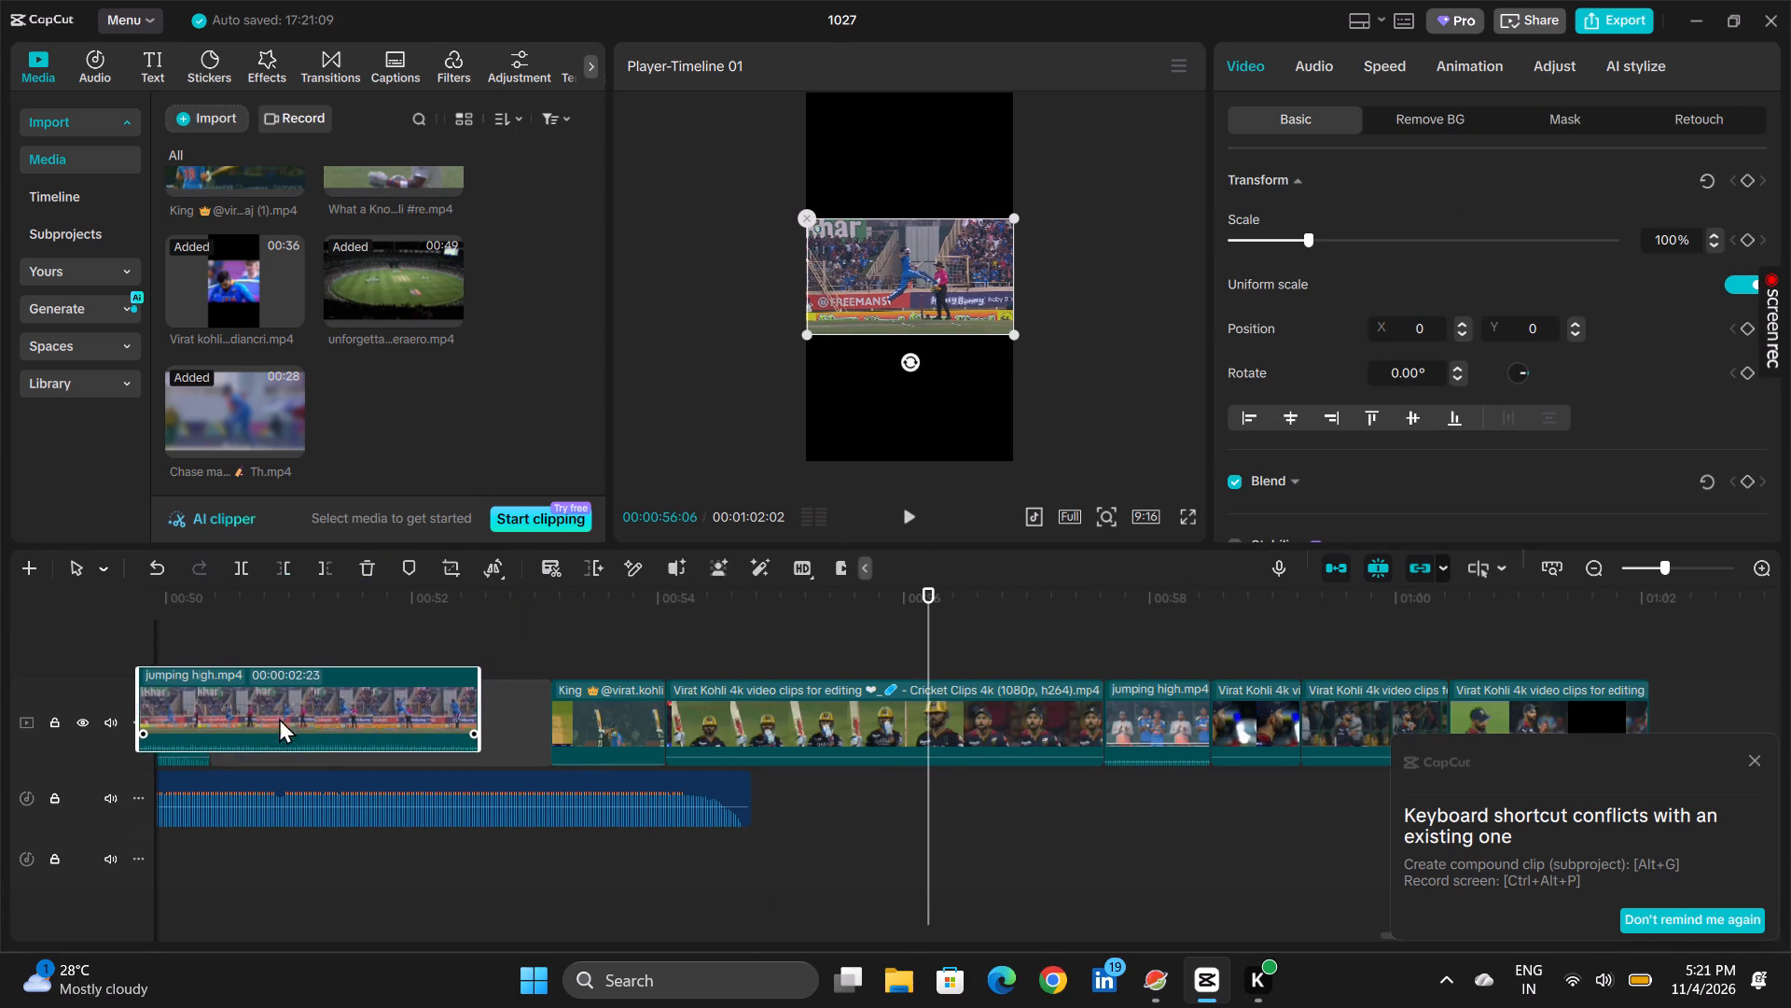
left_click(197, 647)
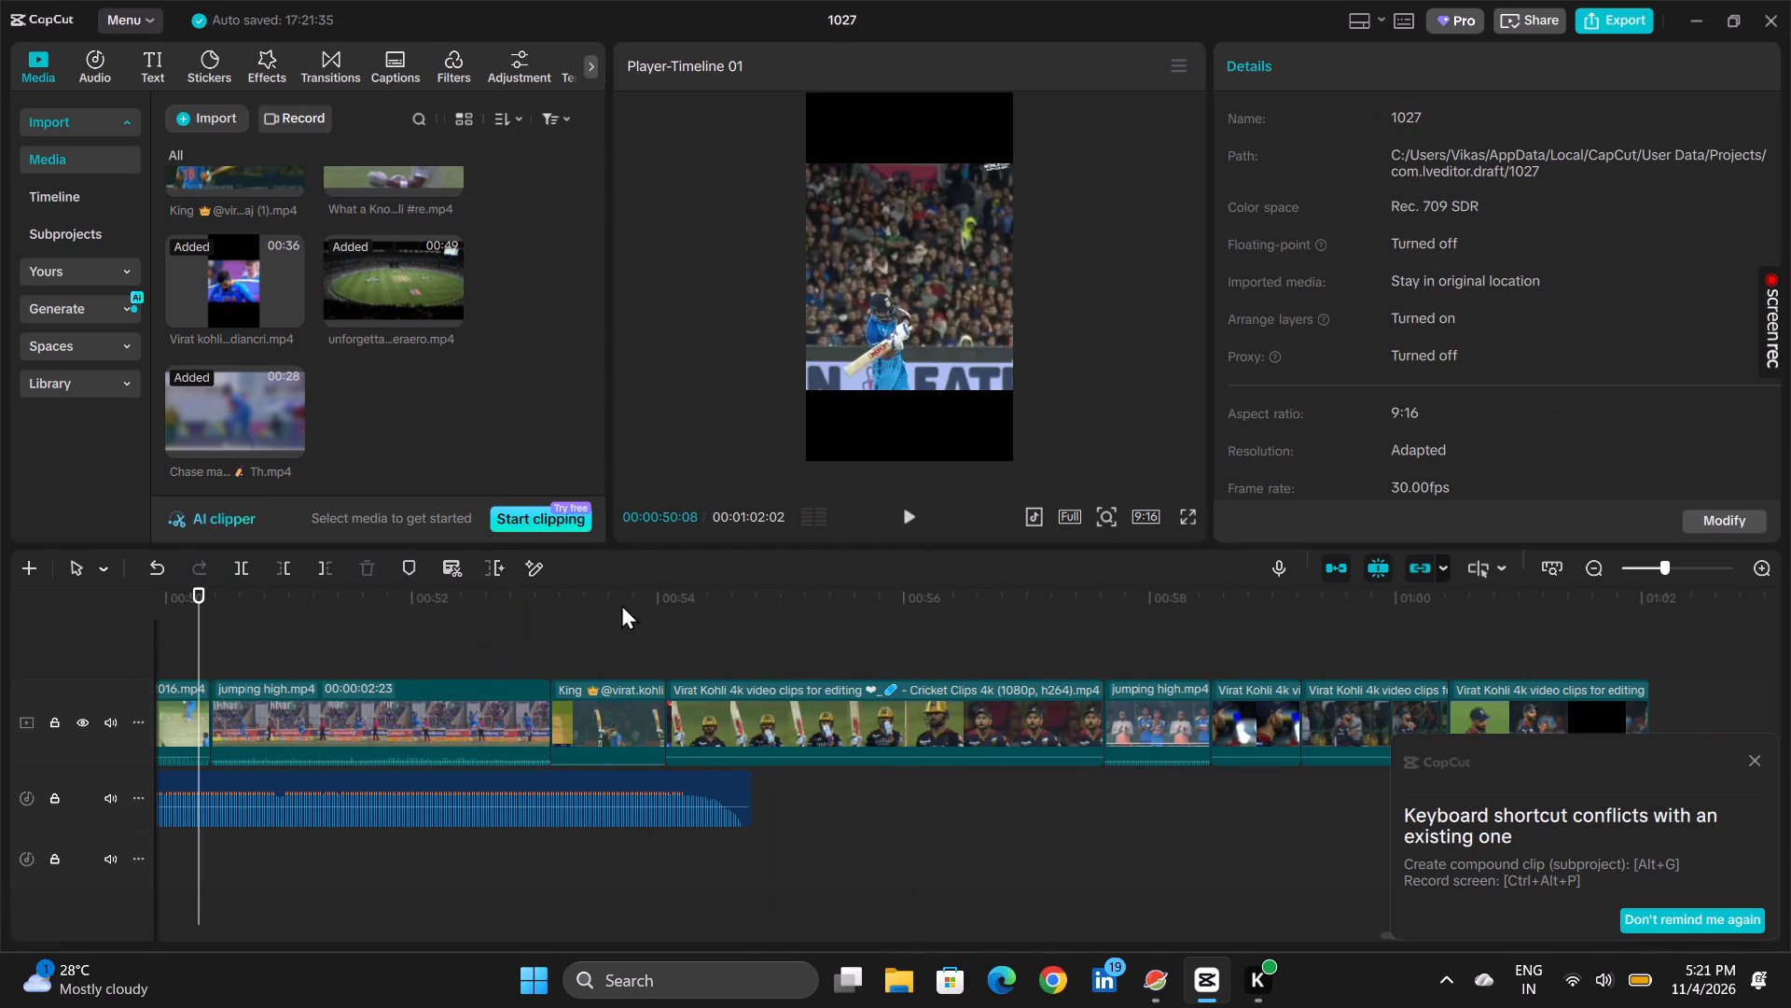
left_click(899, 506)
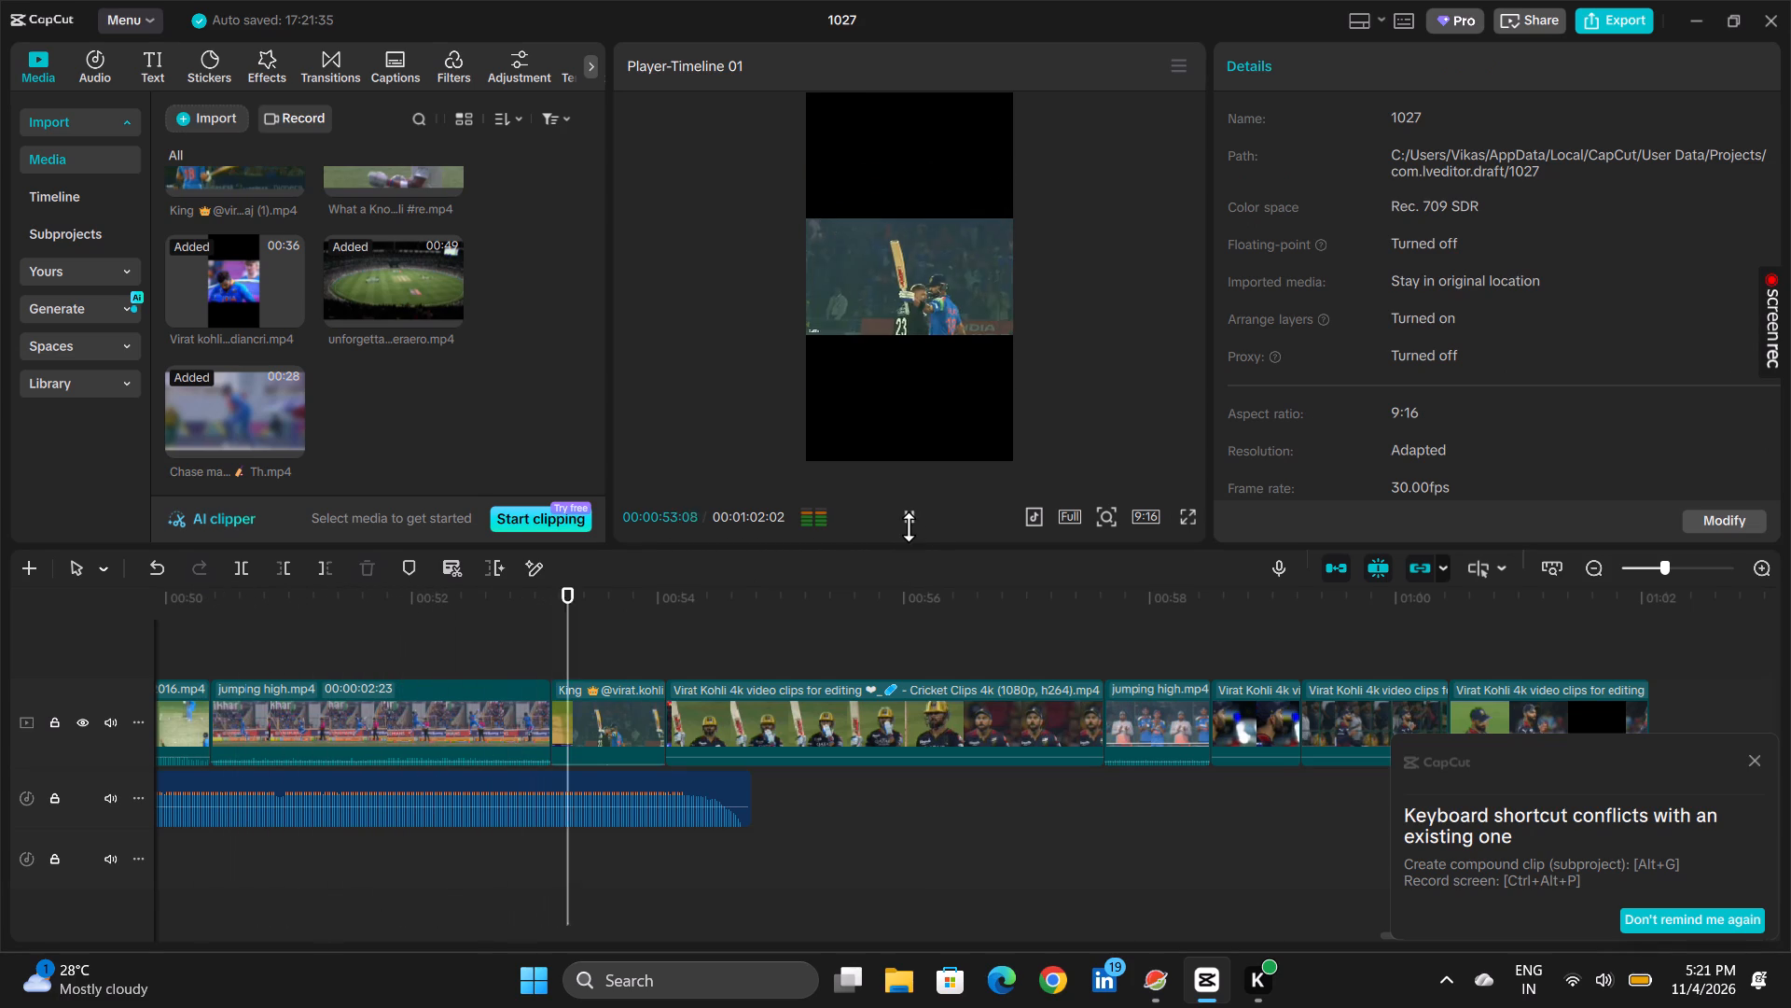
left_click(909, 537)
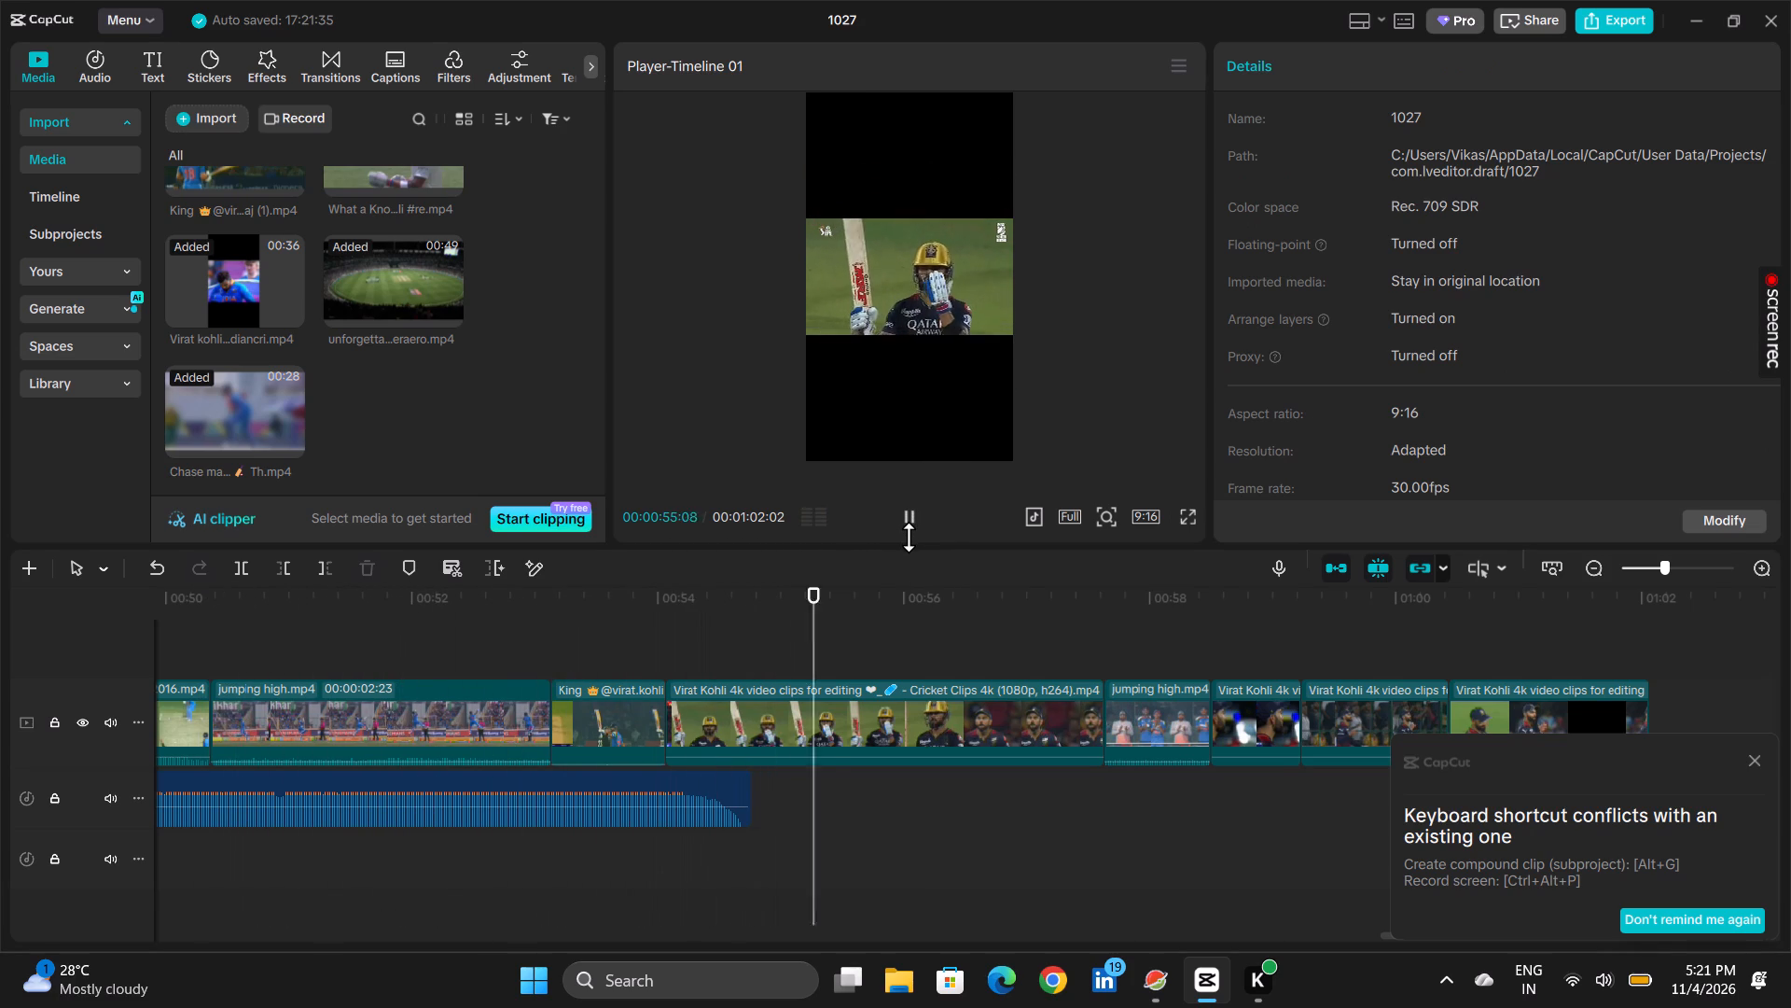
left_click(906, 522)
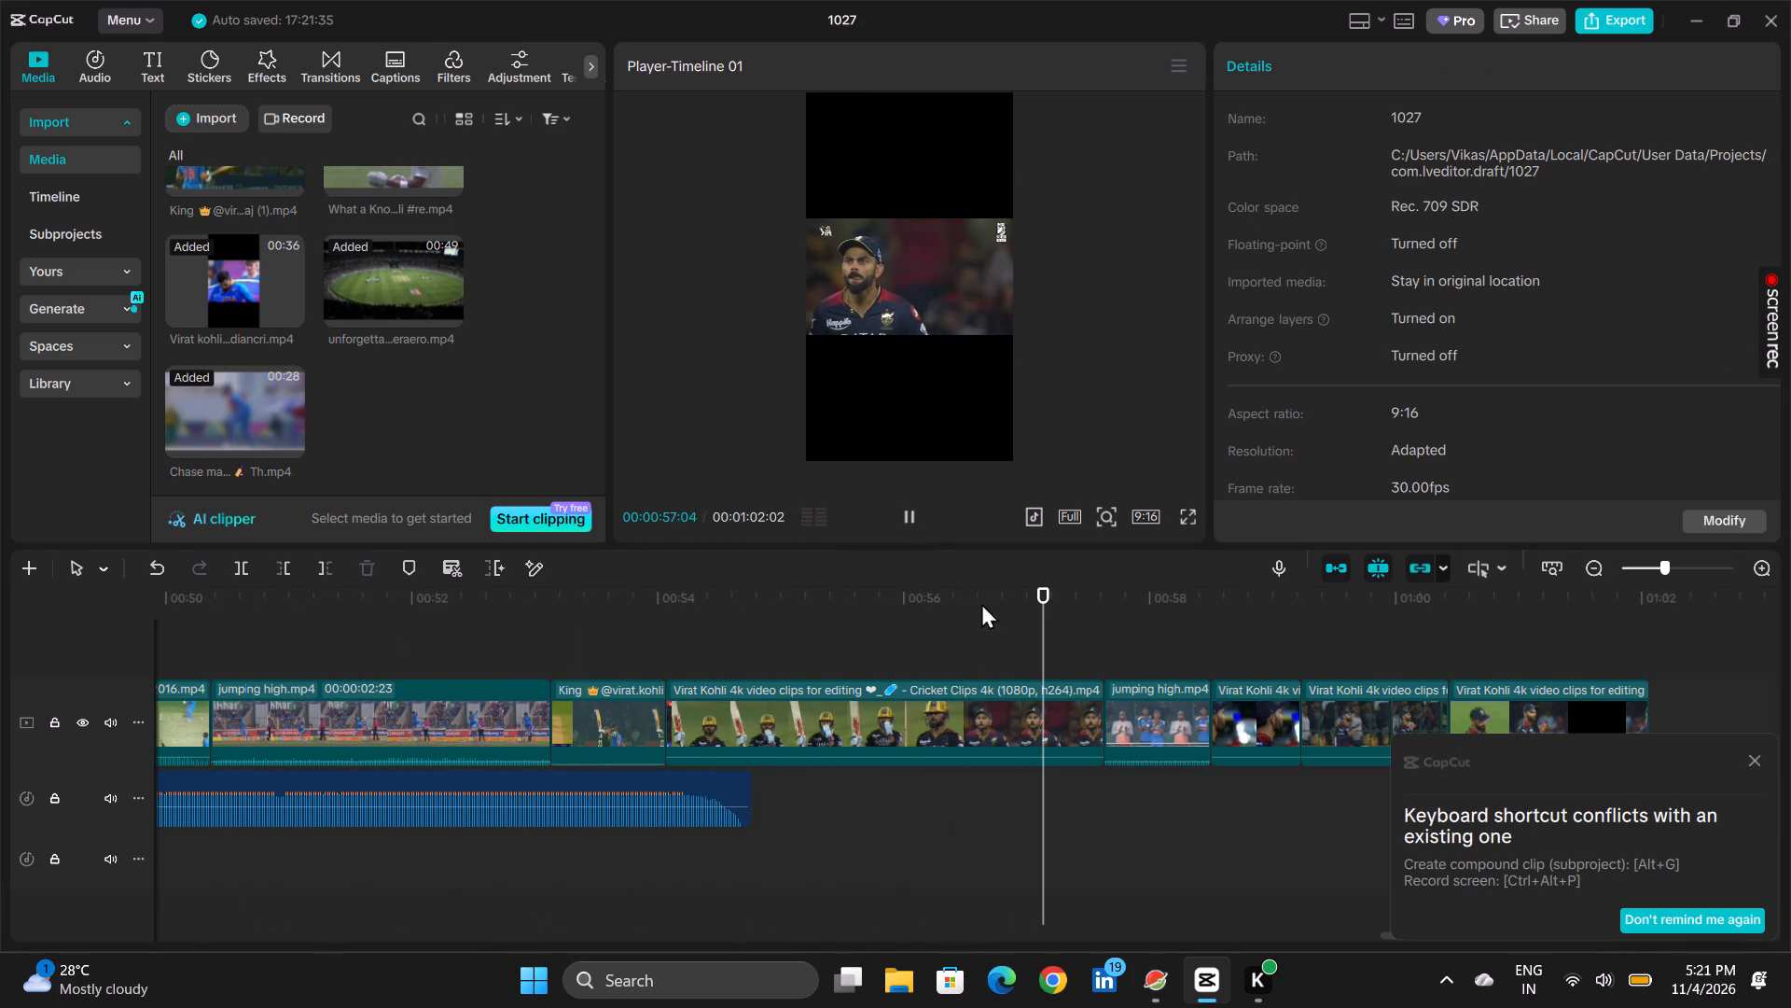
Trim about 22 frames off the end of the "Virat Kohli 4k video clips" piece that follows the "King" clip.
left_click_drag(1097, 718, 1007, 713)
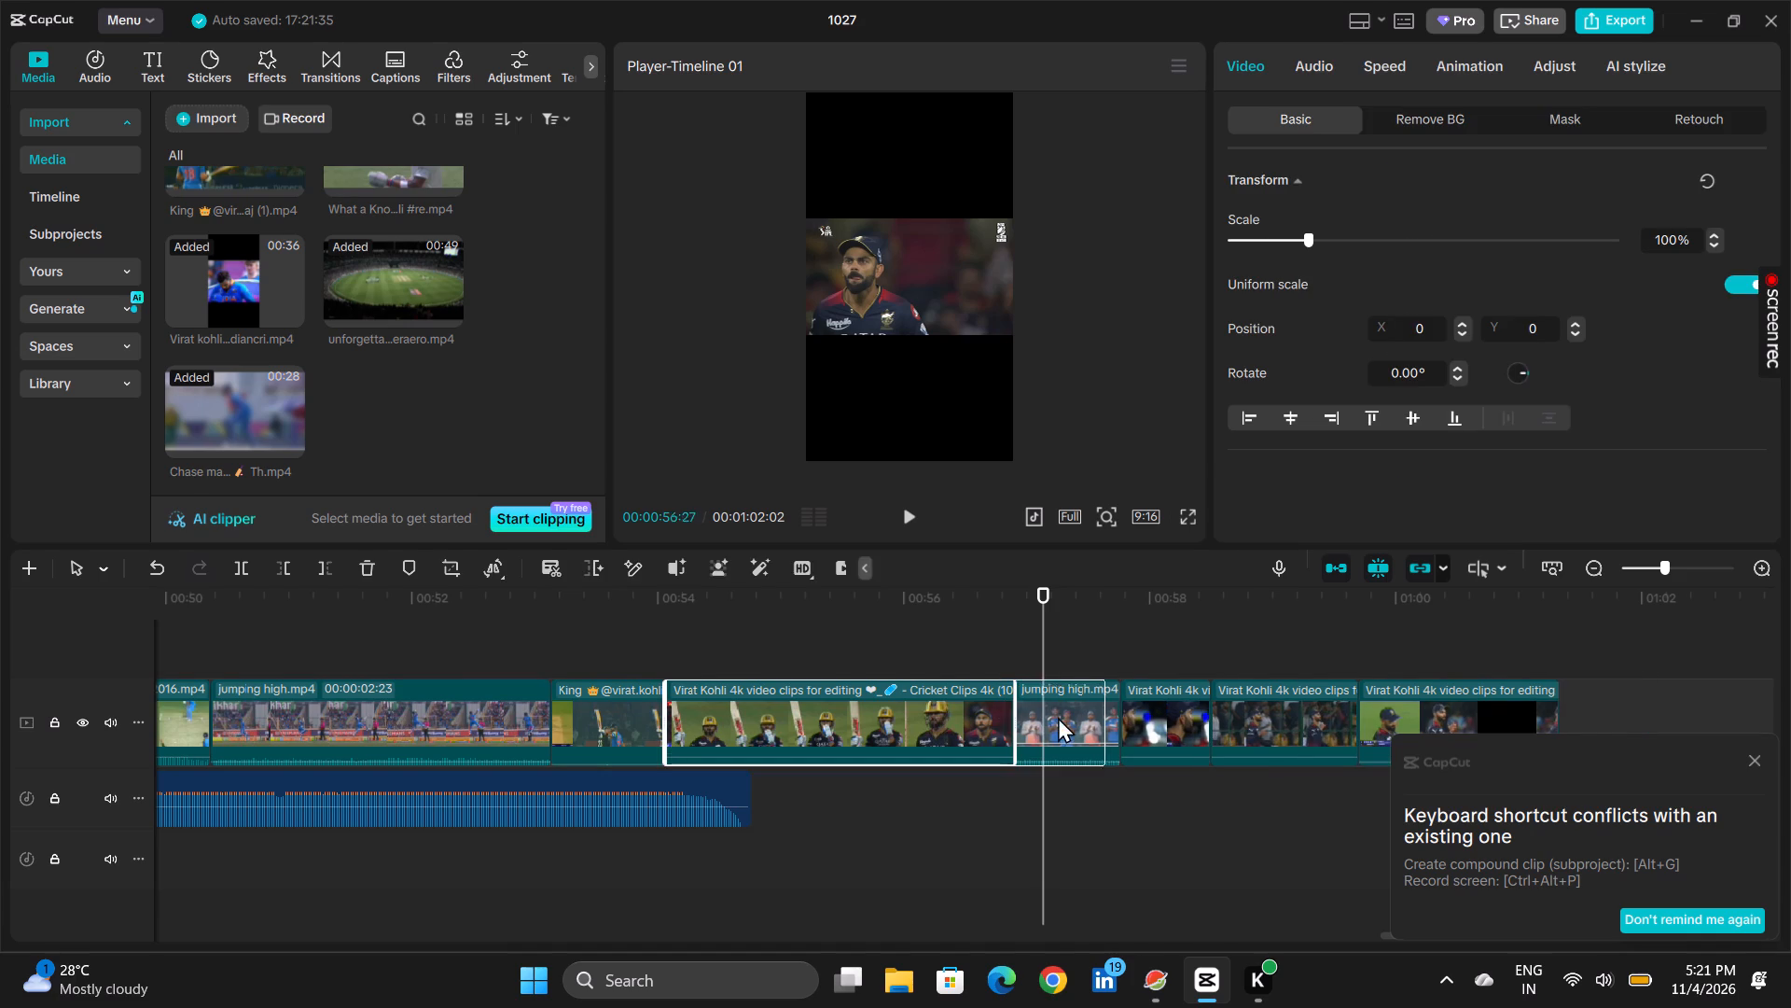
Delete the last four clips: the short "jumping high" applause shot and the three "Virat Kohli 4k video clips" pieces after it.
left_click(1089, 715)
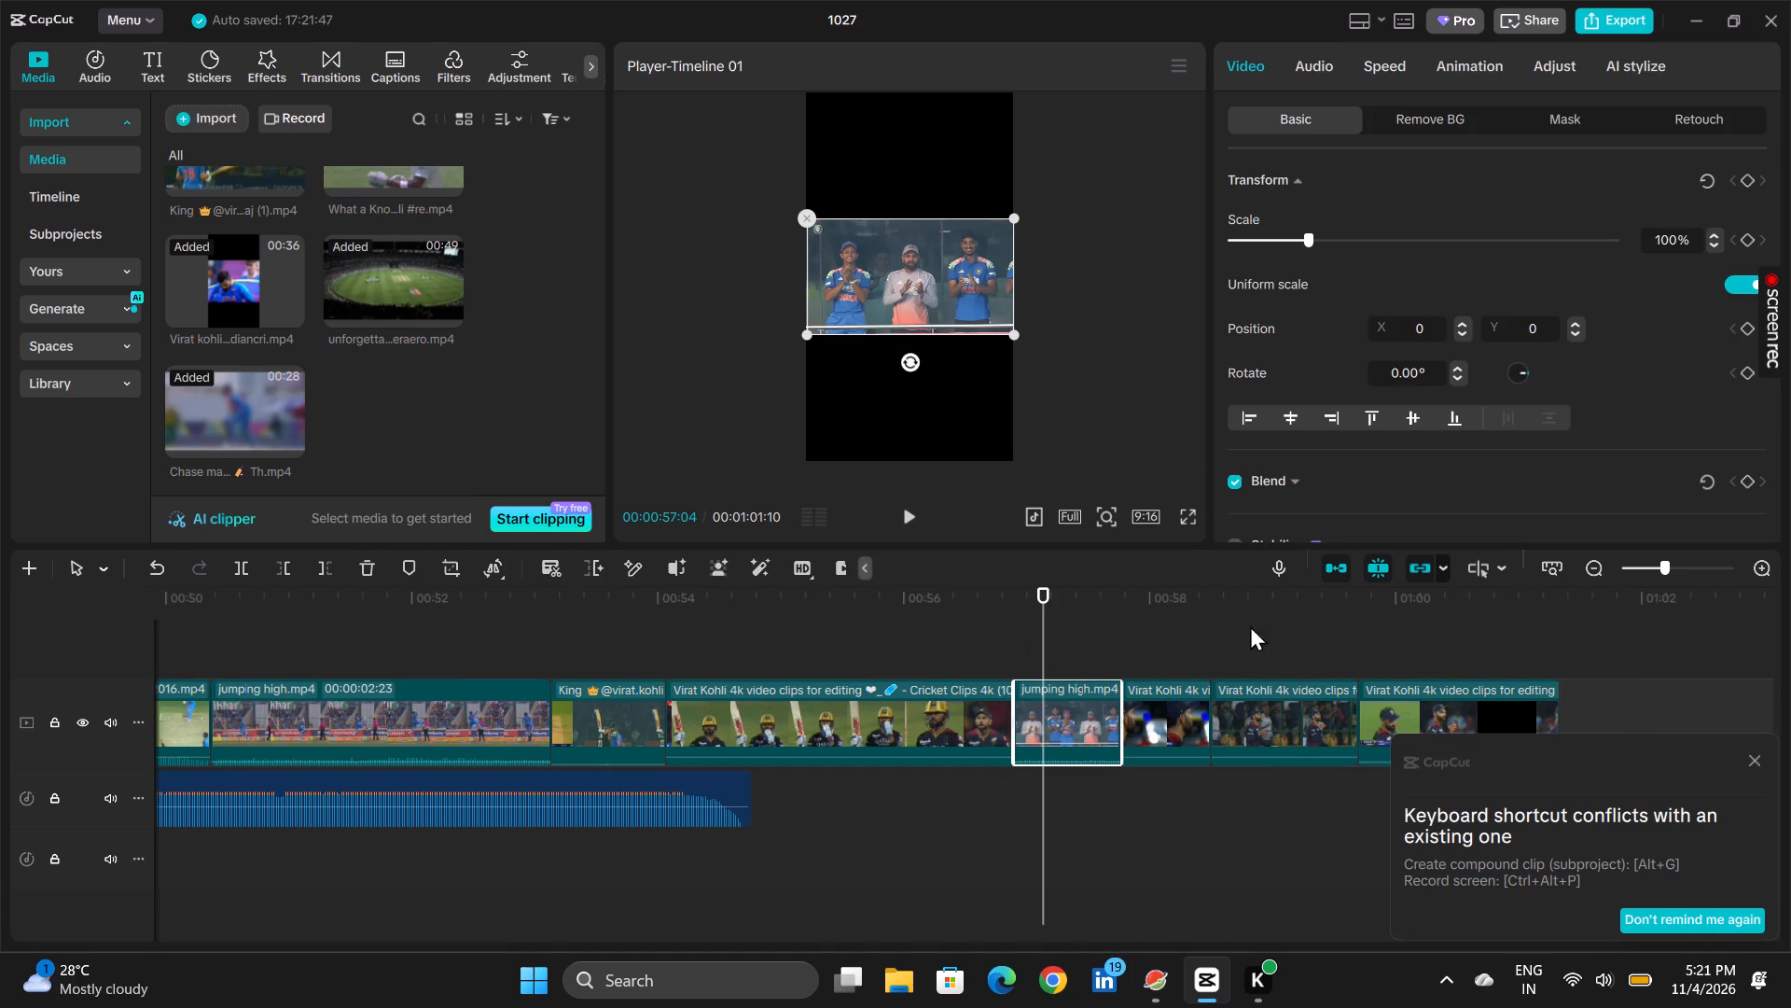
left_click(380, 570)
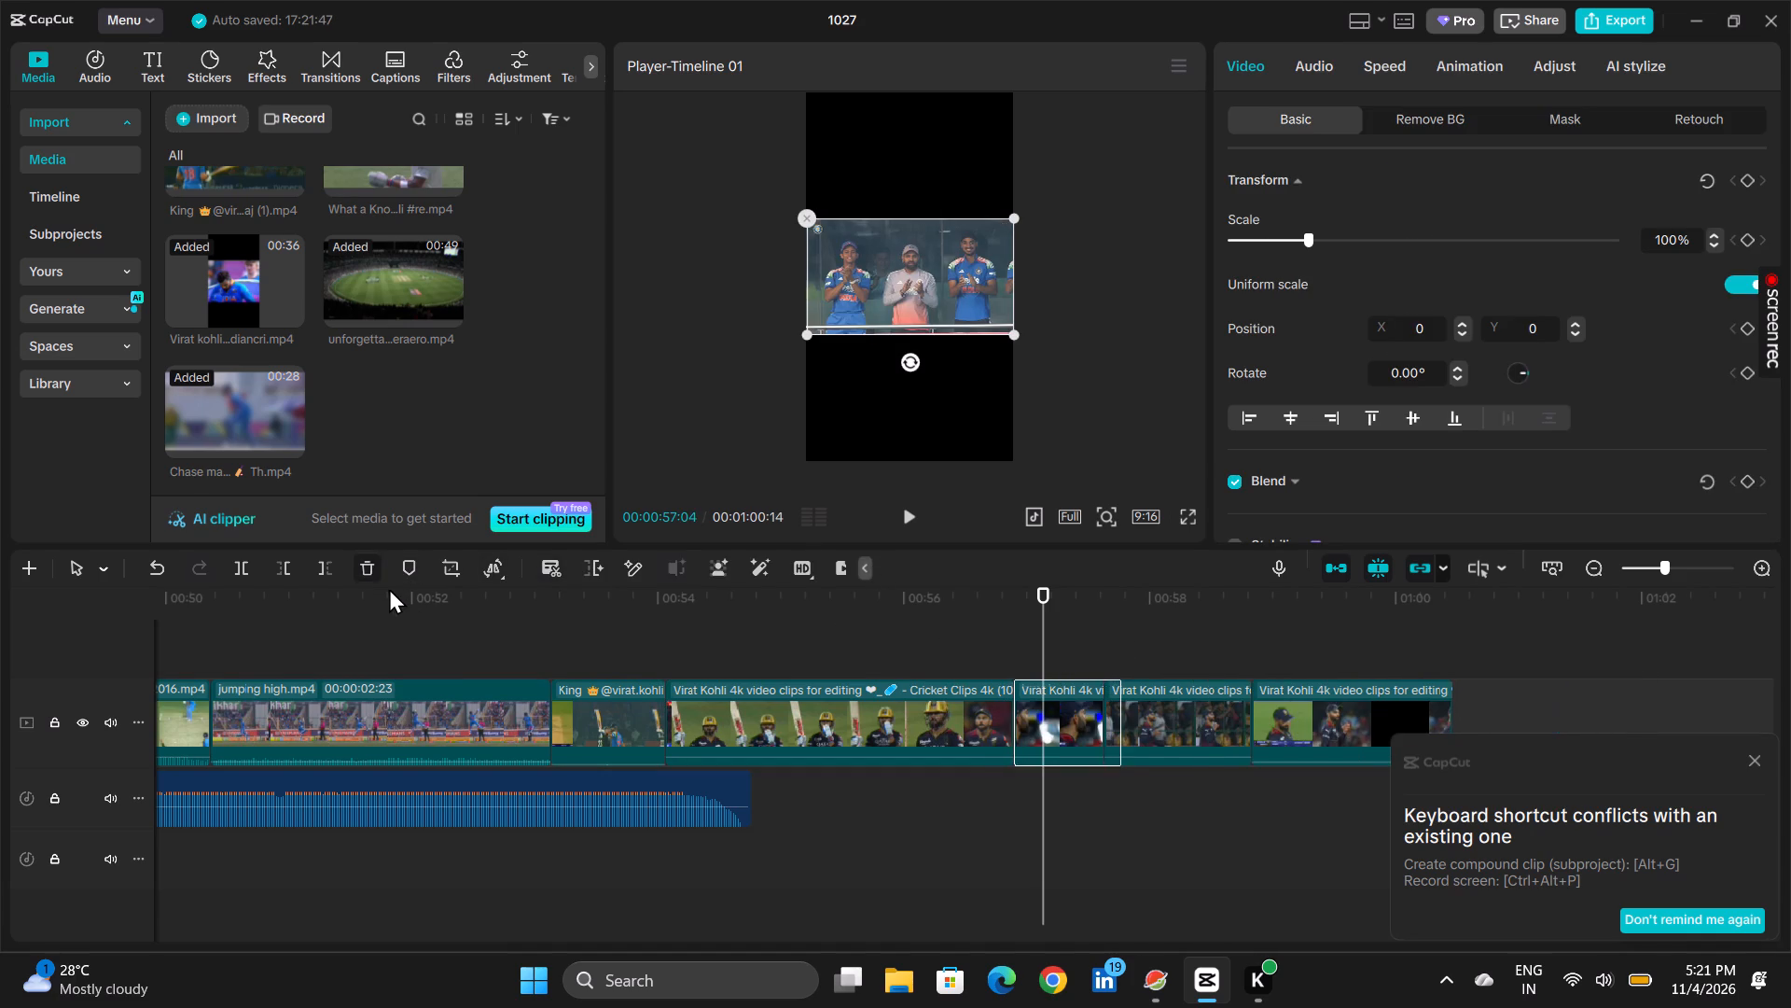
left_click(1047, 705)
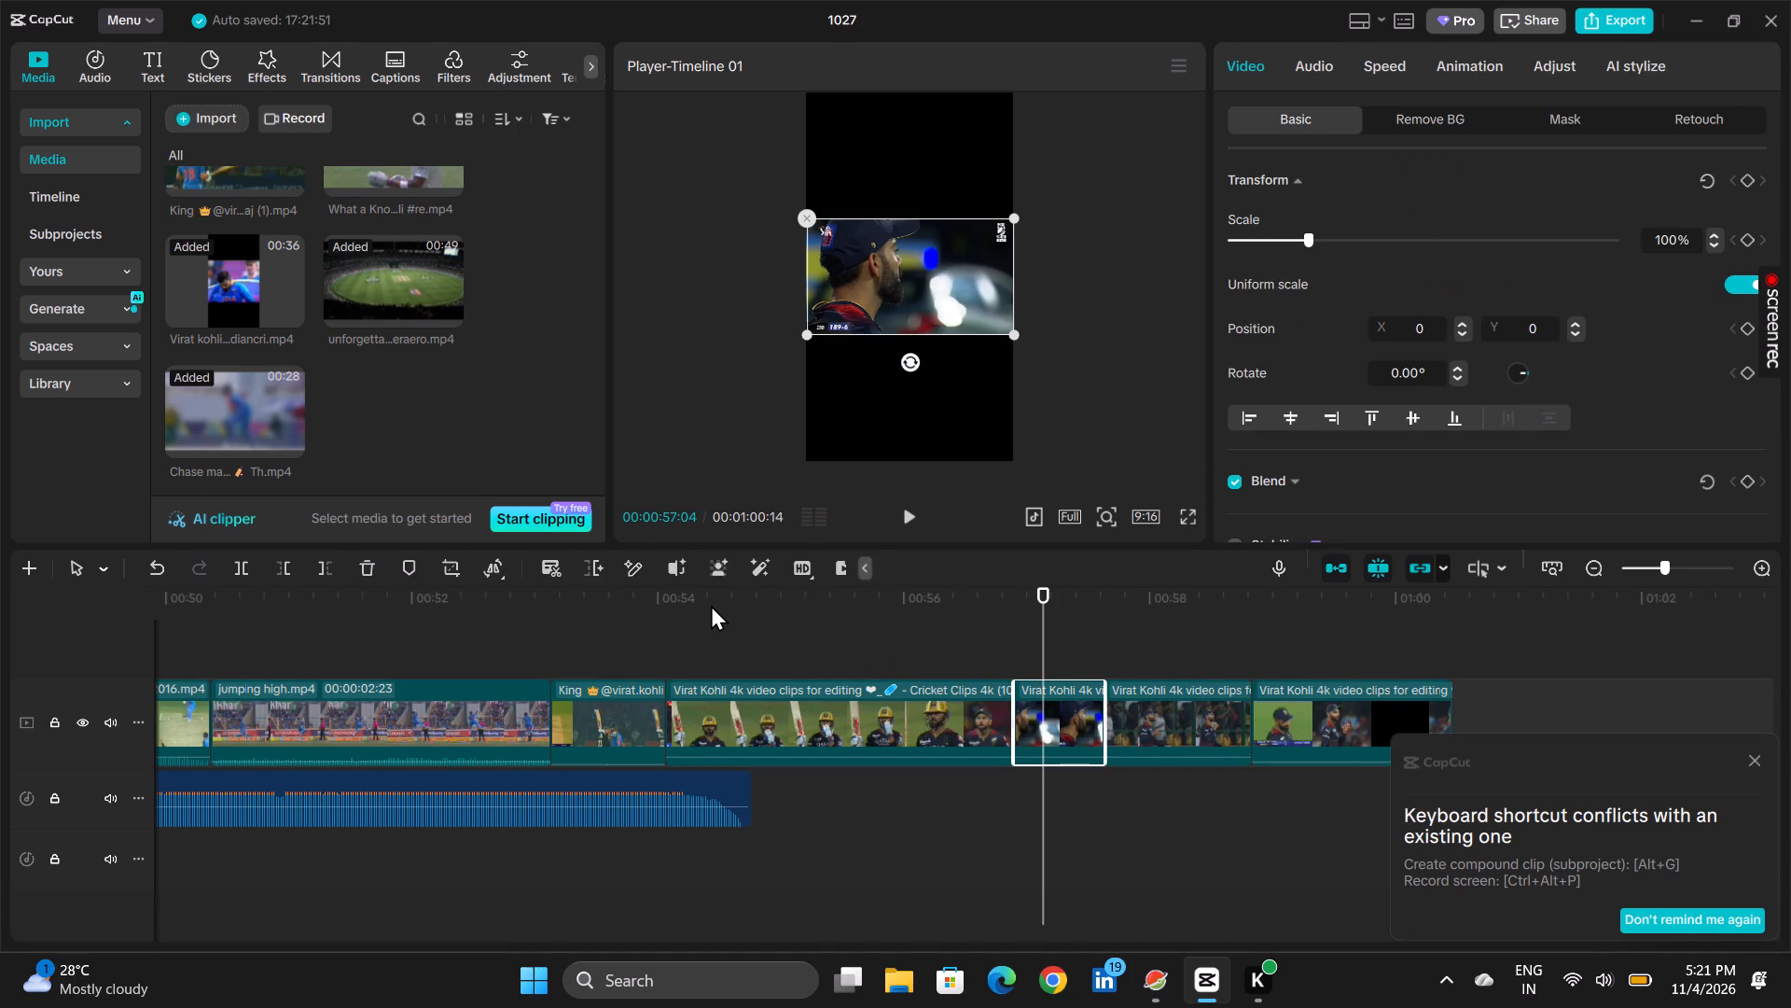
left_click(367, 572)
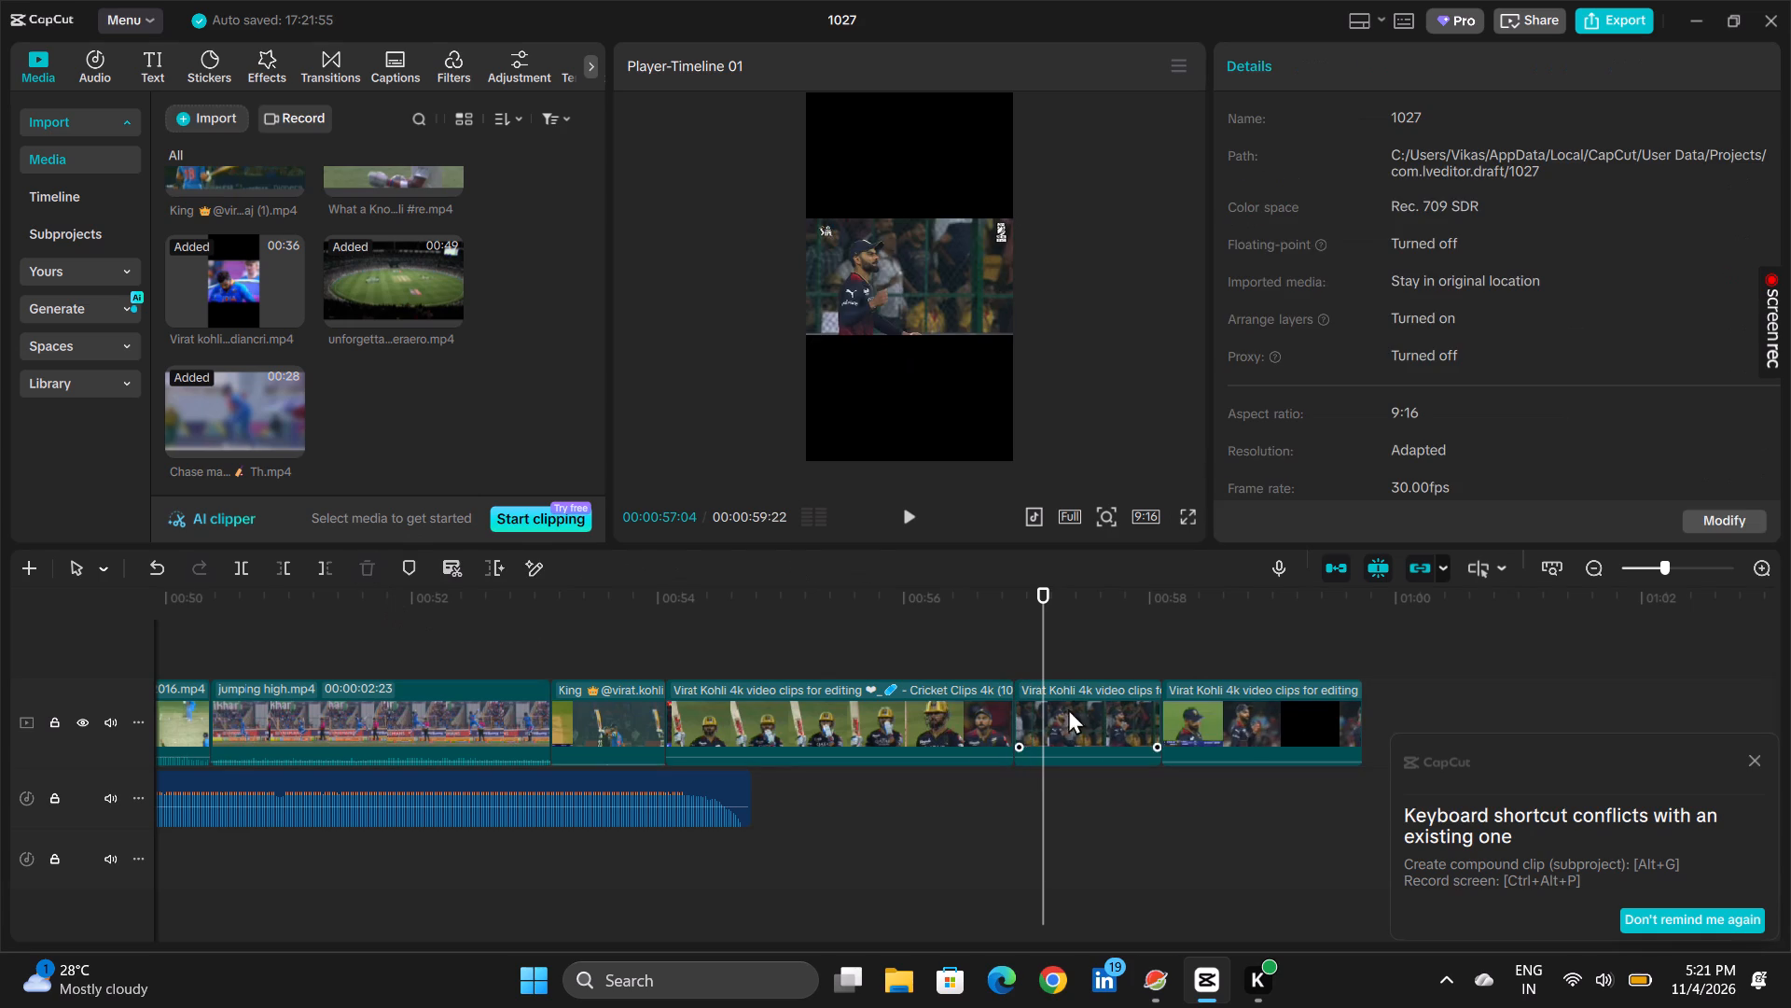
left_click(1072, 674)
left_click_drag(1079, 744, 1084, 731)
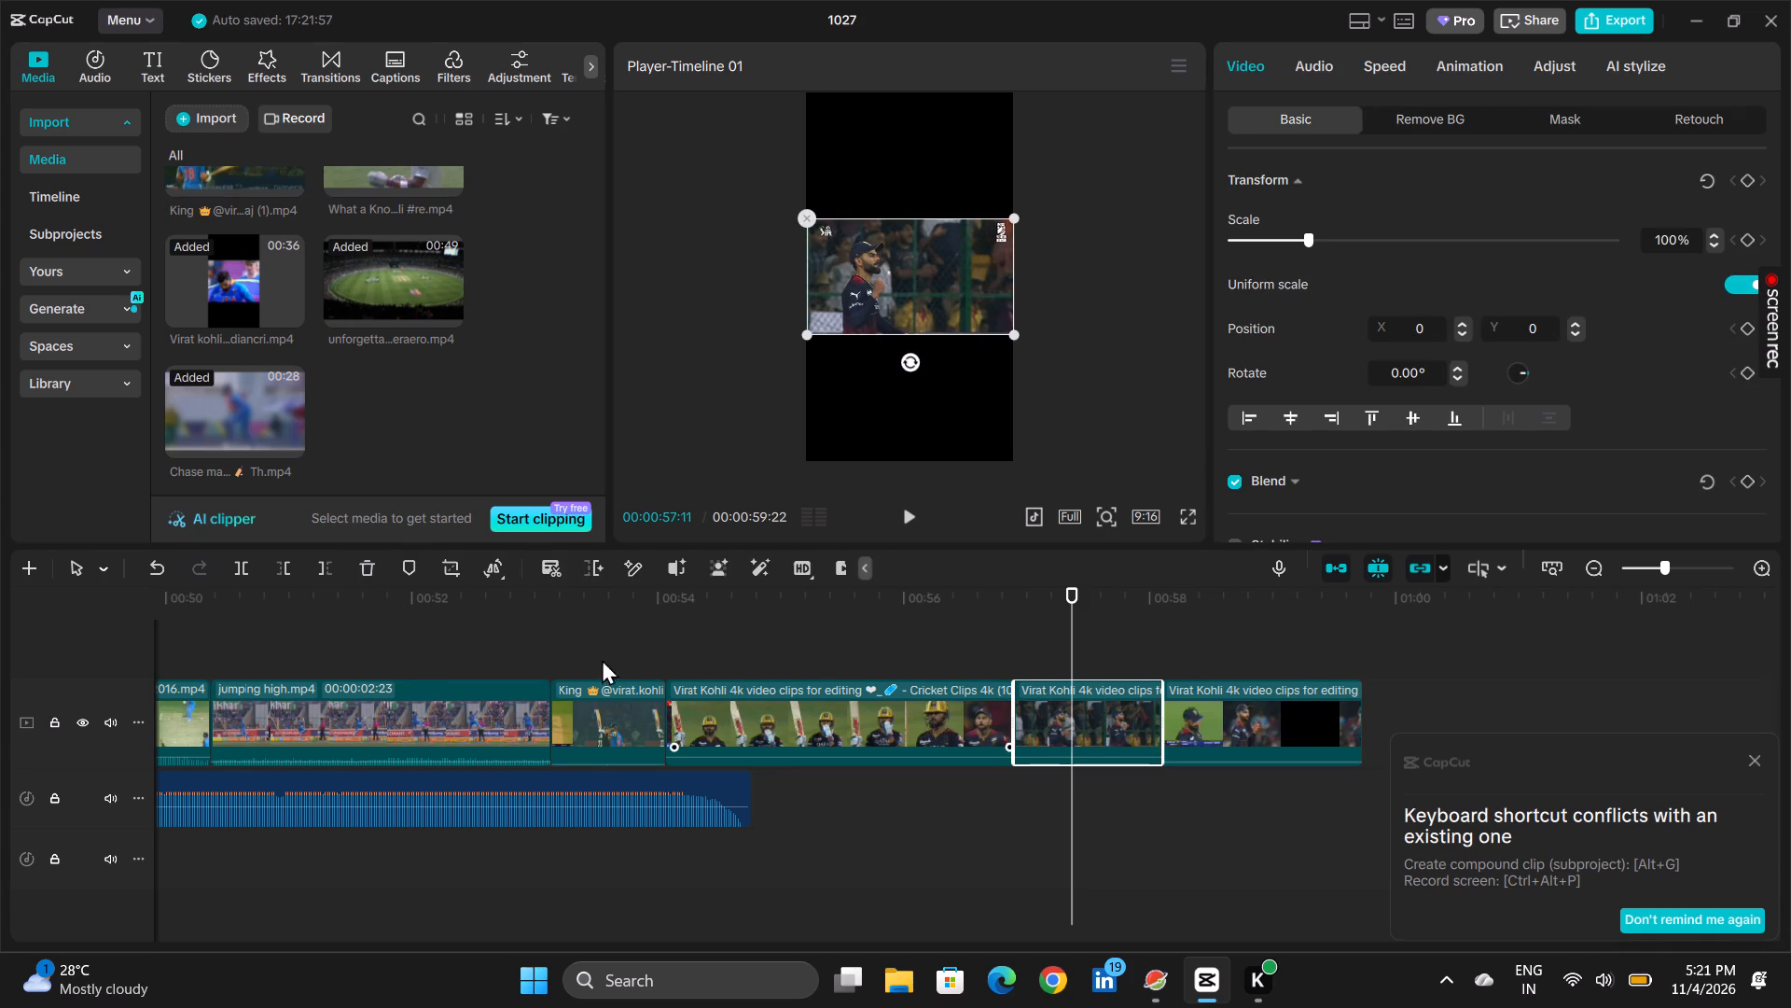
left_click(360, 569)
left_click(1233, 719)
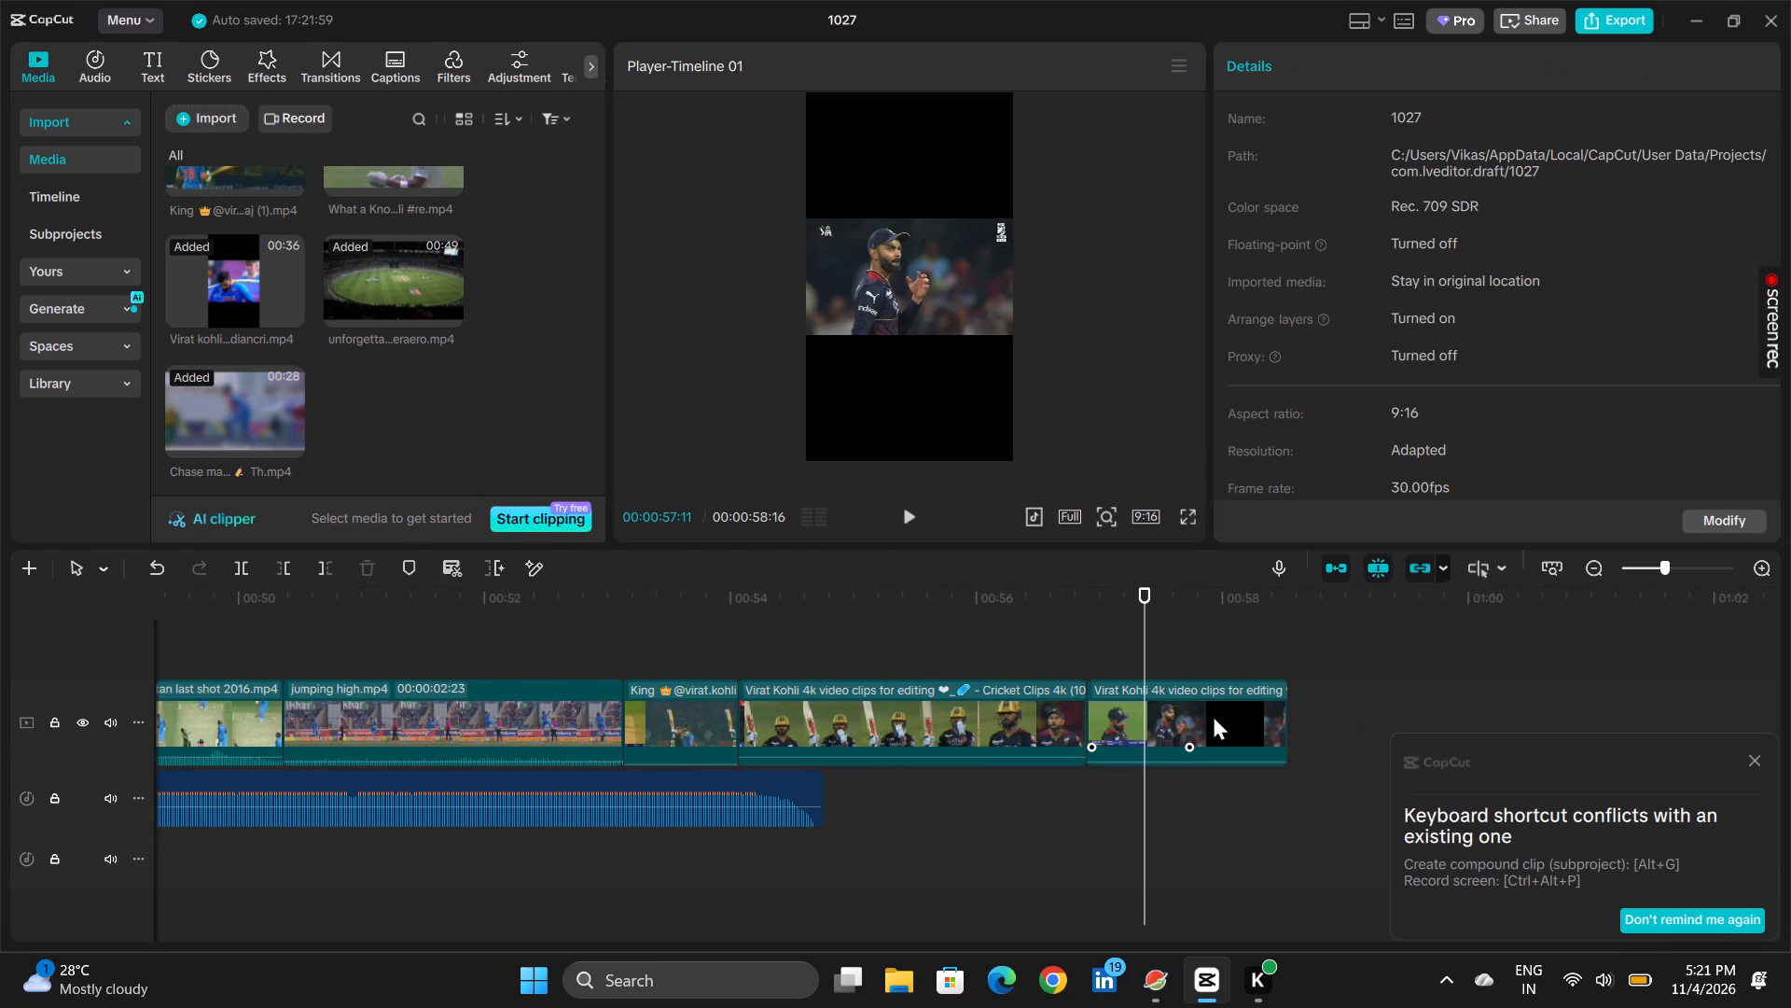
left_click(378, 570)
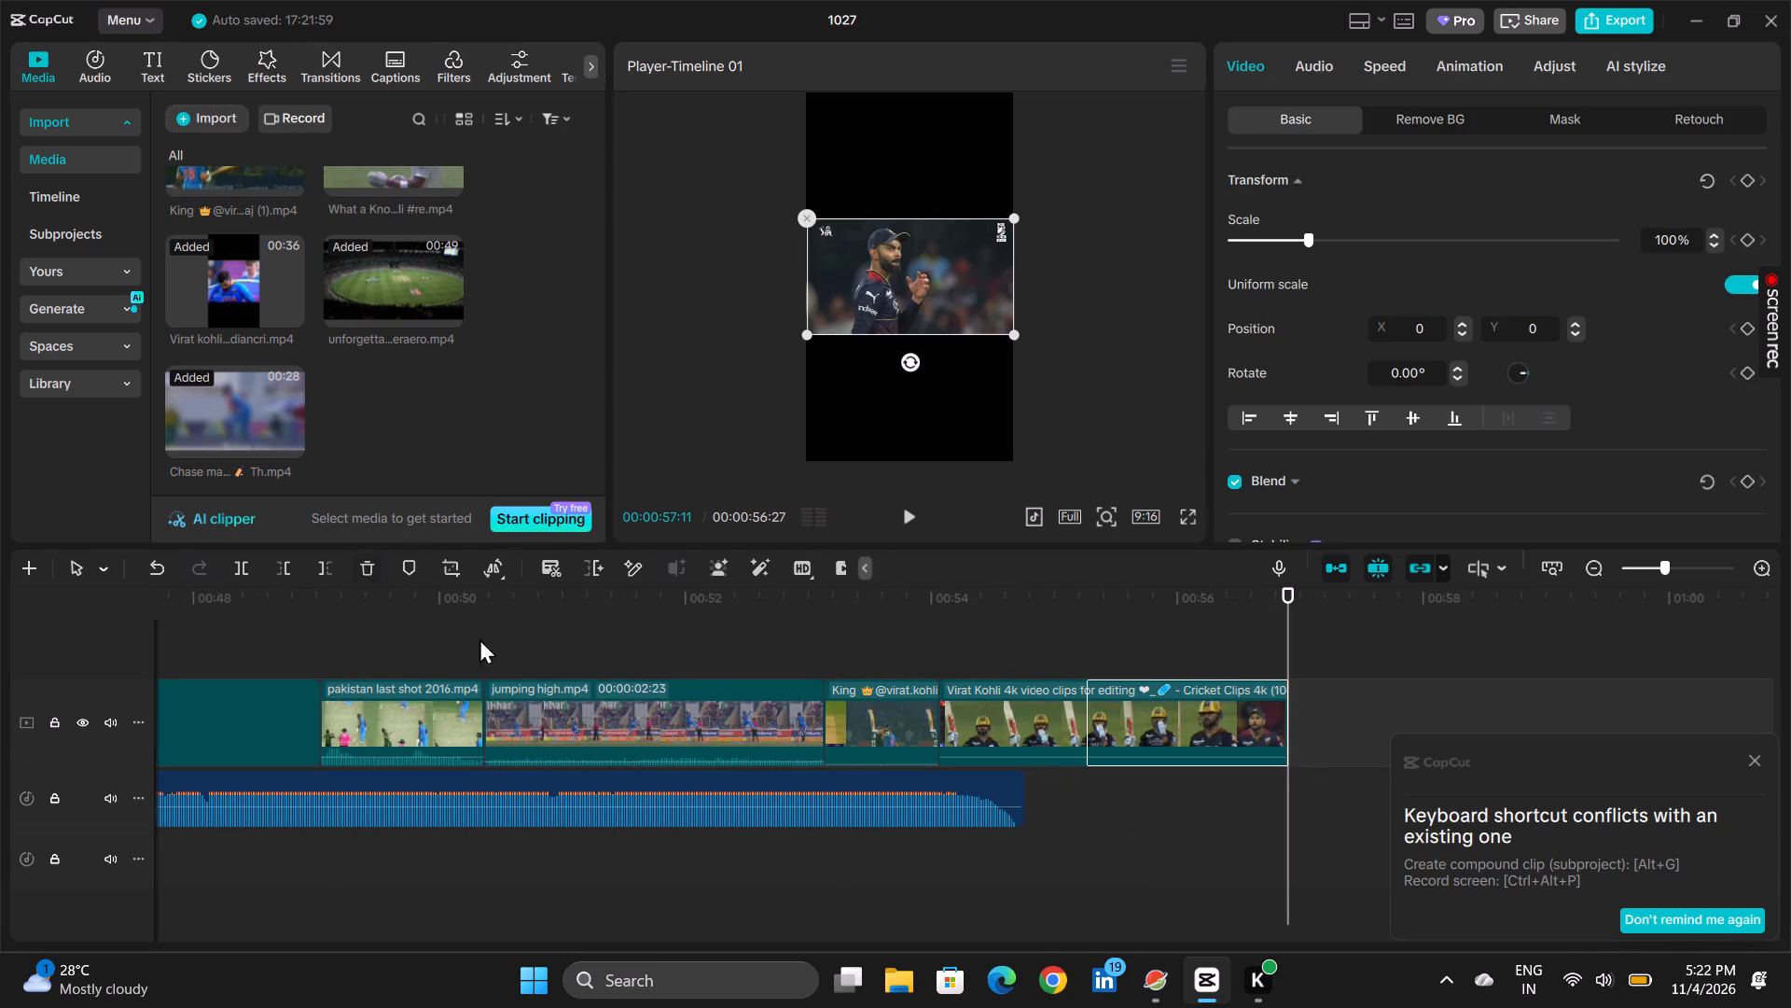
Trim about 6 frames off the end of the "King" clip, closing the gap.
left_click(874, 716)
left_click_drag(940, 722, 909, 725)
left_click(949, 723)
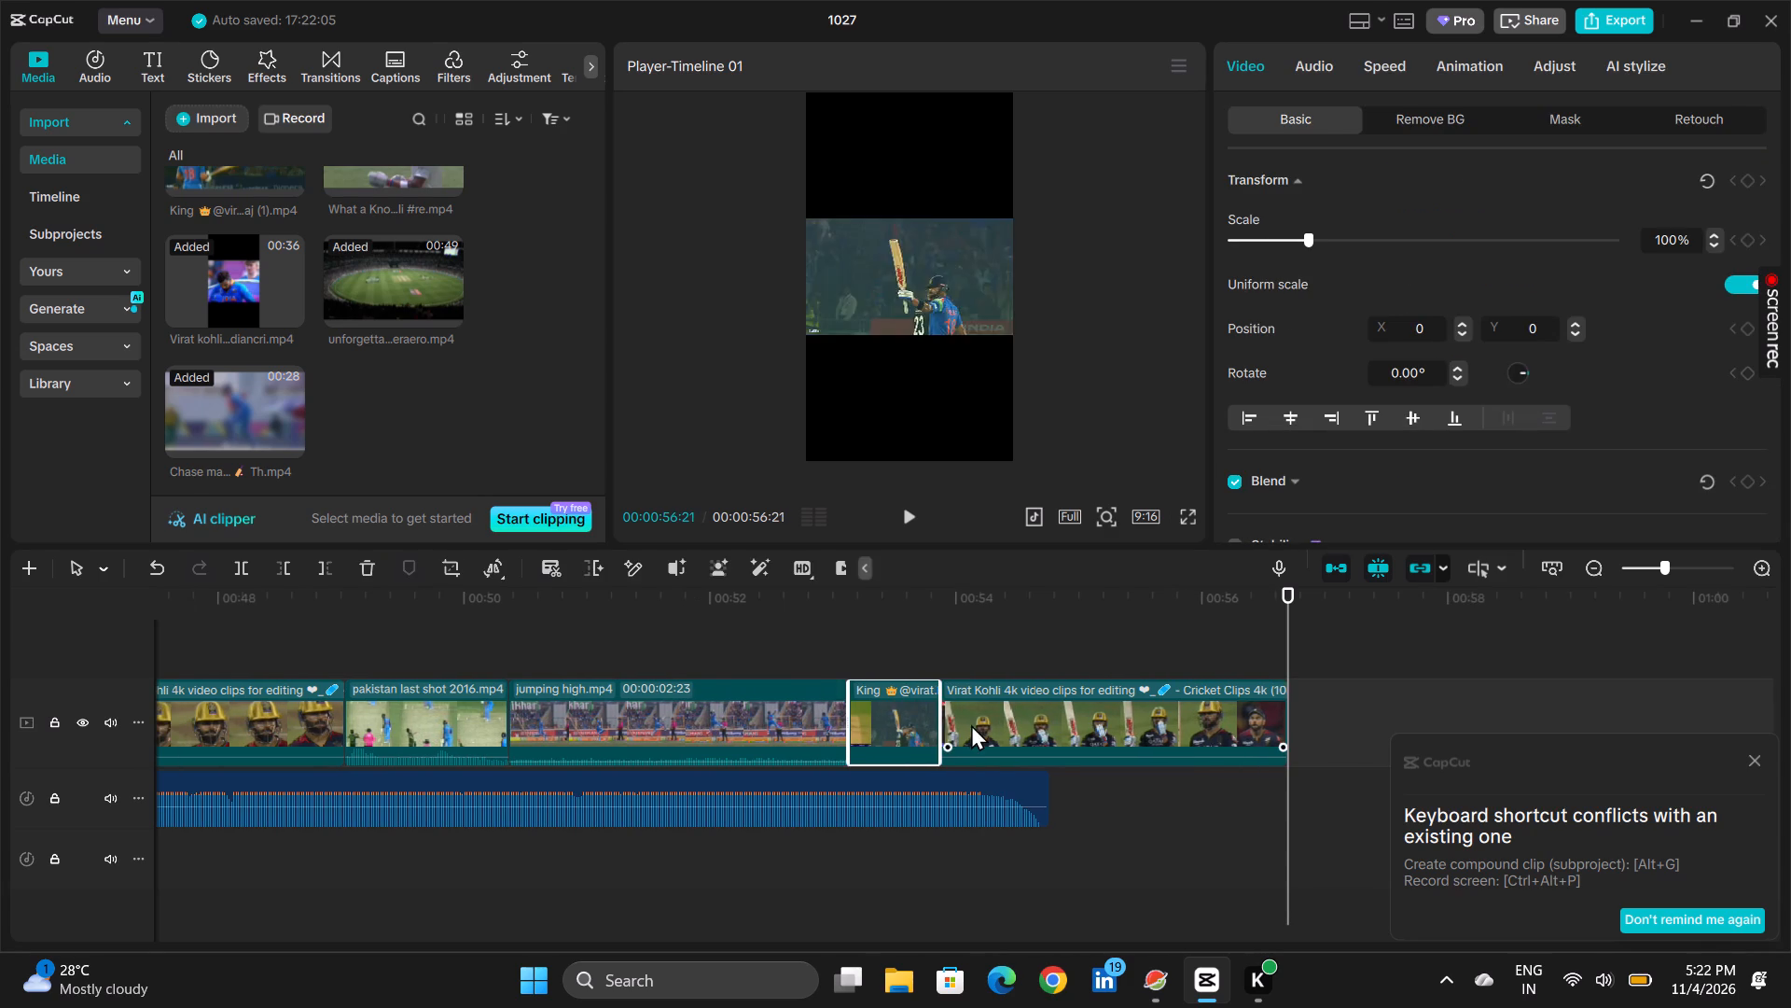
Trim about 3 frames off the start of the last "Virat Kohli 4k video clips" piece and play to the end.
left_click(942, 624)
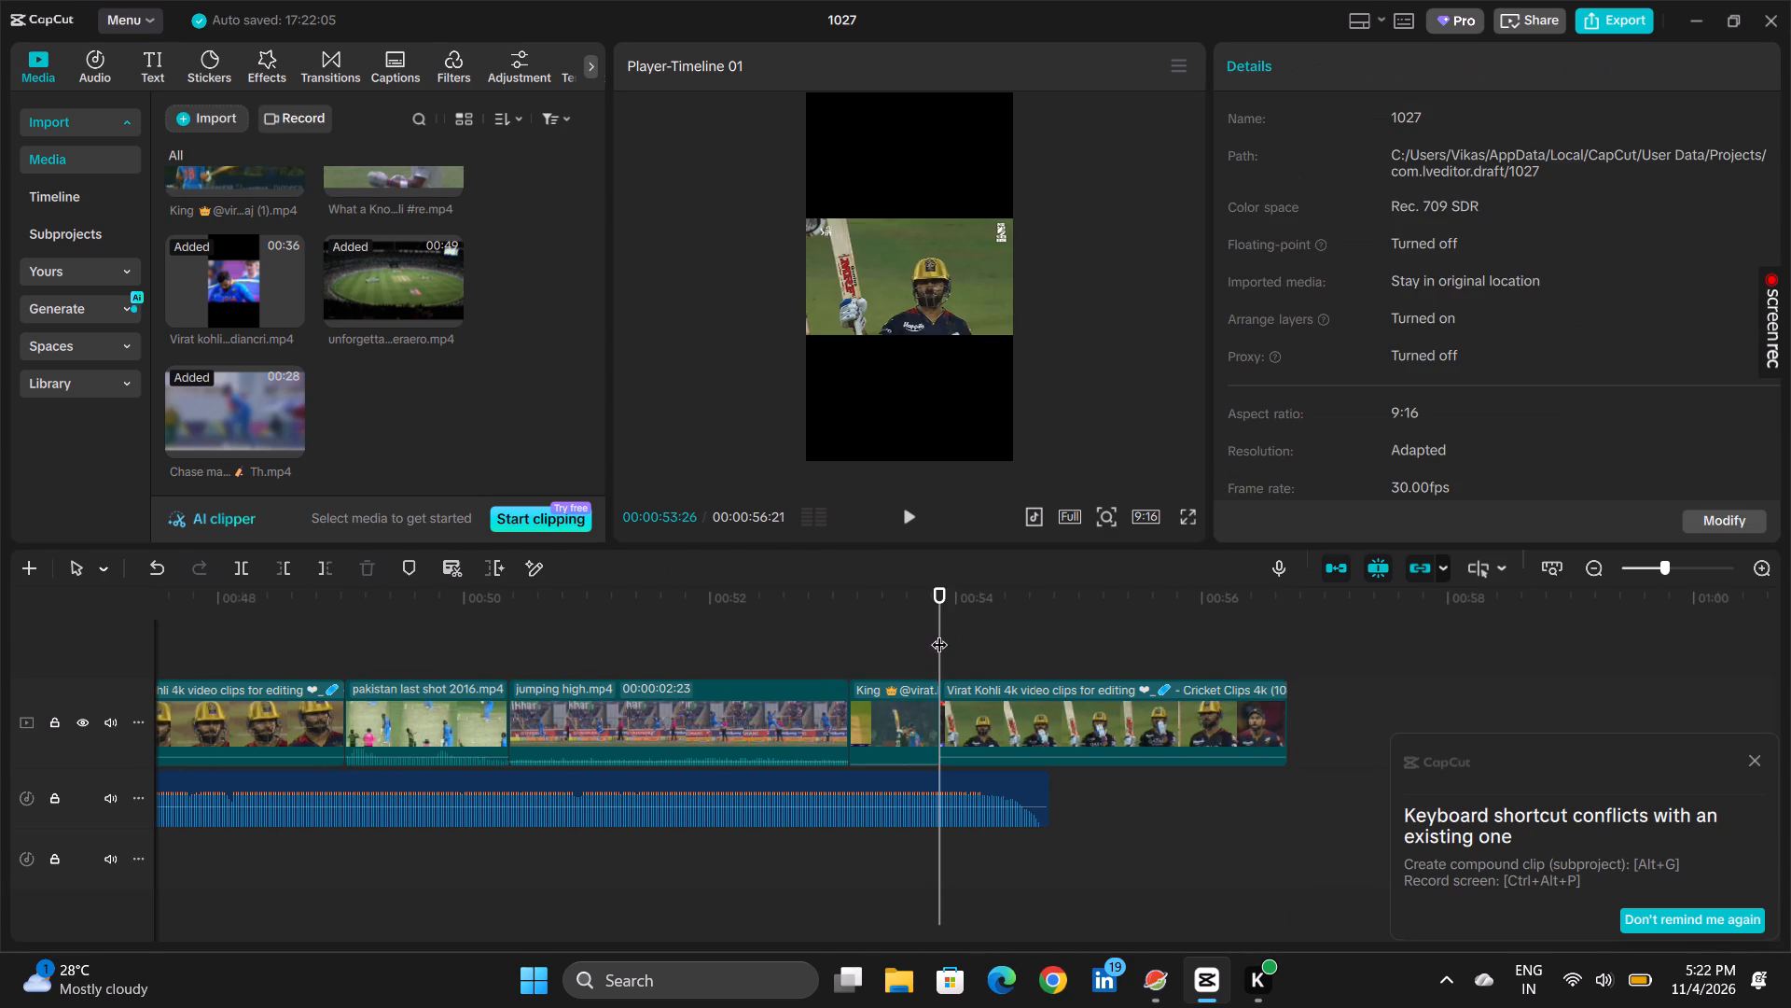
left_click_drag(944, 719, 955, 719)
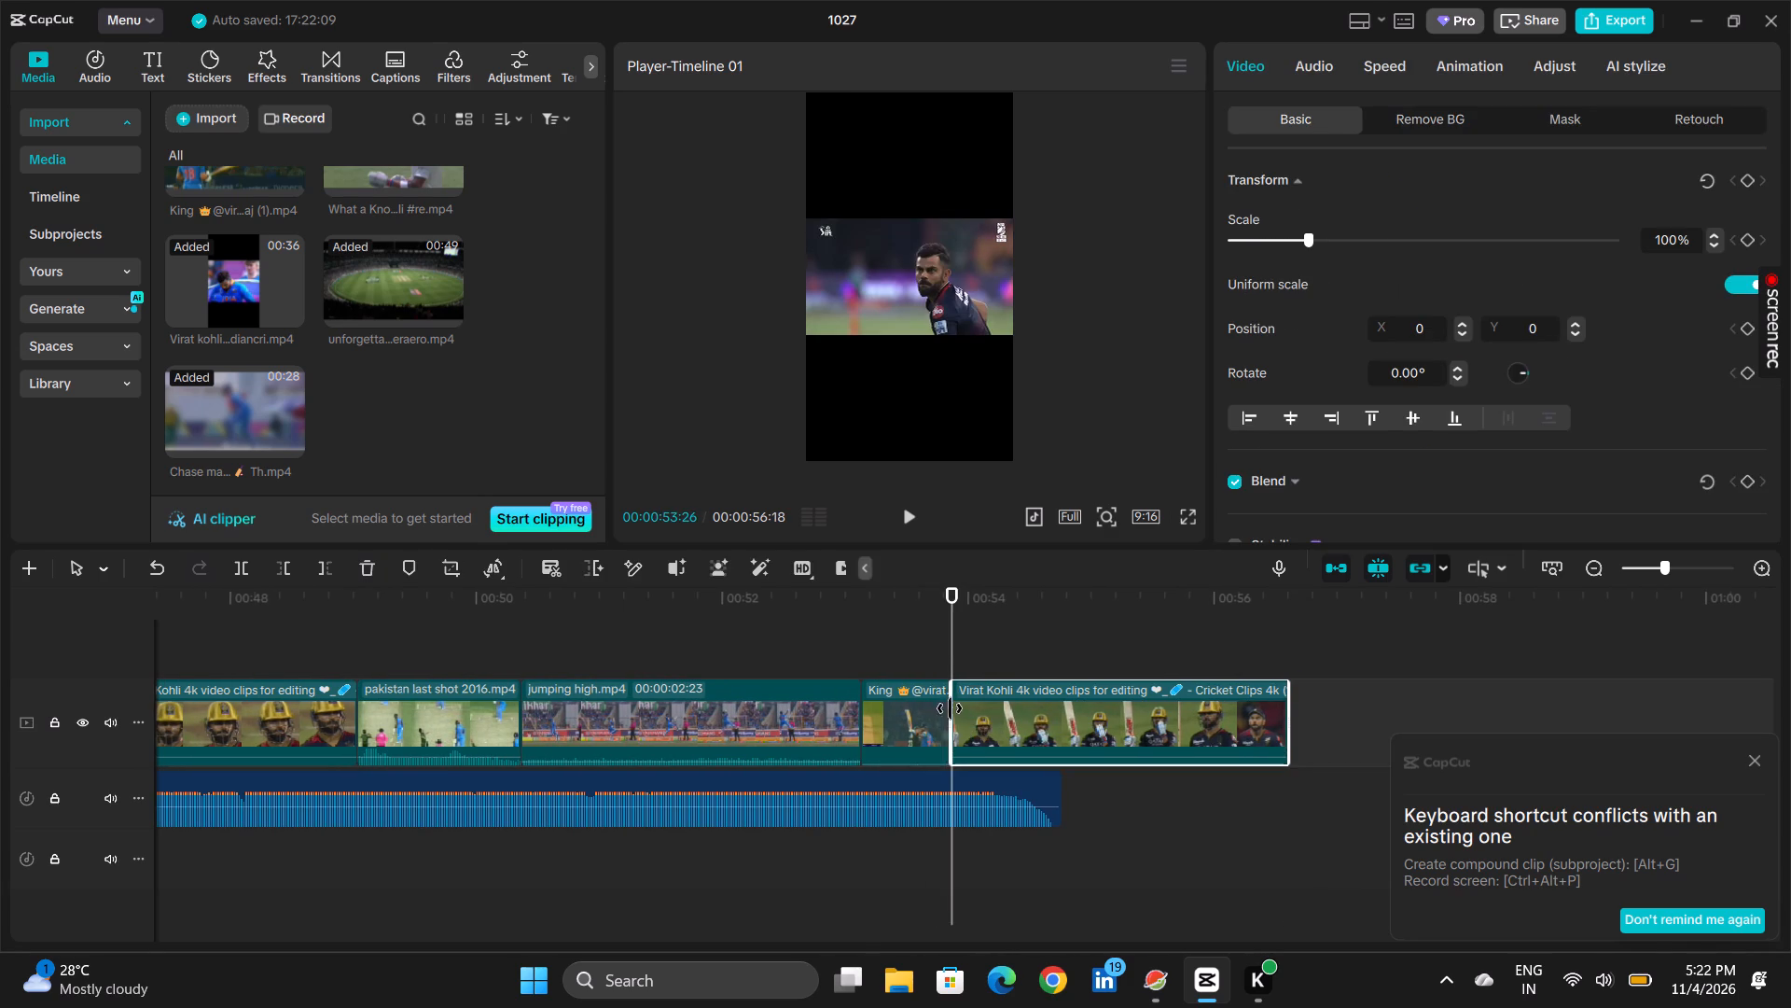
left_click(914, 651)
left_click(921, 507)
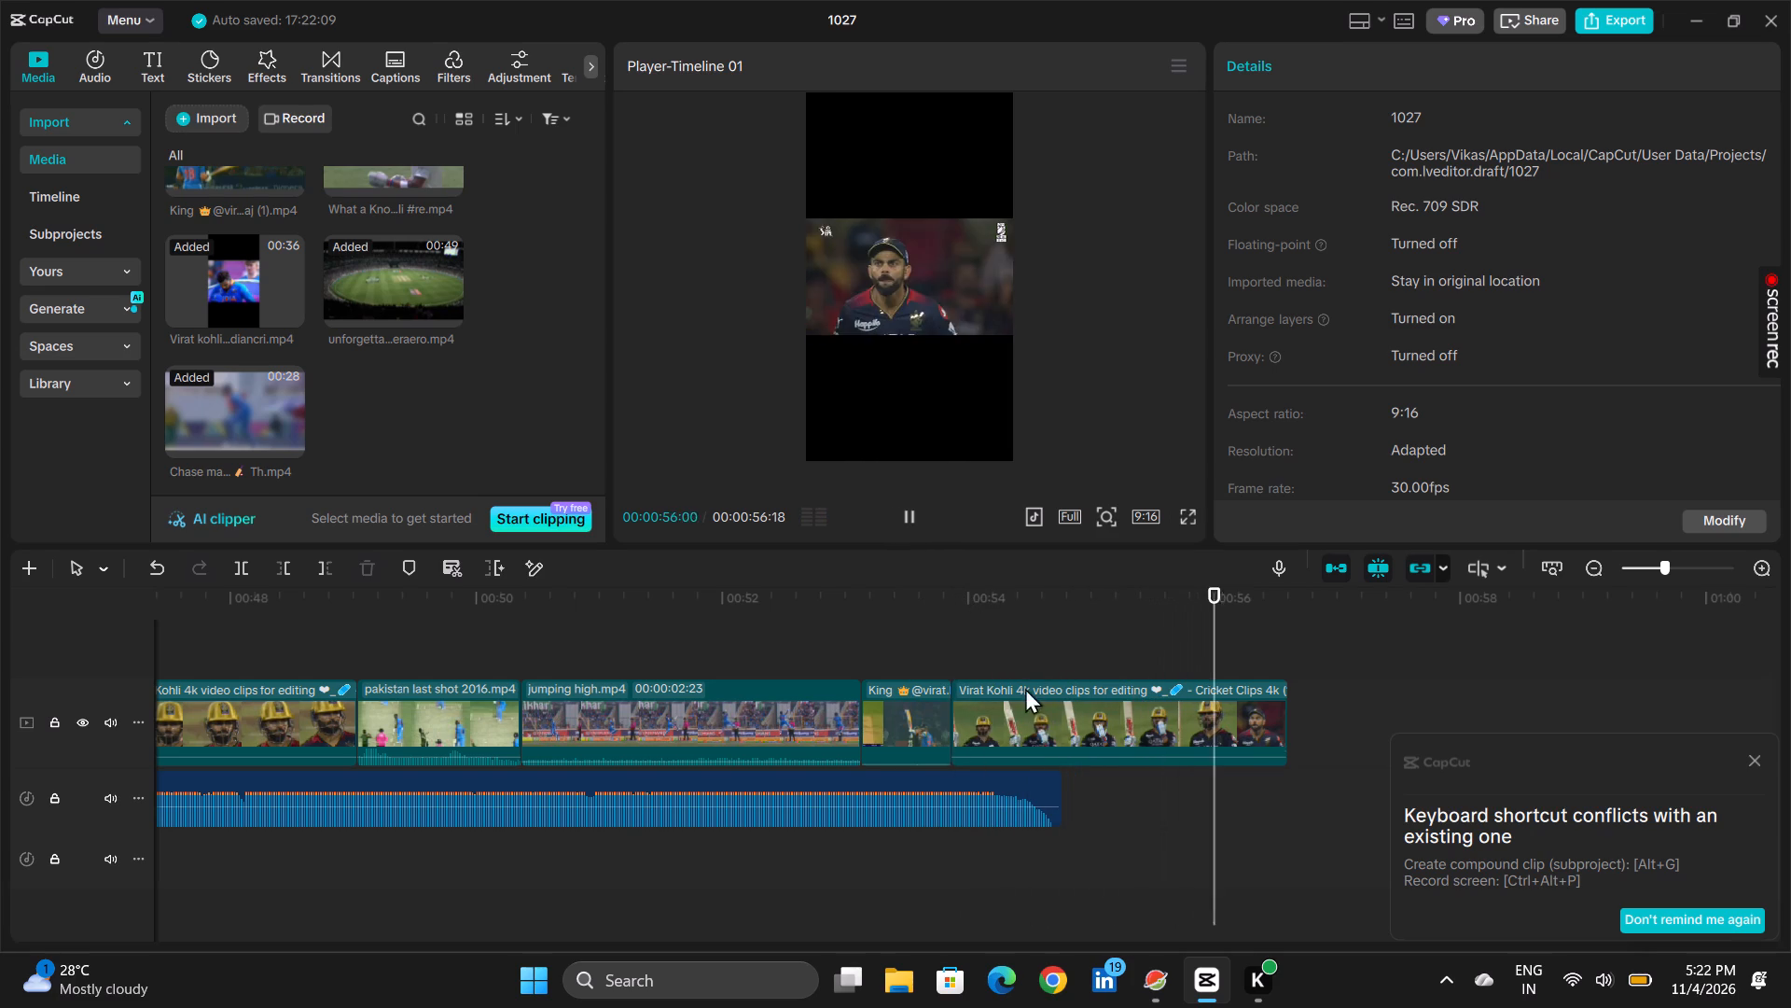
Delete the "pakistan last shot 2016" clip in front of the 2:23 "jumping high" clip, closing the gap.
left_click(818, 721)
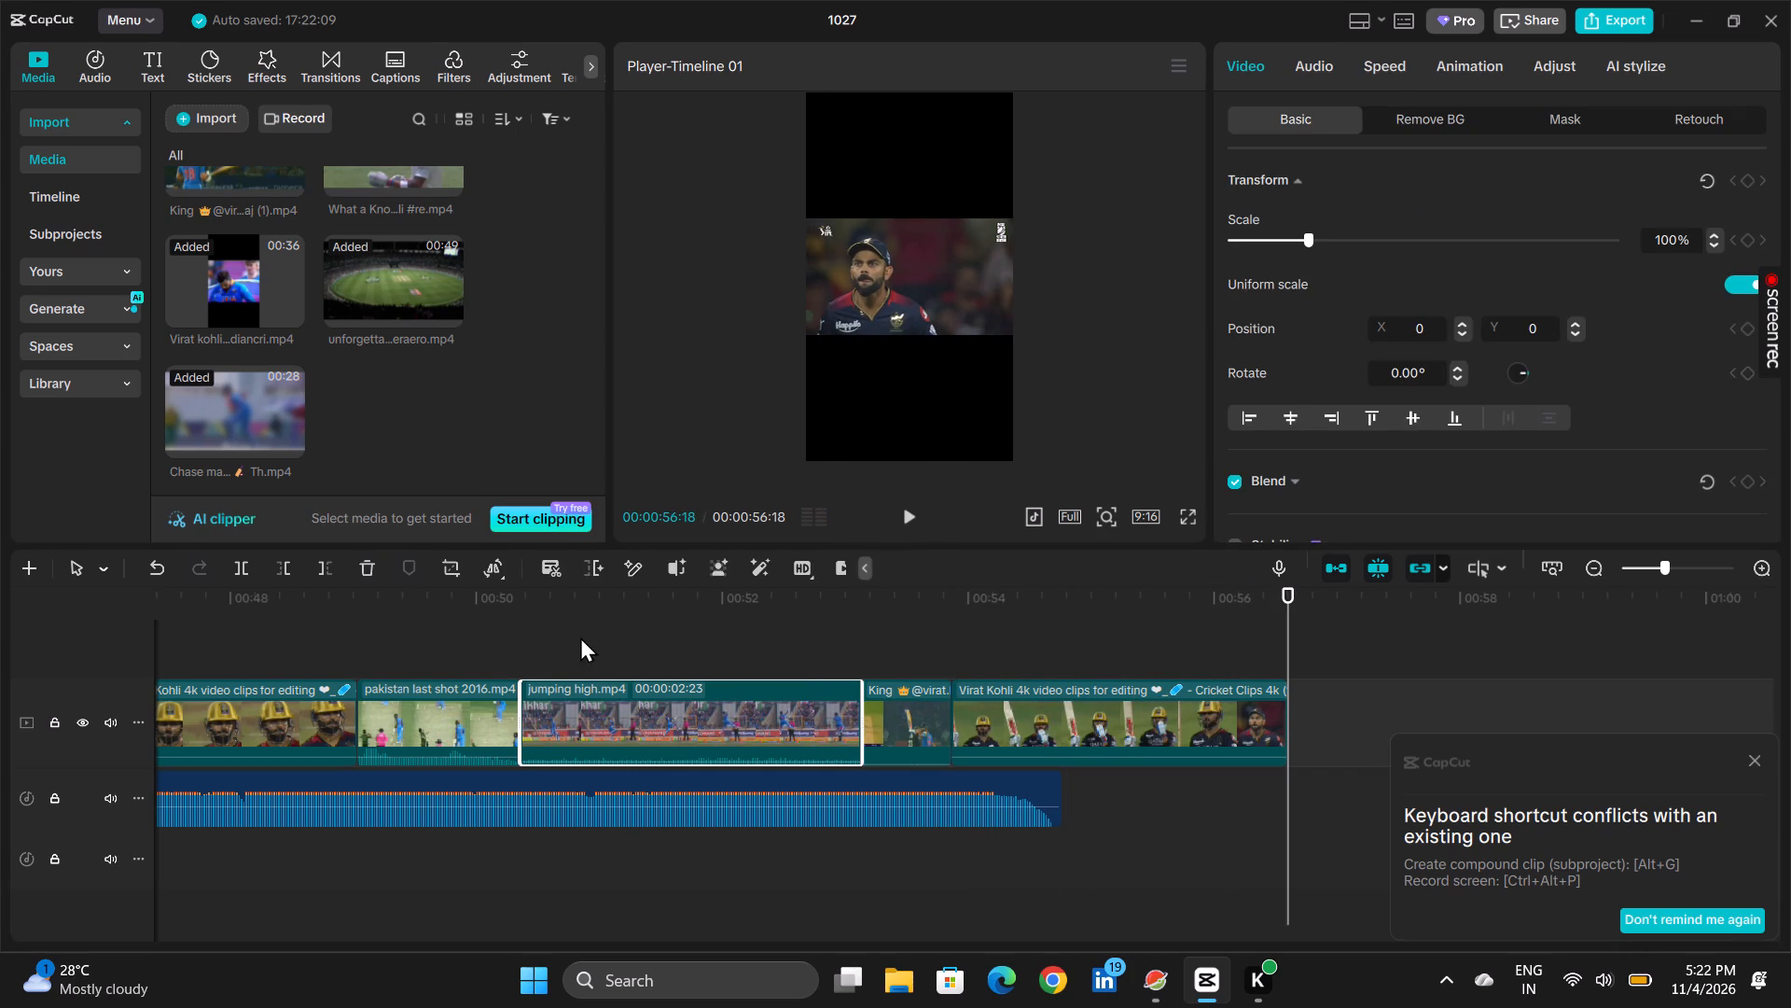
left_click(568, 638)
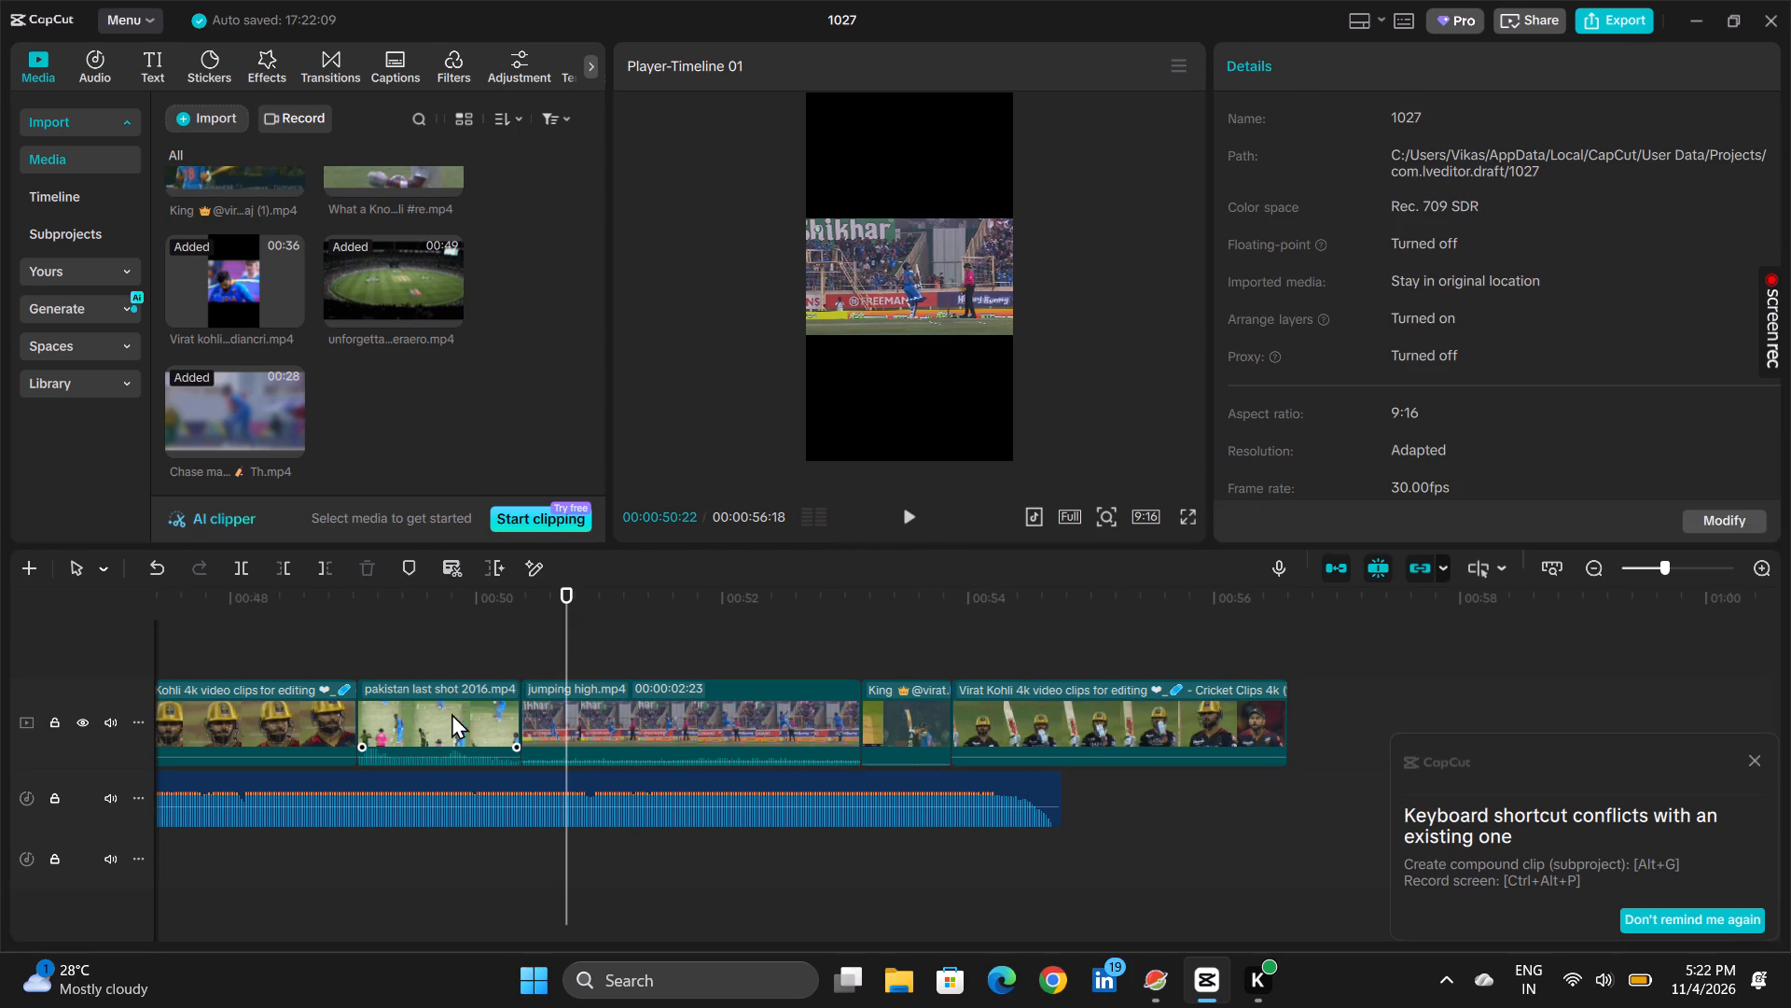
left_click(448, 715)
left_click(464, 648)
left_click(438, 736)
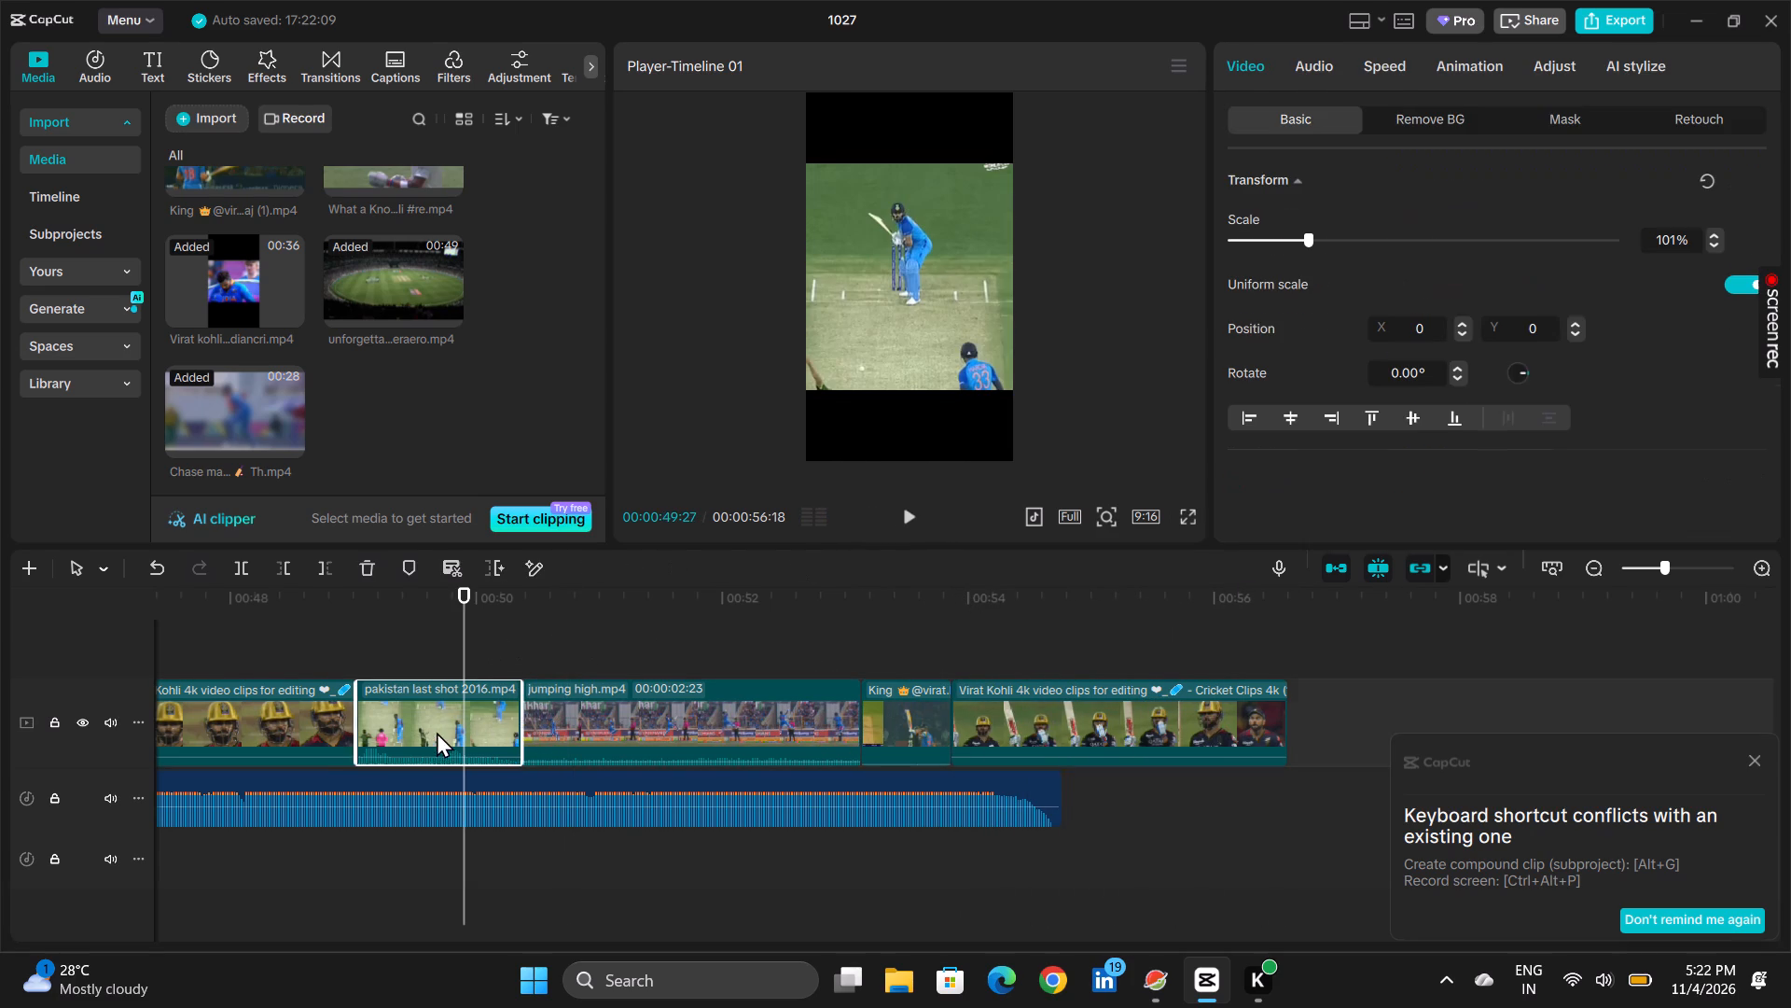
left_click(376, 576)
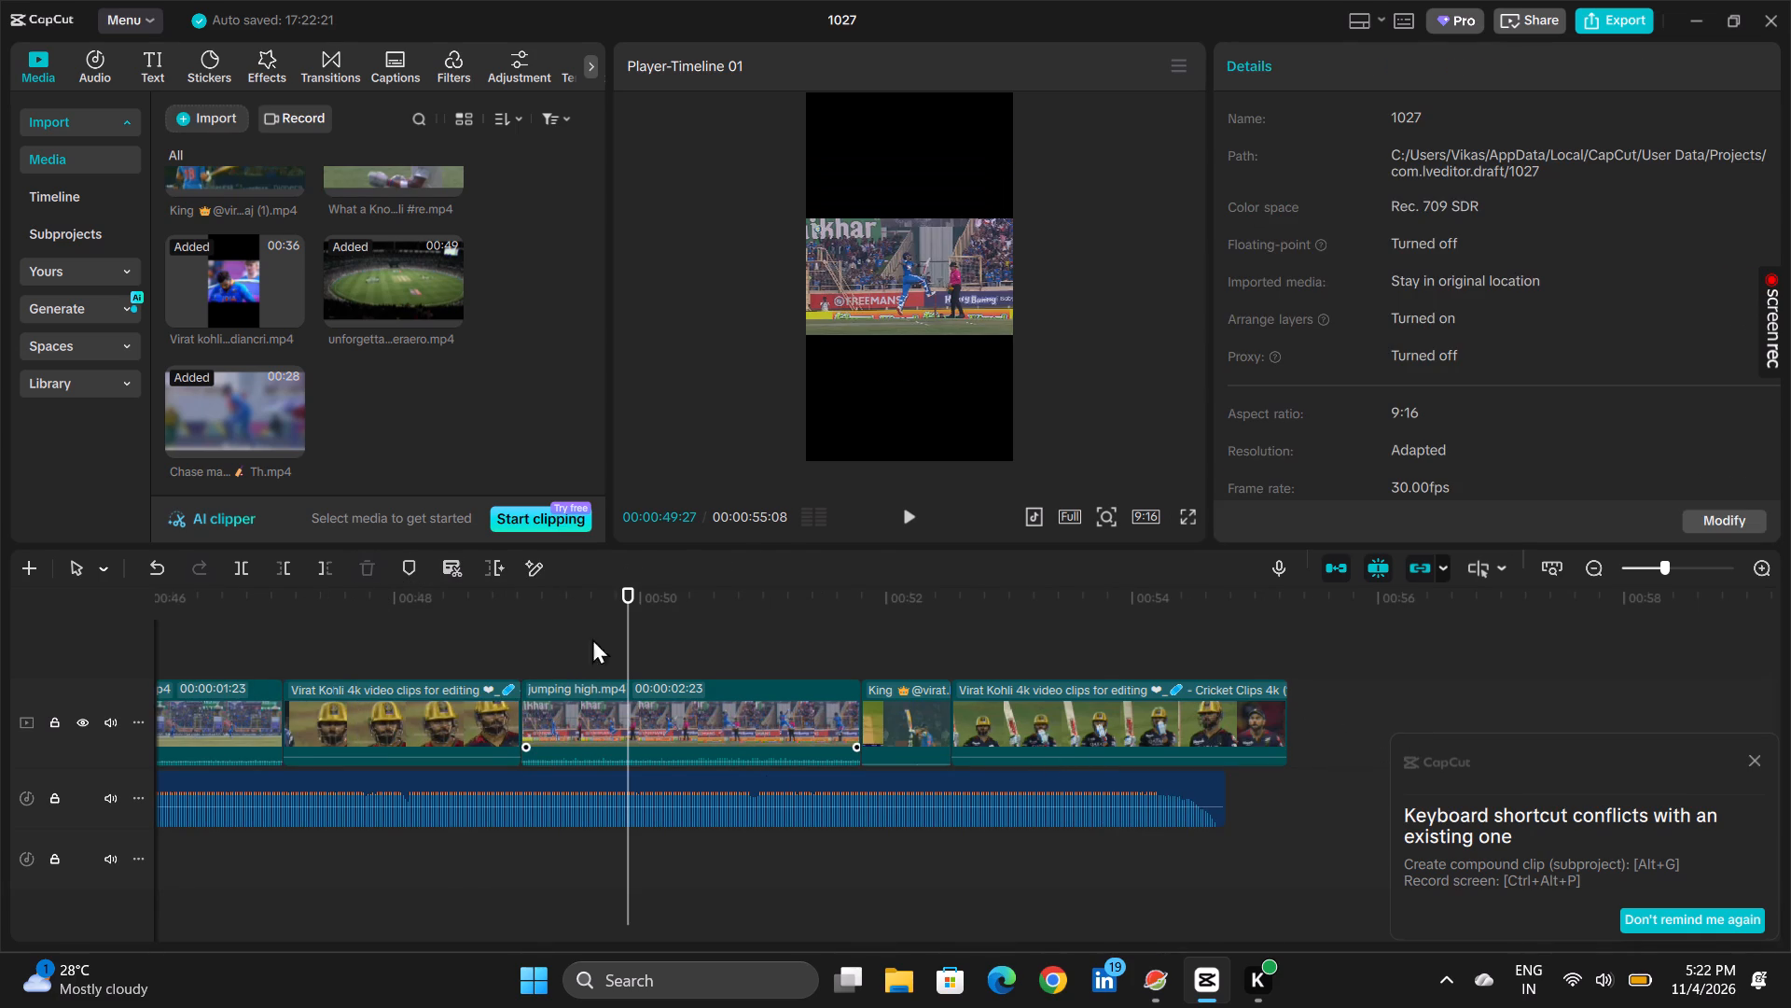
Play the closing part of the sequence from about 00:47:27 through to the end.
left_click(464, 634)
left_click(383, 655)
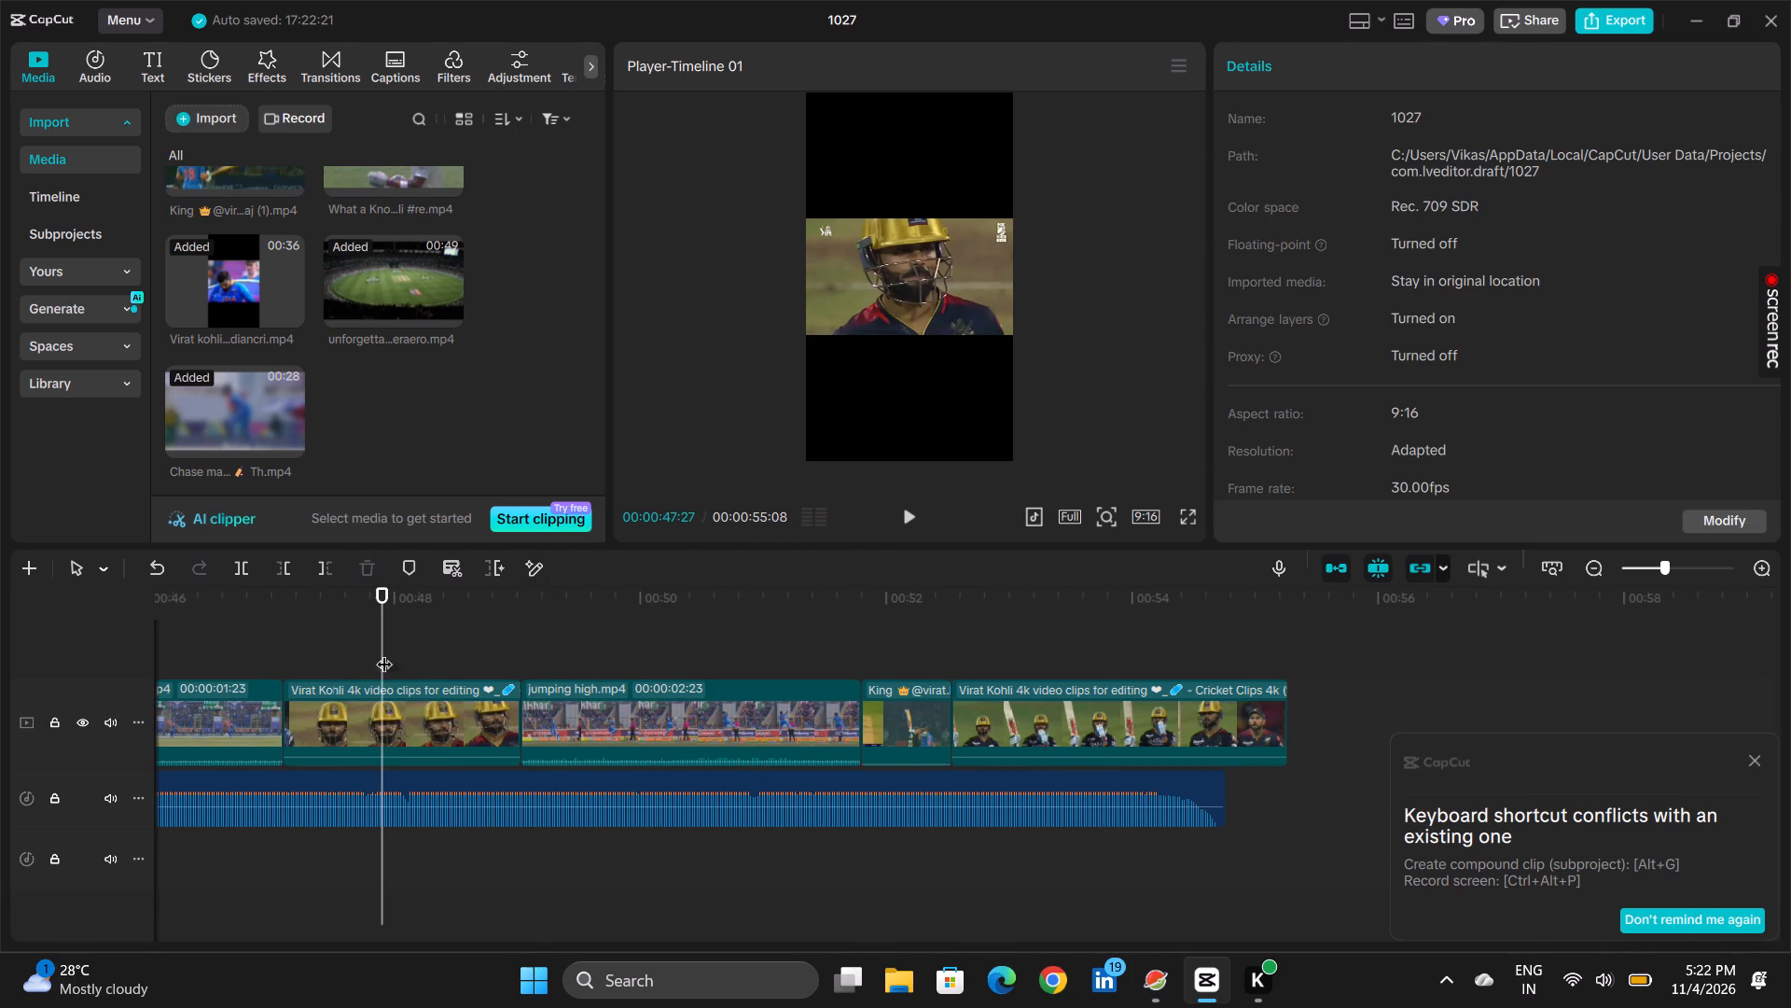
left_click(907, 517)
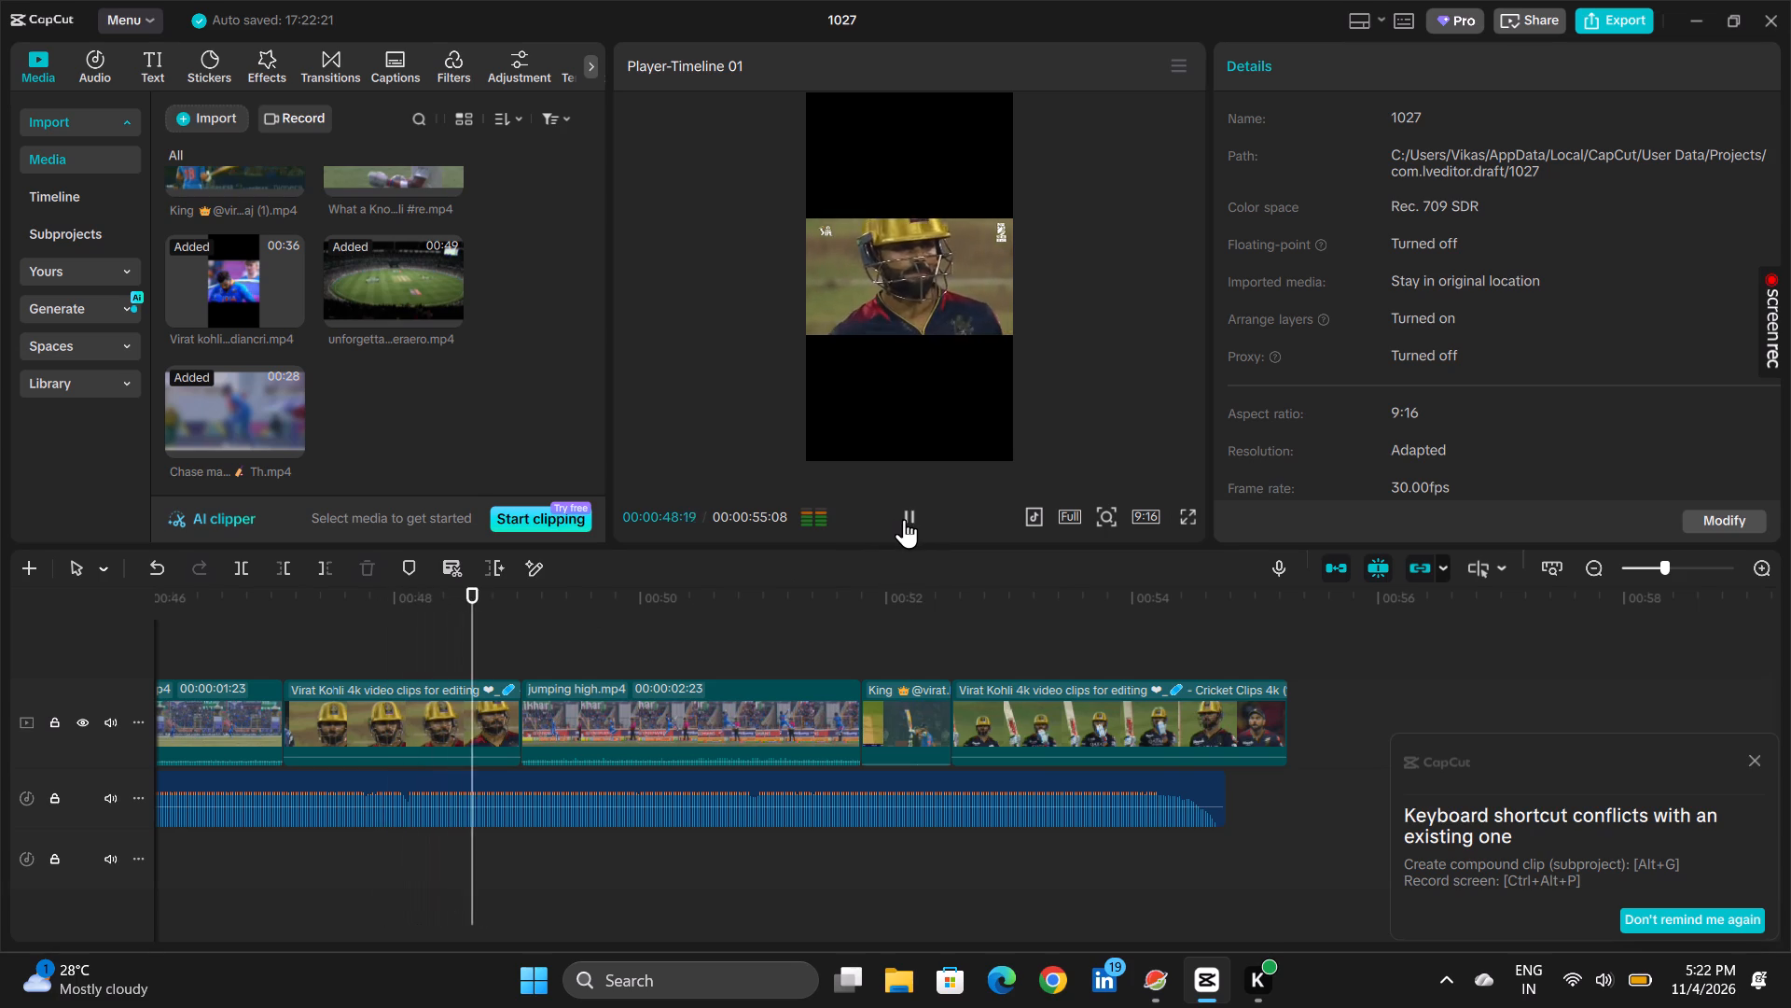
left_click(887, 576)
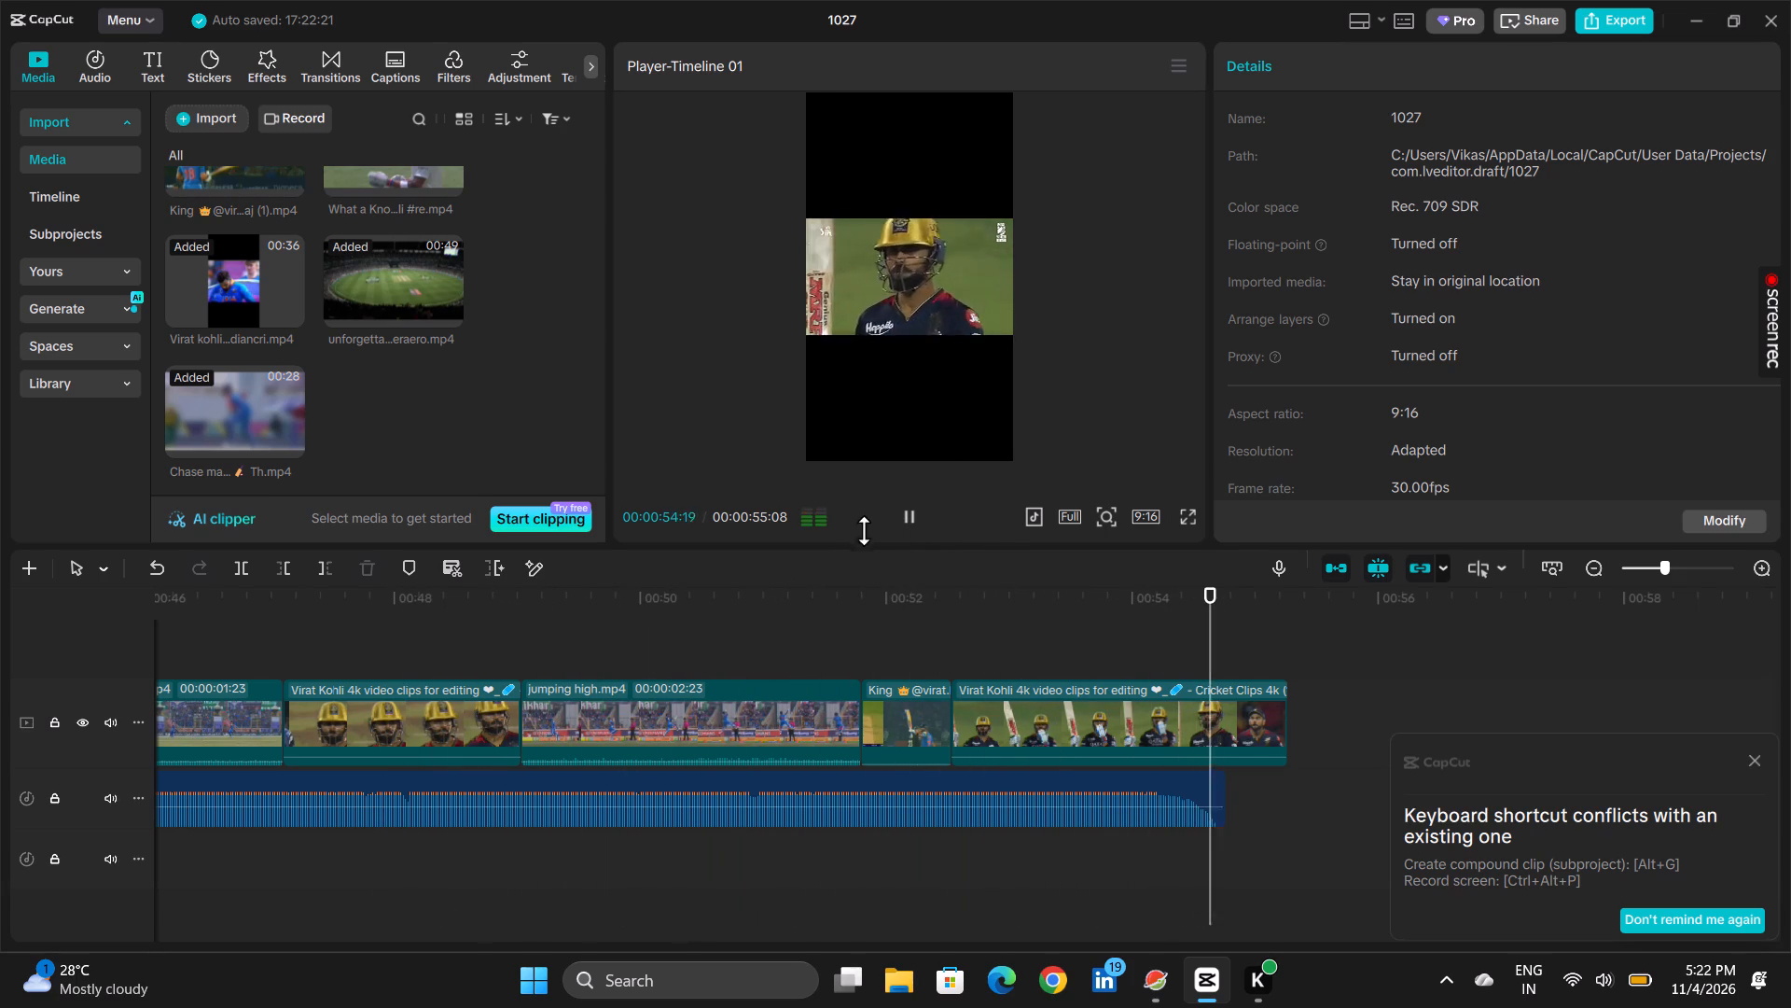
Play the edit from the very beginning up to the first "not listen silent test cricket" clip, checking the cuts against the music.
scroll(908, 763, "right", 11)
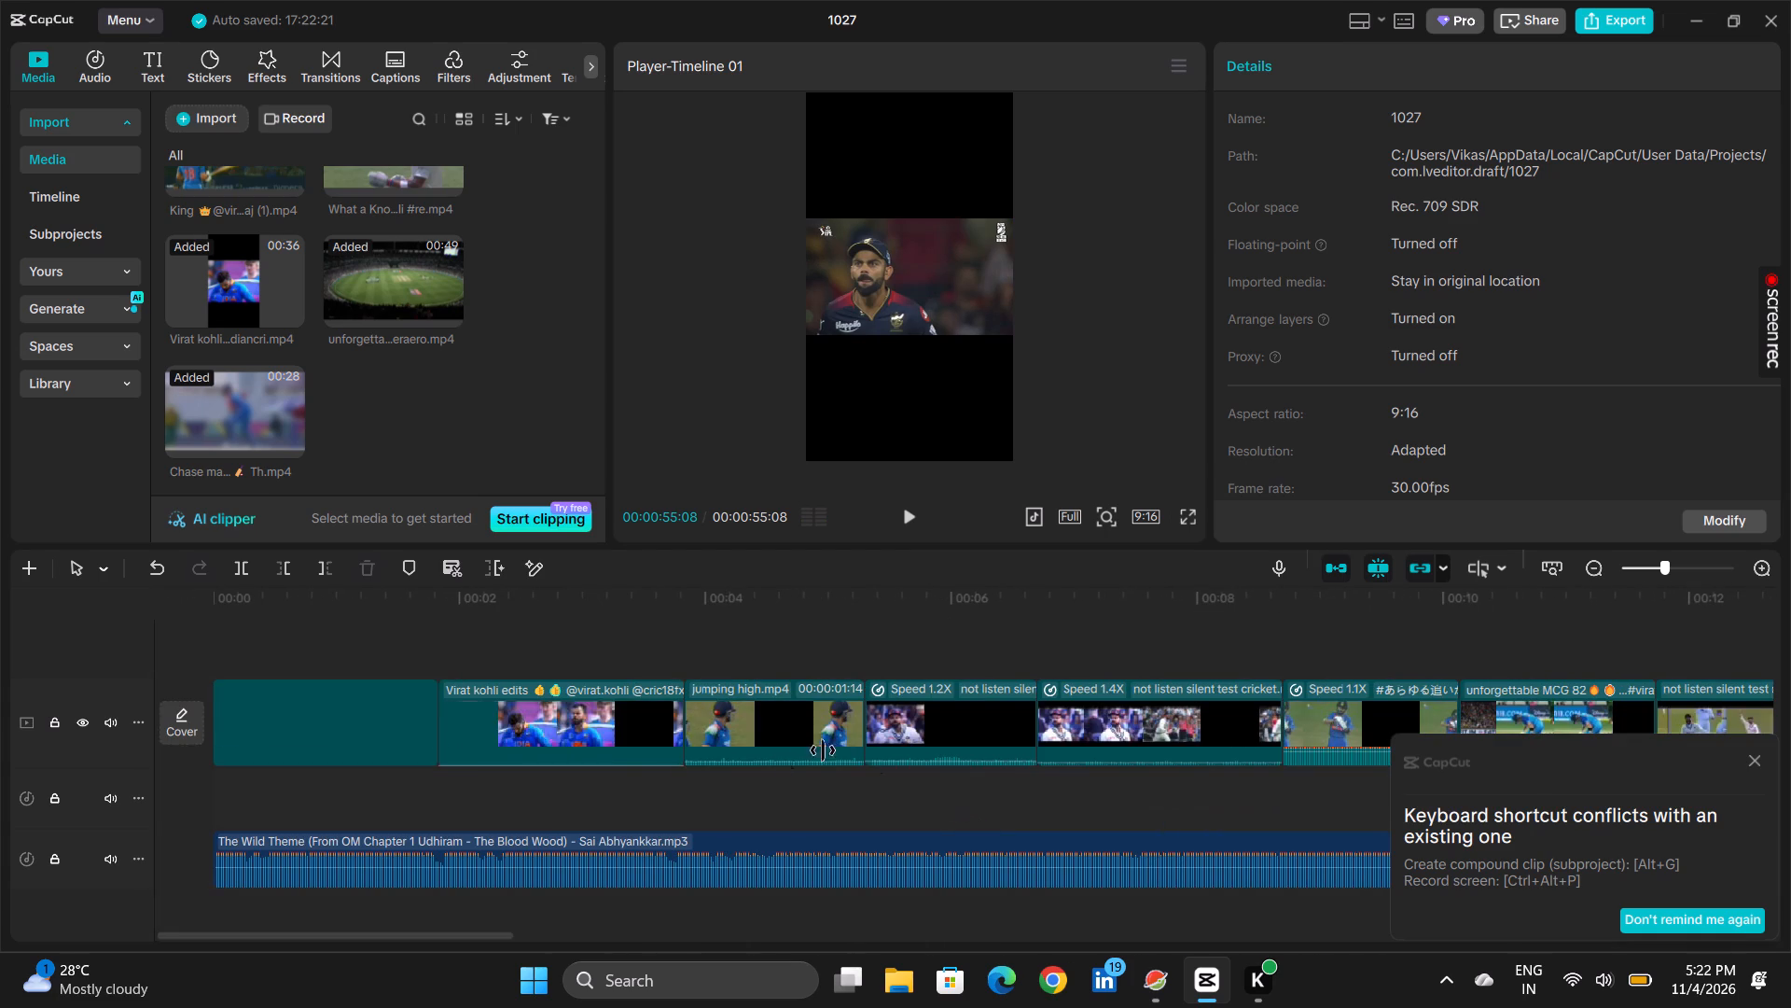
scroll(741, 744, "right", 4)
scroll(1209, 869, "right", 1)
scroll(1216, 884, "left", 1)
scroll(1216, 884, "right", 1)
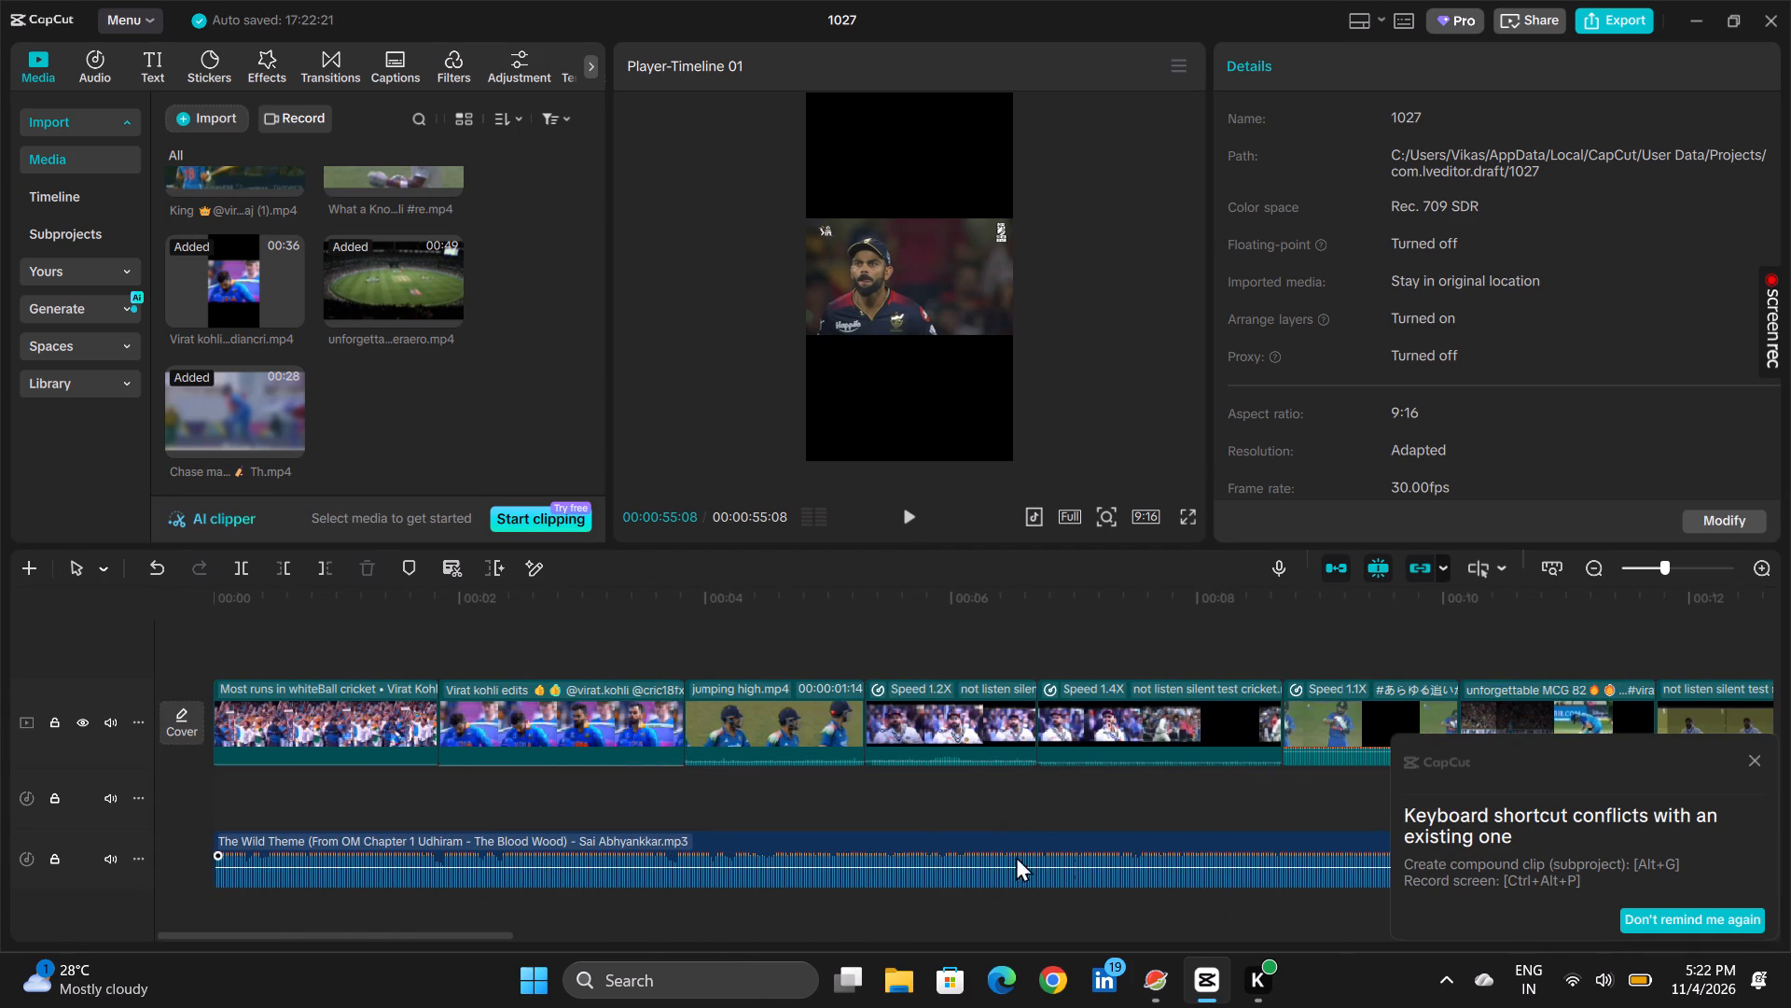
left_click(1216, 568)
scroll(1198, 624, "down", 3, "ctrl")
scroll(1120, 830, "down", 4, "ctrl")
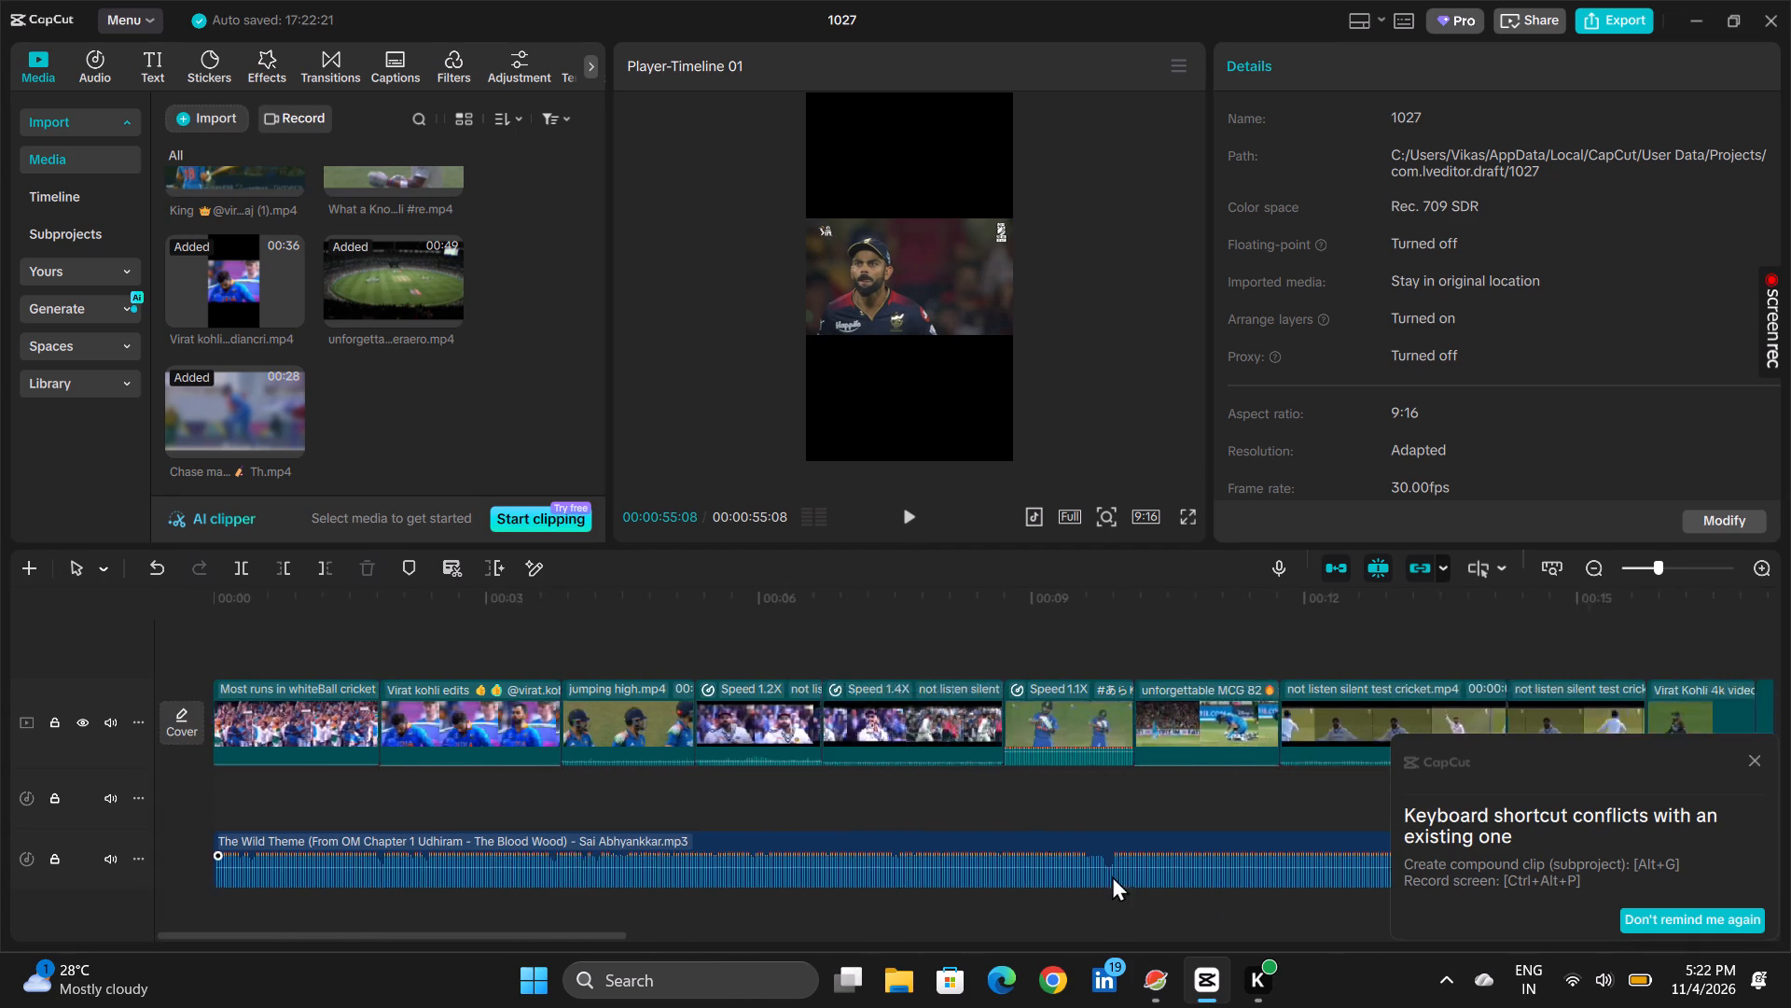
scroll(1112, 875, "down", 7, "ctrl")
scroll(1083, 836, "right", 8)
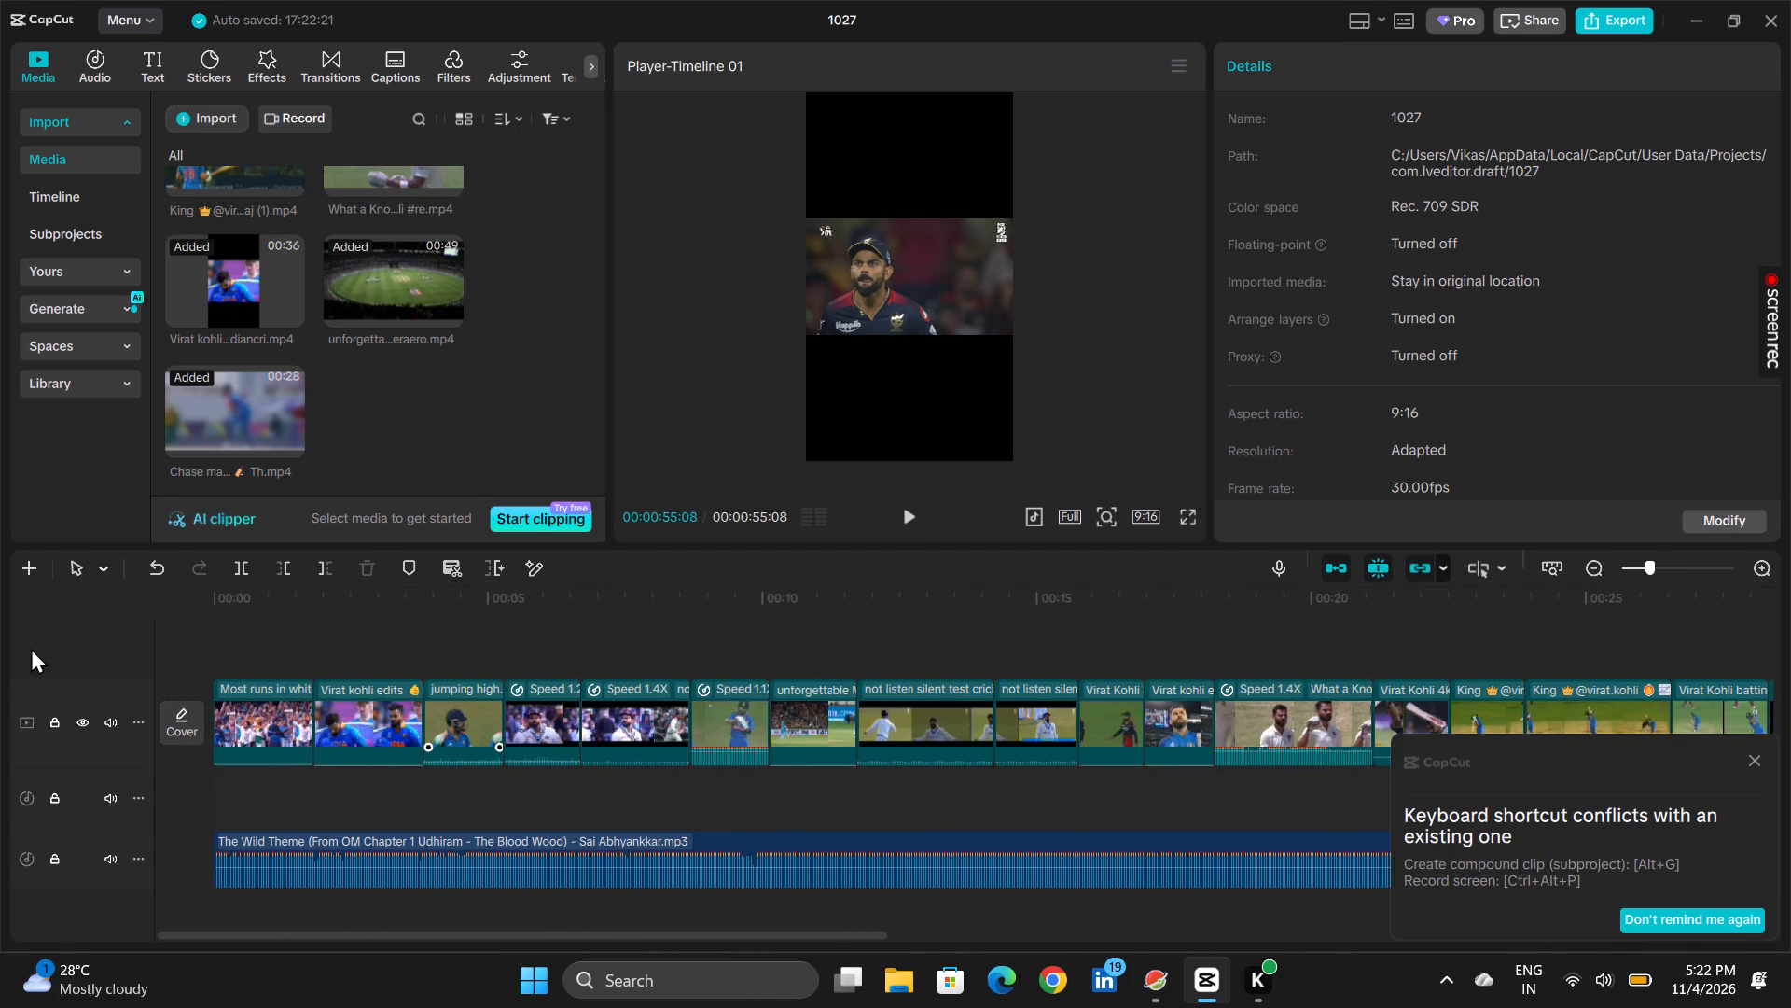
left_click(200, 622)
left_click(222, 631)
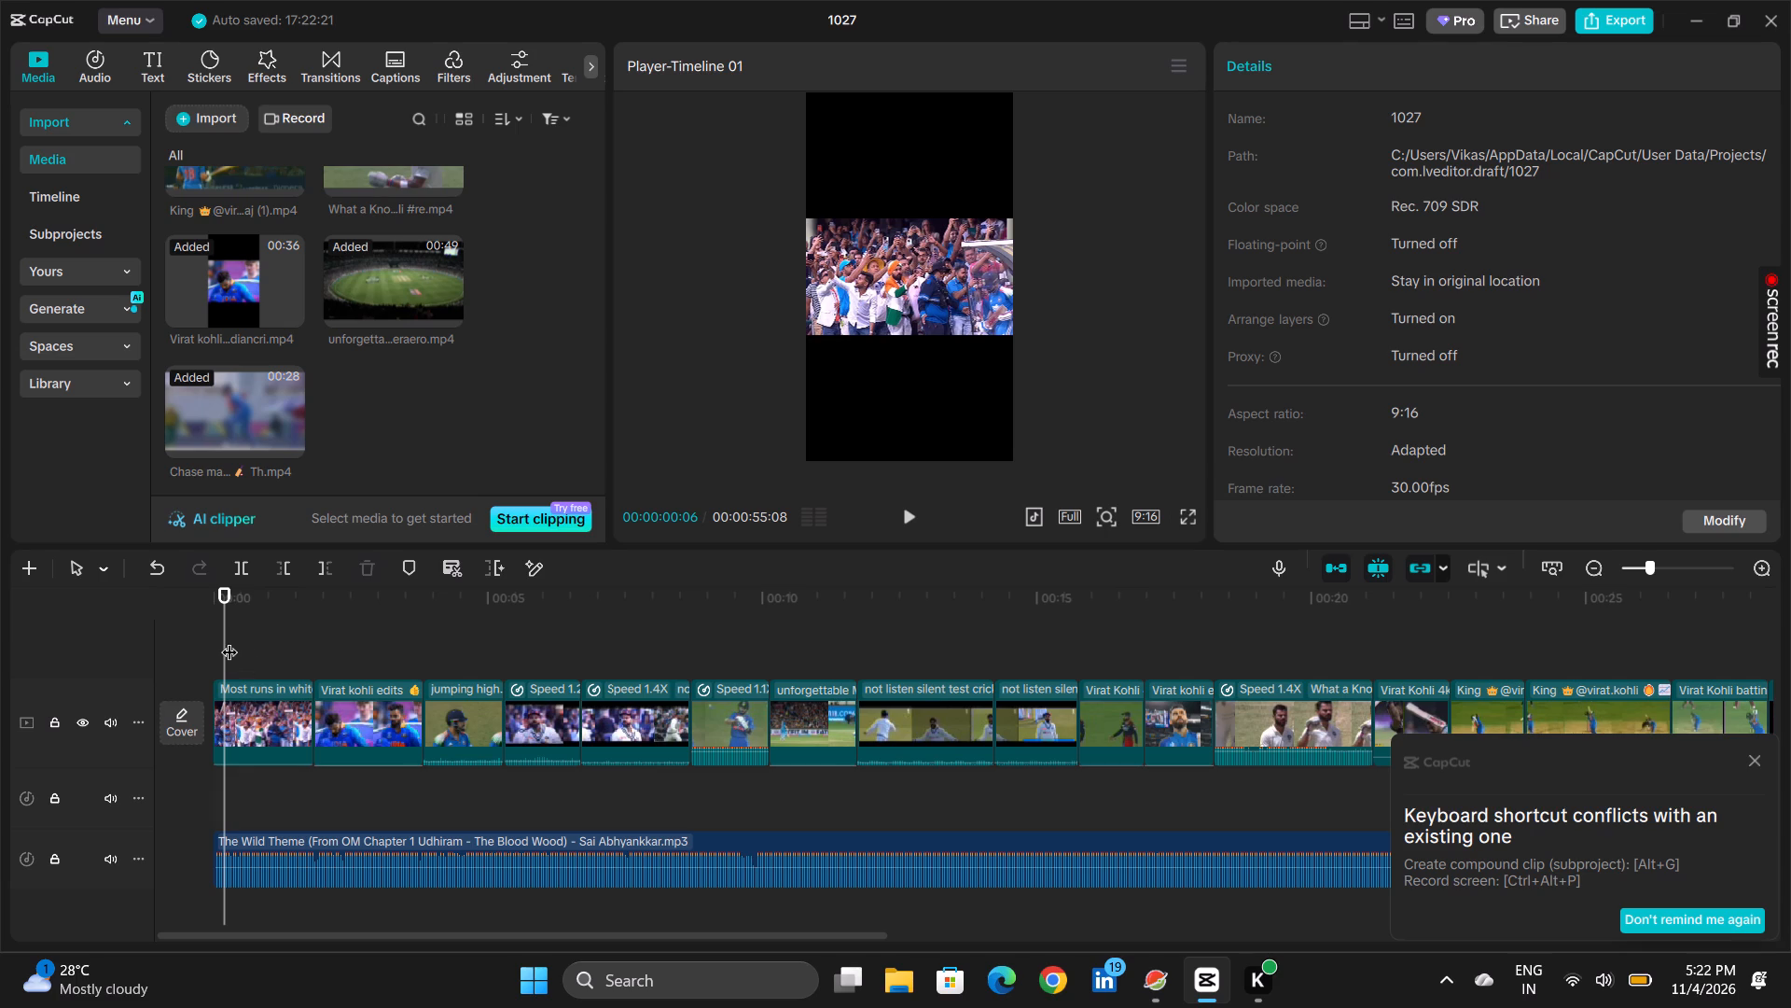
left_click_drag(229, 640, 159, 638)
left_click(918, 513)
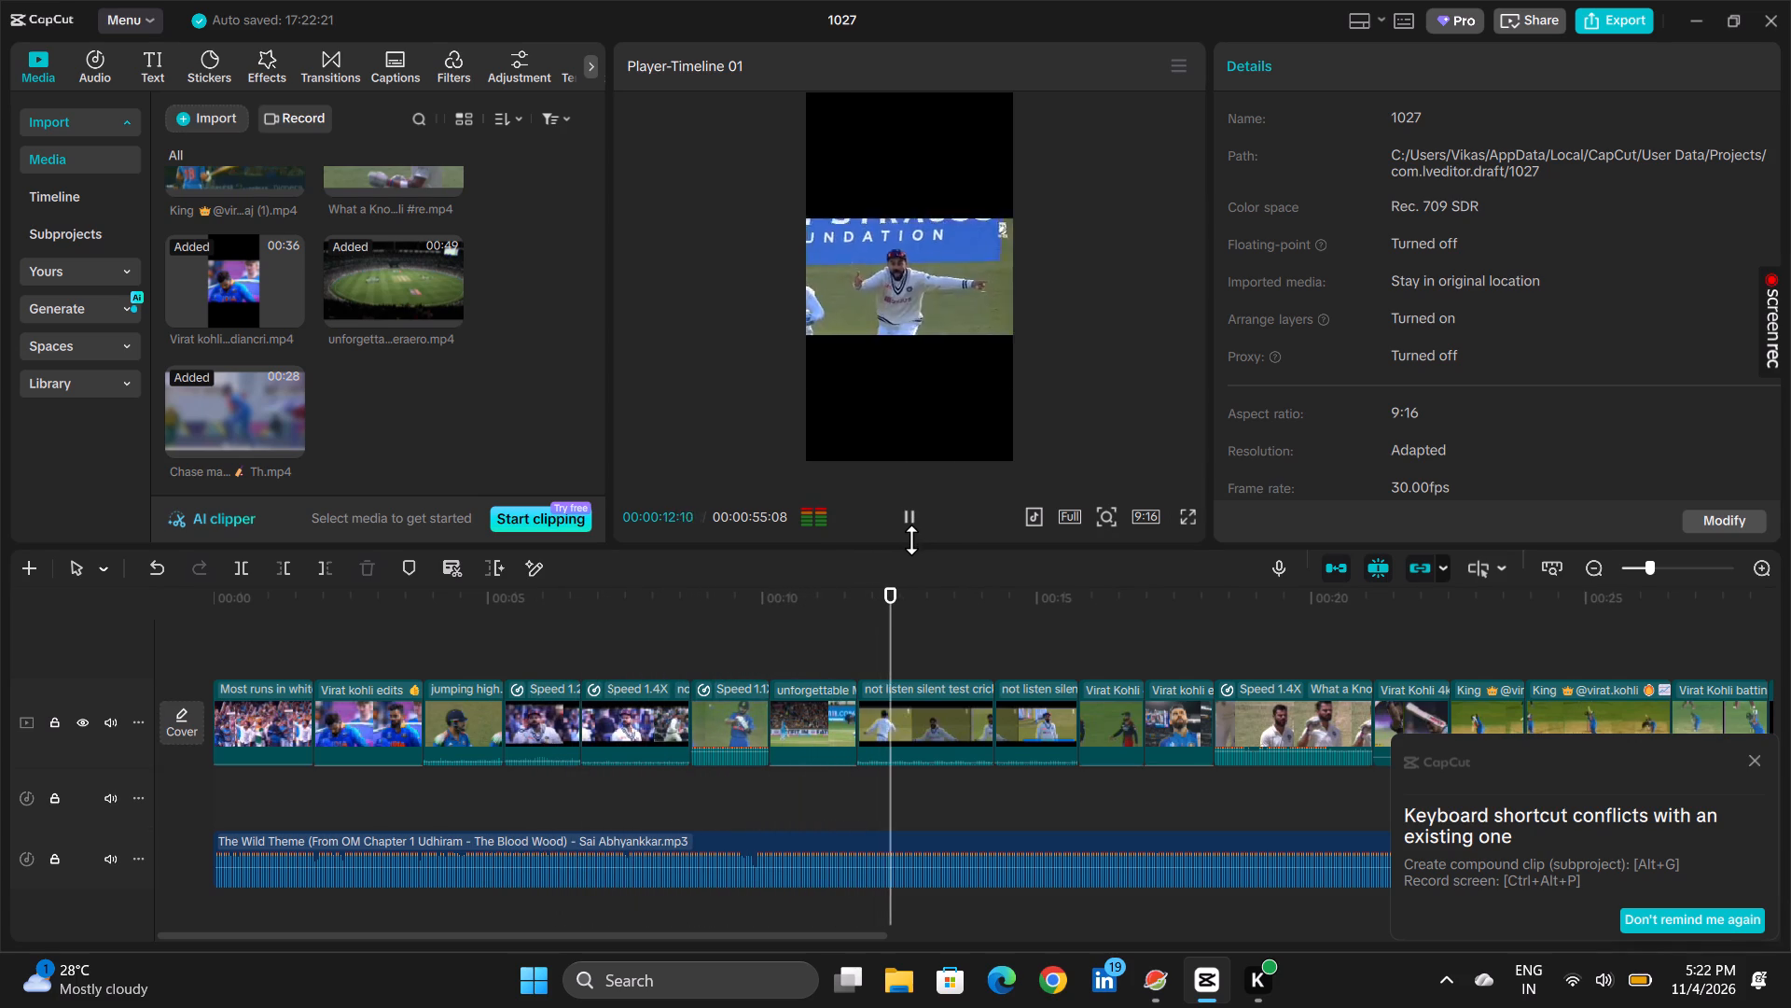
left_click(912, 541)
left_click(915, 531)
Delete the second of the two adjacent "not listen silent test cricket" clips at about 00:14:12, closing the gap.
left_click_drag(919, 648, 921, 656)
left_click(915, 742)
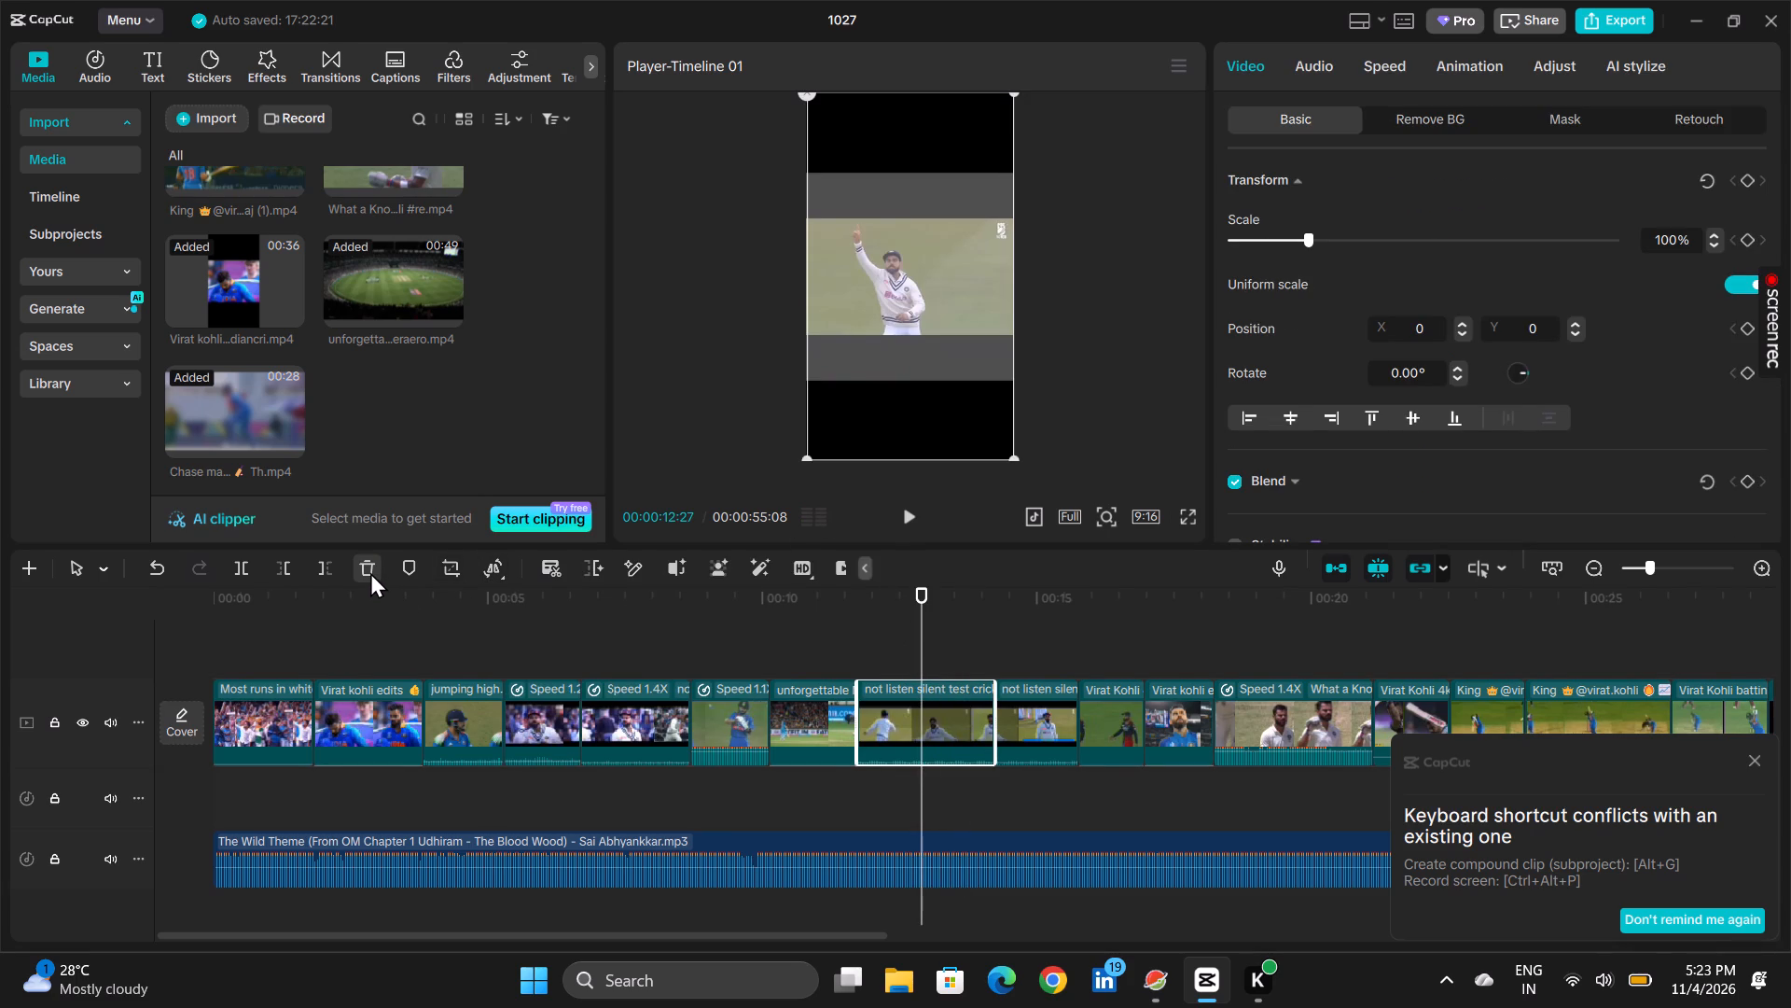
left_click(1048, 714)
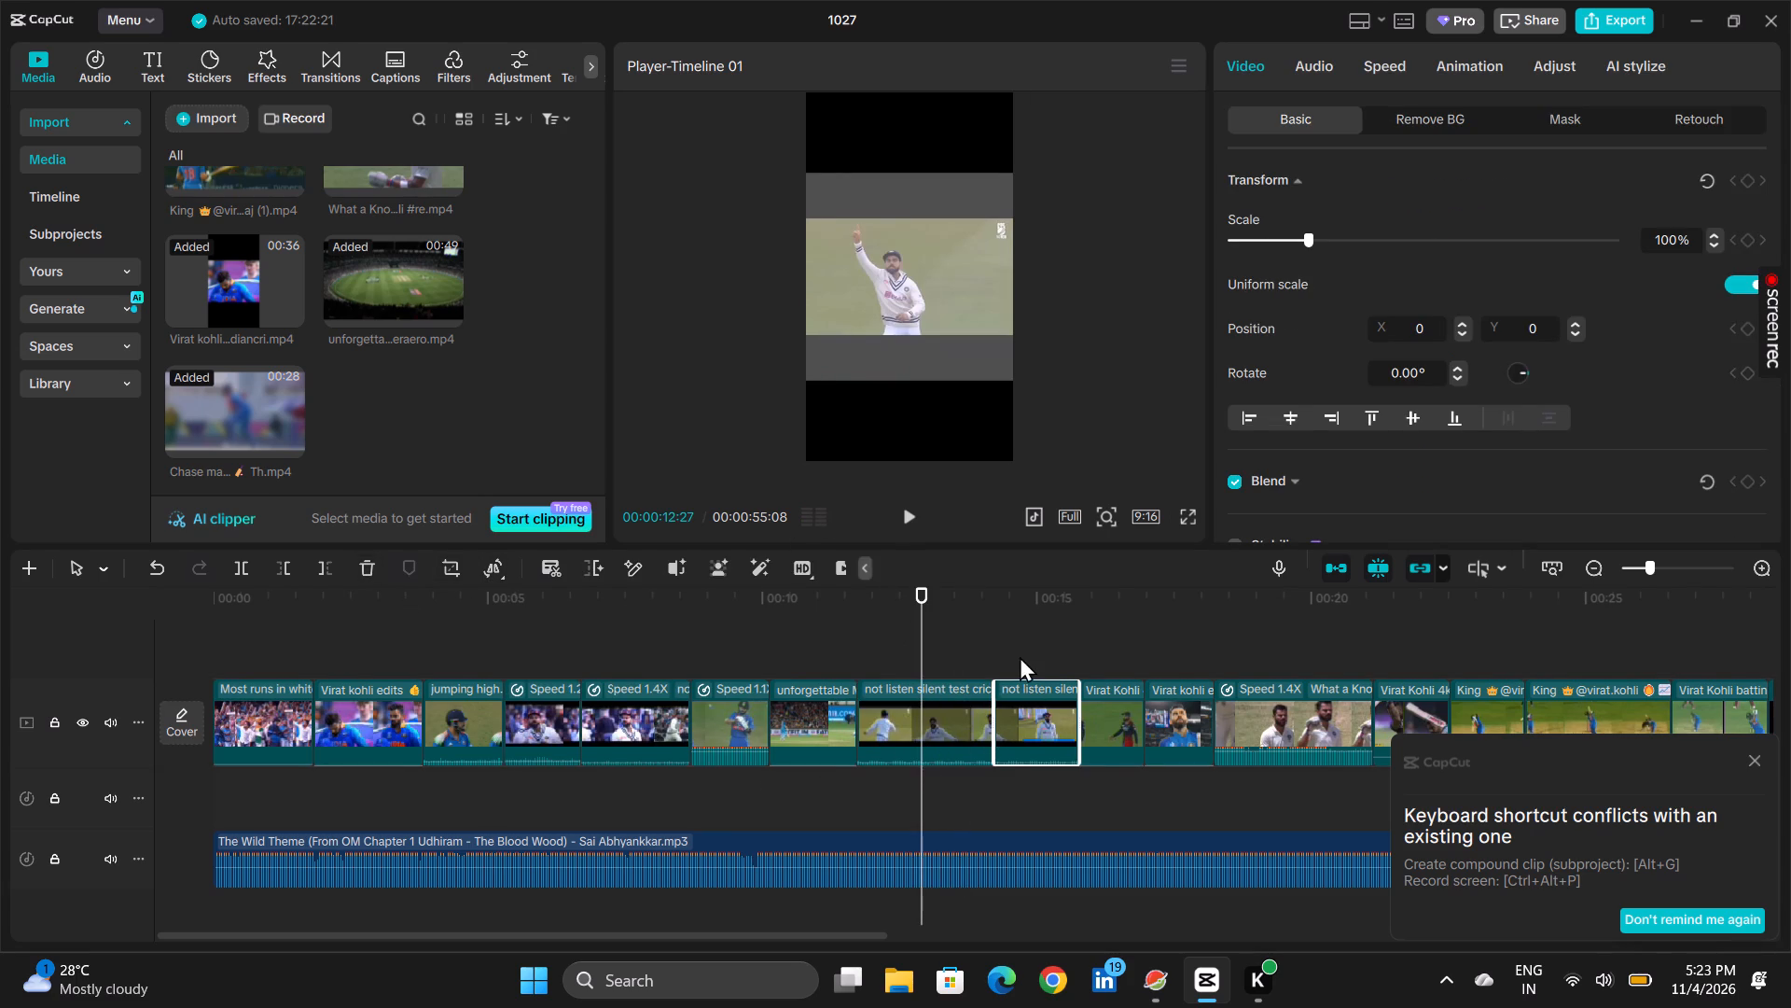
left_click(1005, 641)
left_click(1024, 694)
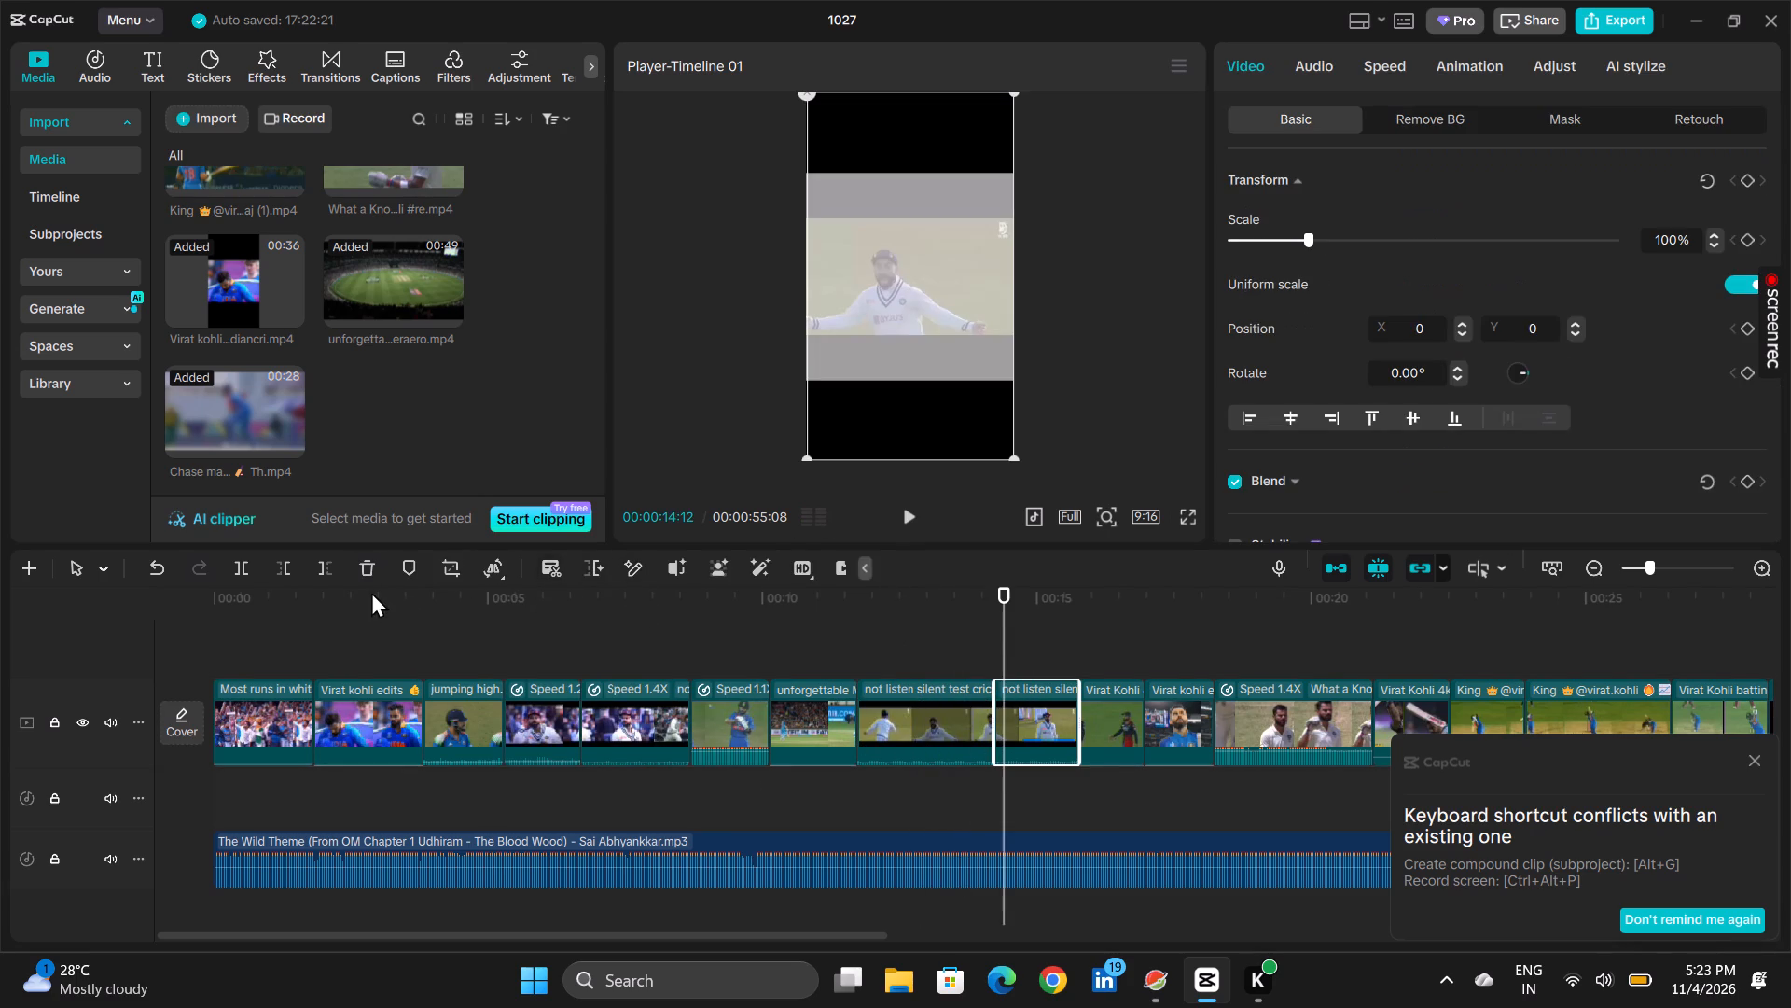
left_click(373, 578)
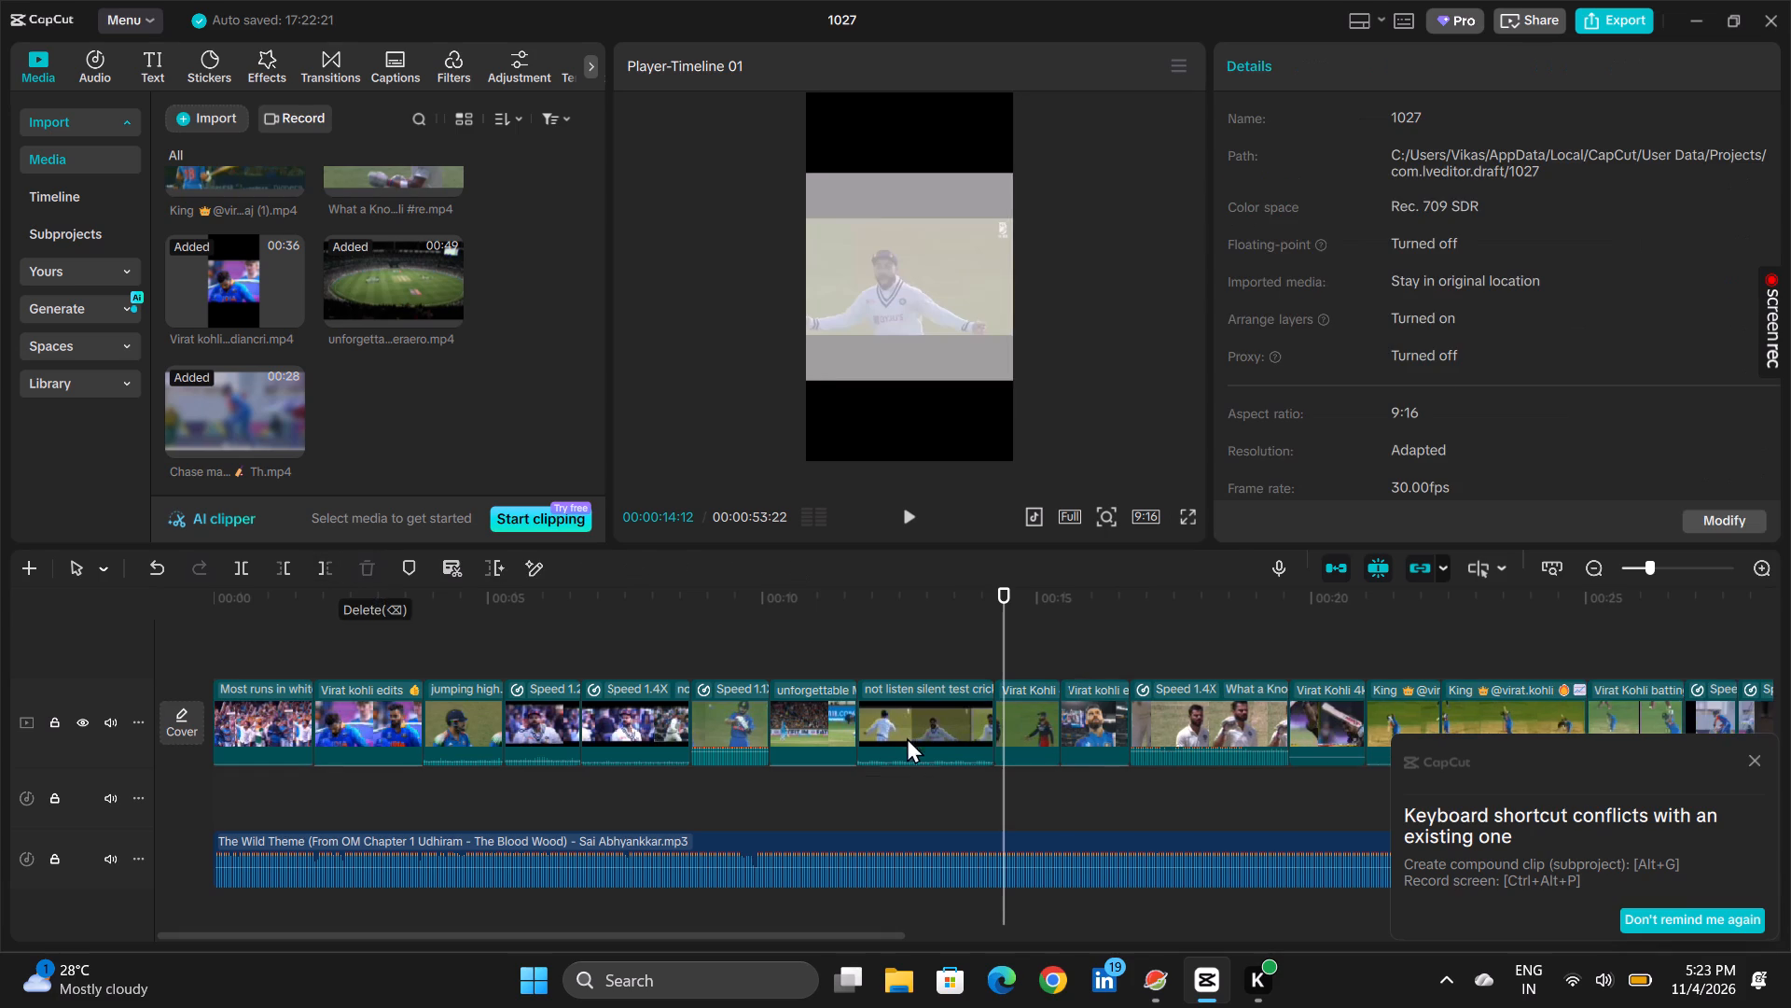
Import the "Virat Kohli was the Player of the Match" video from Downloads and insert it at 00:11:22, after the "unforgettable MCG 82" clip.
left_click(851, 634)
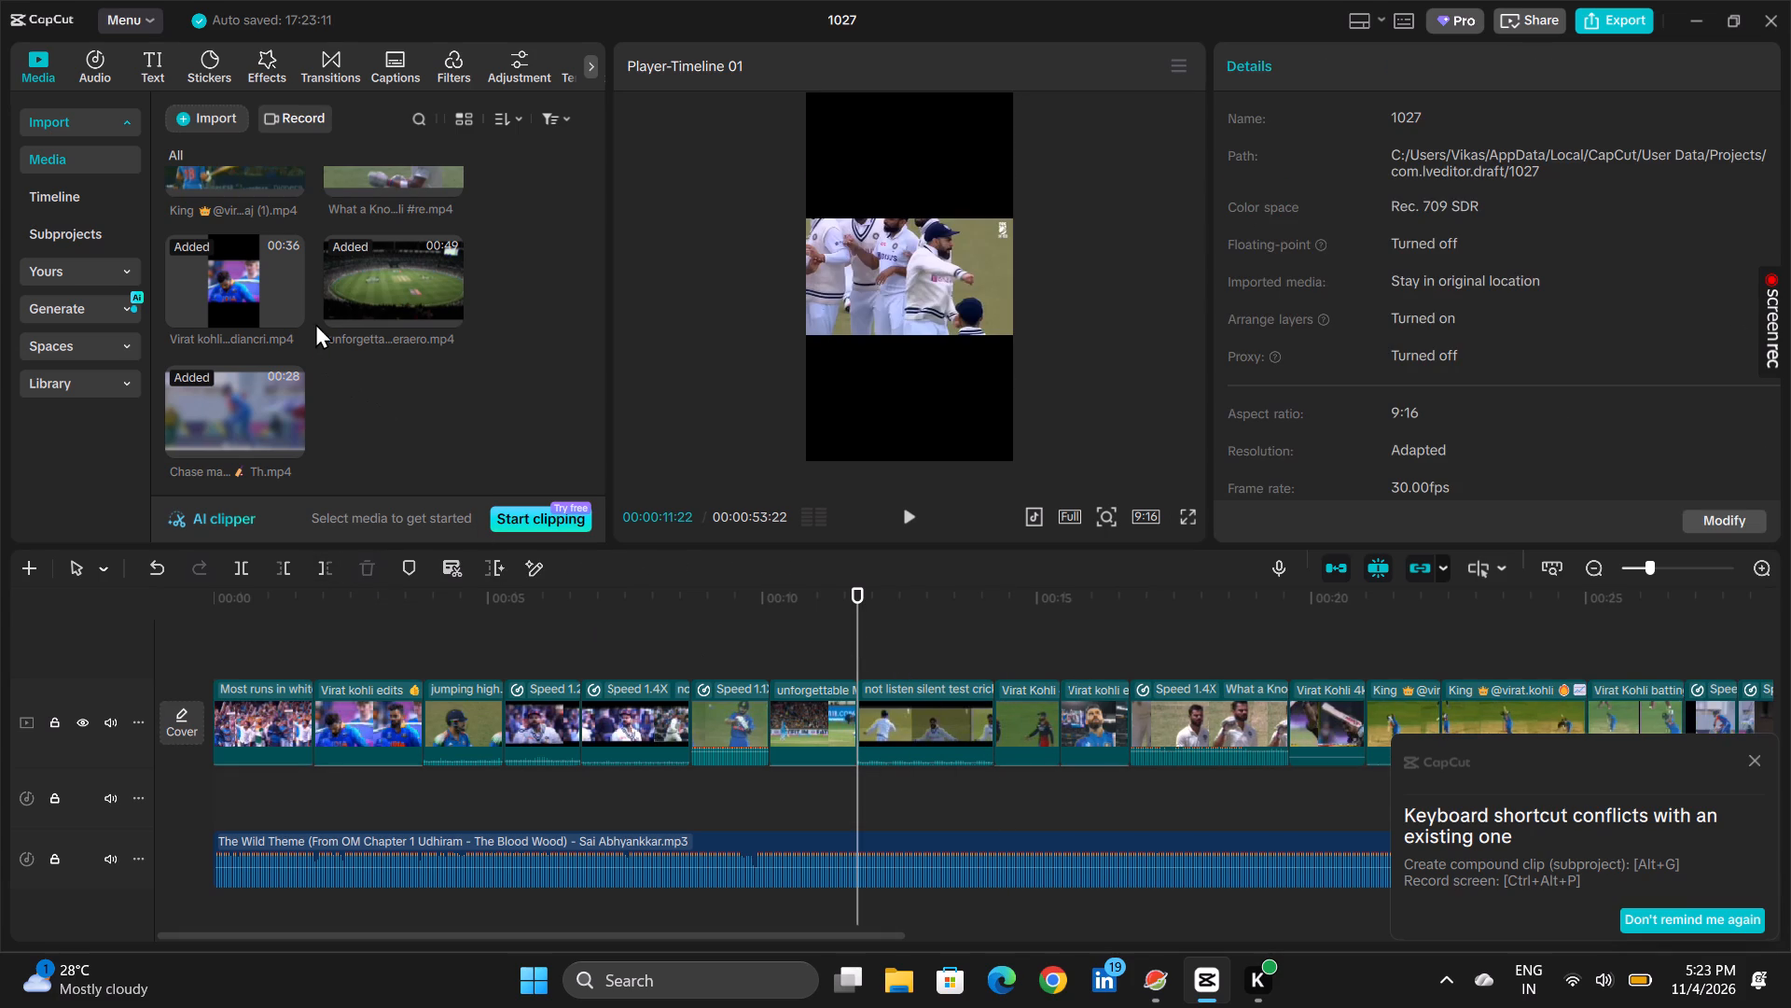
scroll(315, 323, "up", 3)
left_click(207, 120)
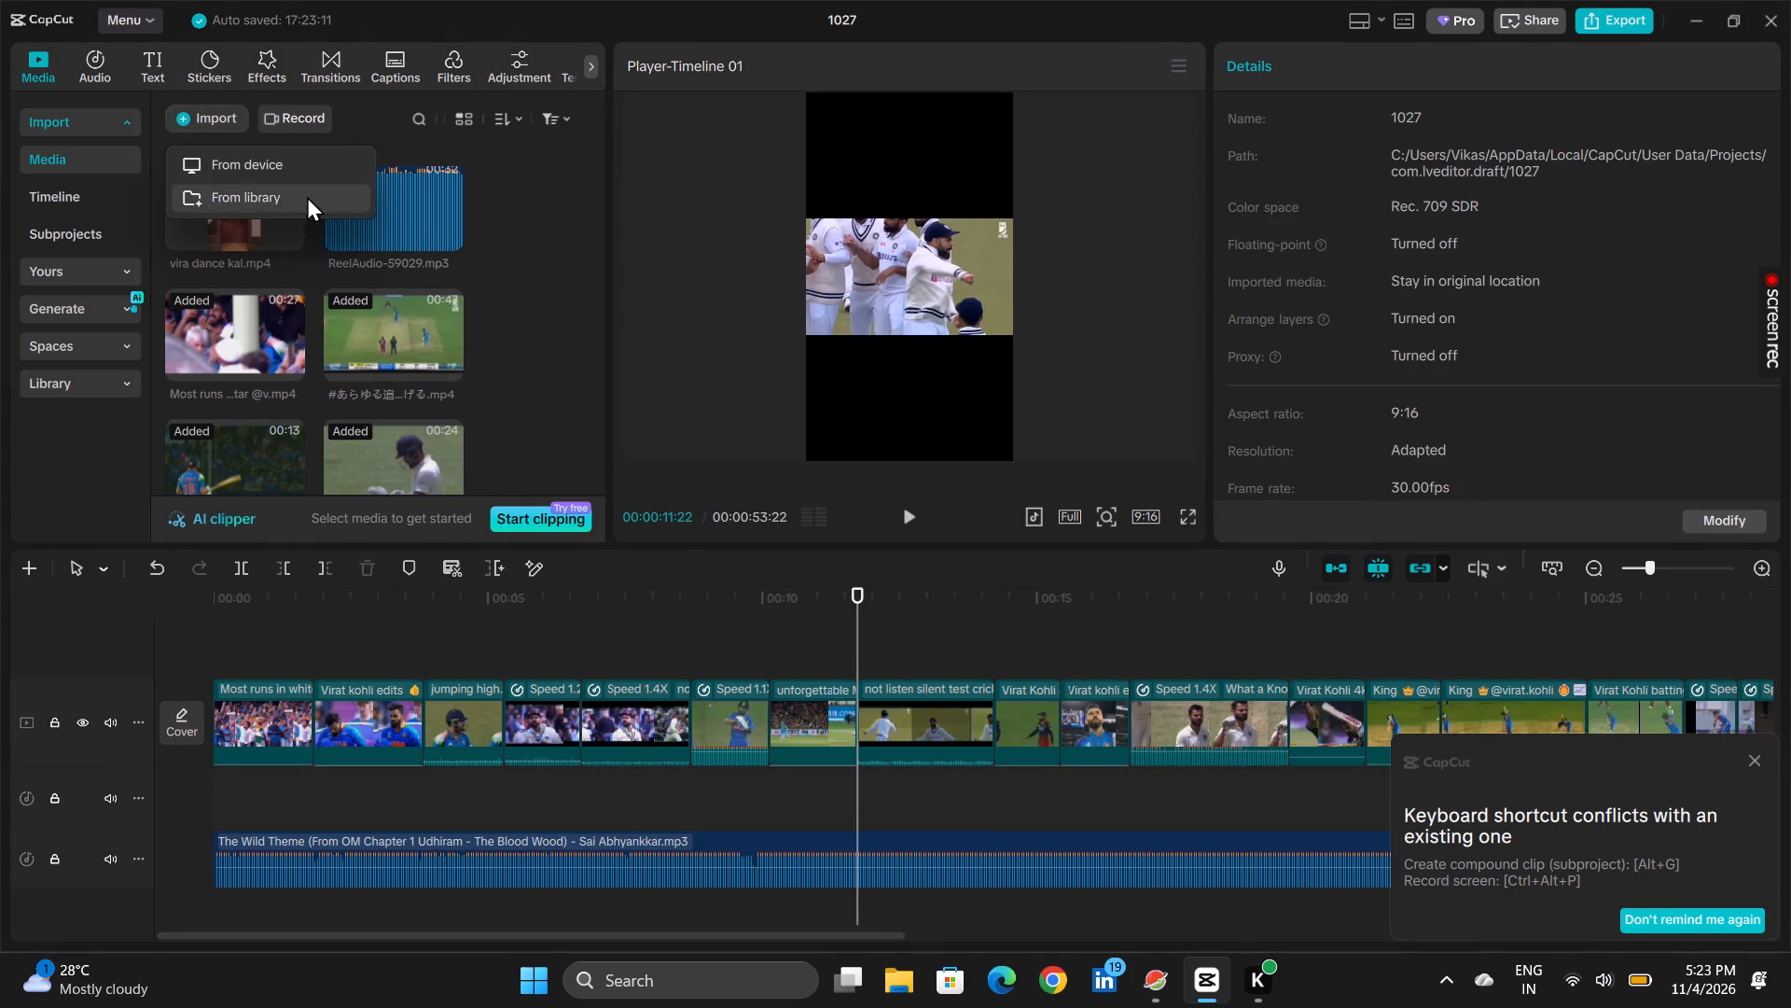
left_click(314, 168)
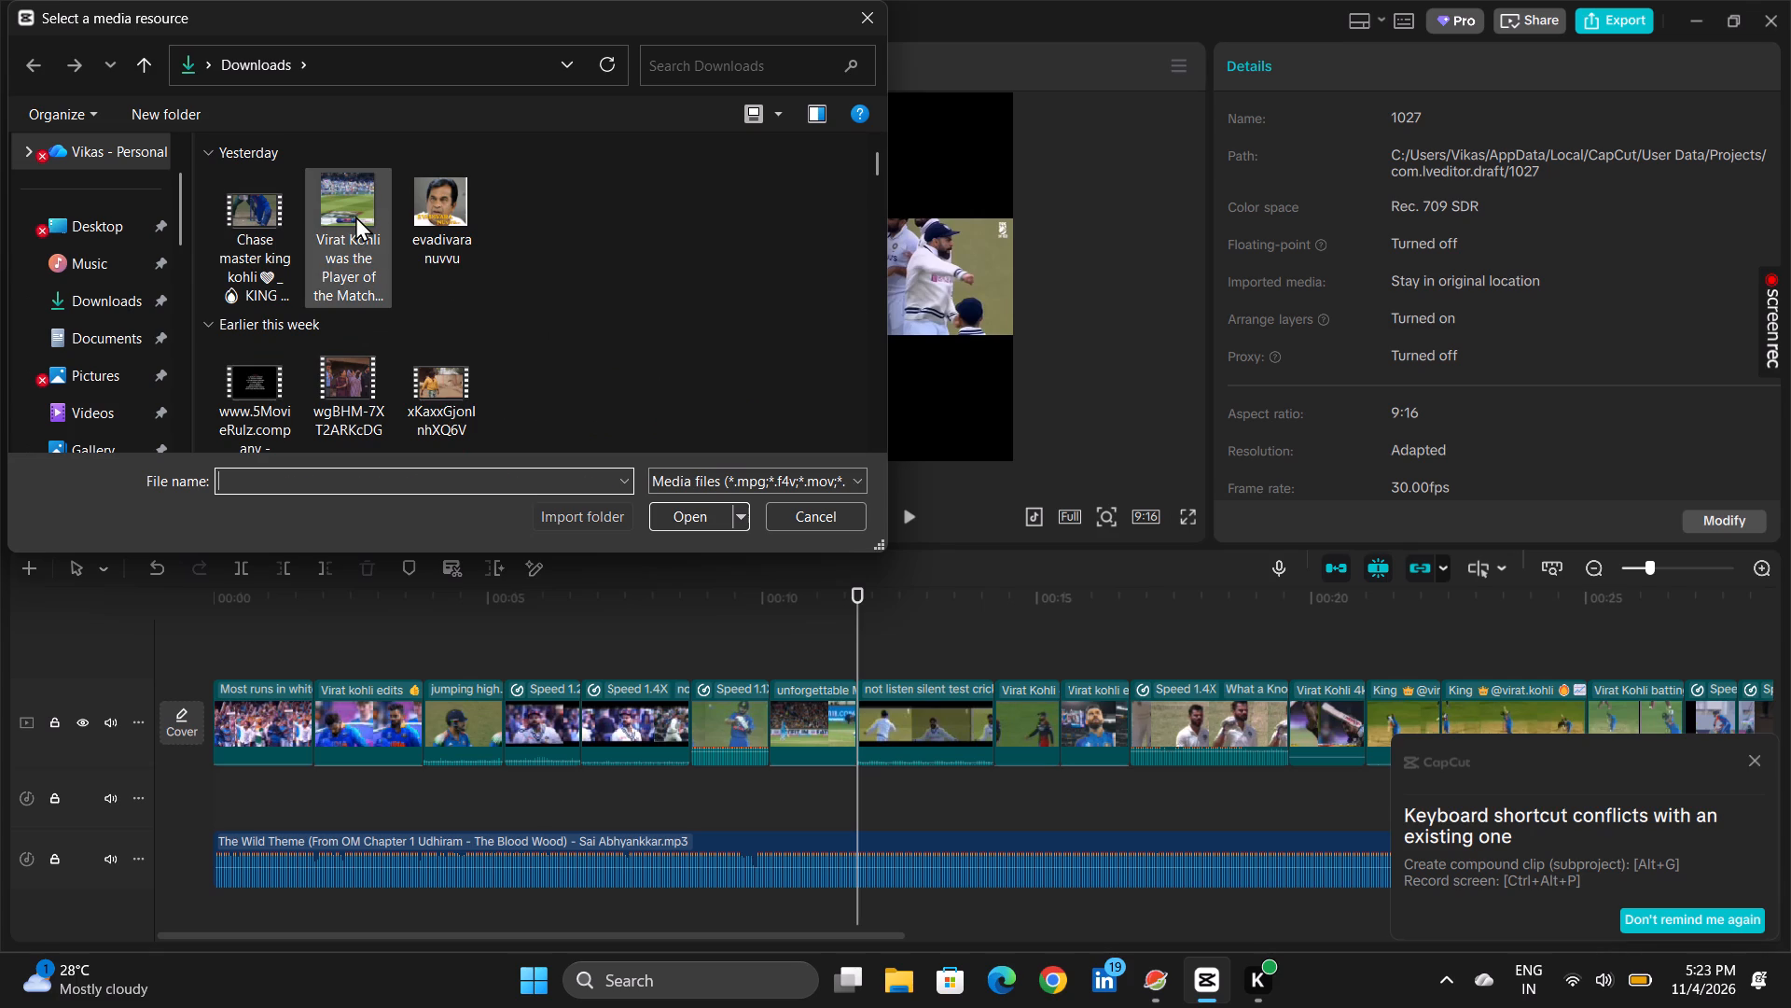
left_click(355, 216)
left_click(670, 533)
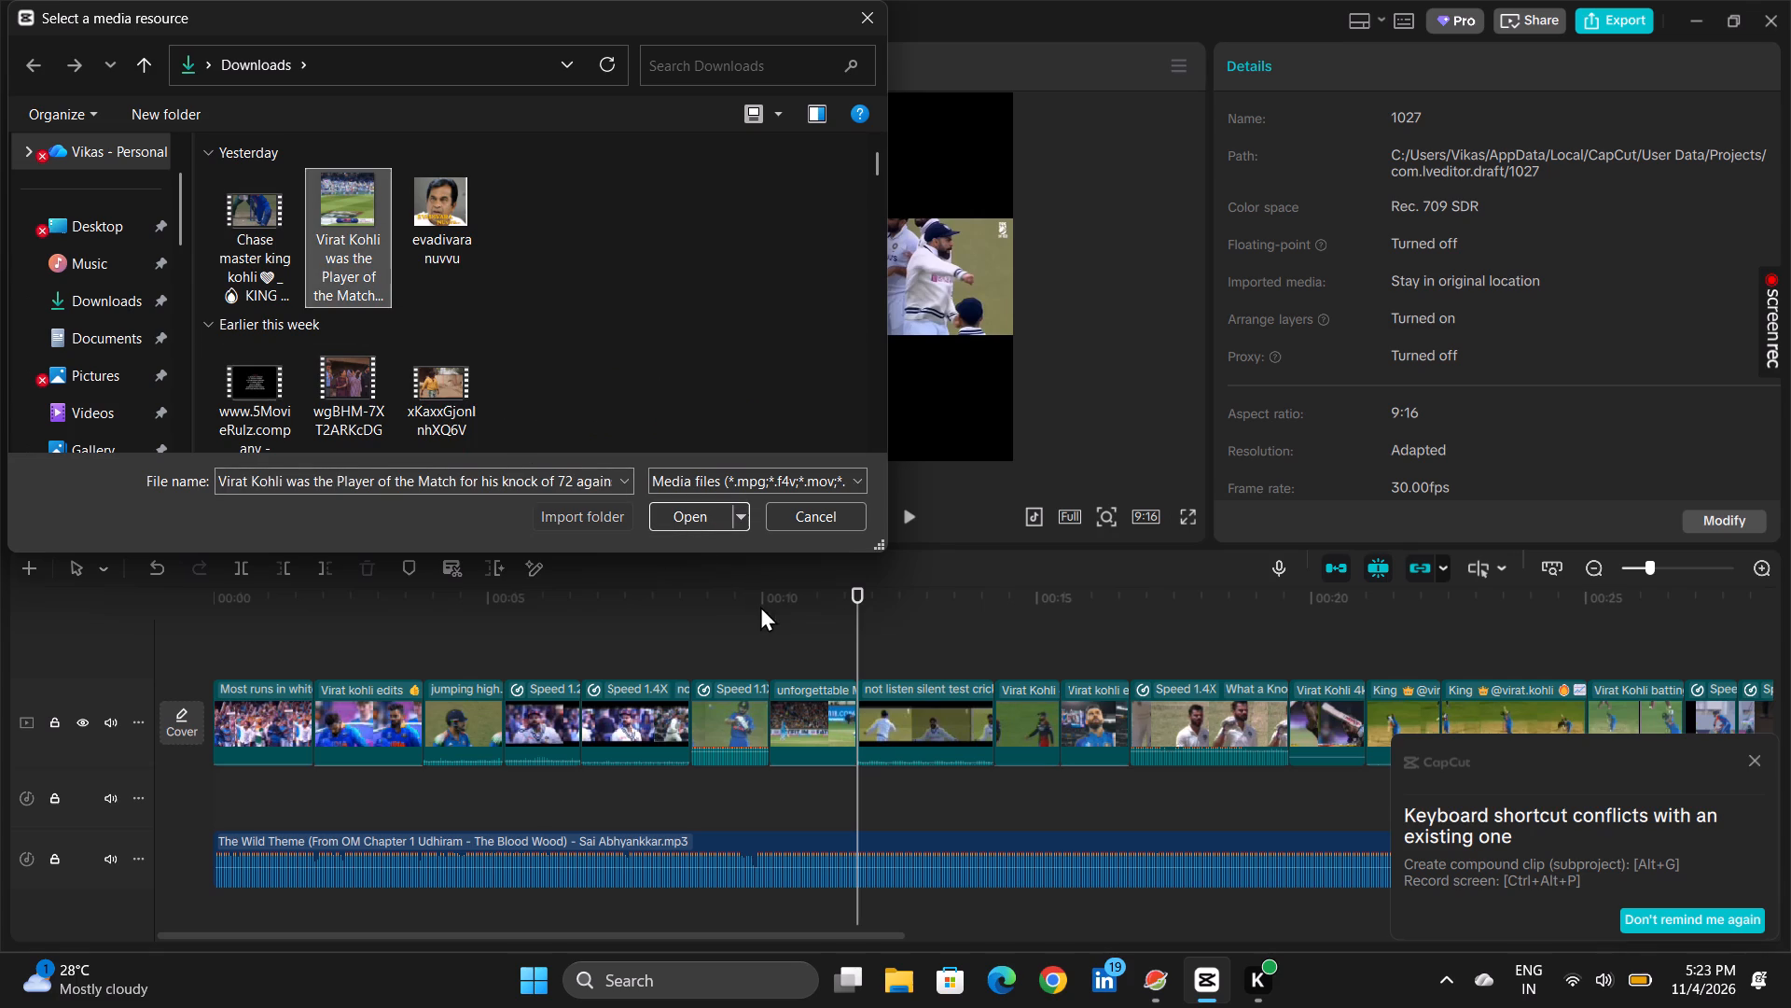
left_click(683, 515)
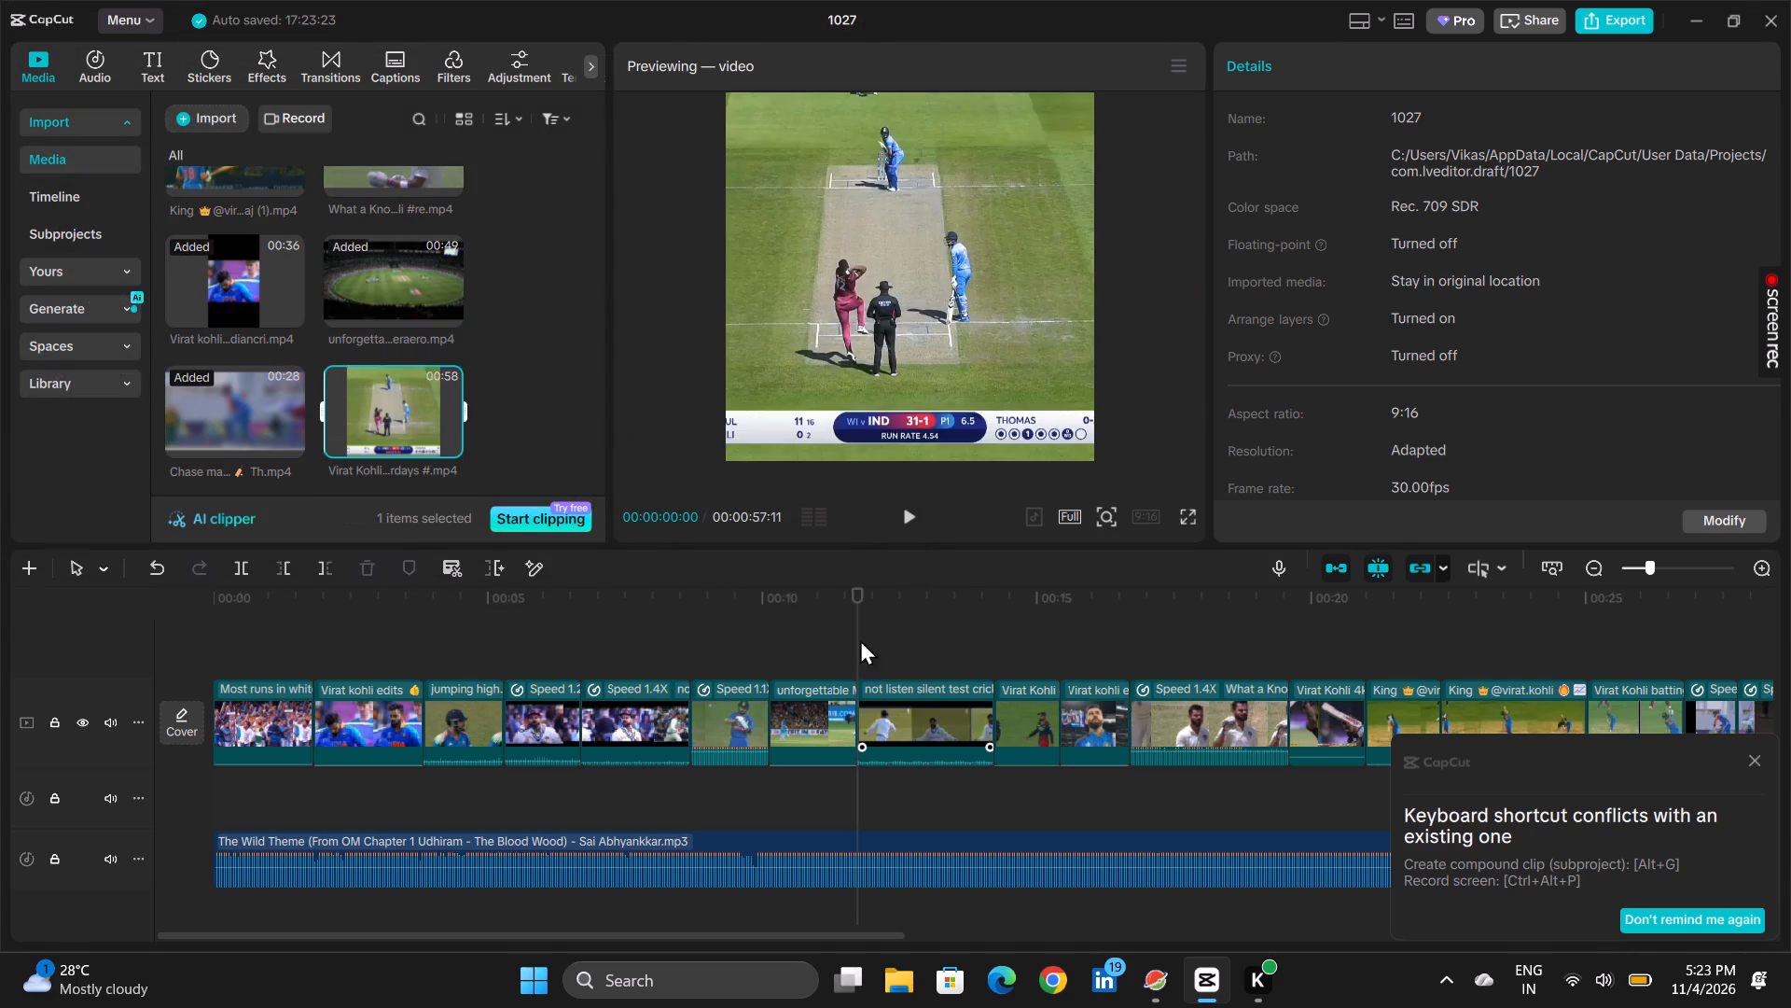
left_click(444, 448)
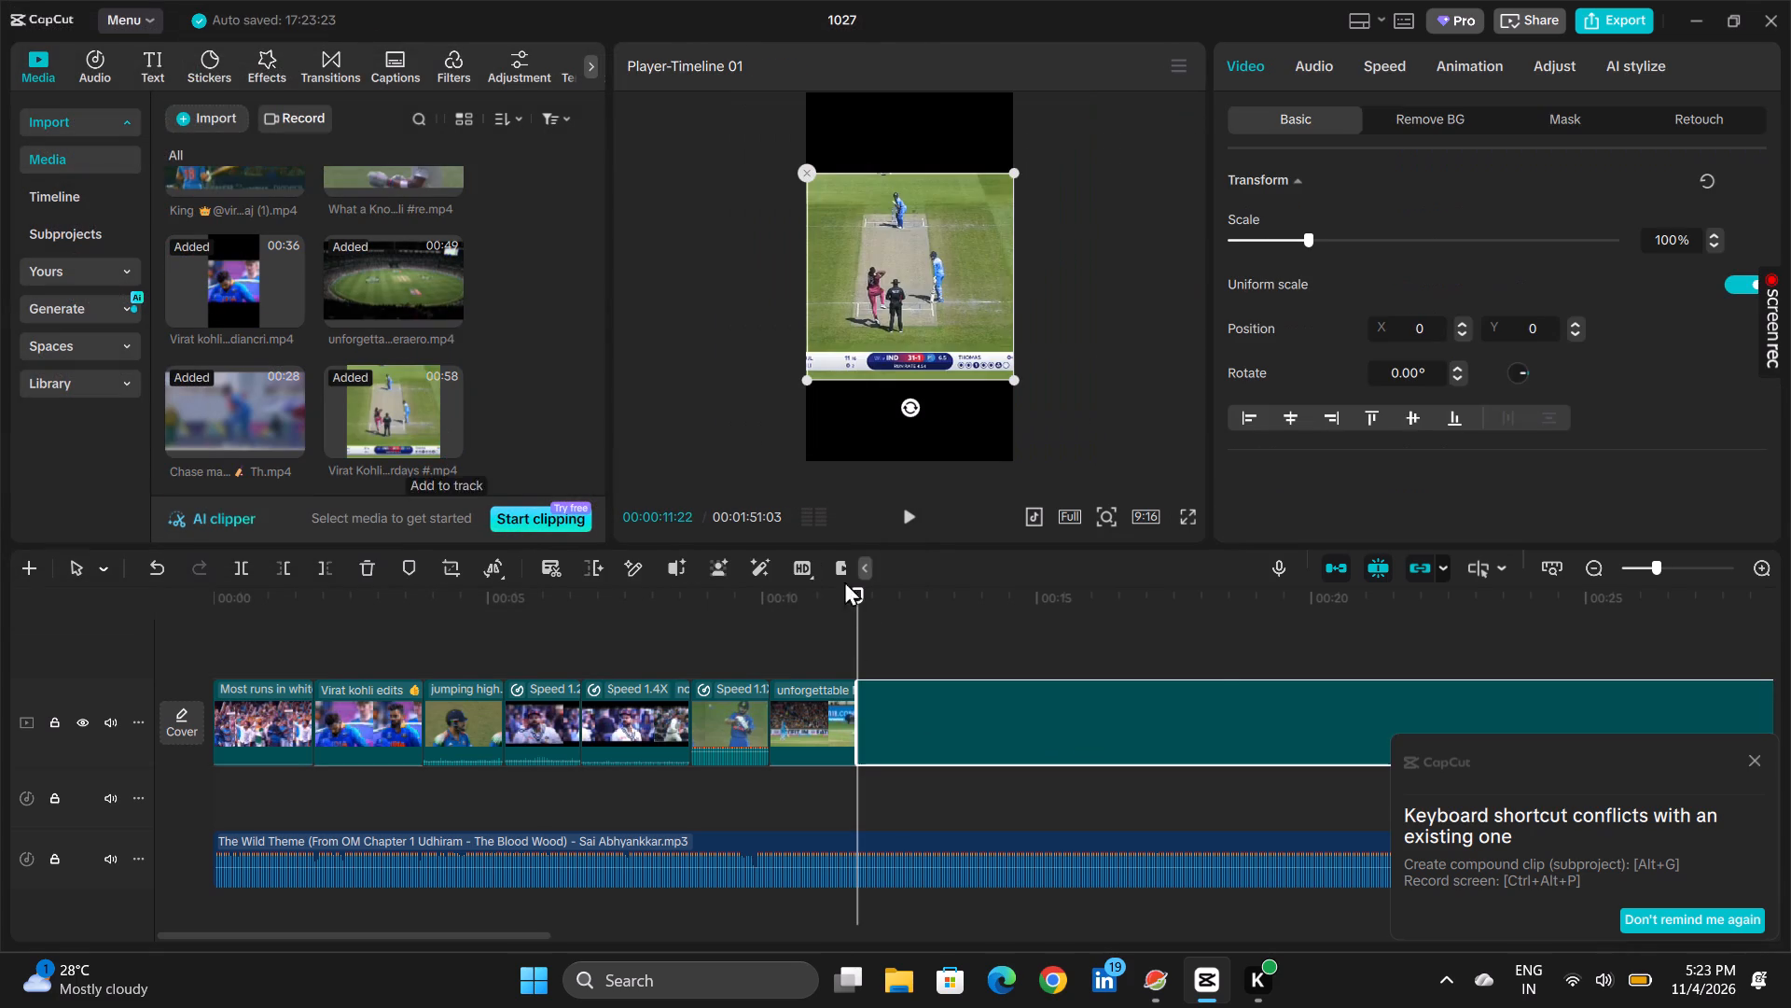
Preview the inserted "Player of the Match" clip and trim about 3 frames off its start, closing the gap.
left_click(901, 512)
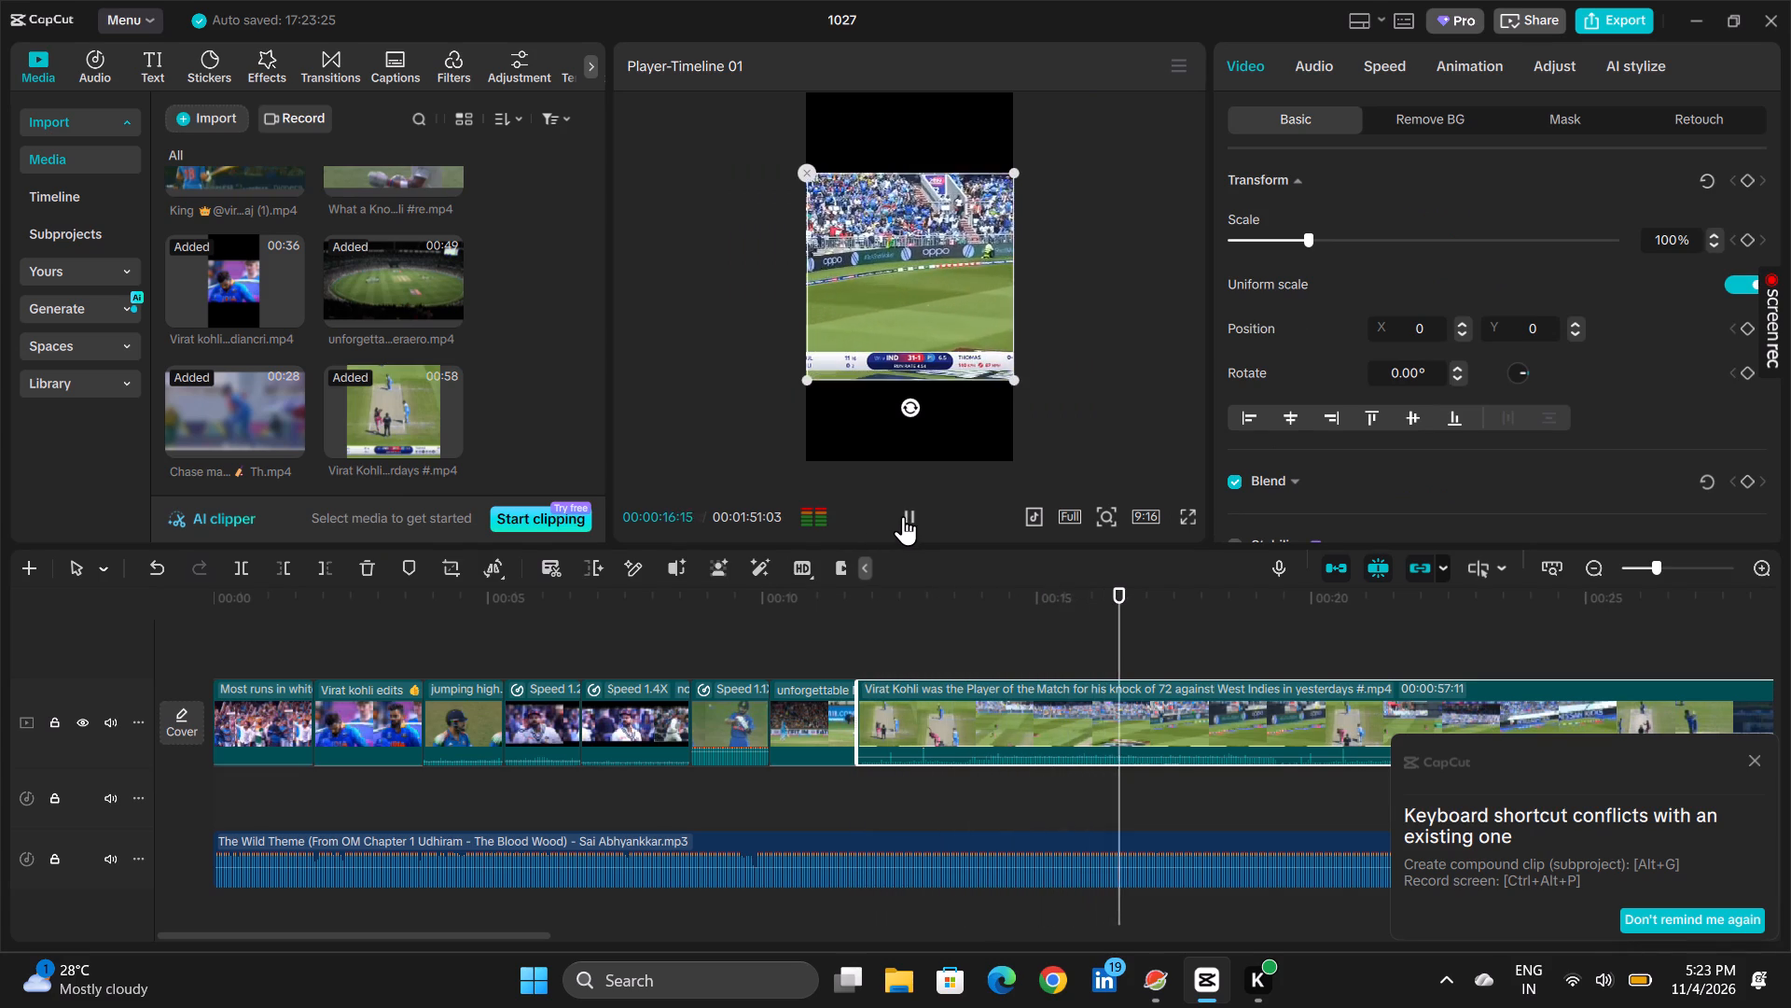
left_click(903, 514)
left_click(954, 660)
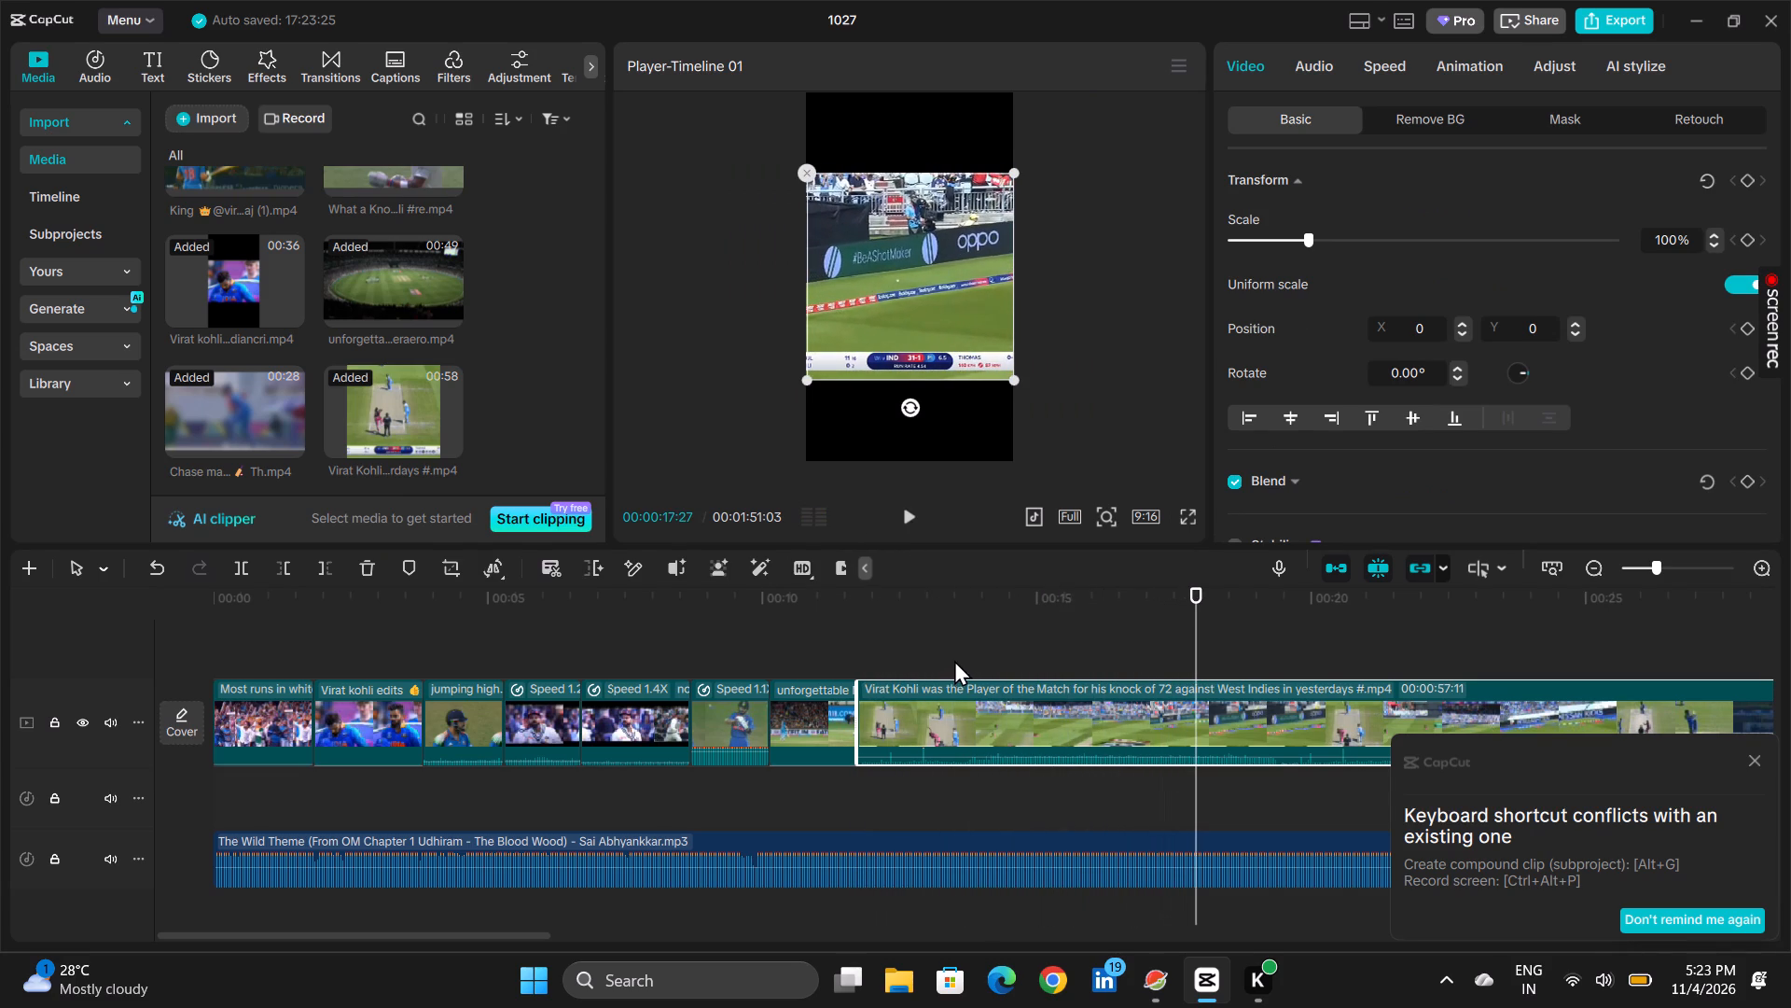
left_click(923, 665)
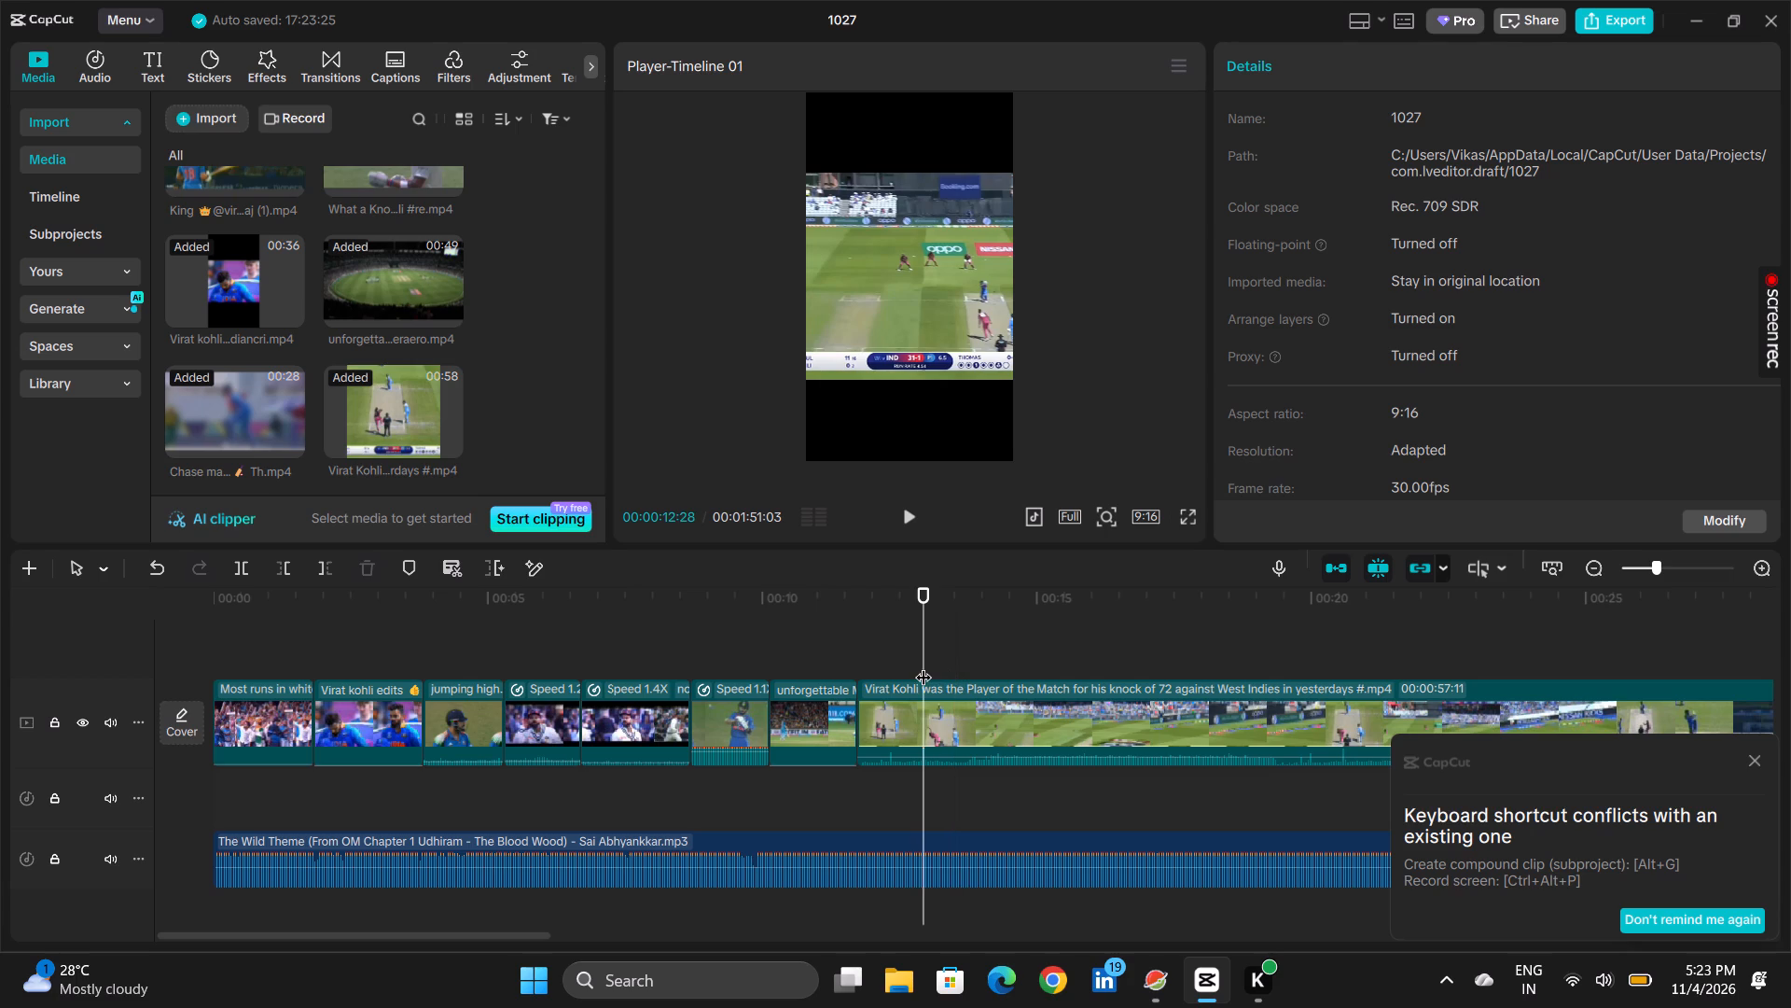
left_click(847, 600)
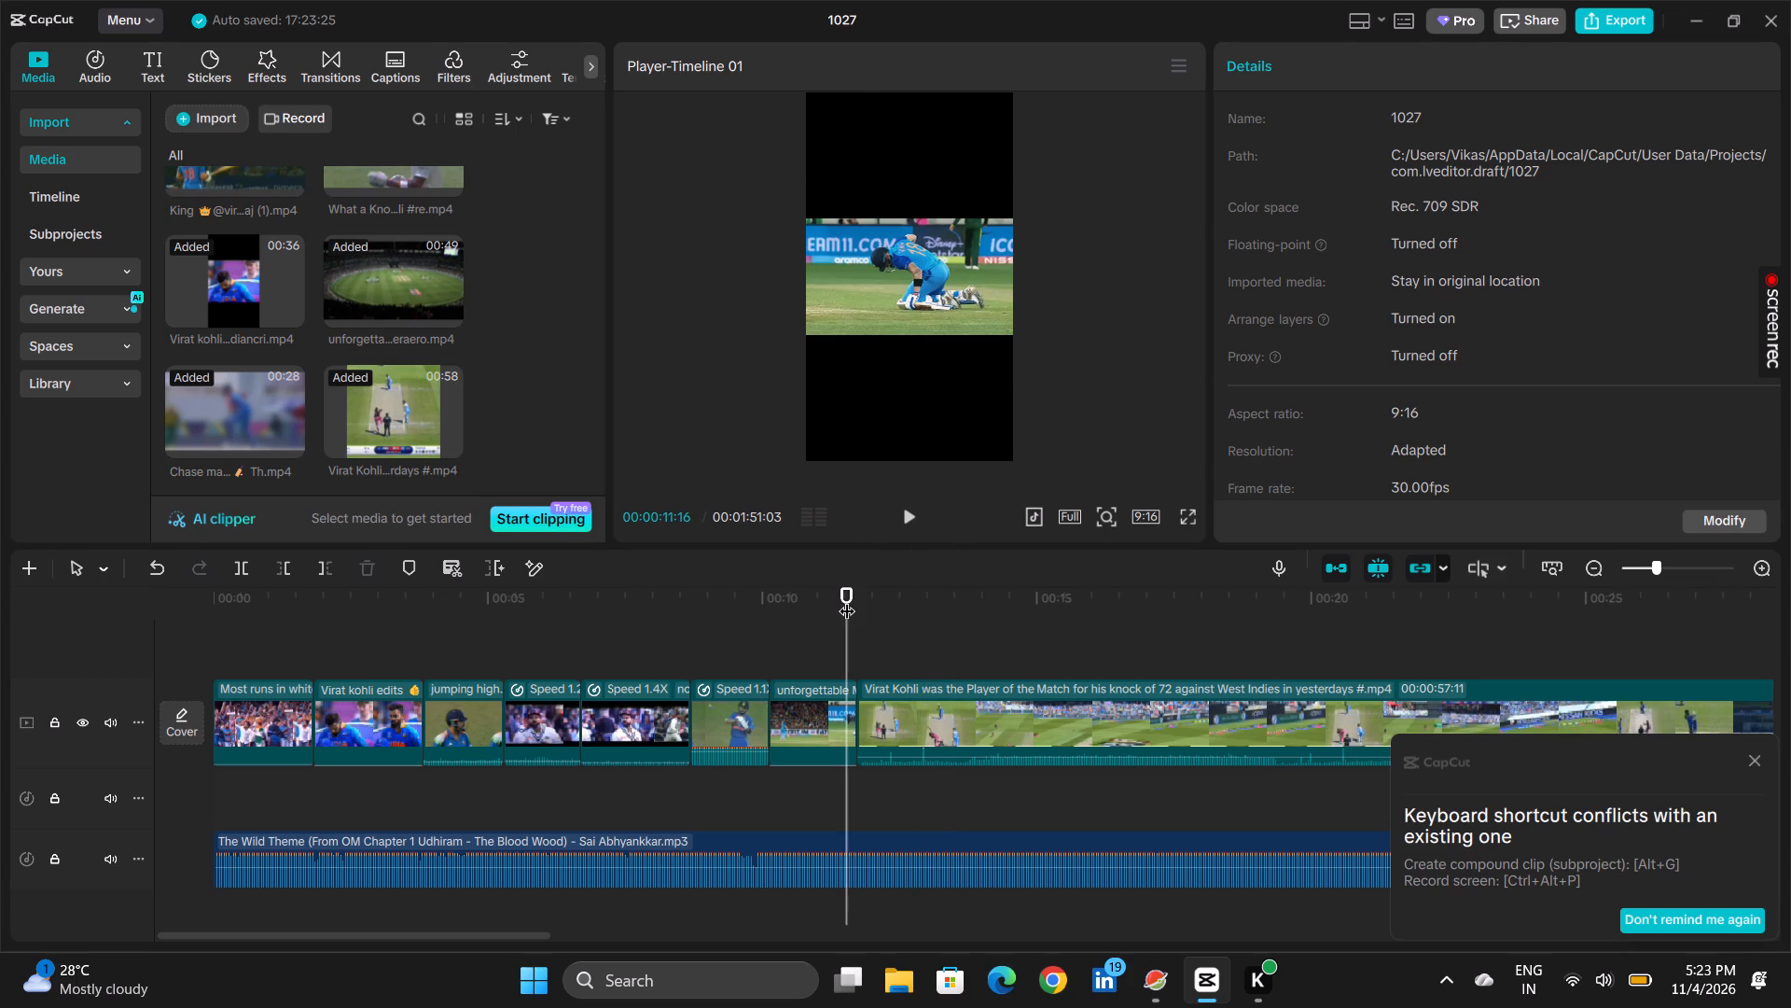
left_click(909, 516)
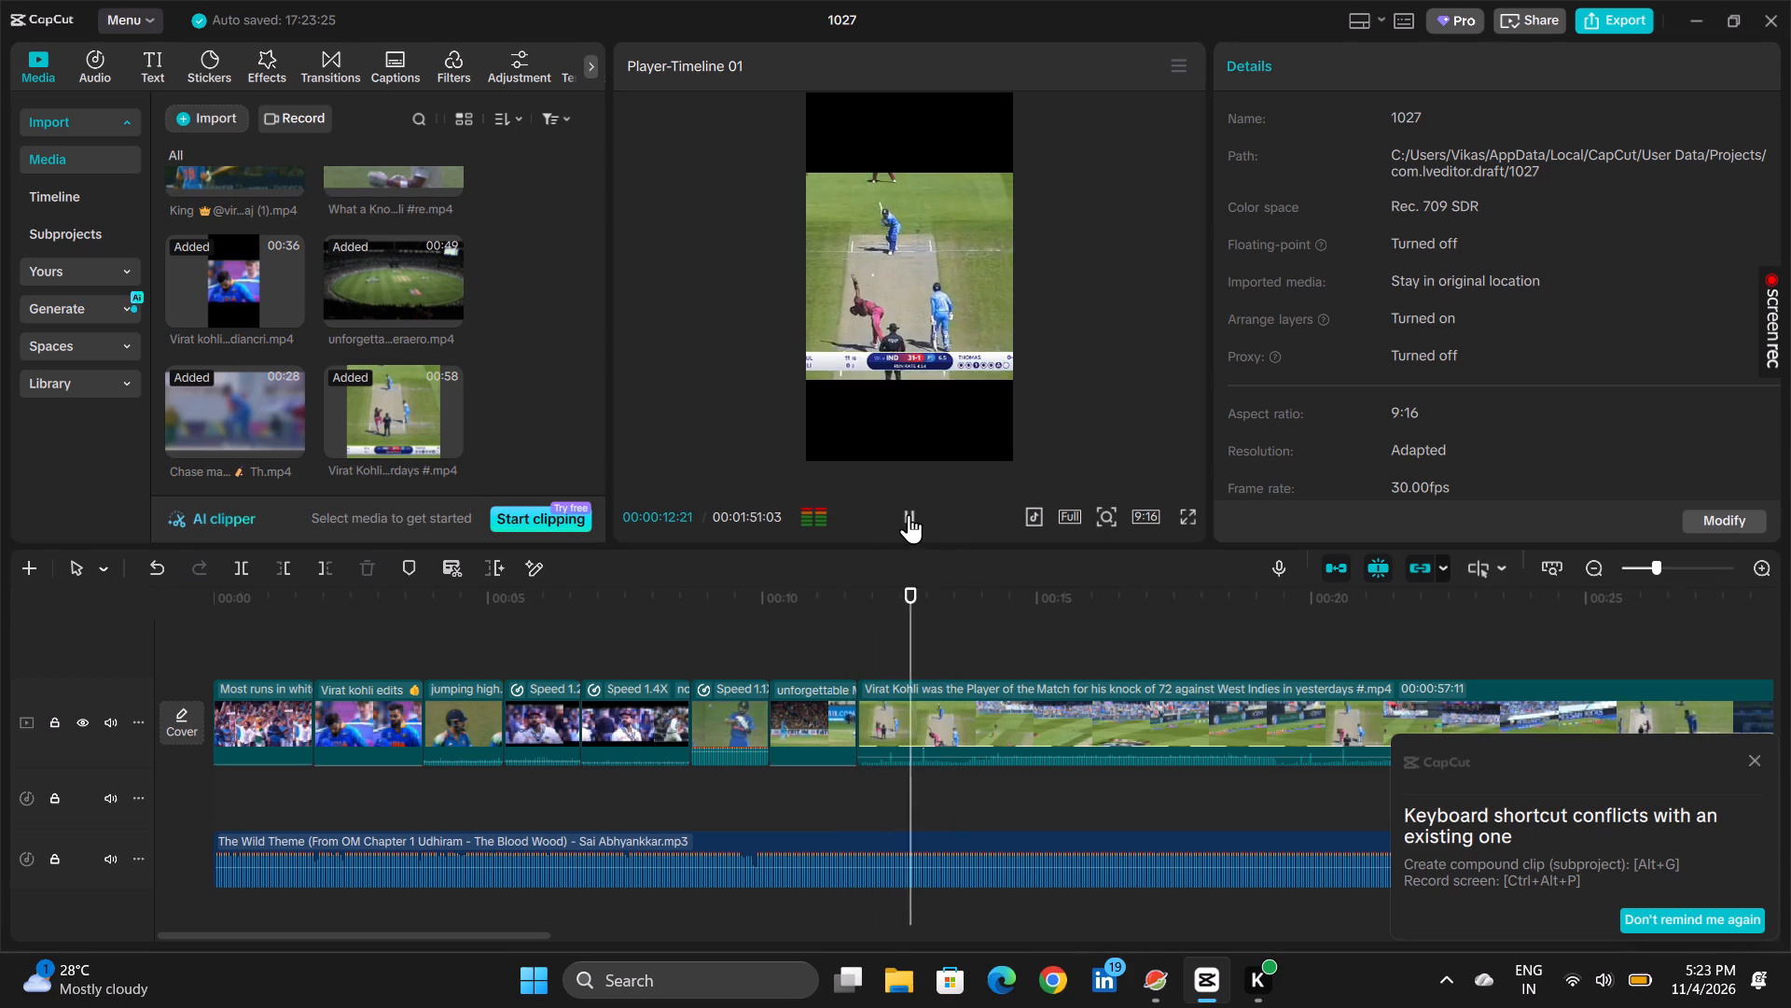
left_click(909, 516)
left_click(873, 710)
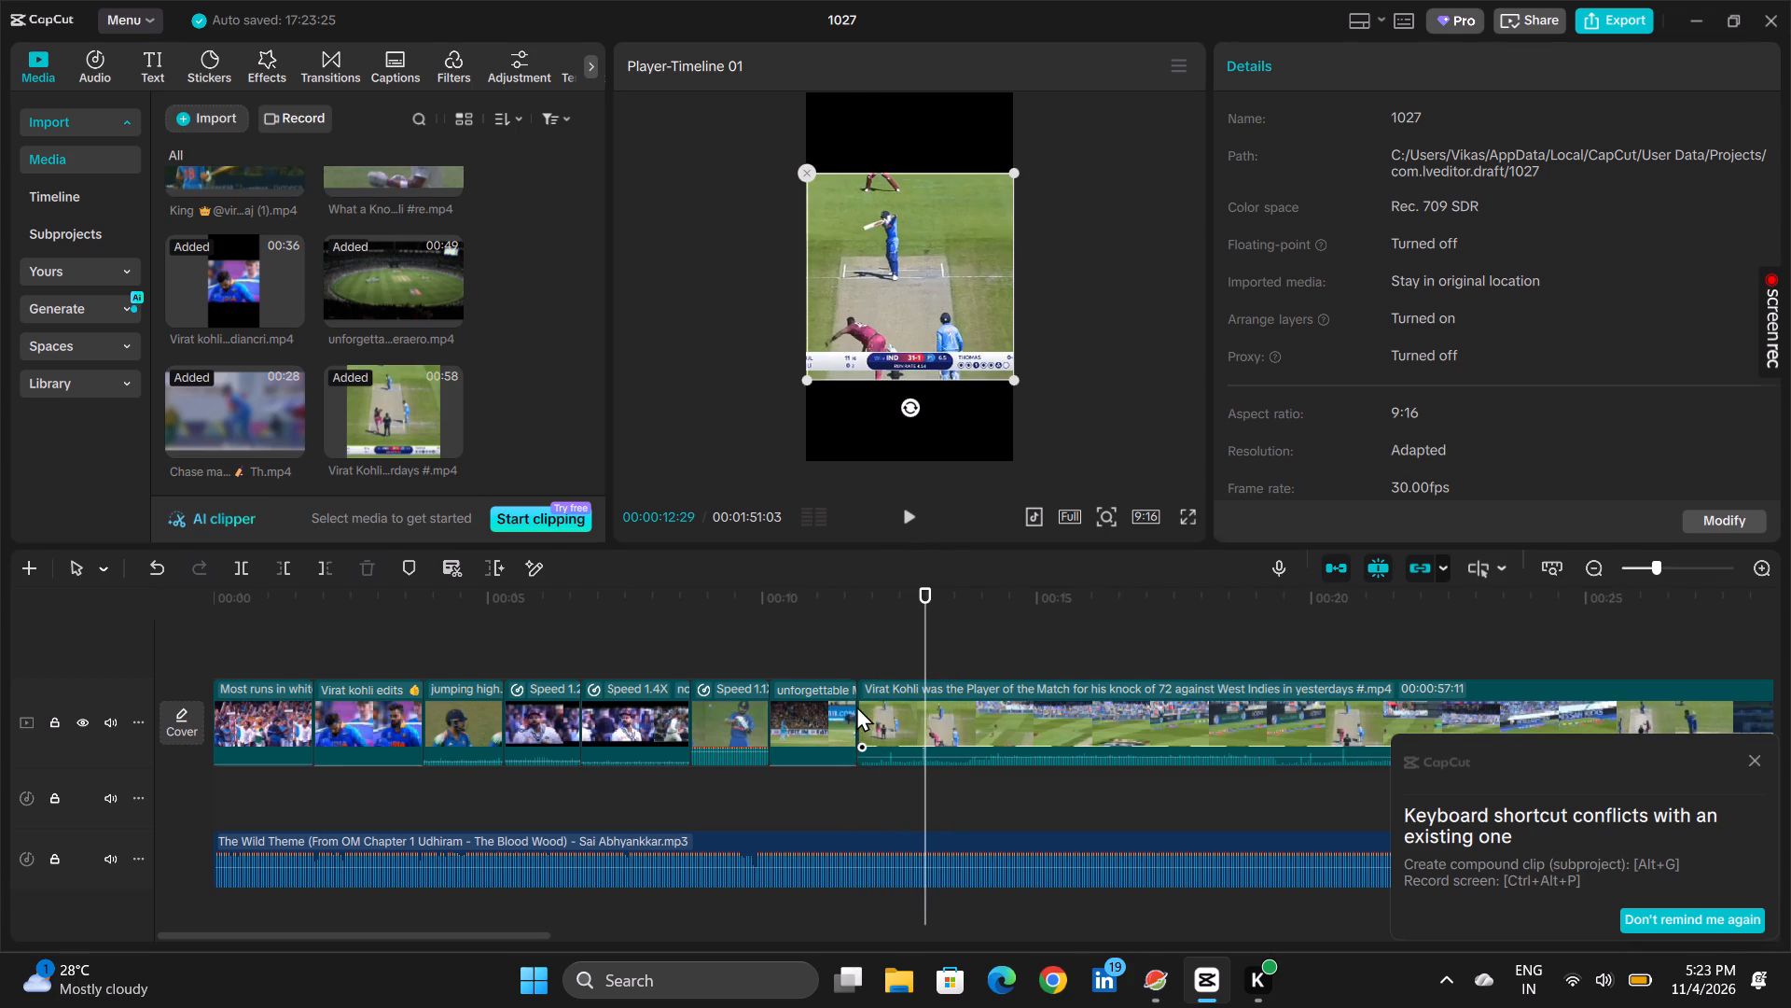
left_click(858, 707)
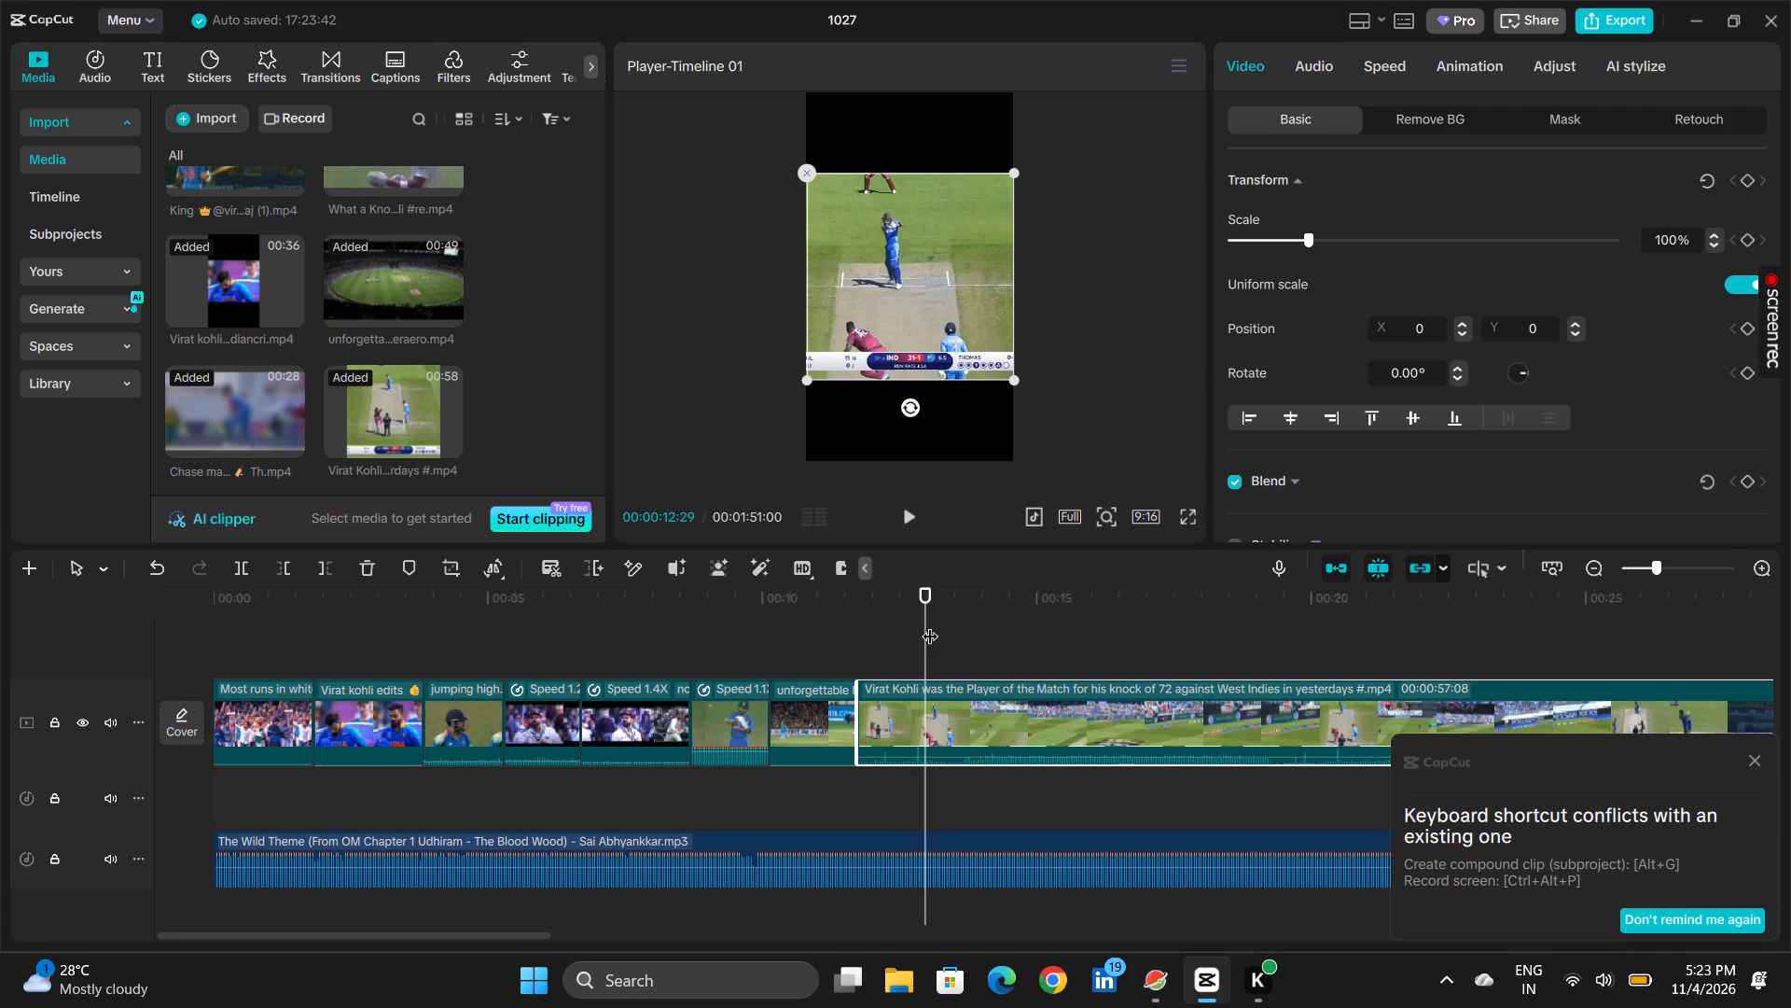
Split the "Player of the Match" clip at 00:13:07, just after the batting shot.
left_click_drag(929, 604, 937, 607)
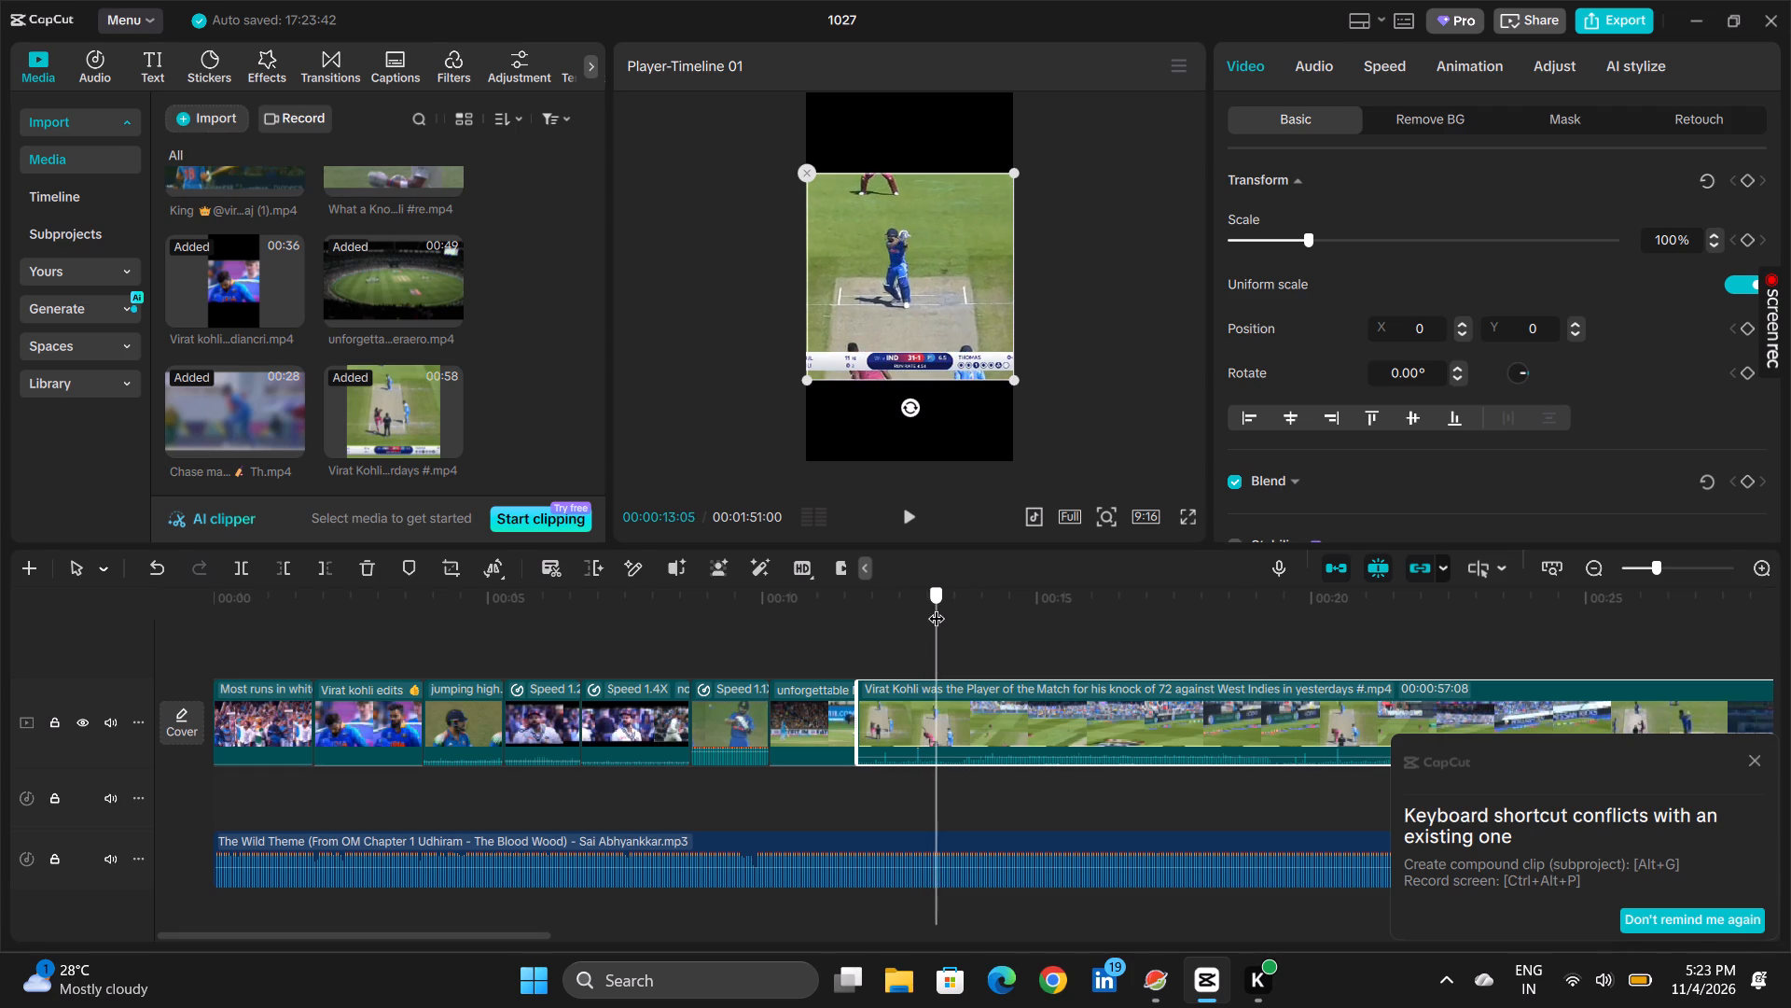
left_click_drag(937, 607, 940, 605)
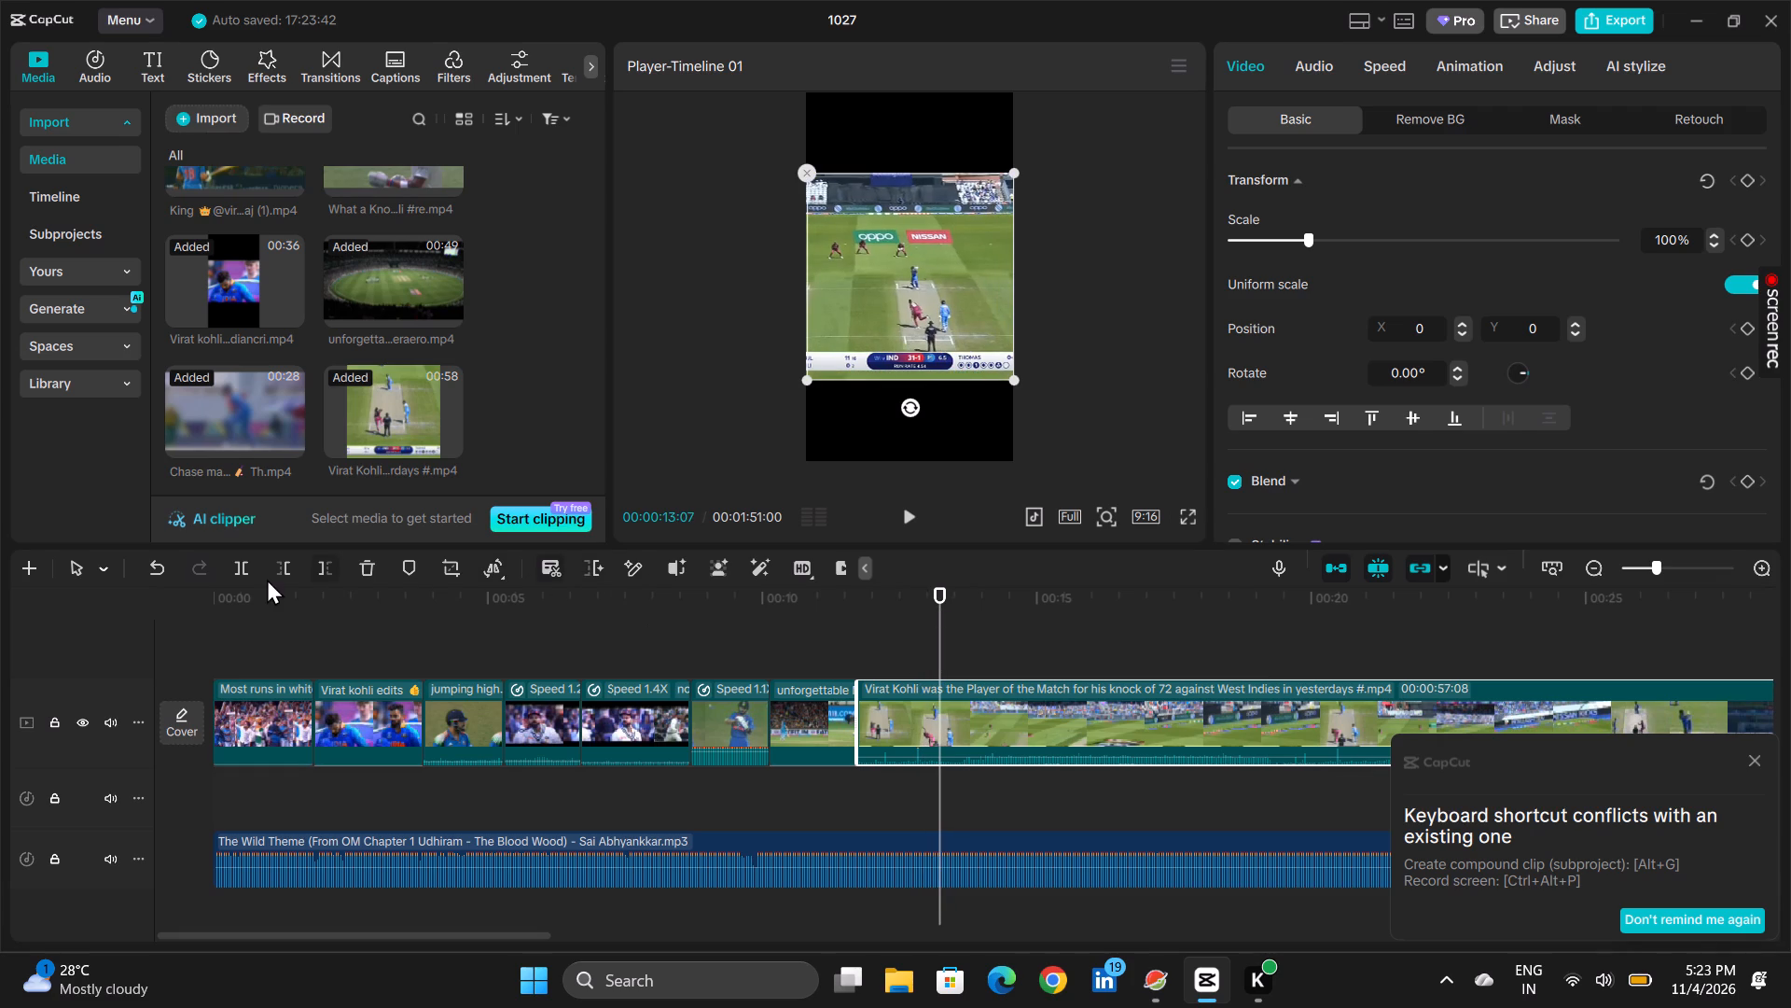
left_click(243, 580)
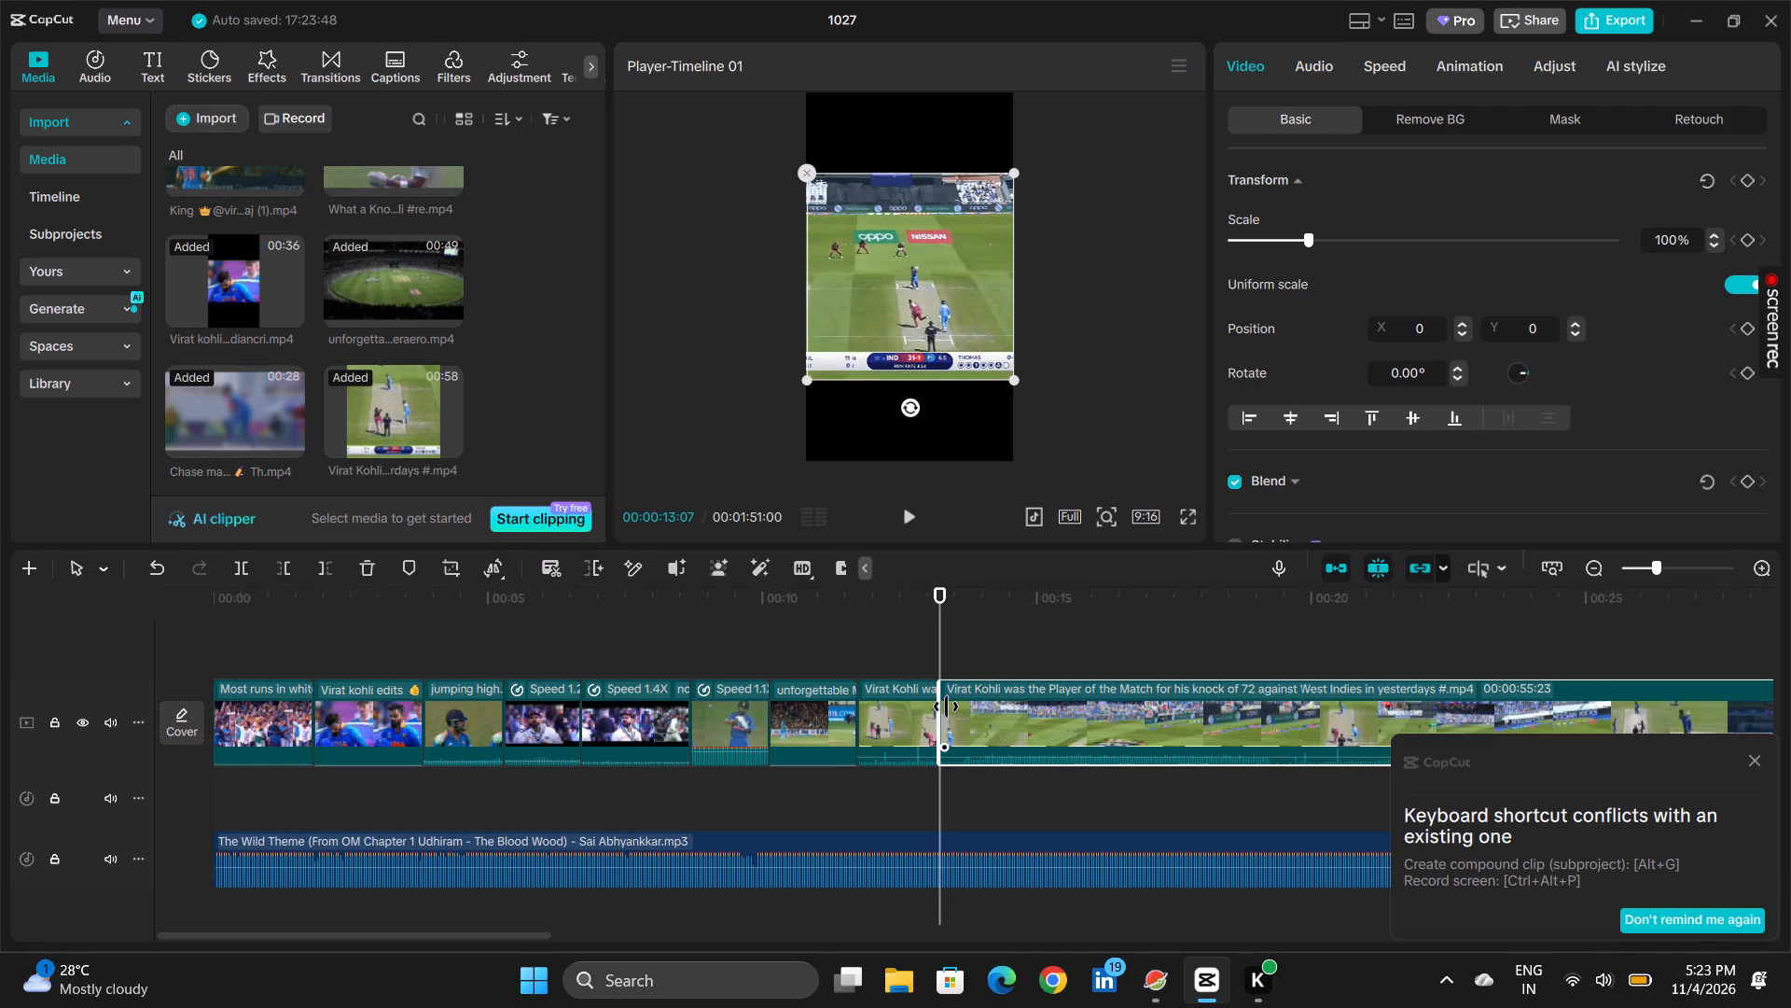
Trim about 6 seconds off the start of the second "Player of the Match" piece so it begins at the next delivery.
left_click(965, 701)
left_click(932, 715)
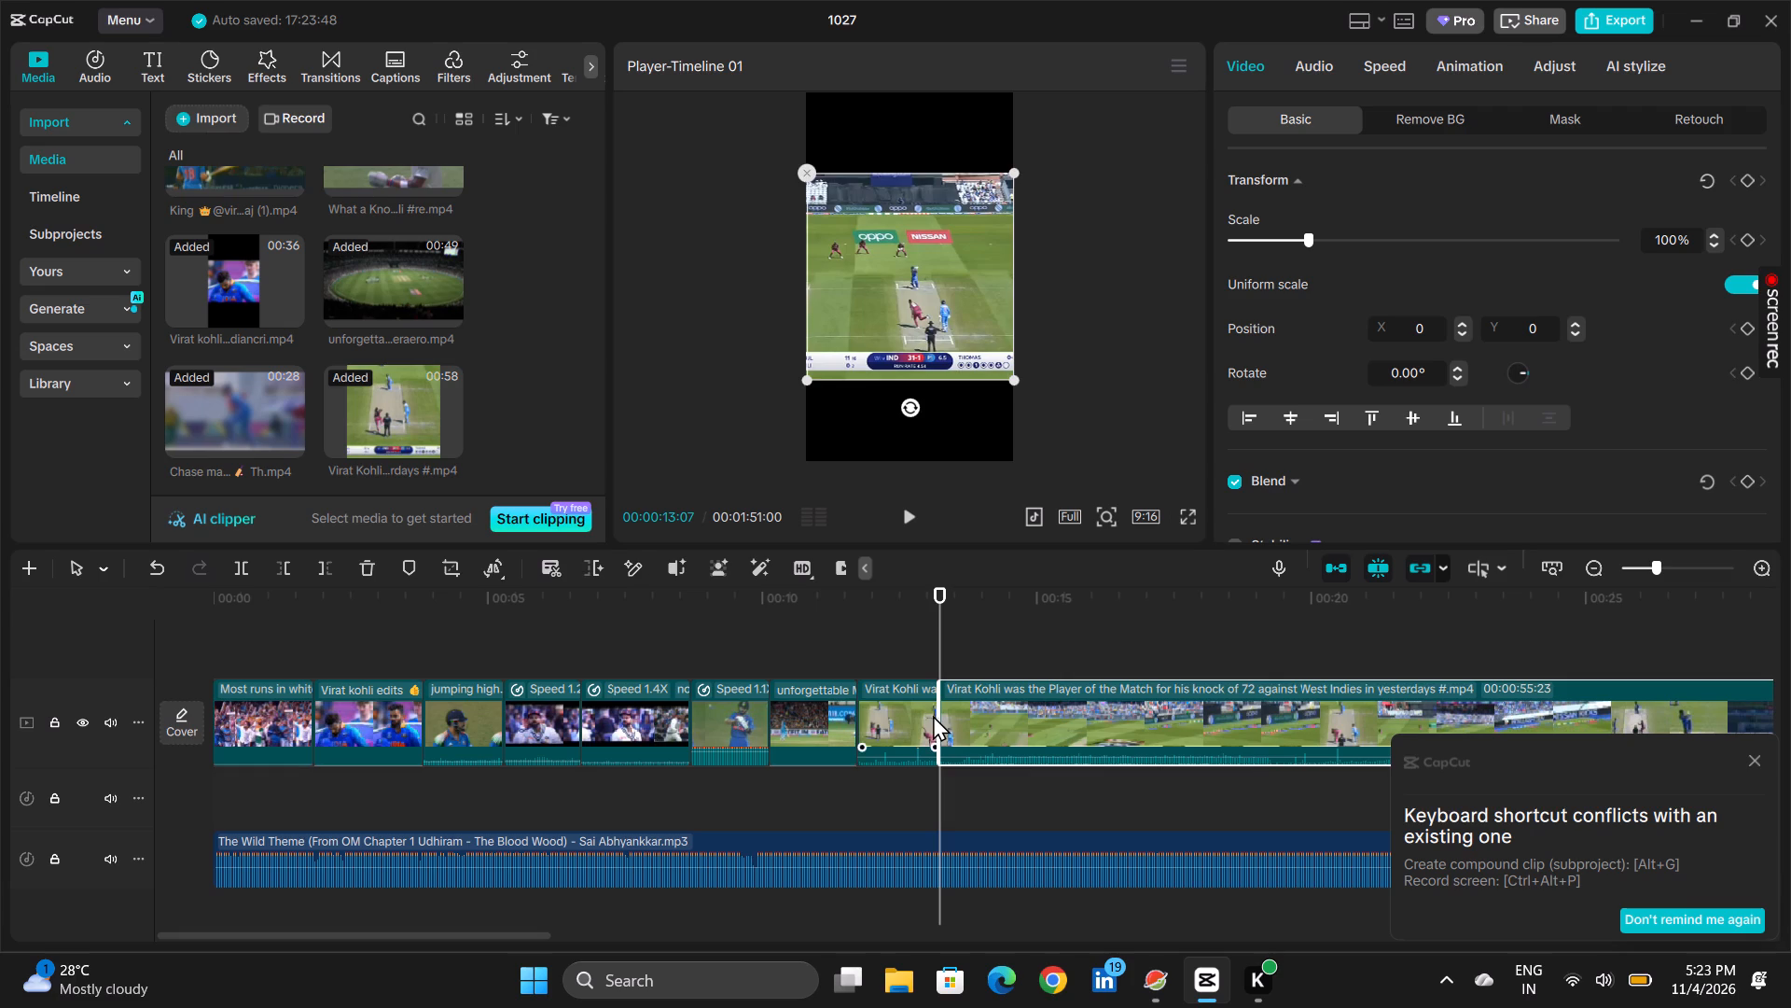
left_click(945, 697)
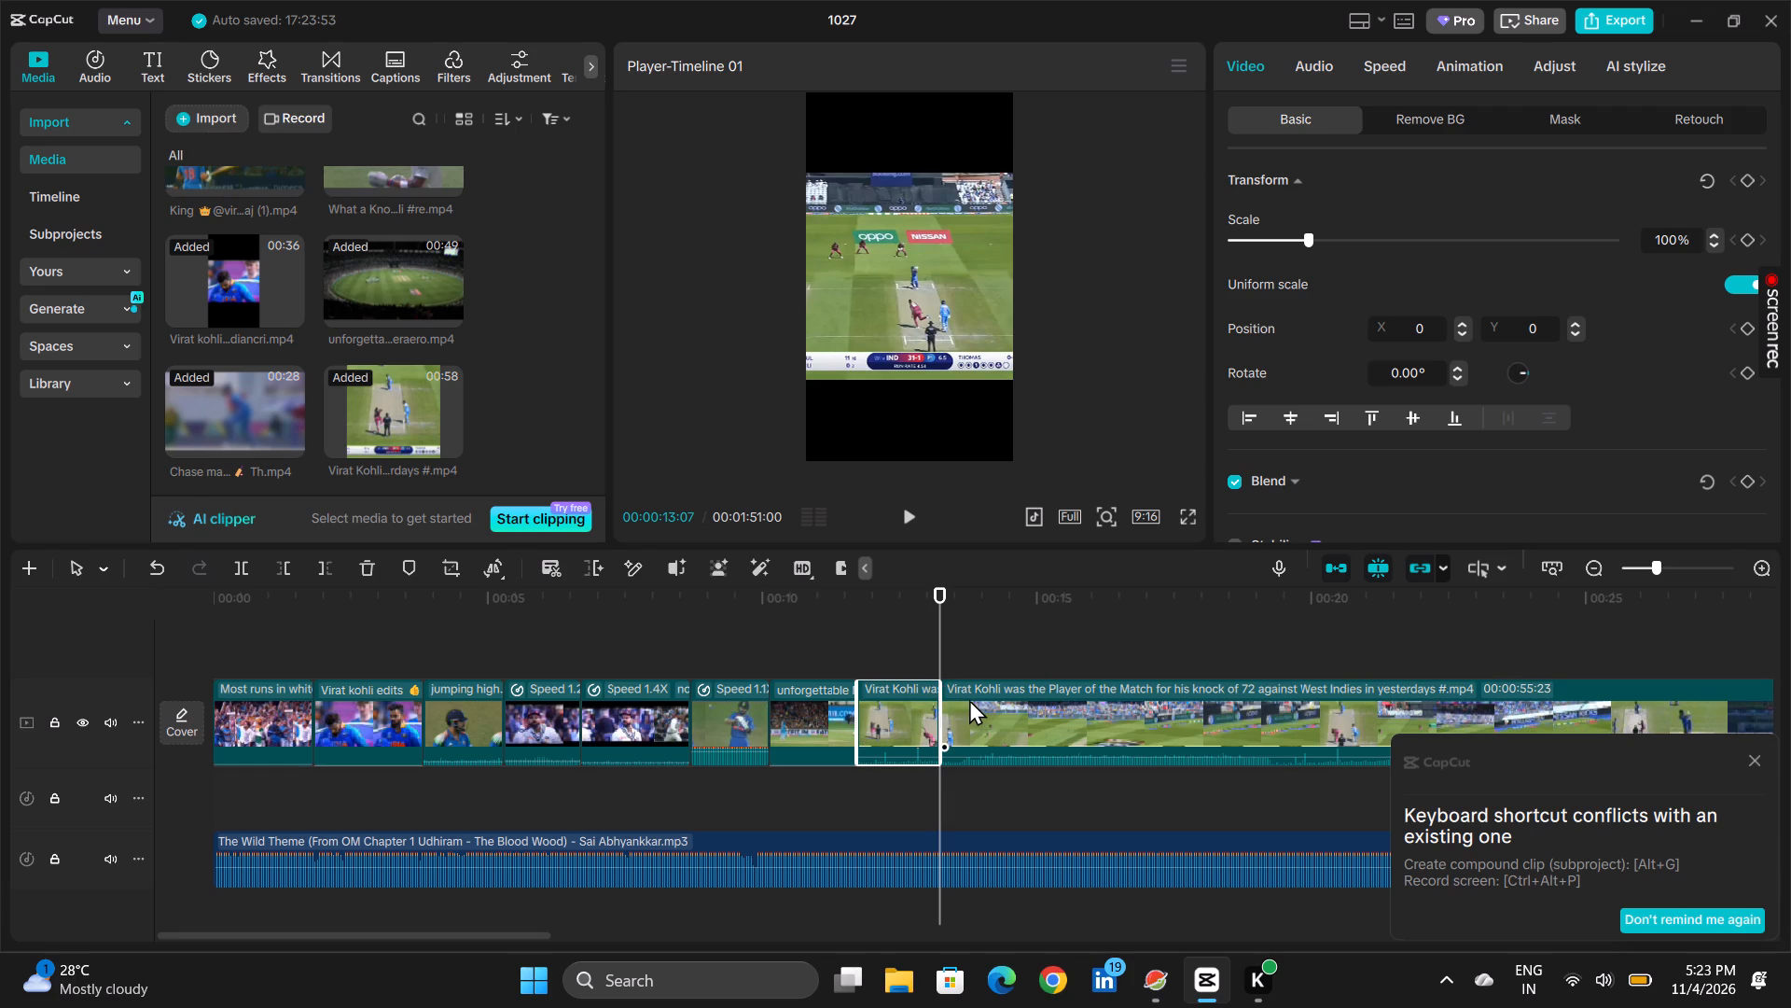
left_click(974, 701)
left_click_drag(939, 715, 990, 707)
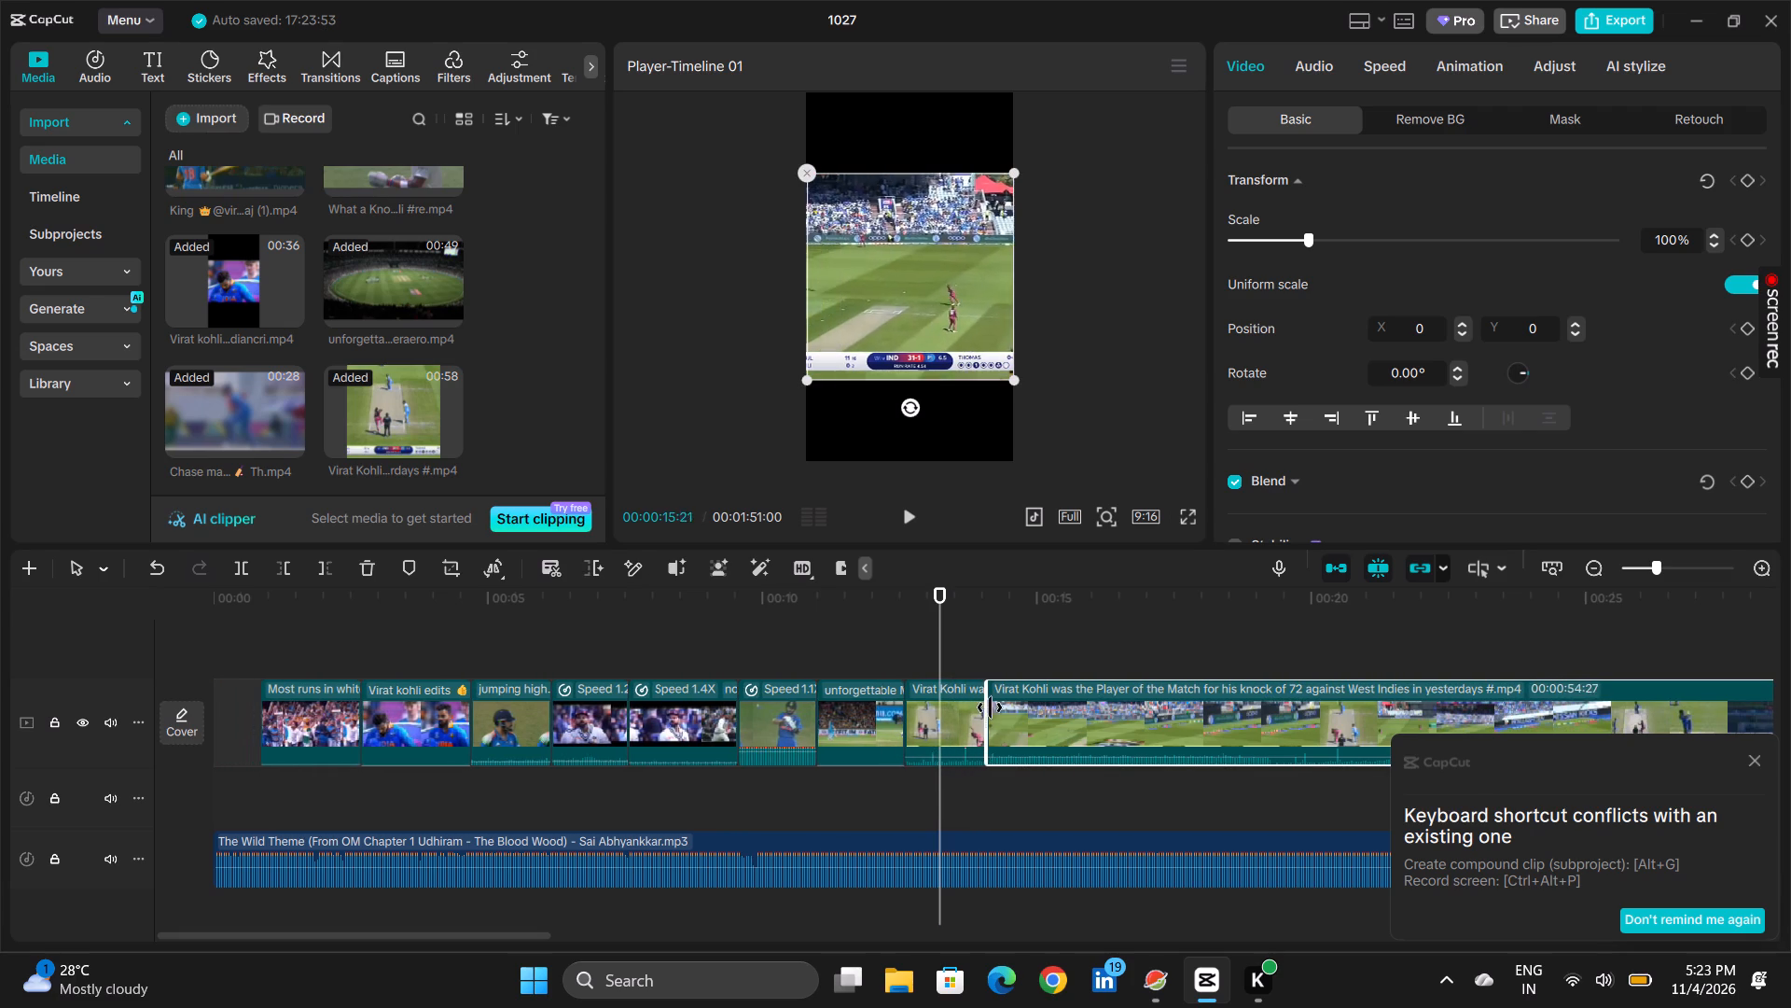
left_click_drag(990, 707, 1136, 693)
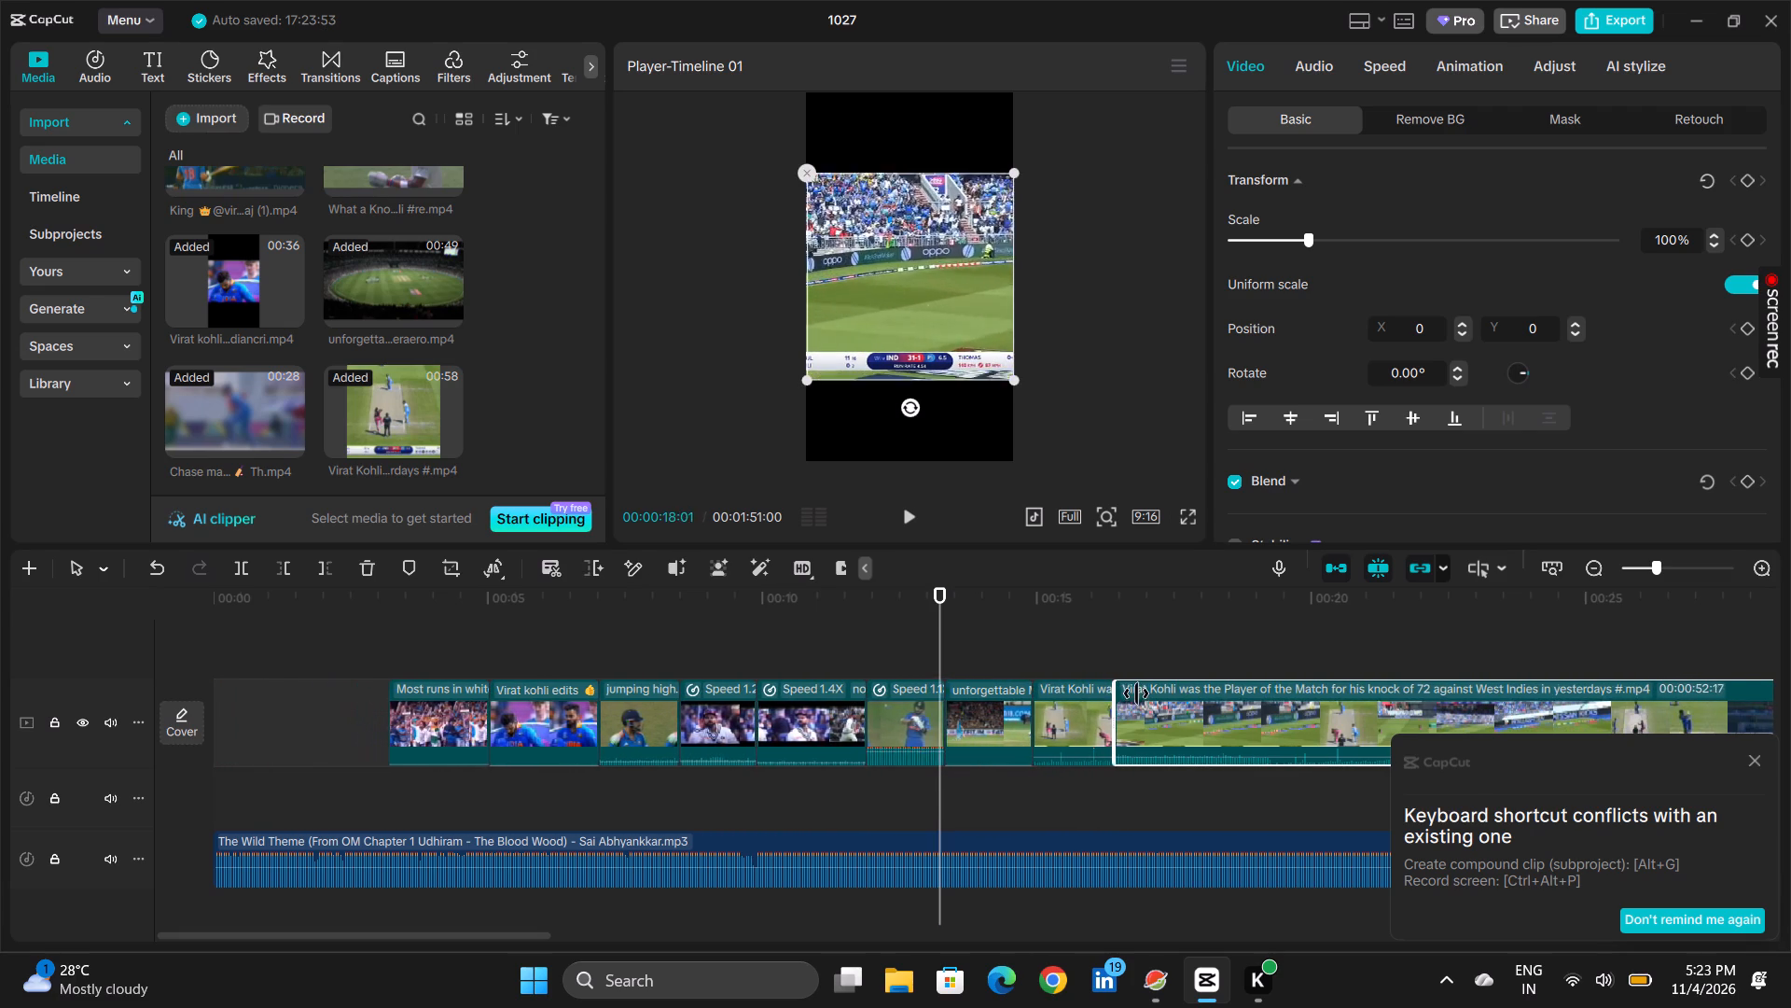
left_click_drag(1136, 693, 1261, 707)
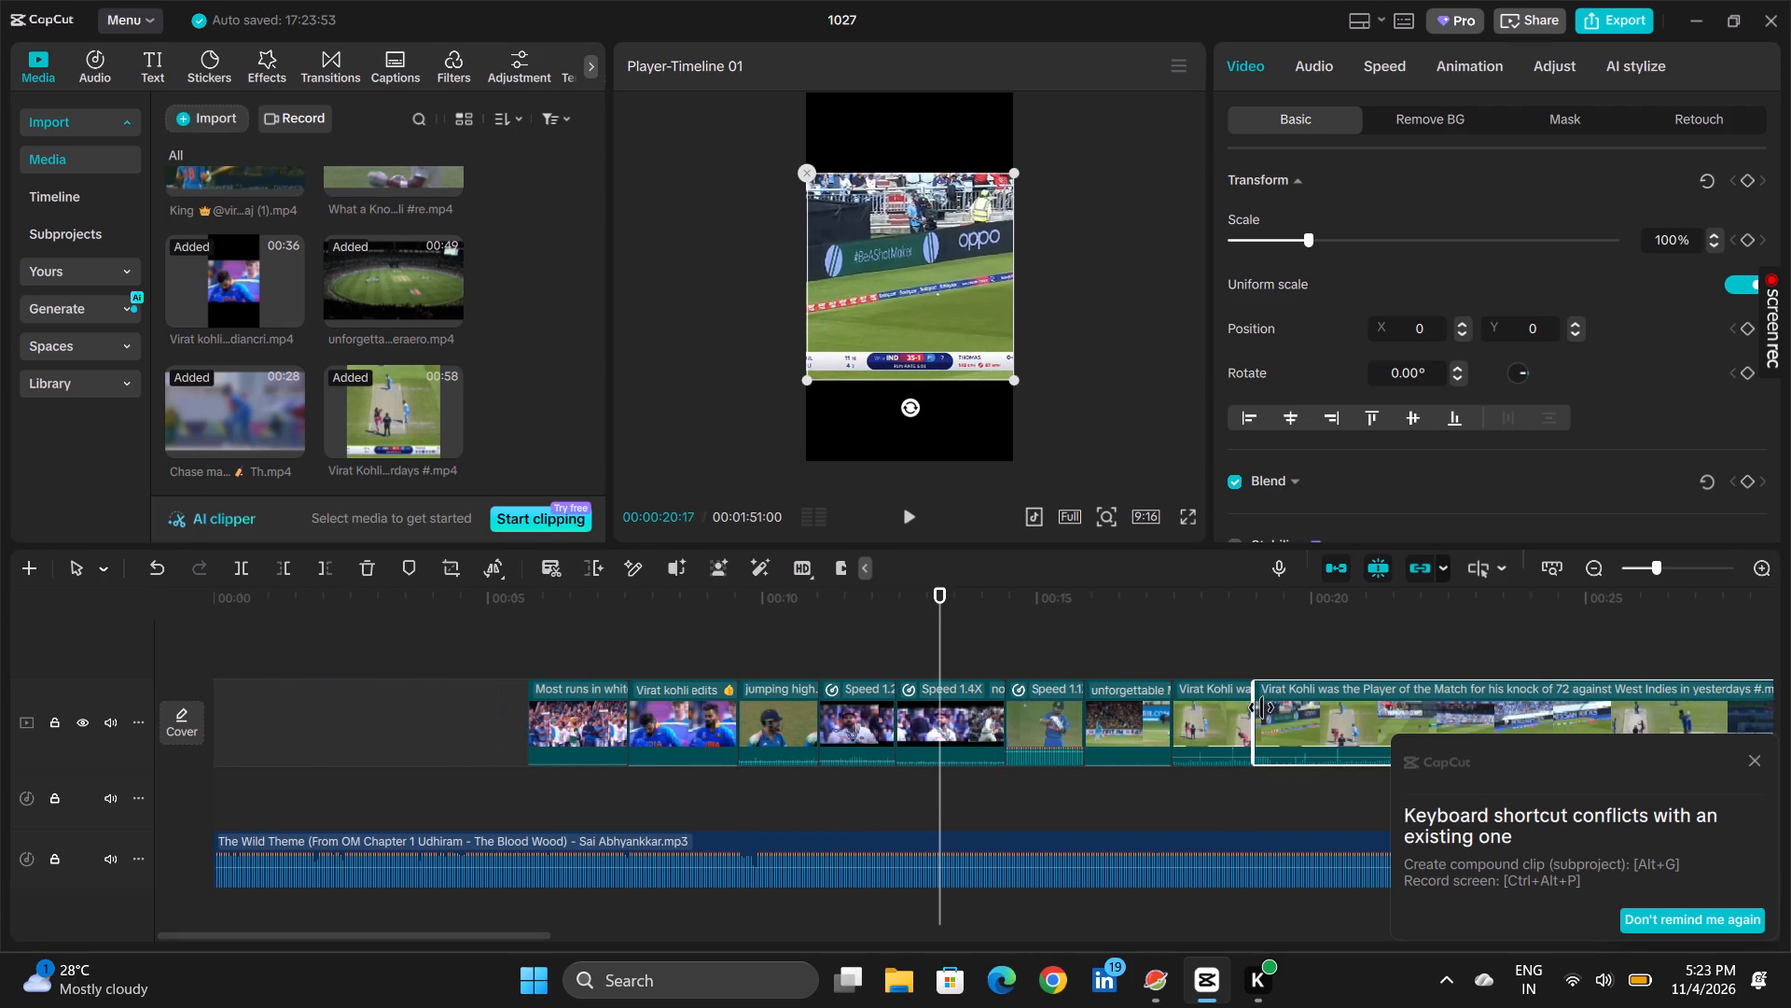
left_click_drag(1261, 707, 1275, 708)
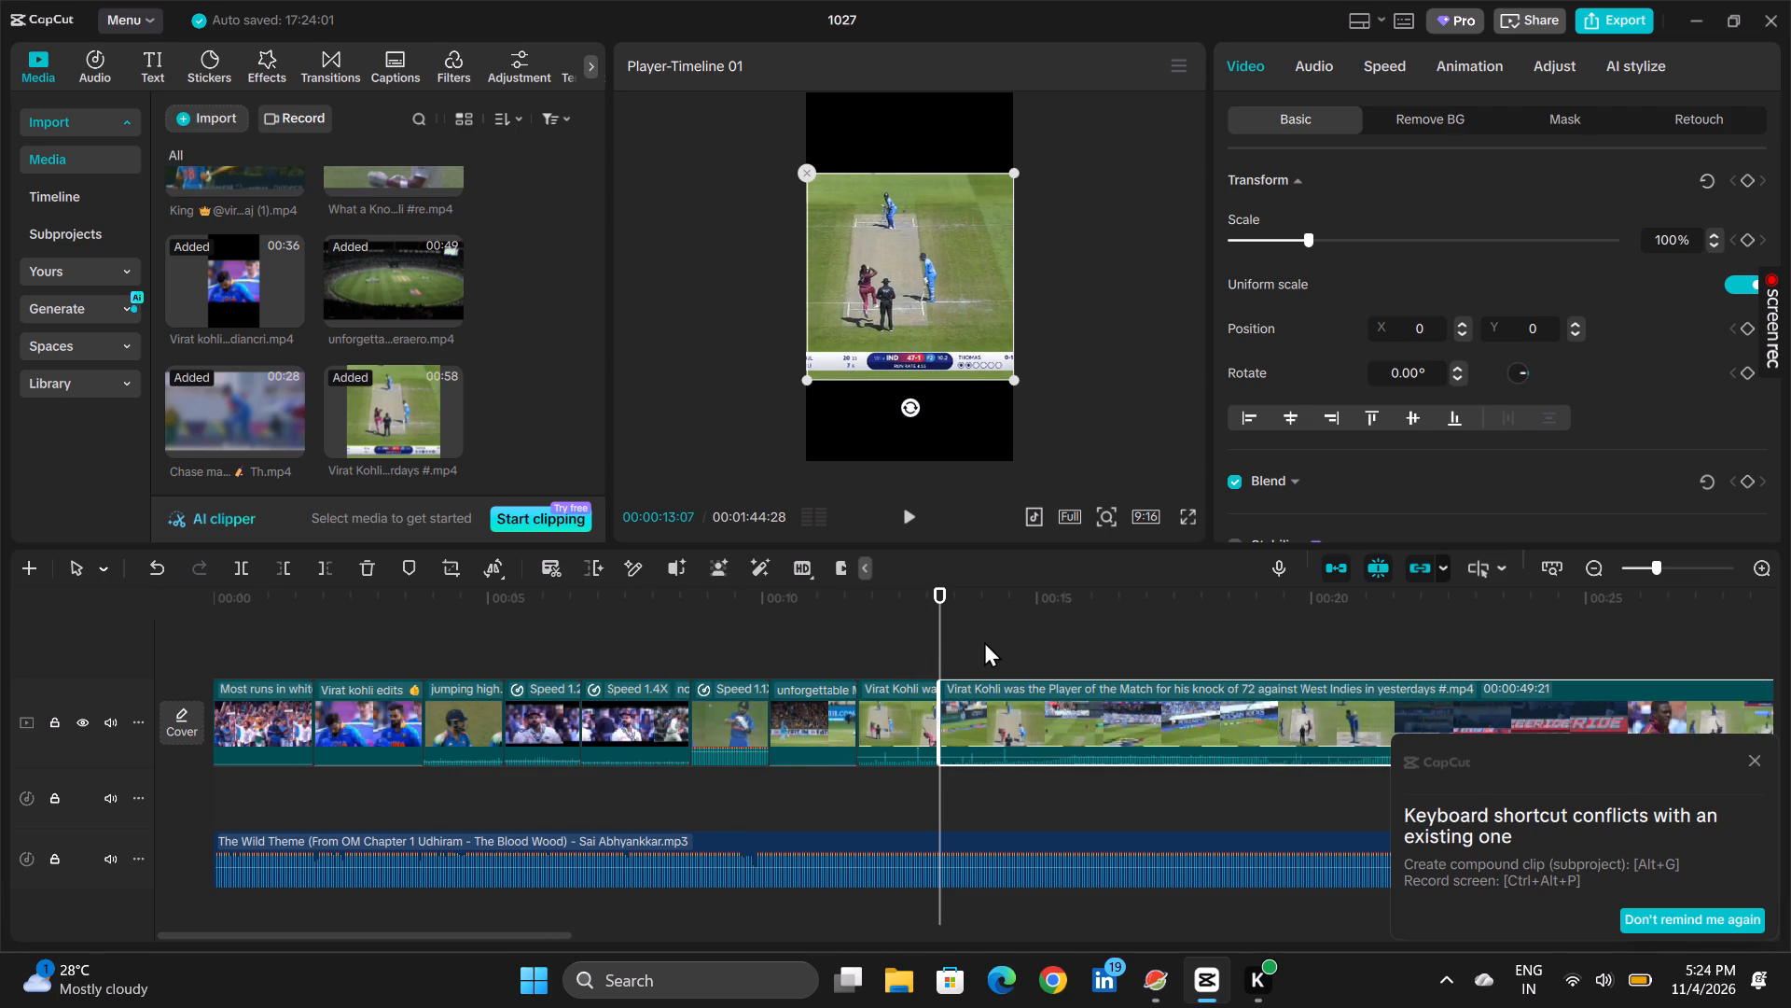
Play the second "Player of the Match" piece and position the playhead at 00:14:20, on the batting stroke.
left_click(989, 637)
left_click(962, 642)
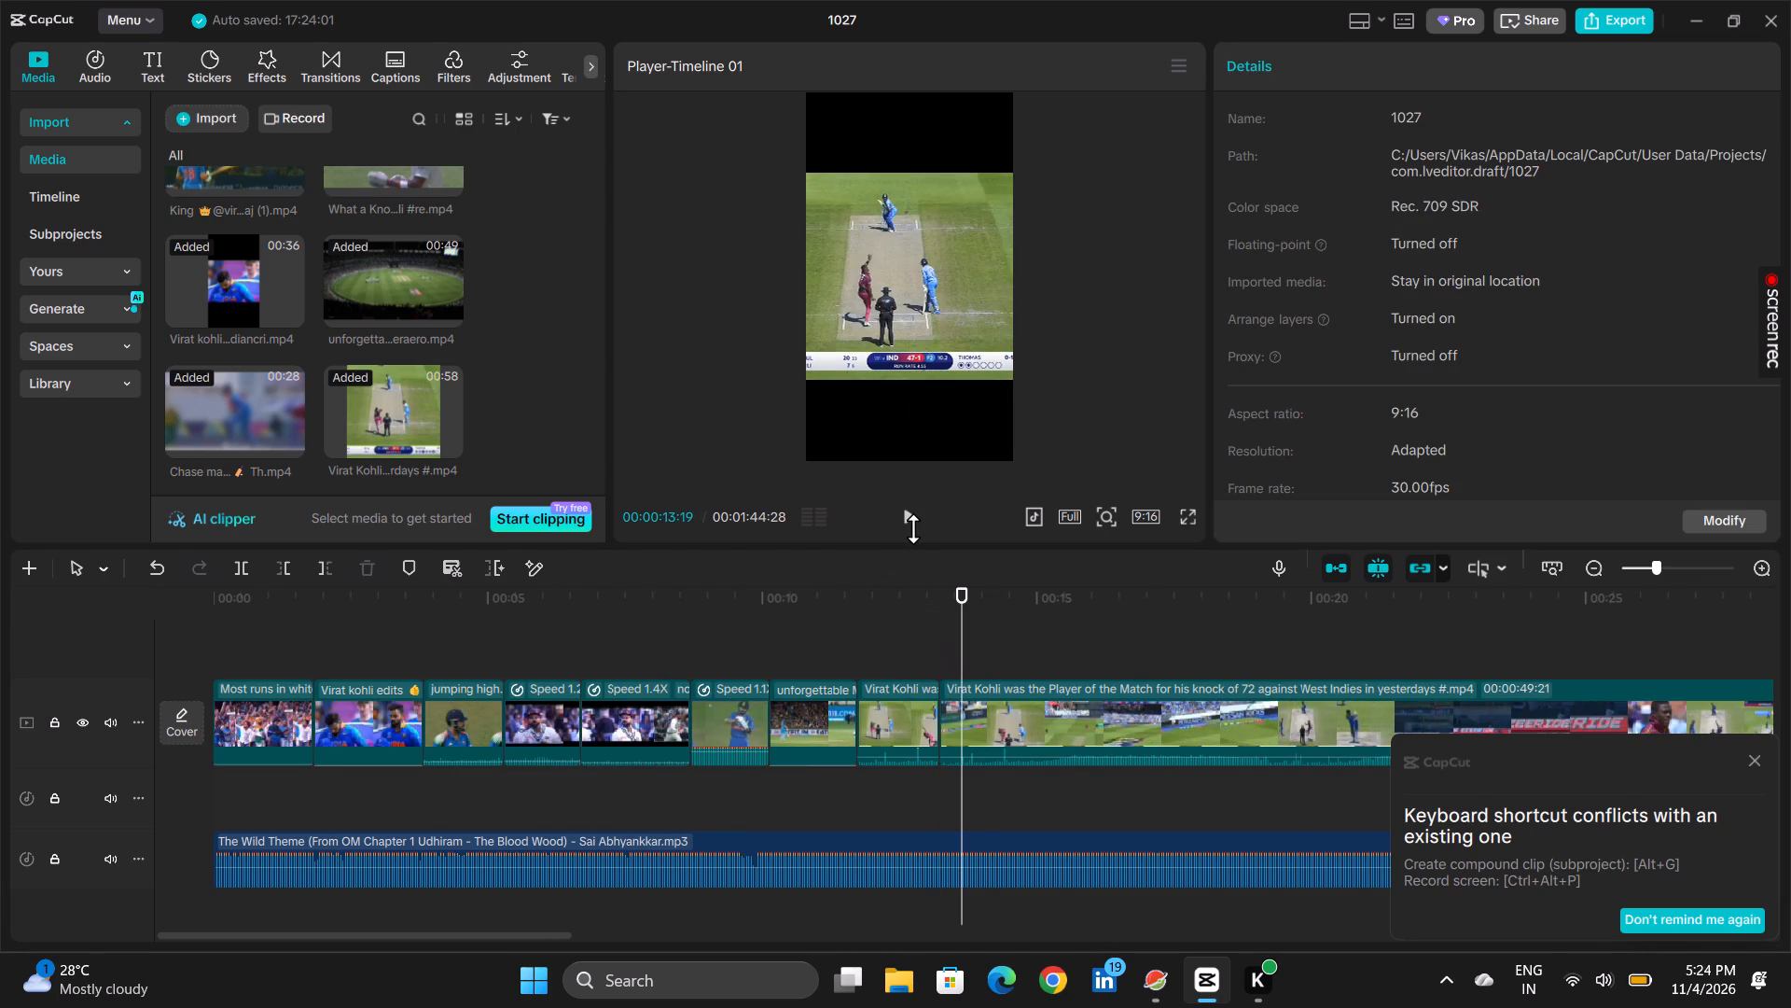
left_click(913, 528)
left_click(913, 528)
left_click(913, 528)
left_click(913, 528)
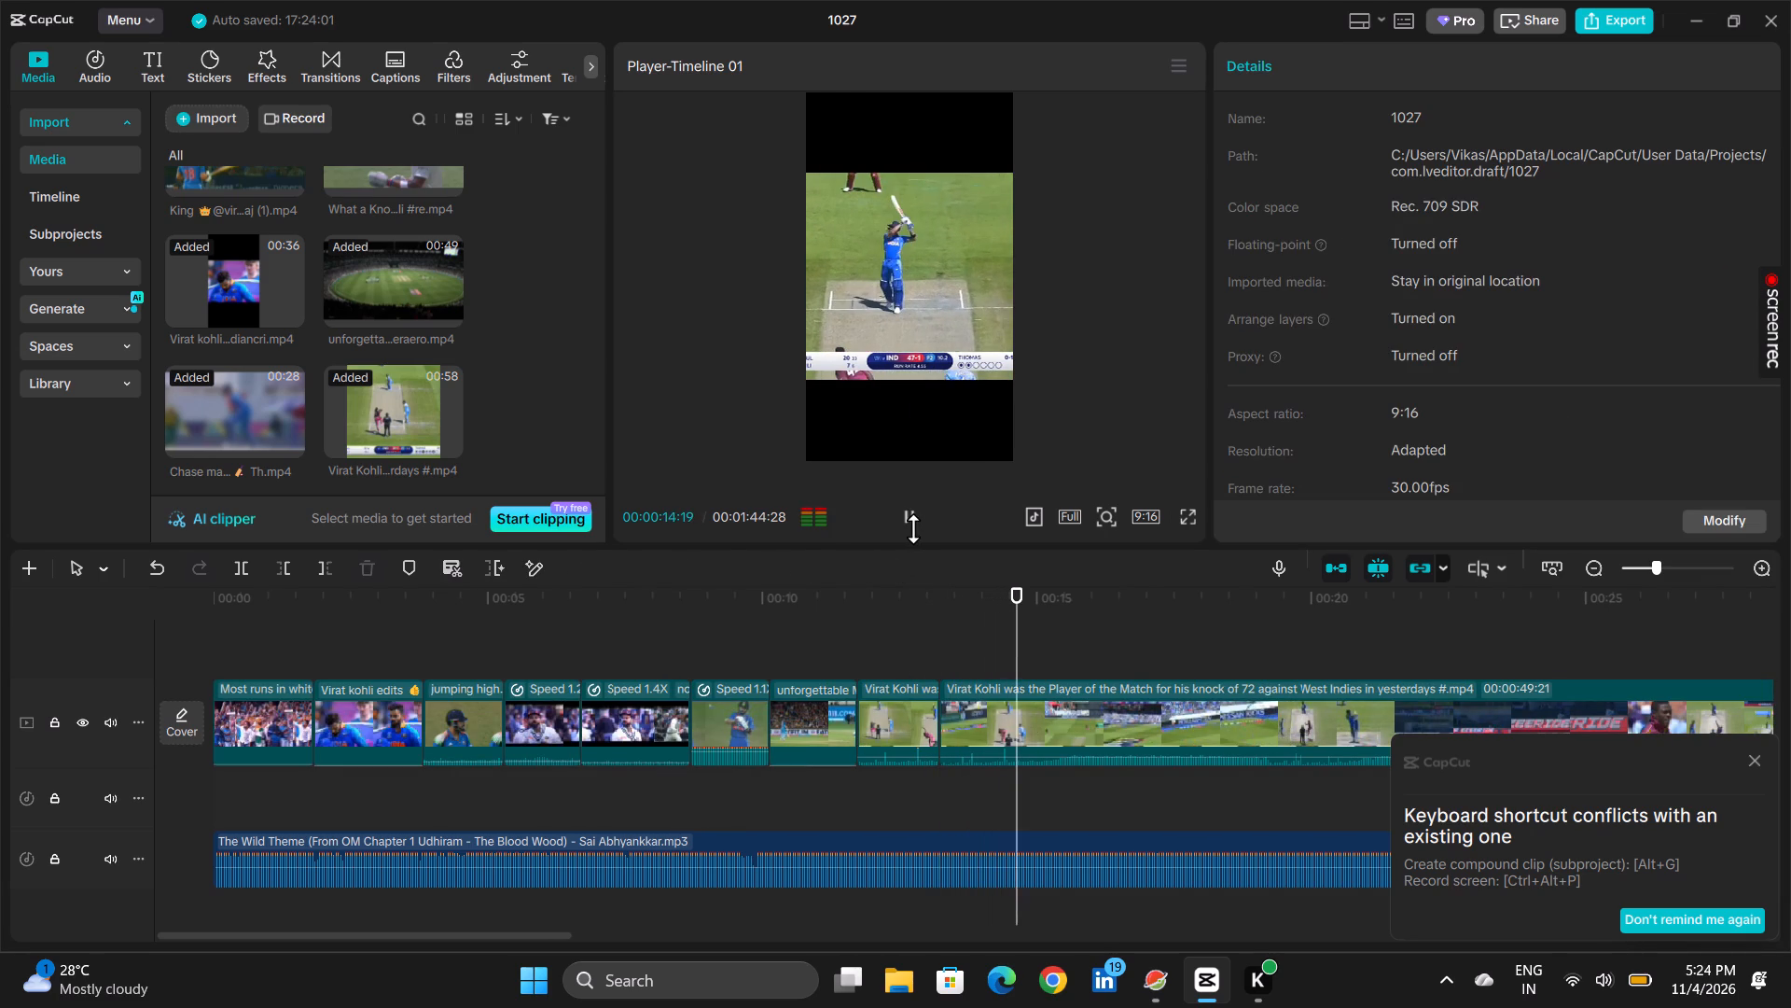
double_click(903, 516)
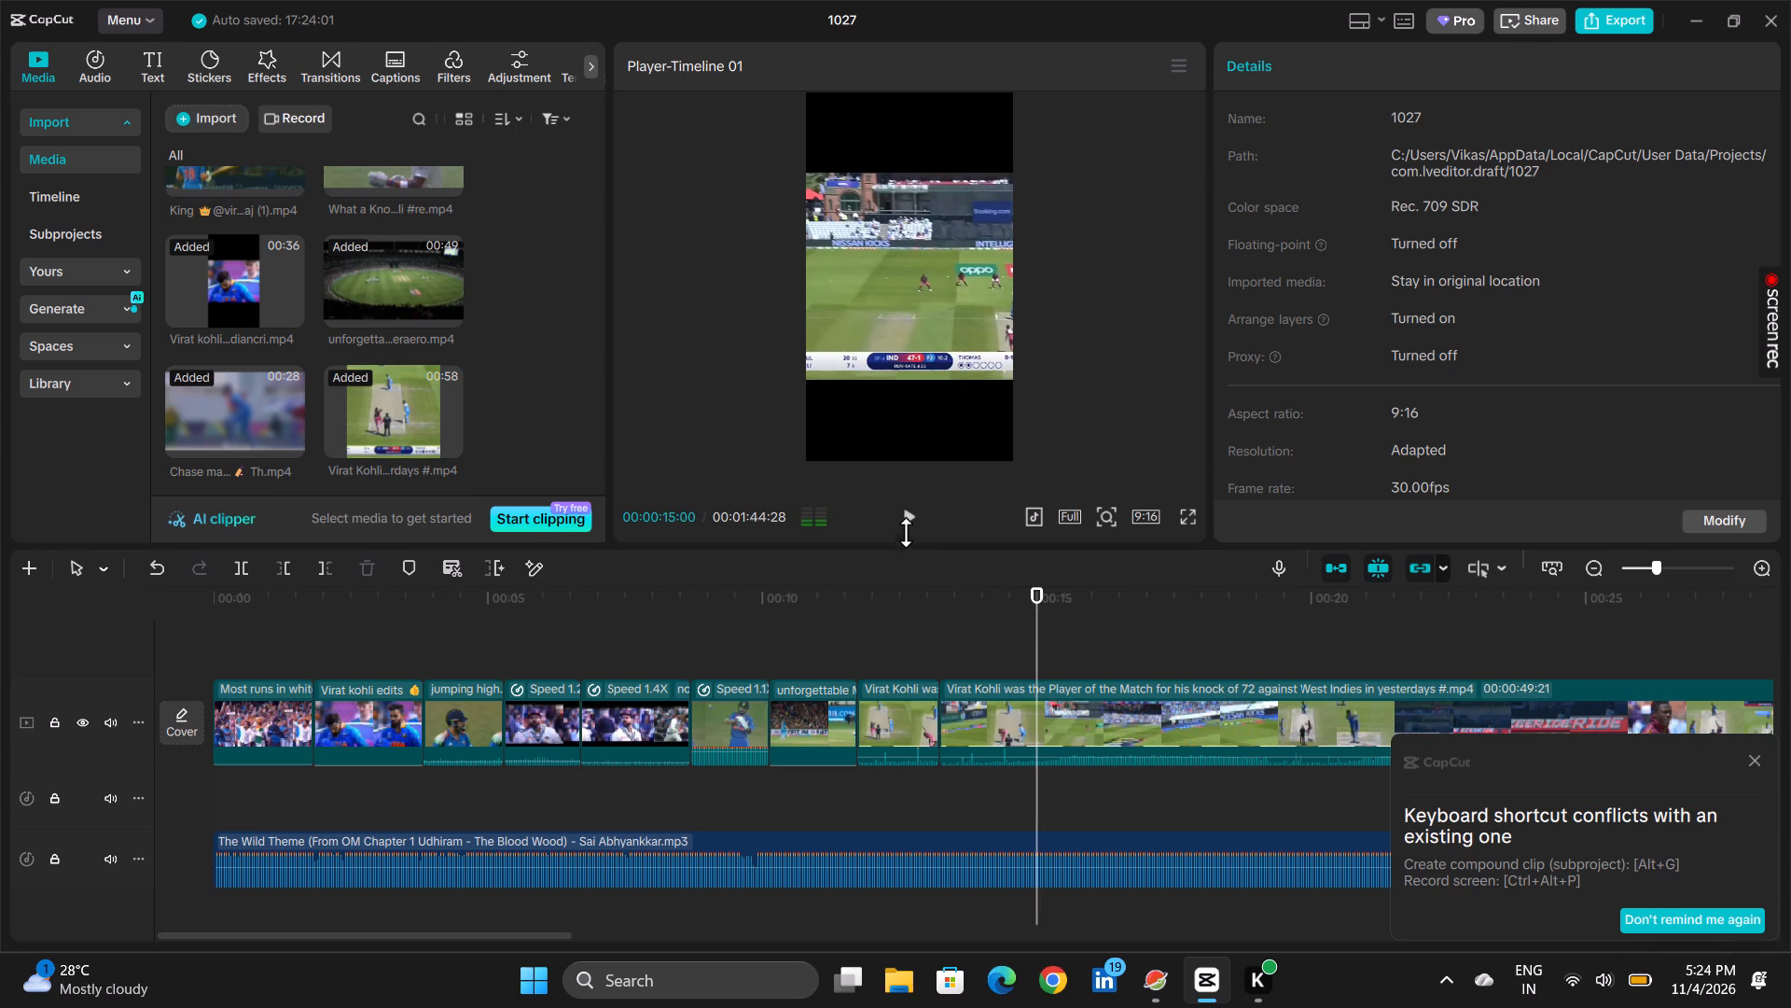
left_click_drag(1034, 652, 1018, 652)
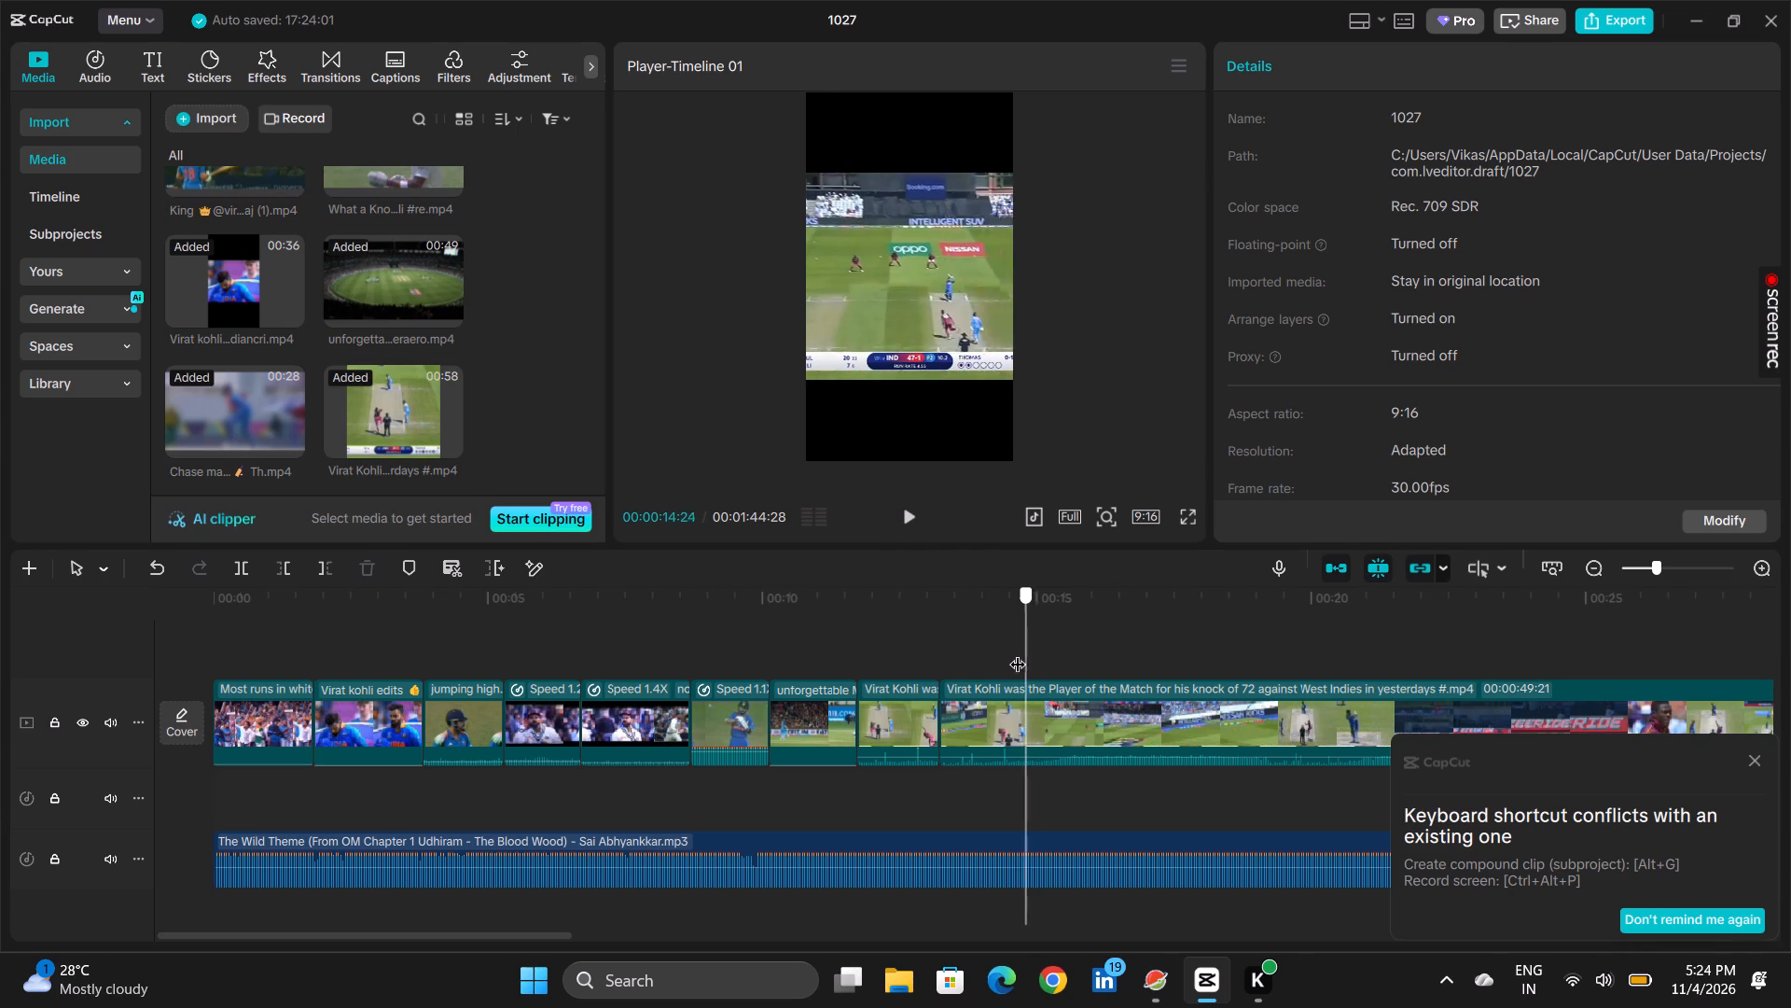
left_click_drag(1018, 652, 1019, 652)
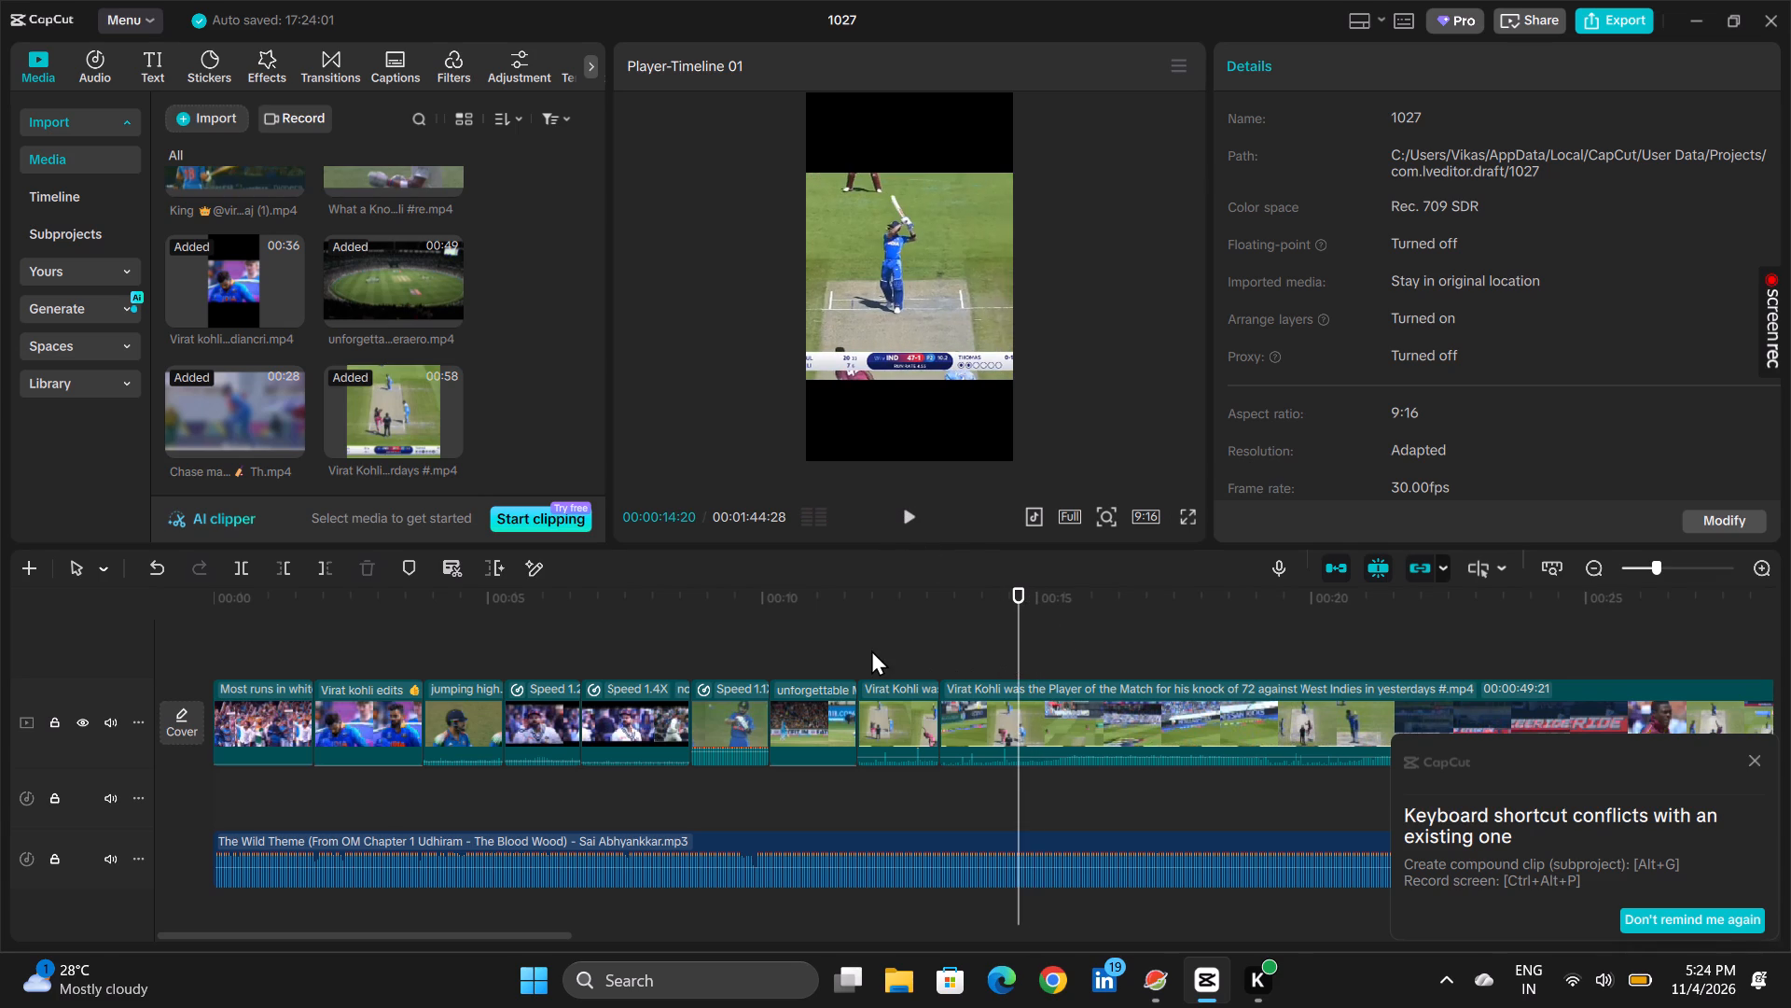
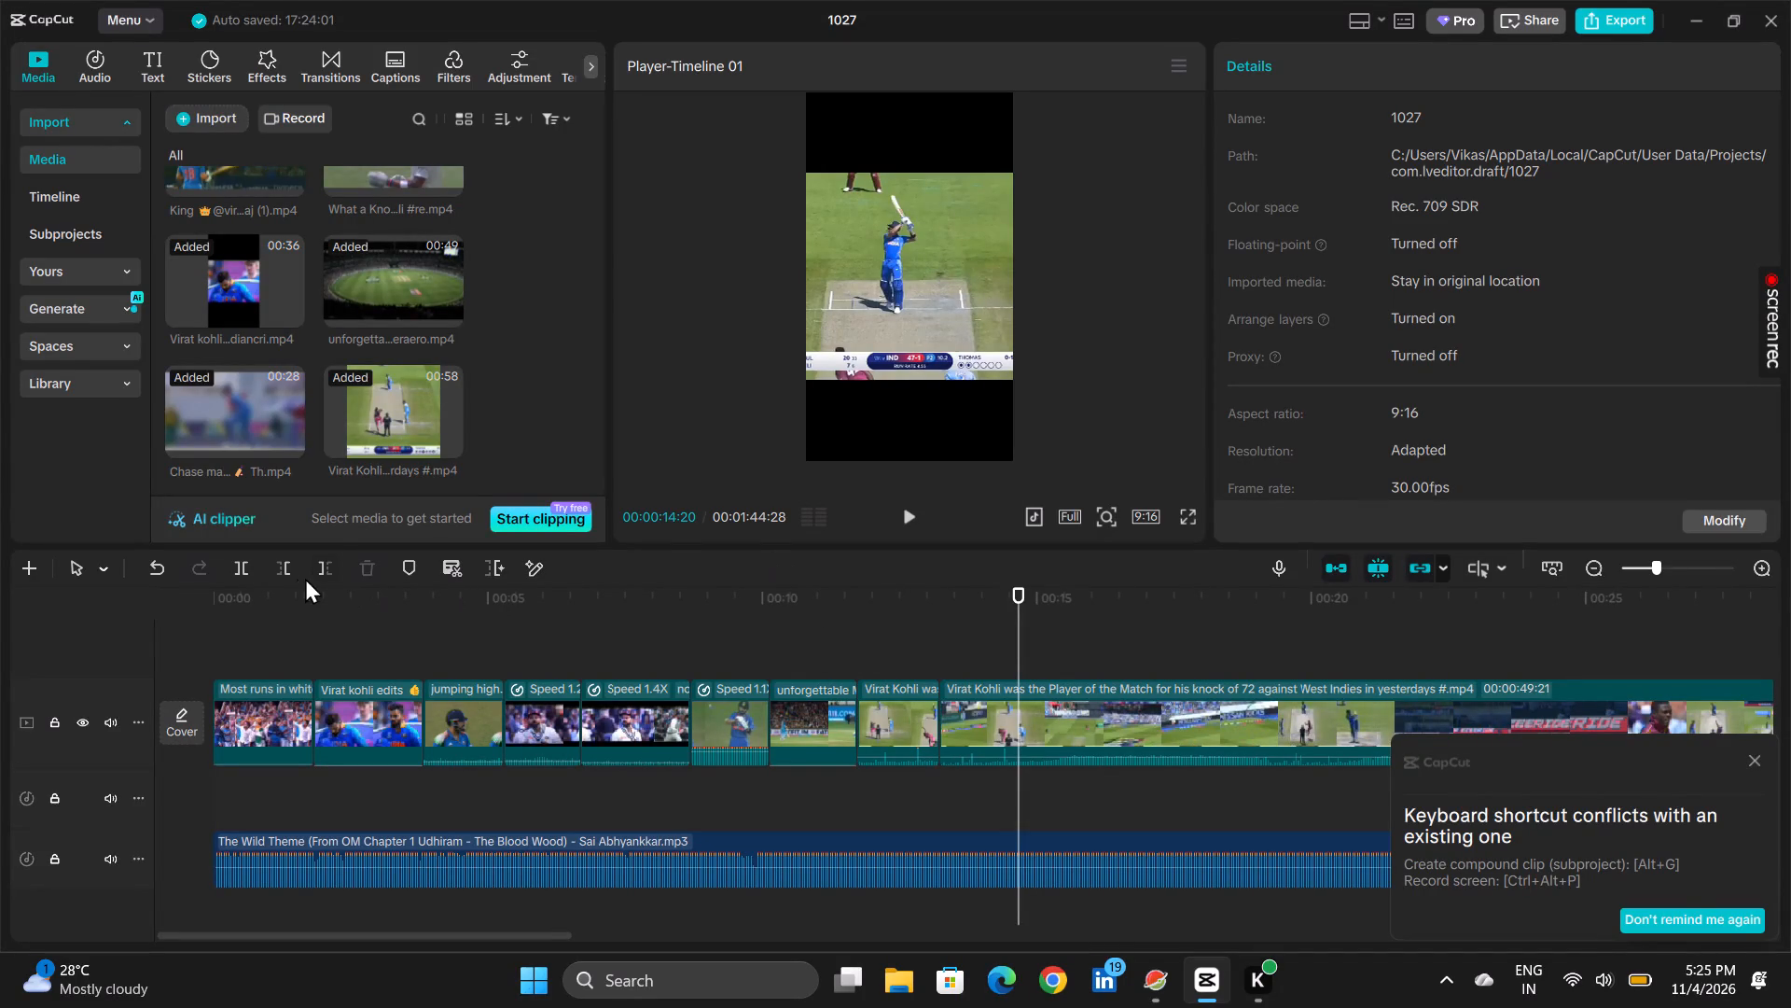
Split the "Player of the Match" clip on the batting stroke at 00:14:20.
left_click(232, 571)
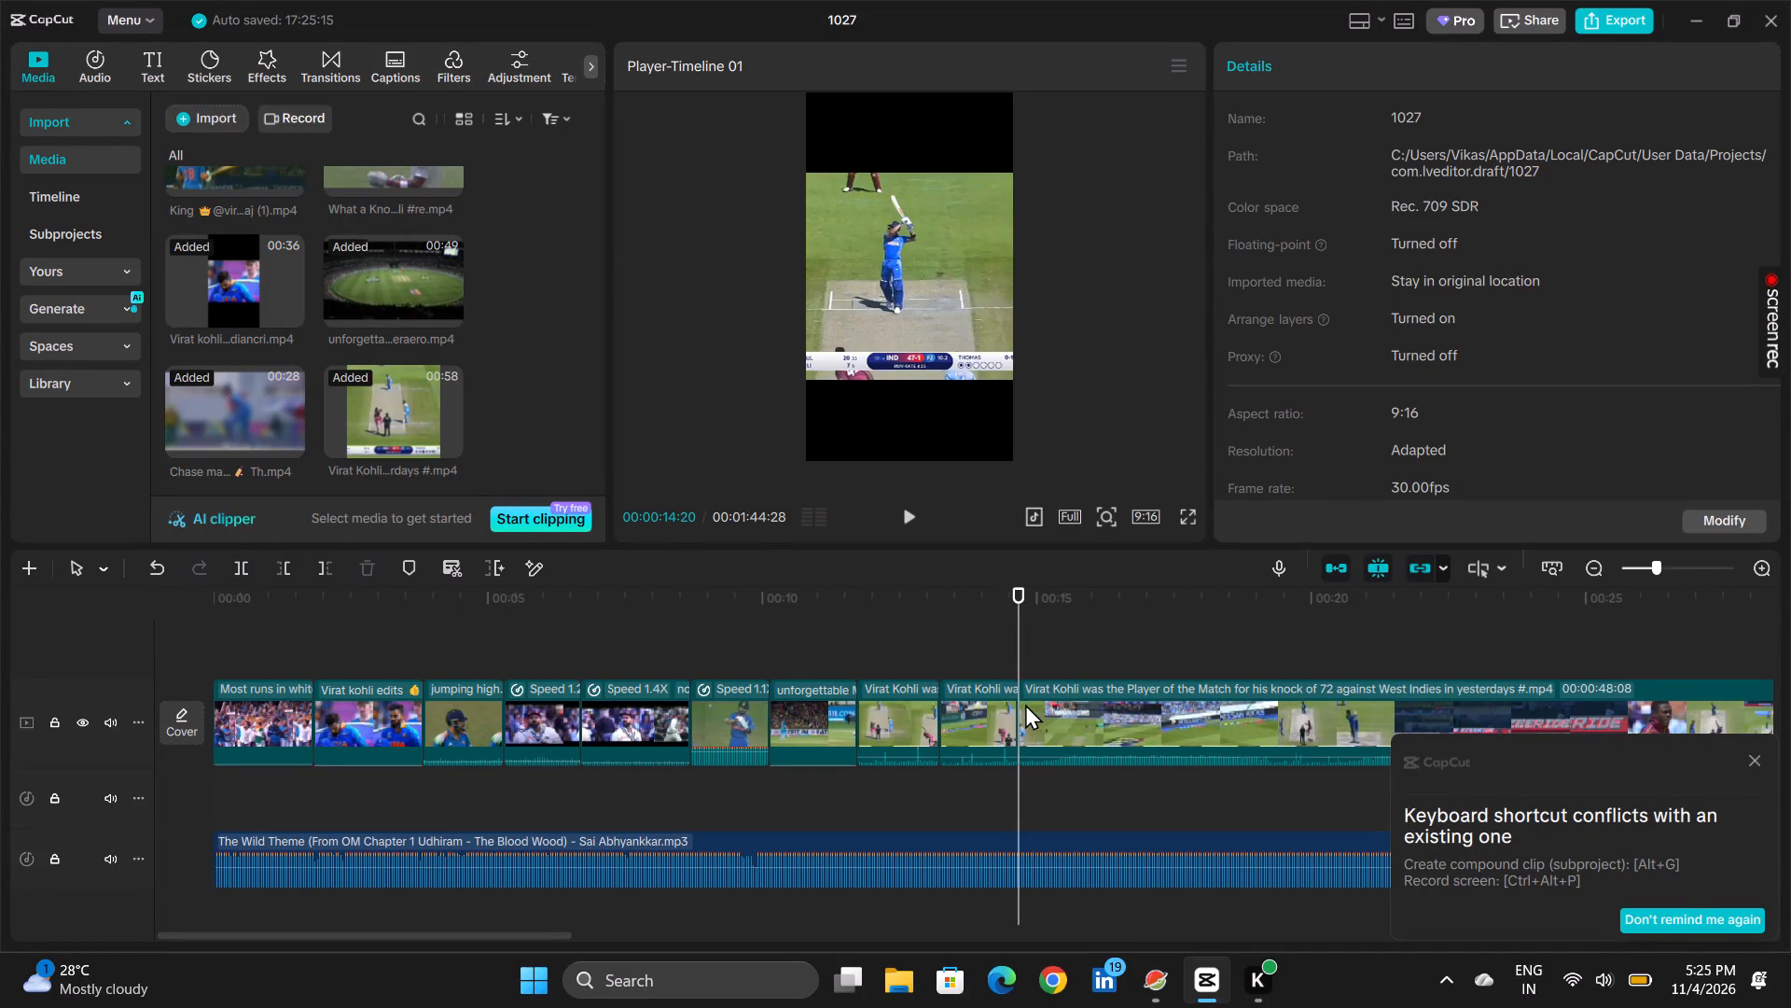
Trim about 5 seconds off the start of the last "Player of the Match" piece so it begins at the next delivery.
left_click(1023, 715)
left_click(1065, 727)
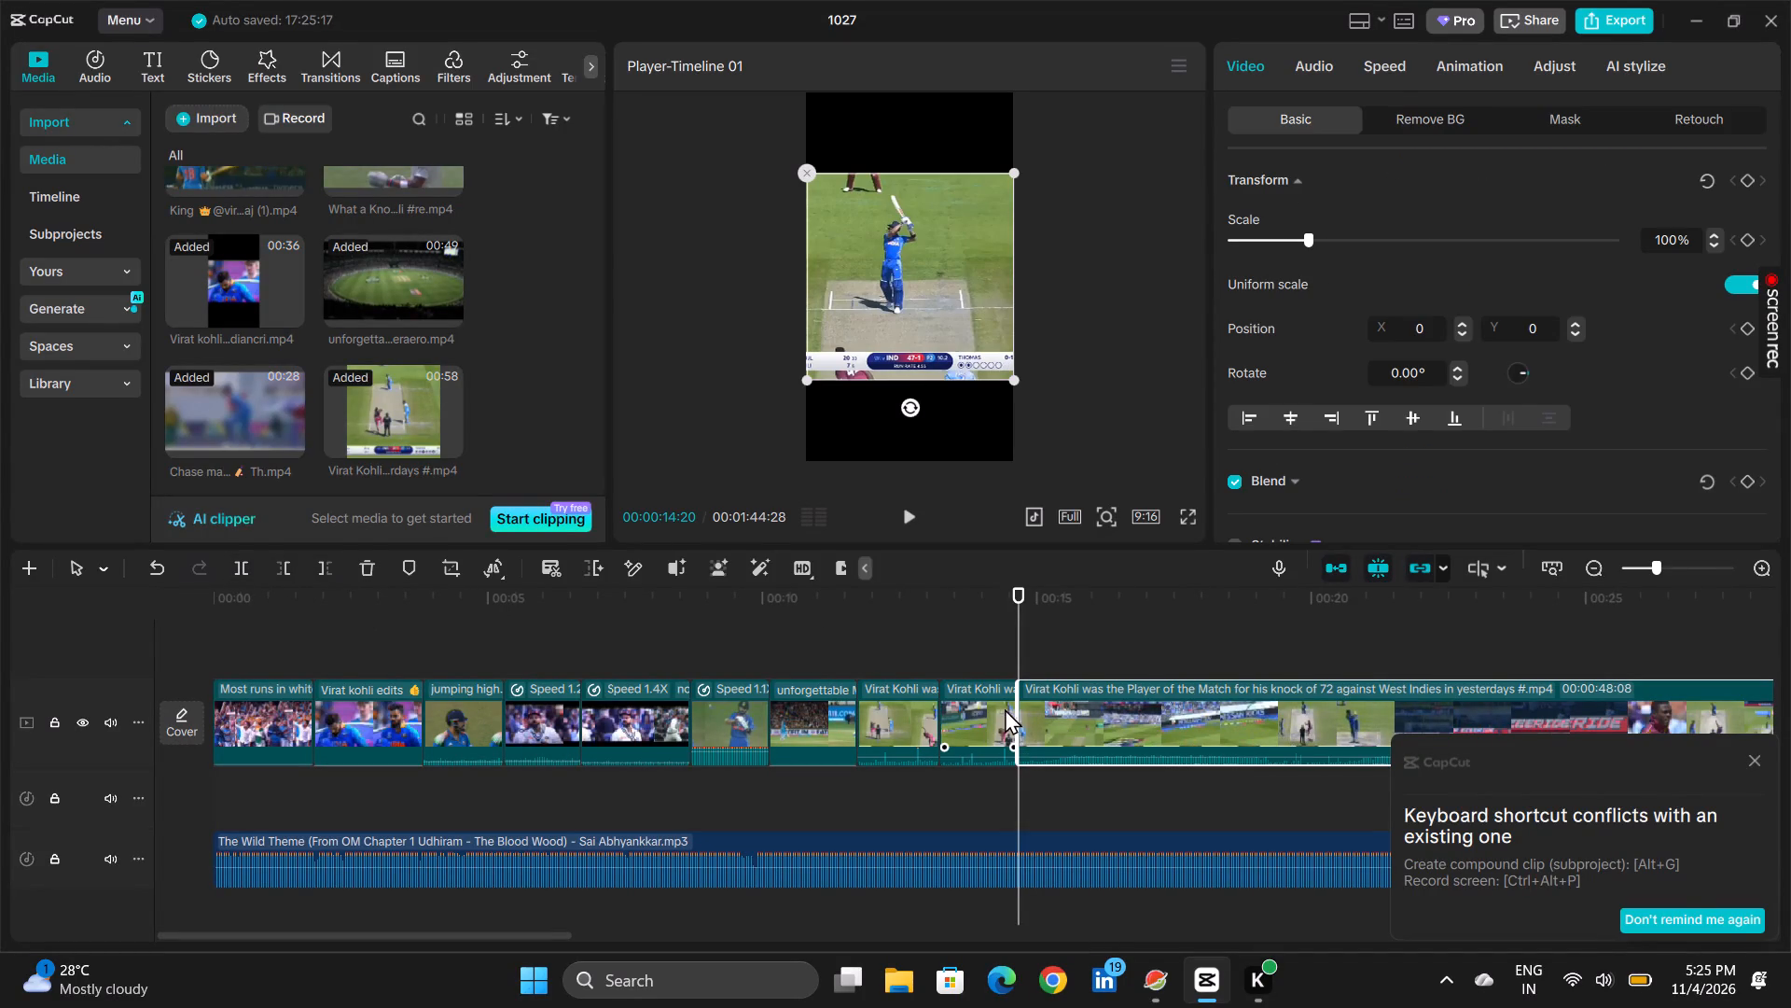
left_click_drag(1023, 715, 1115, 716)
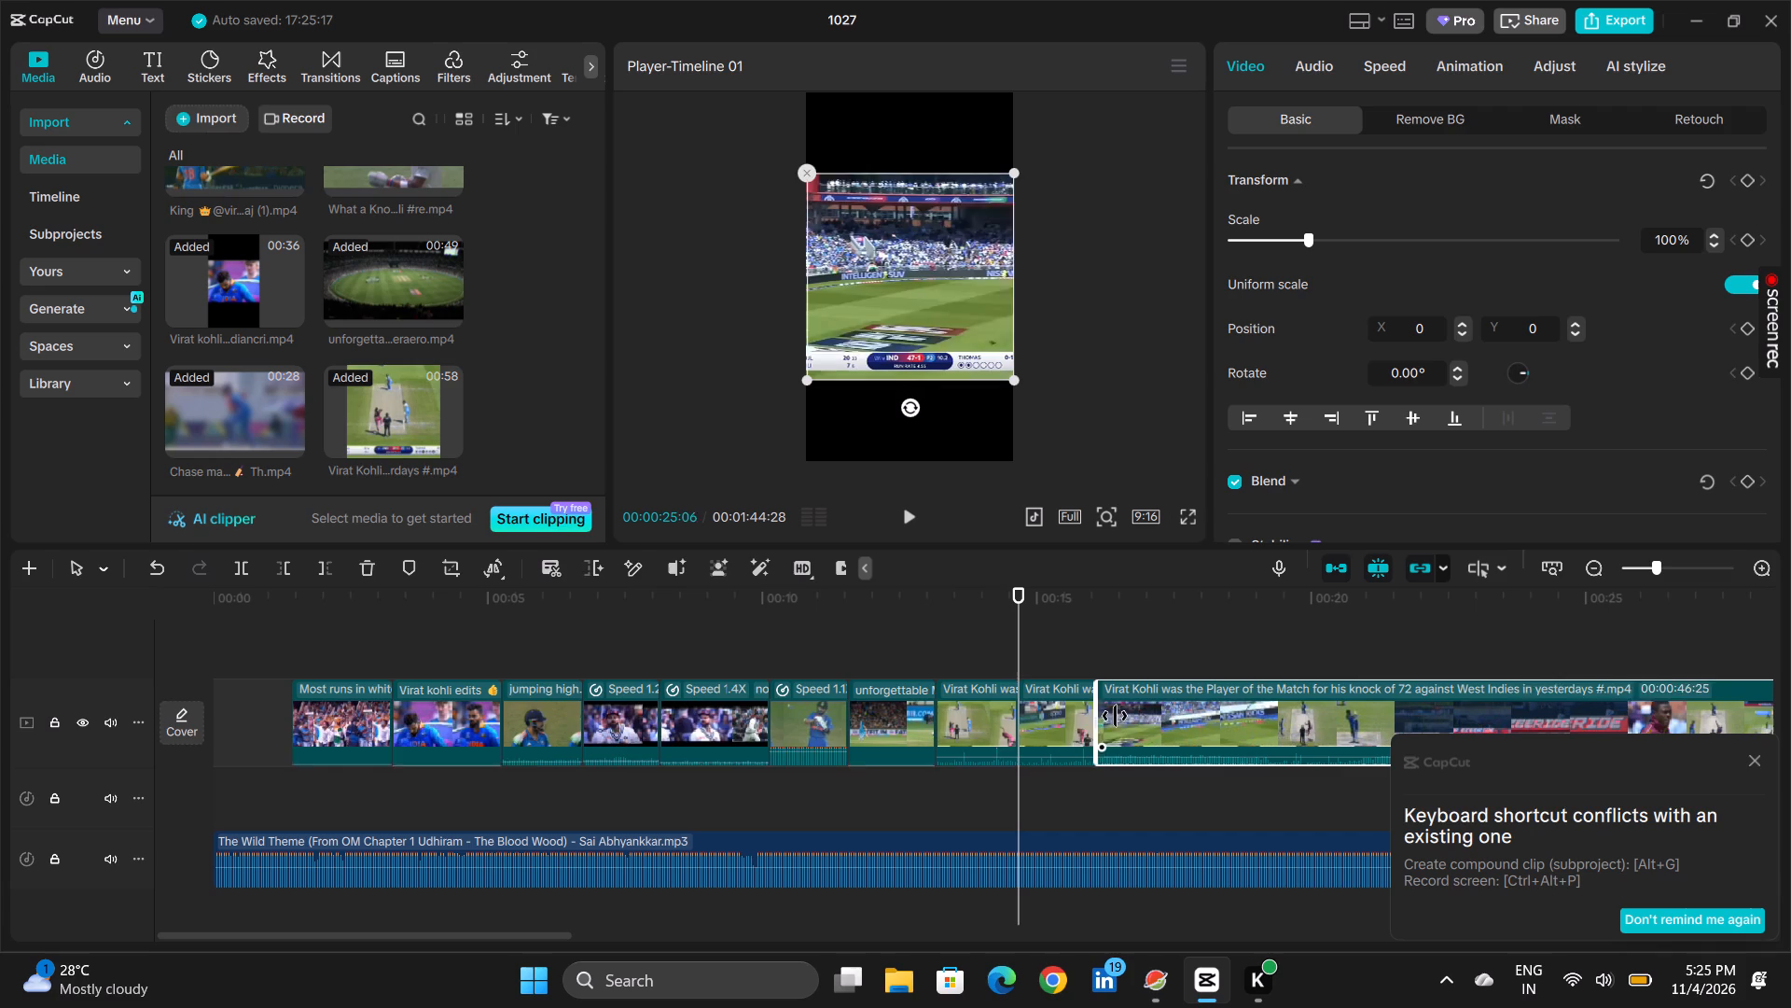
left_click_drag(1115, 716, 1222, 712)
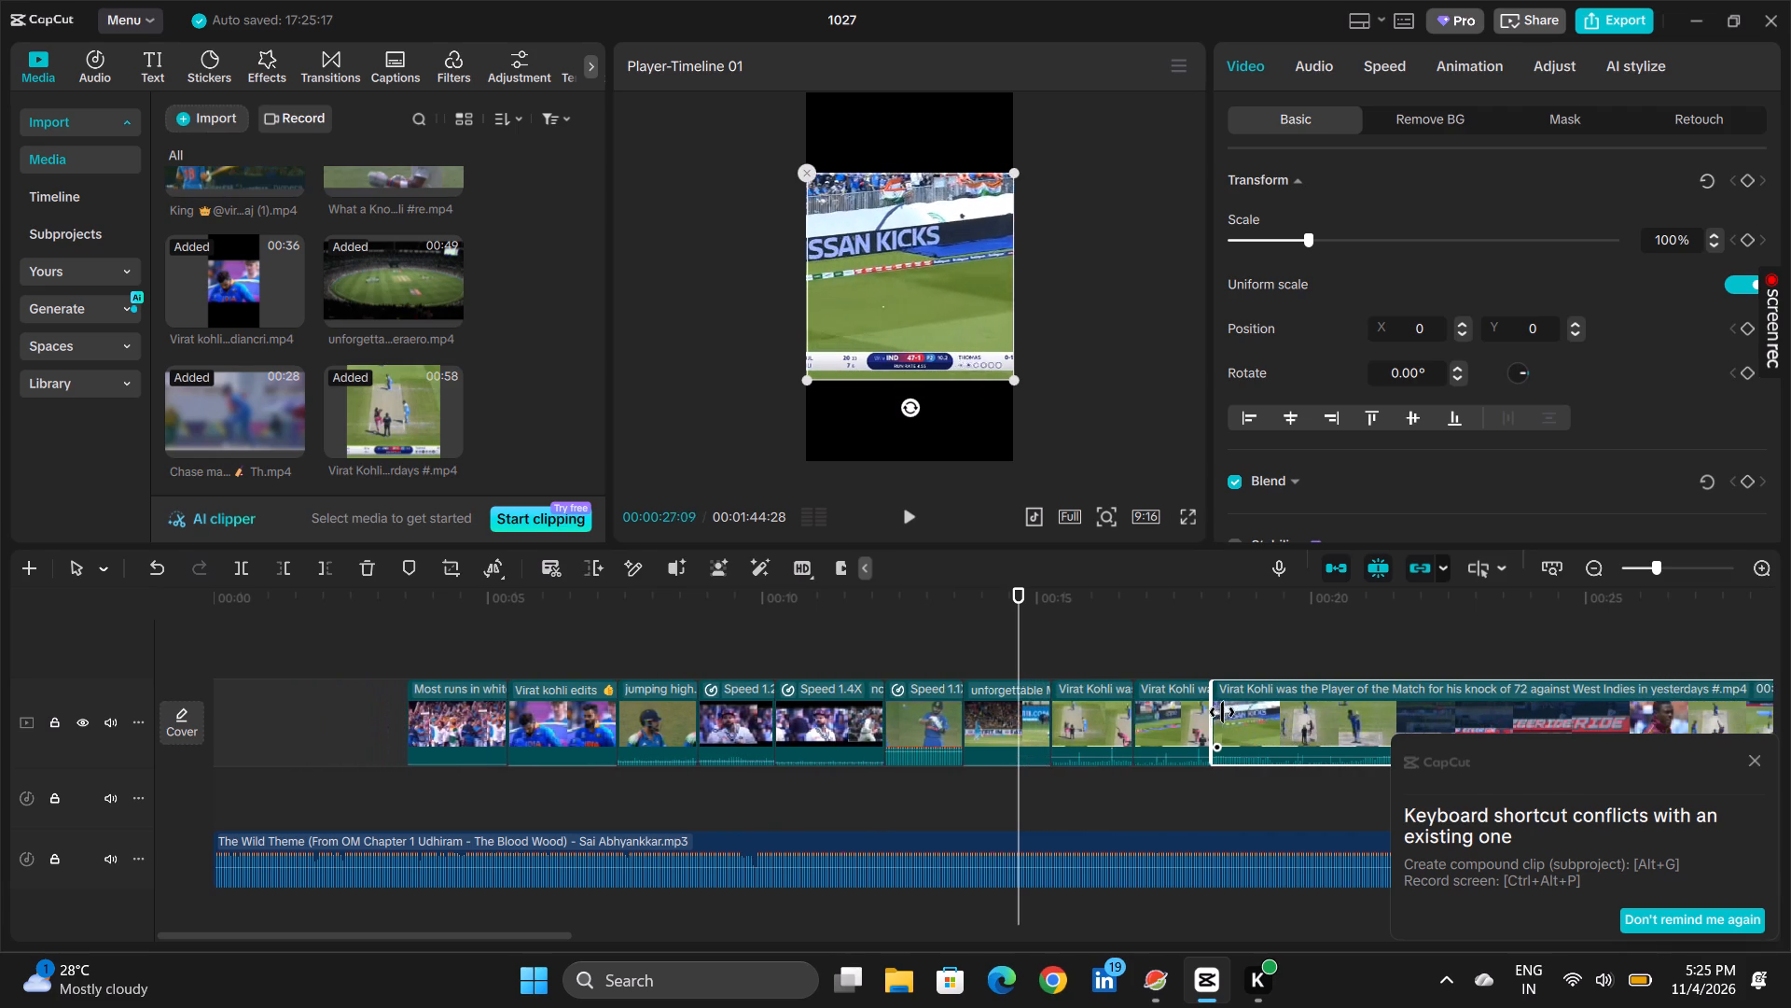
left_click_drag(1222, 712, 1291, 713)
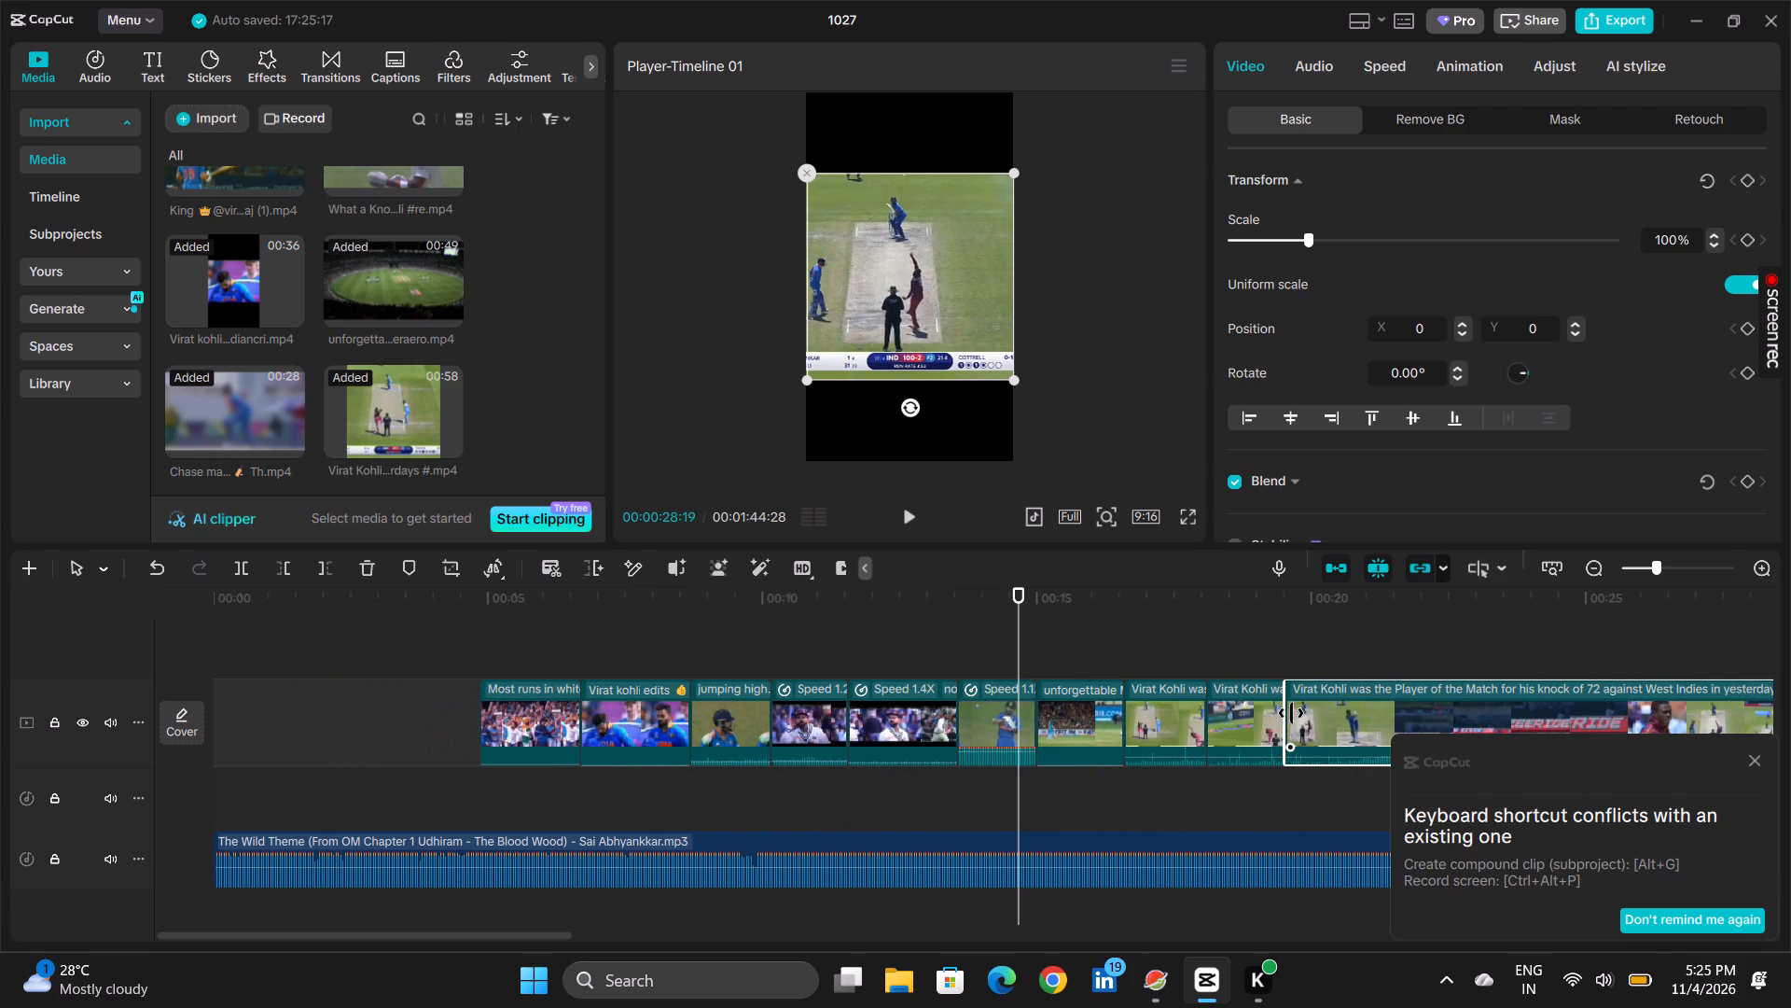
left_click_drag(1291, 713, 1290, 713)
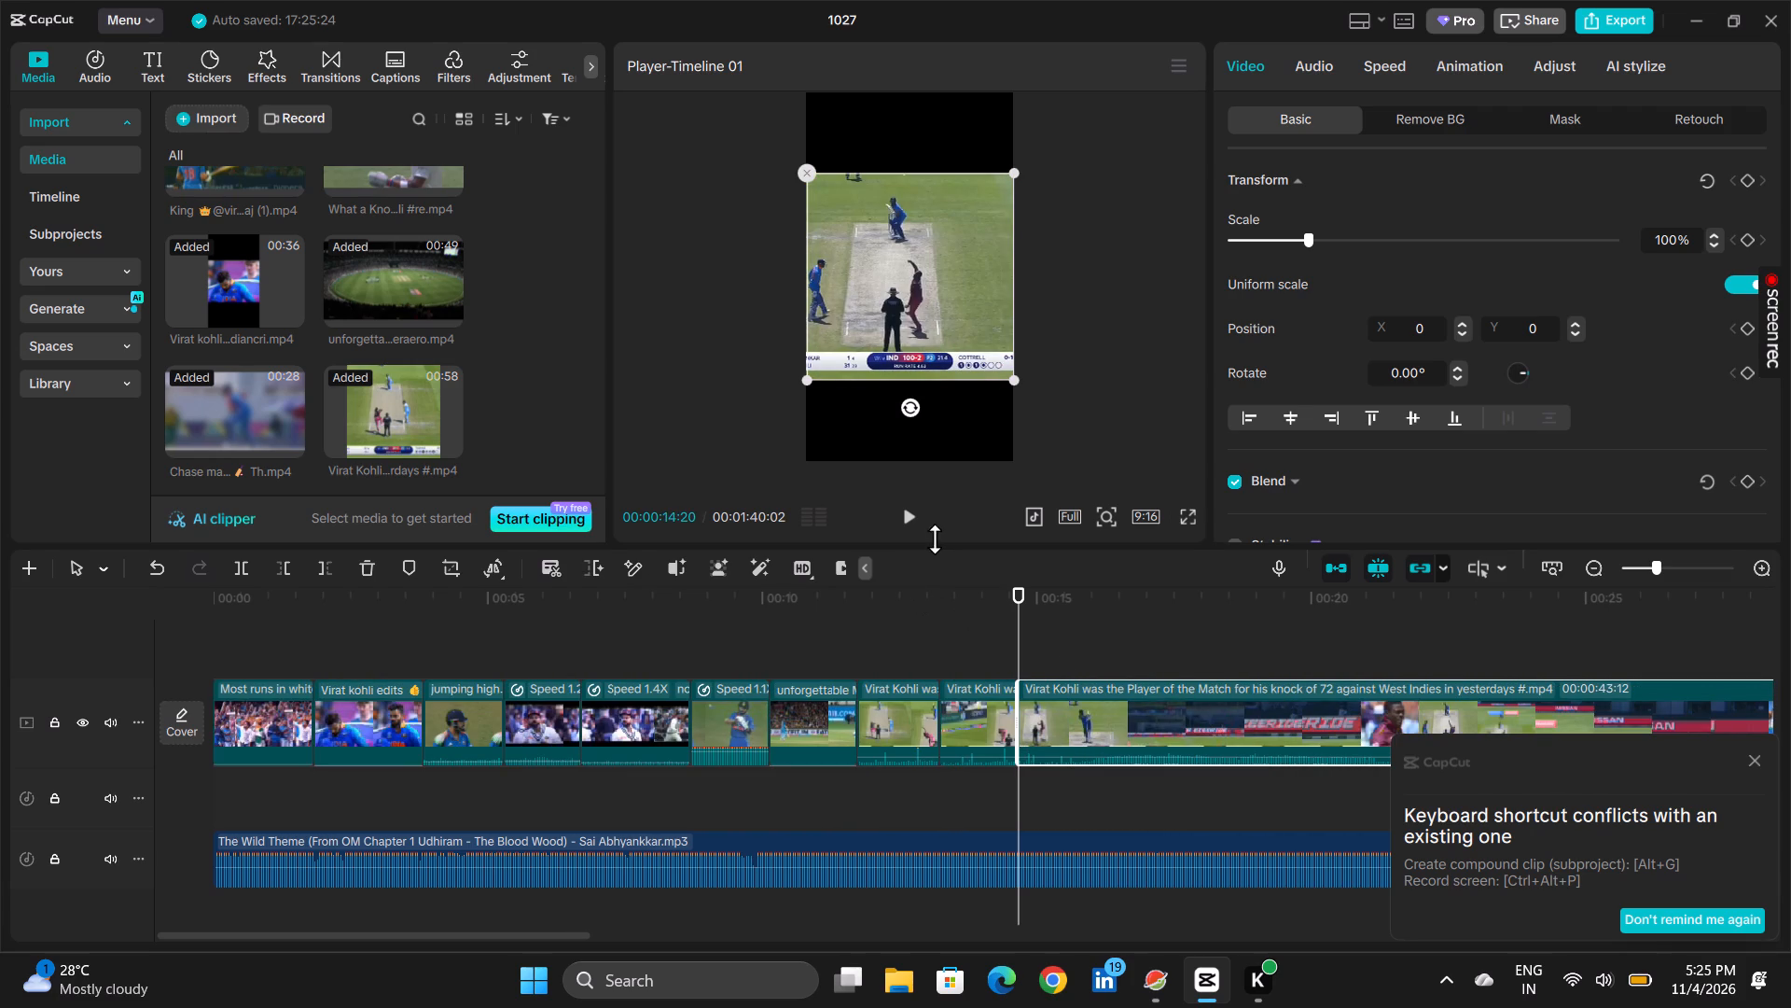
Play the trimmed piece through the batting shot and split it at 00:15:29.
left_click(912, 521)
left_click(912, 521)
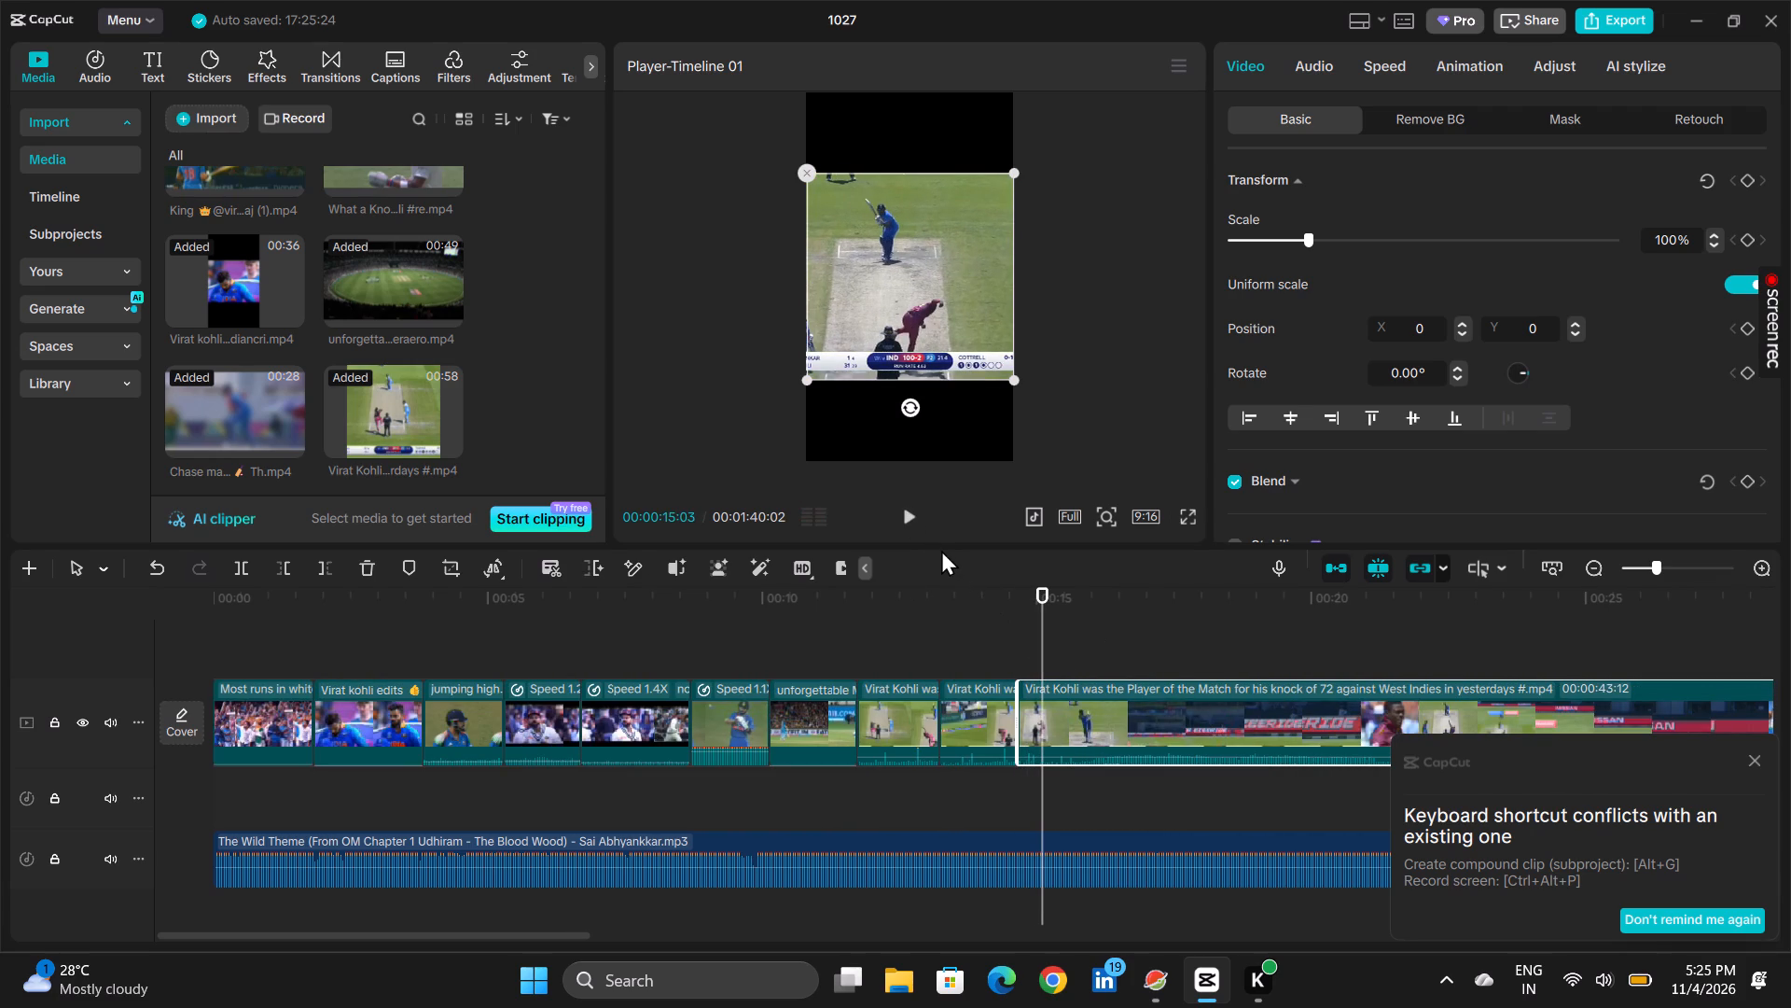
left_click(918, 516)
left_click(913, 518)
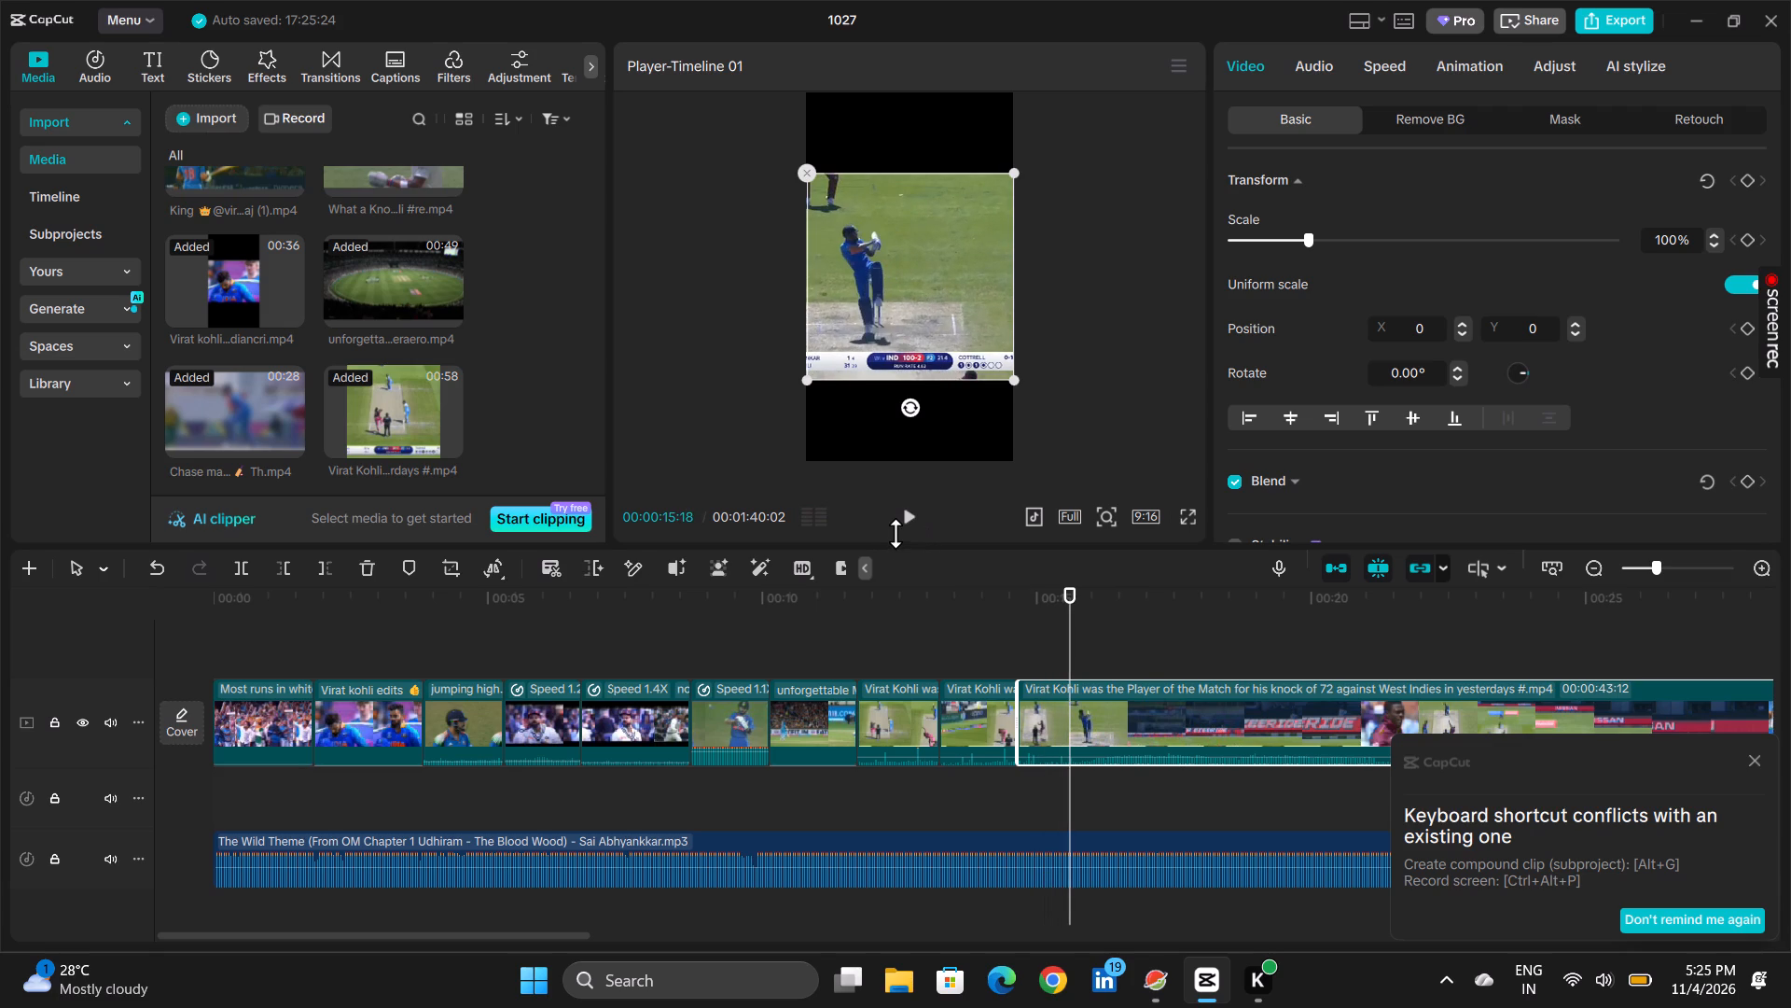
double_click(905, 528)
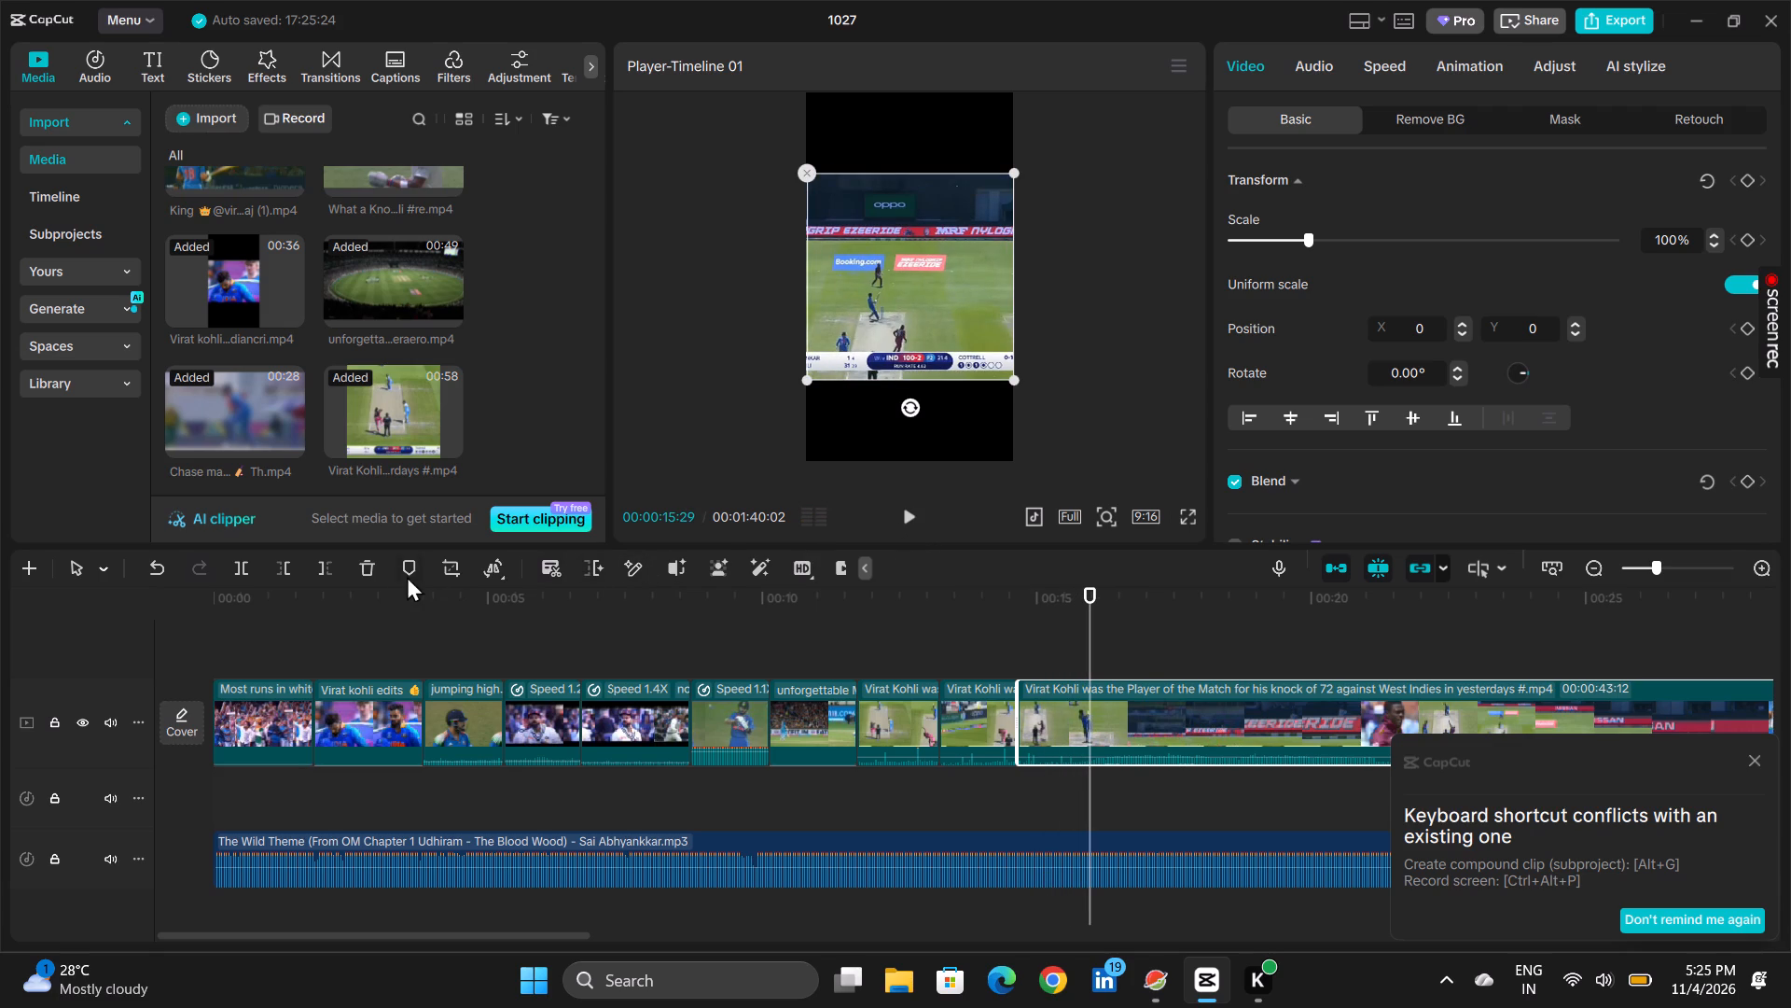
left_click(246, 567)
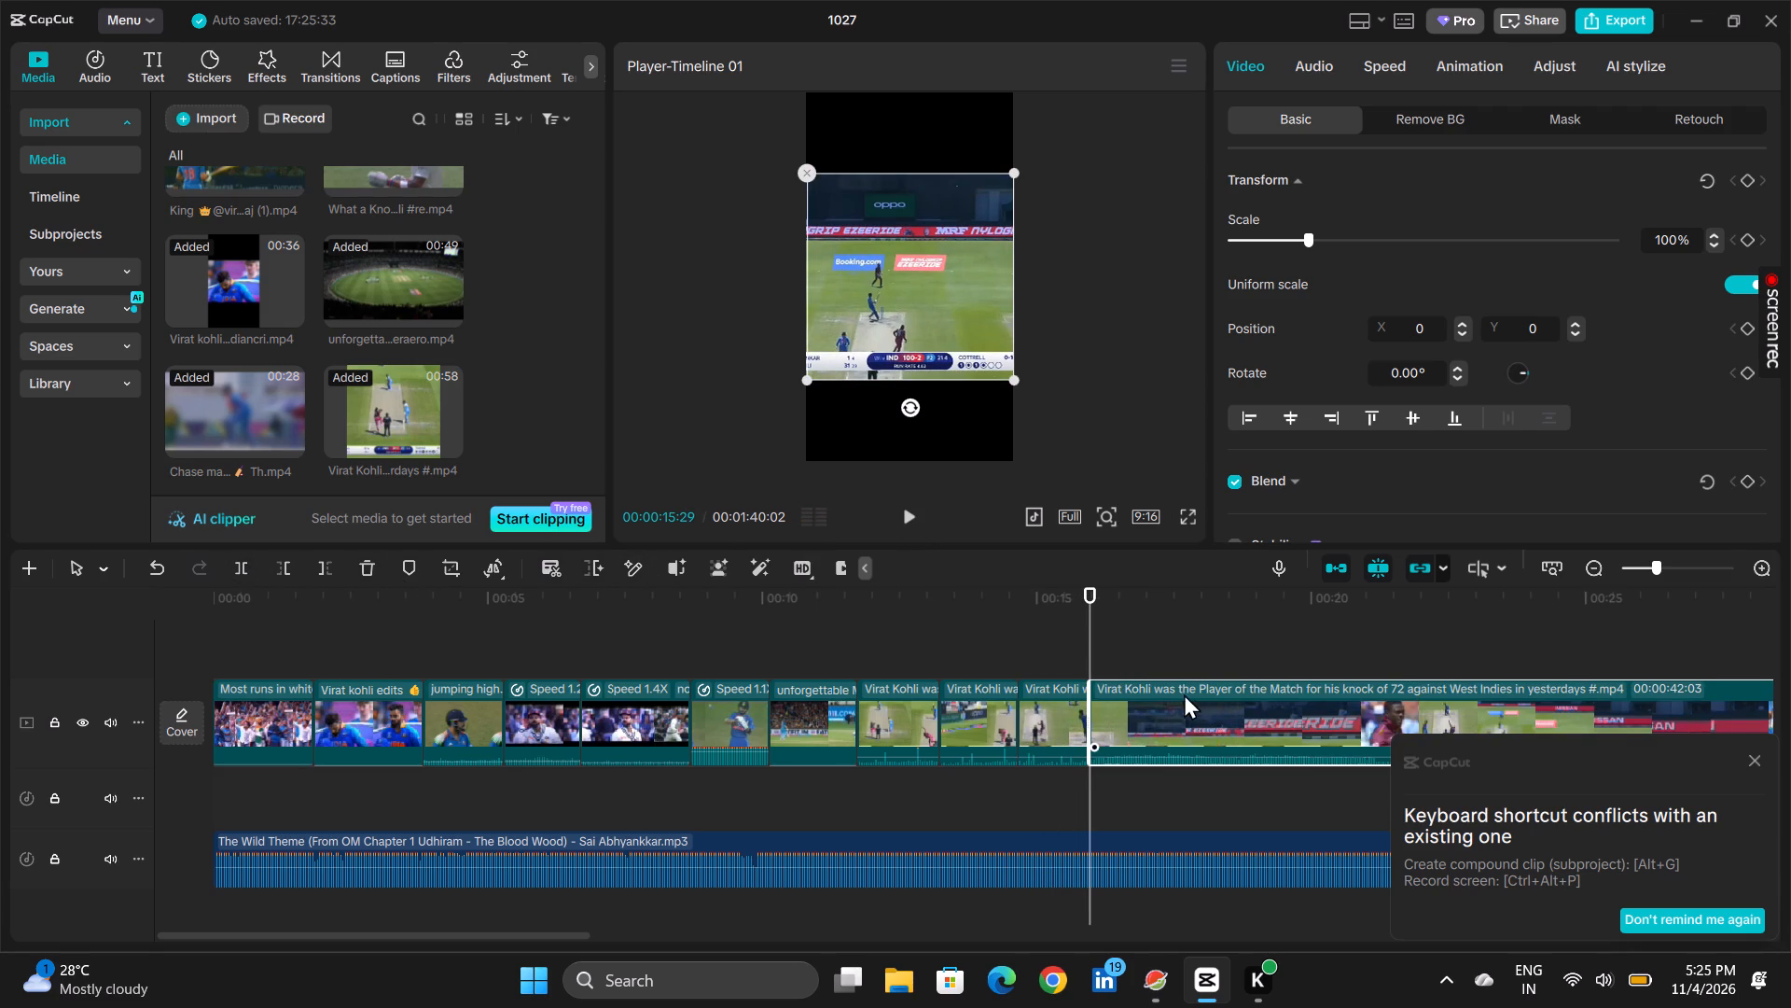
Find the next delivery, split the clip there at 00:21:25, and delete the section between 00:15:29 and that cut.
left_click(912, 513)
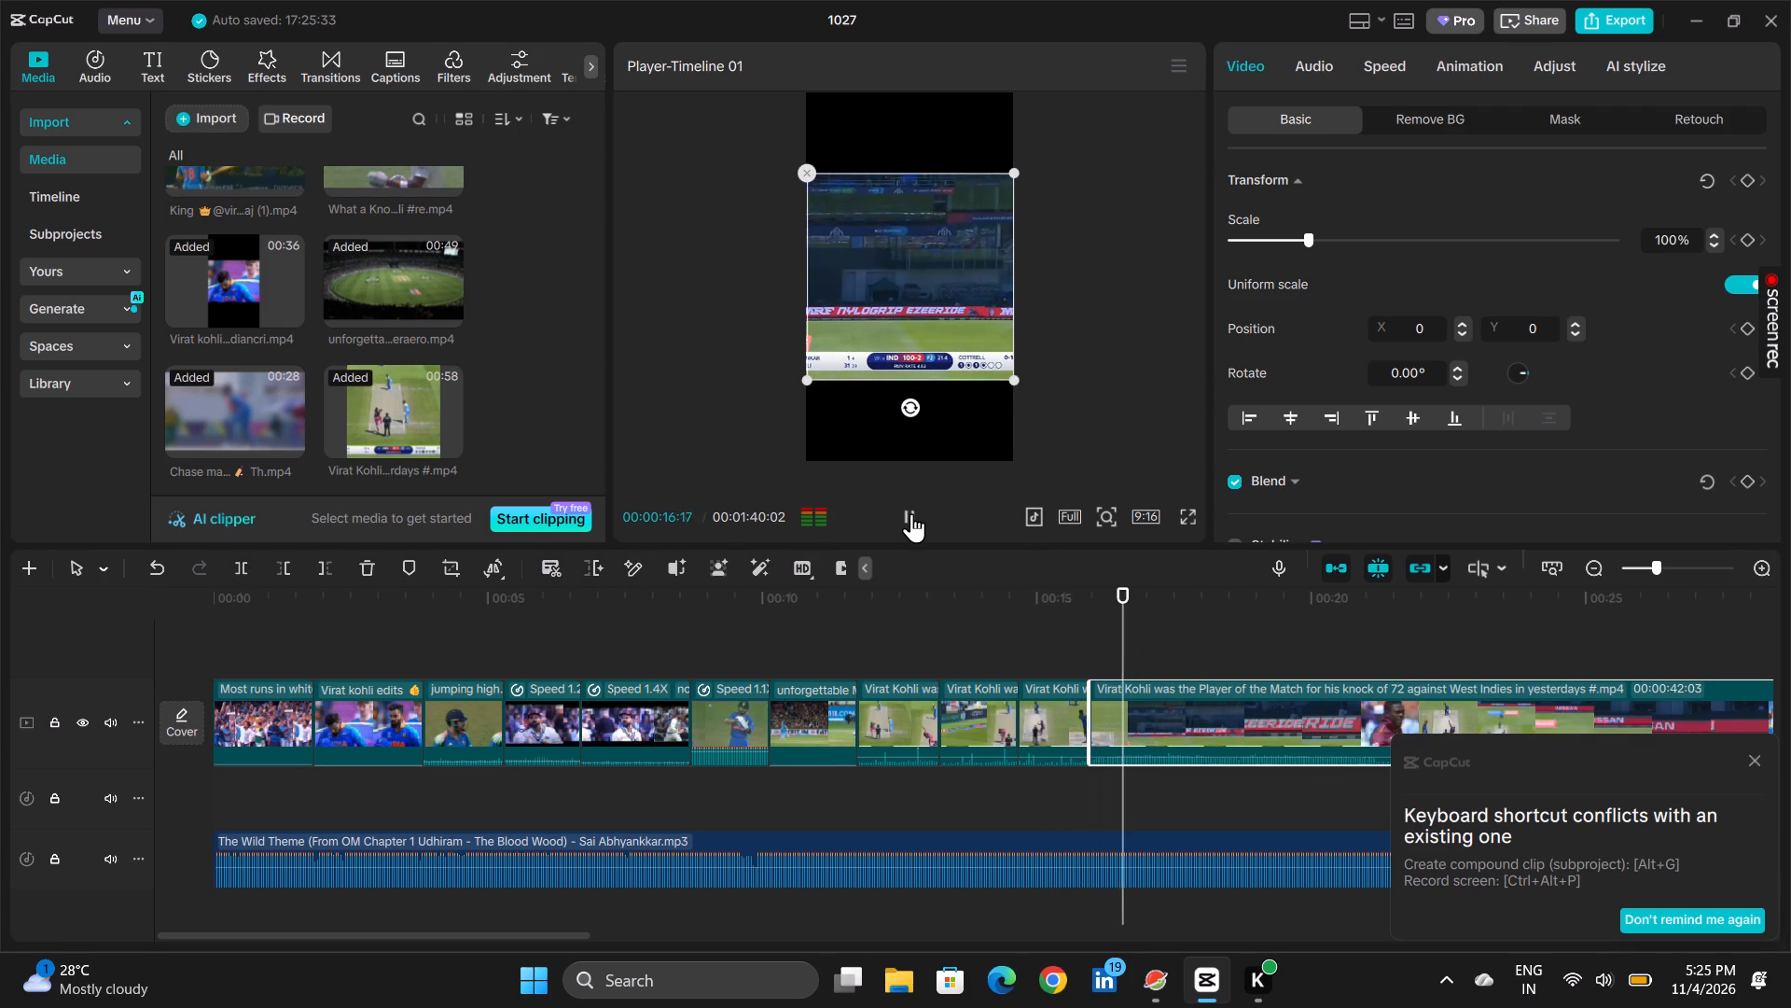
left_click(911, 513)
left_click(911, 513)
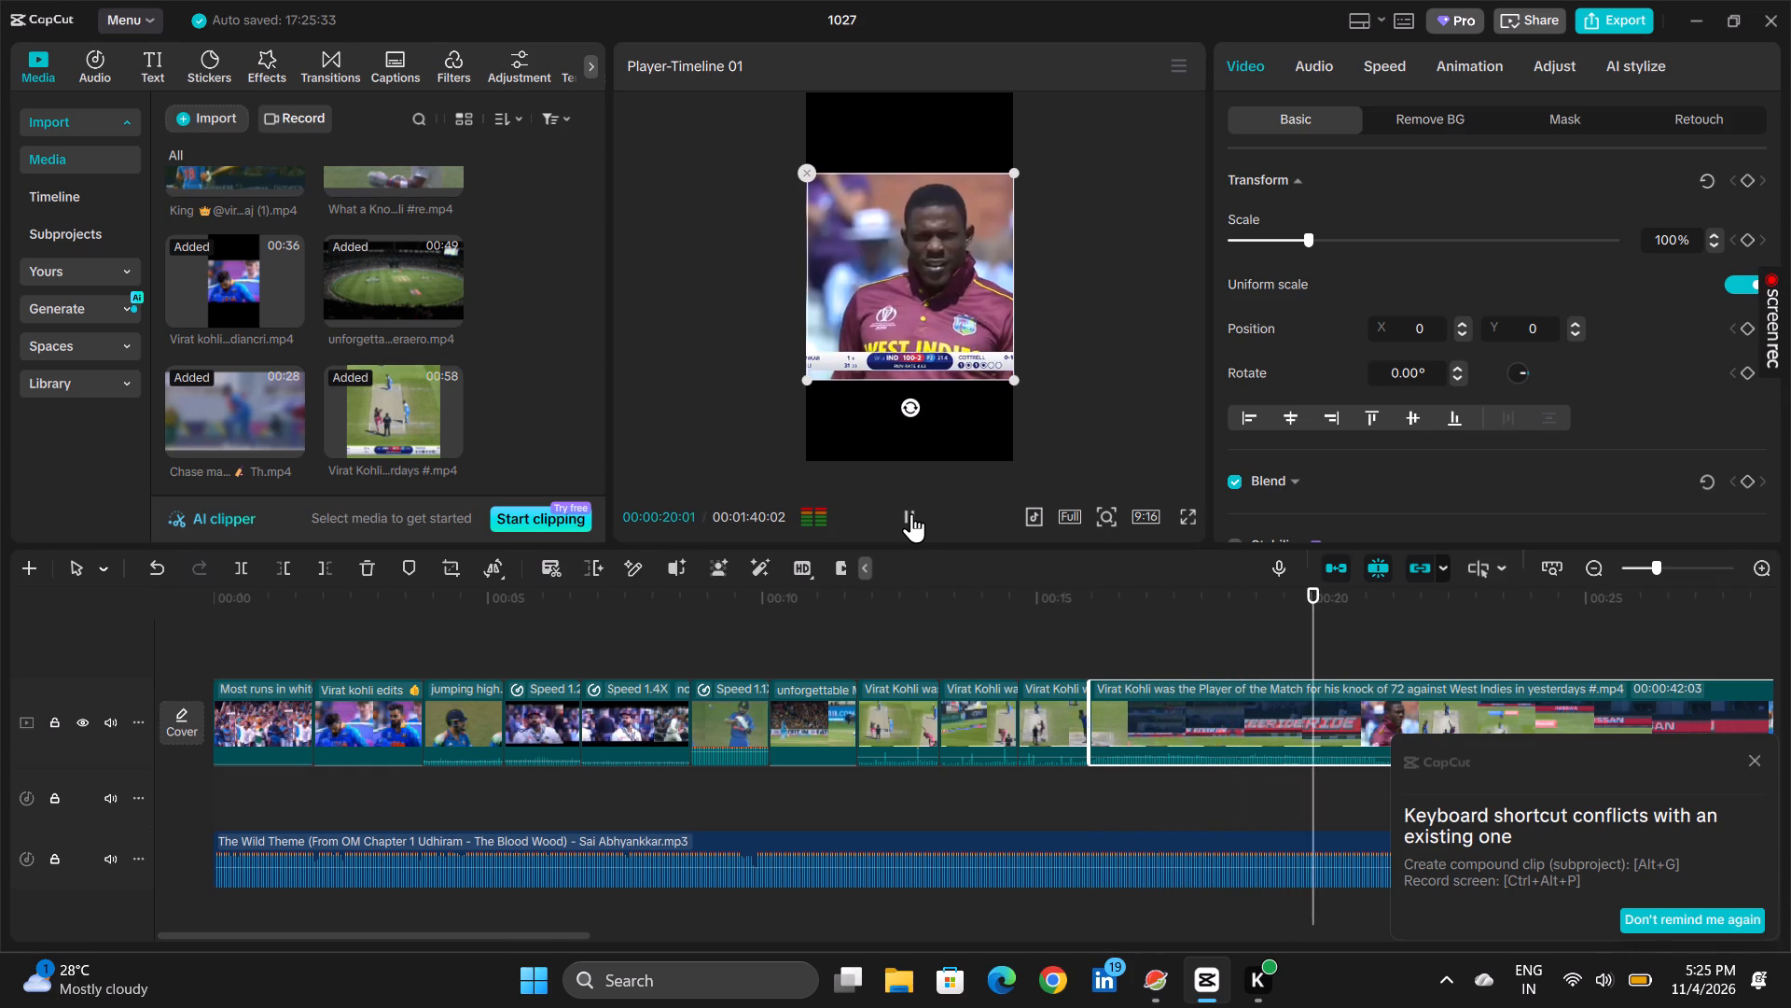
left_click(911, 513)
left_click(911, 513)
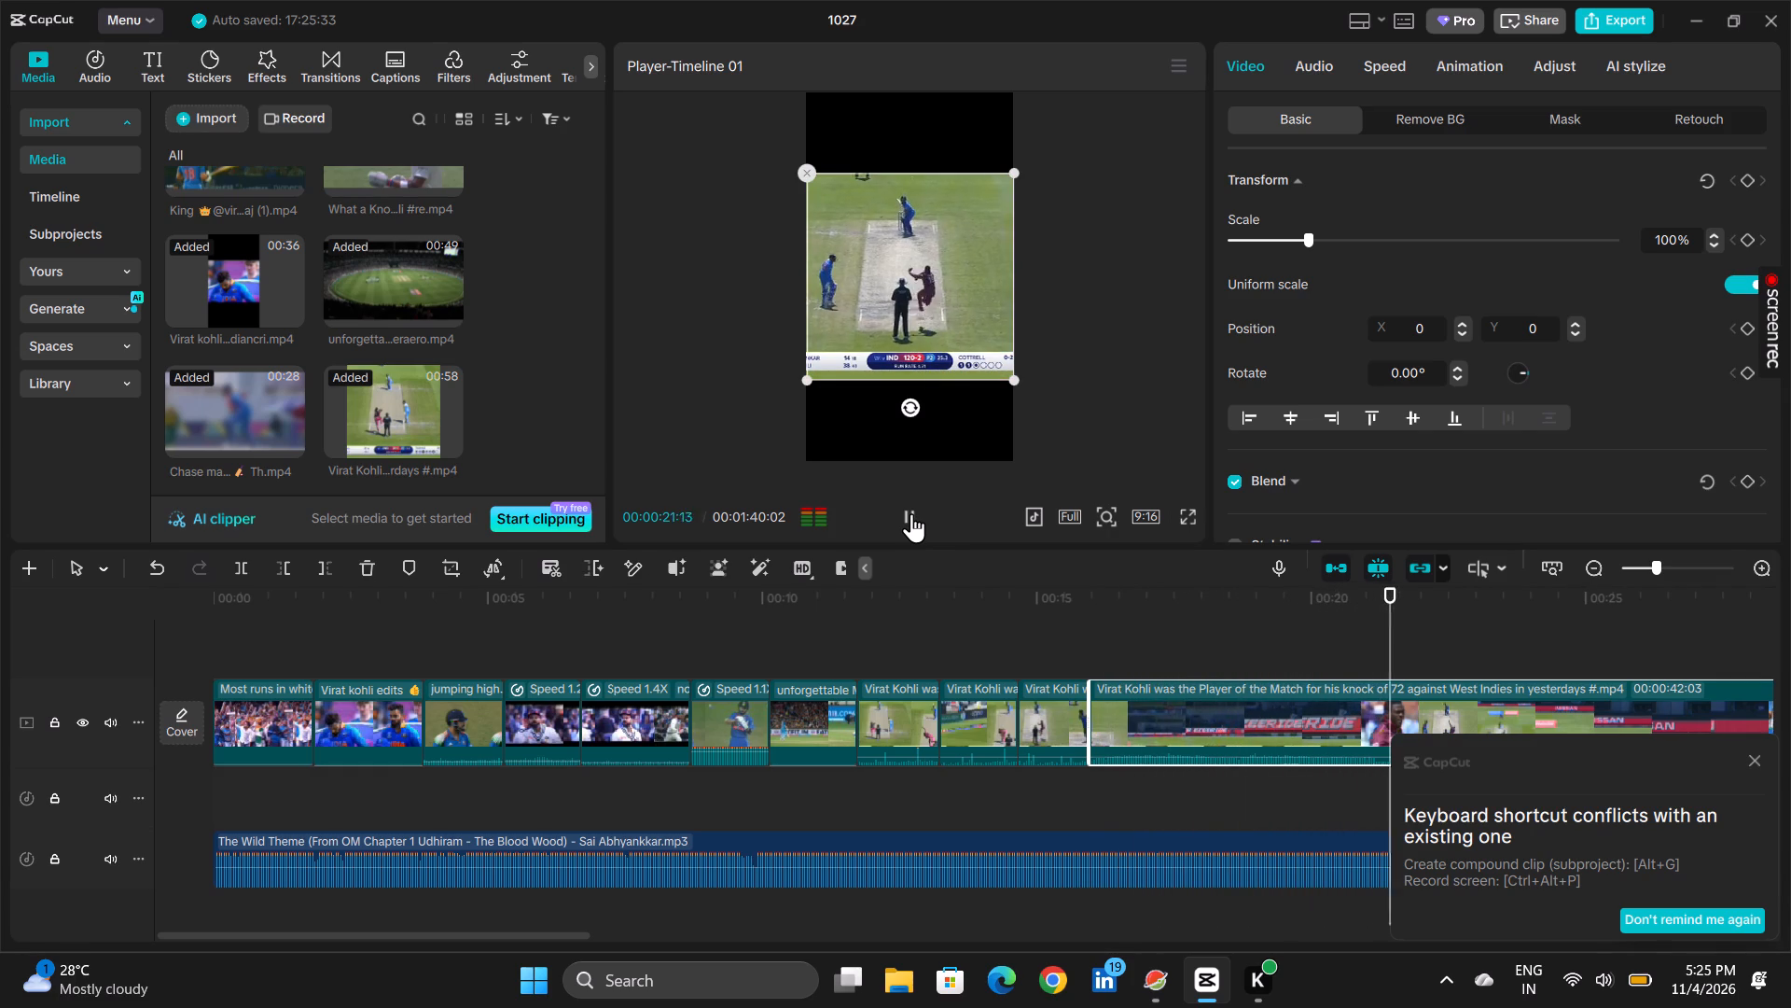
scroll(911, 513, "left", 1)
left_click(911, 513)
left_click(1412, 651)
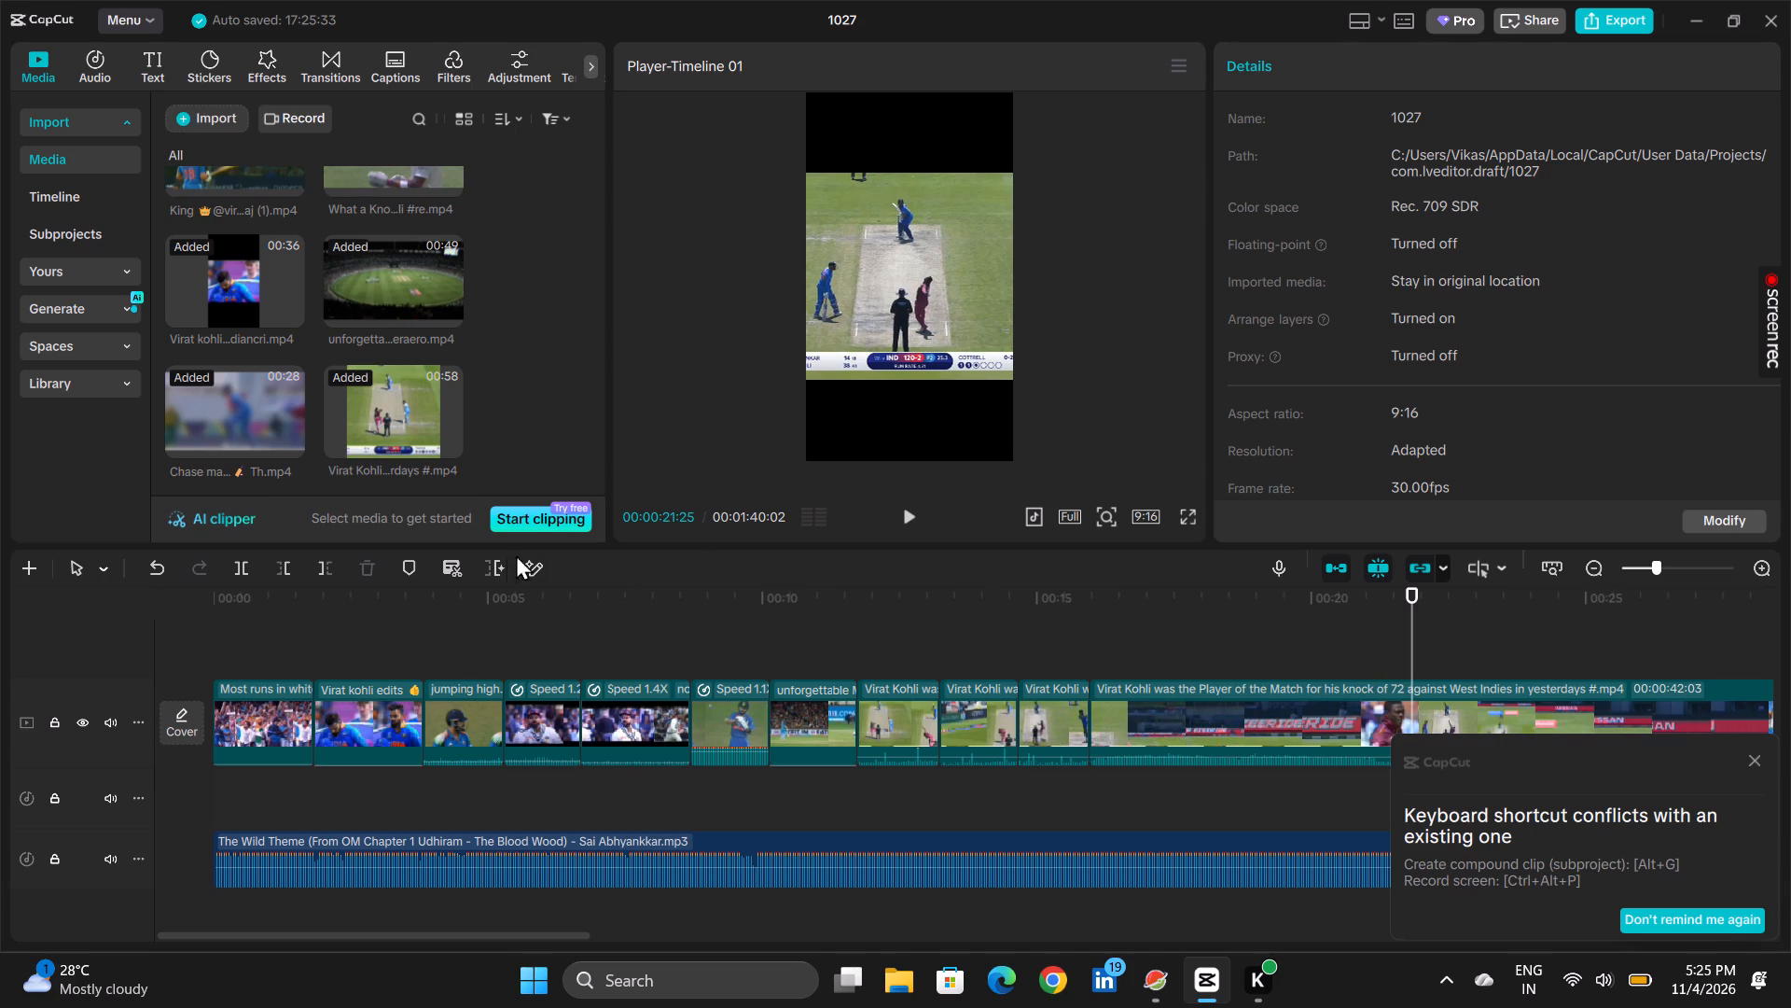
left_click(244, 564)
left_click(1195, 716)
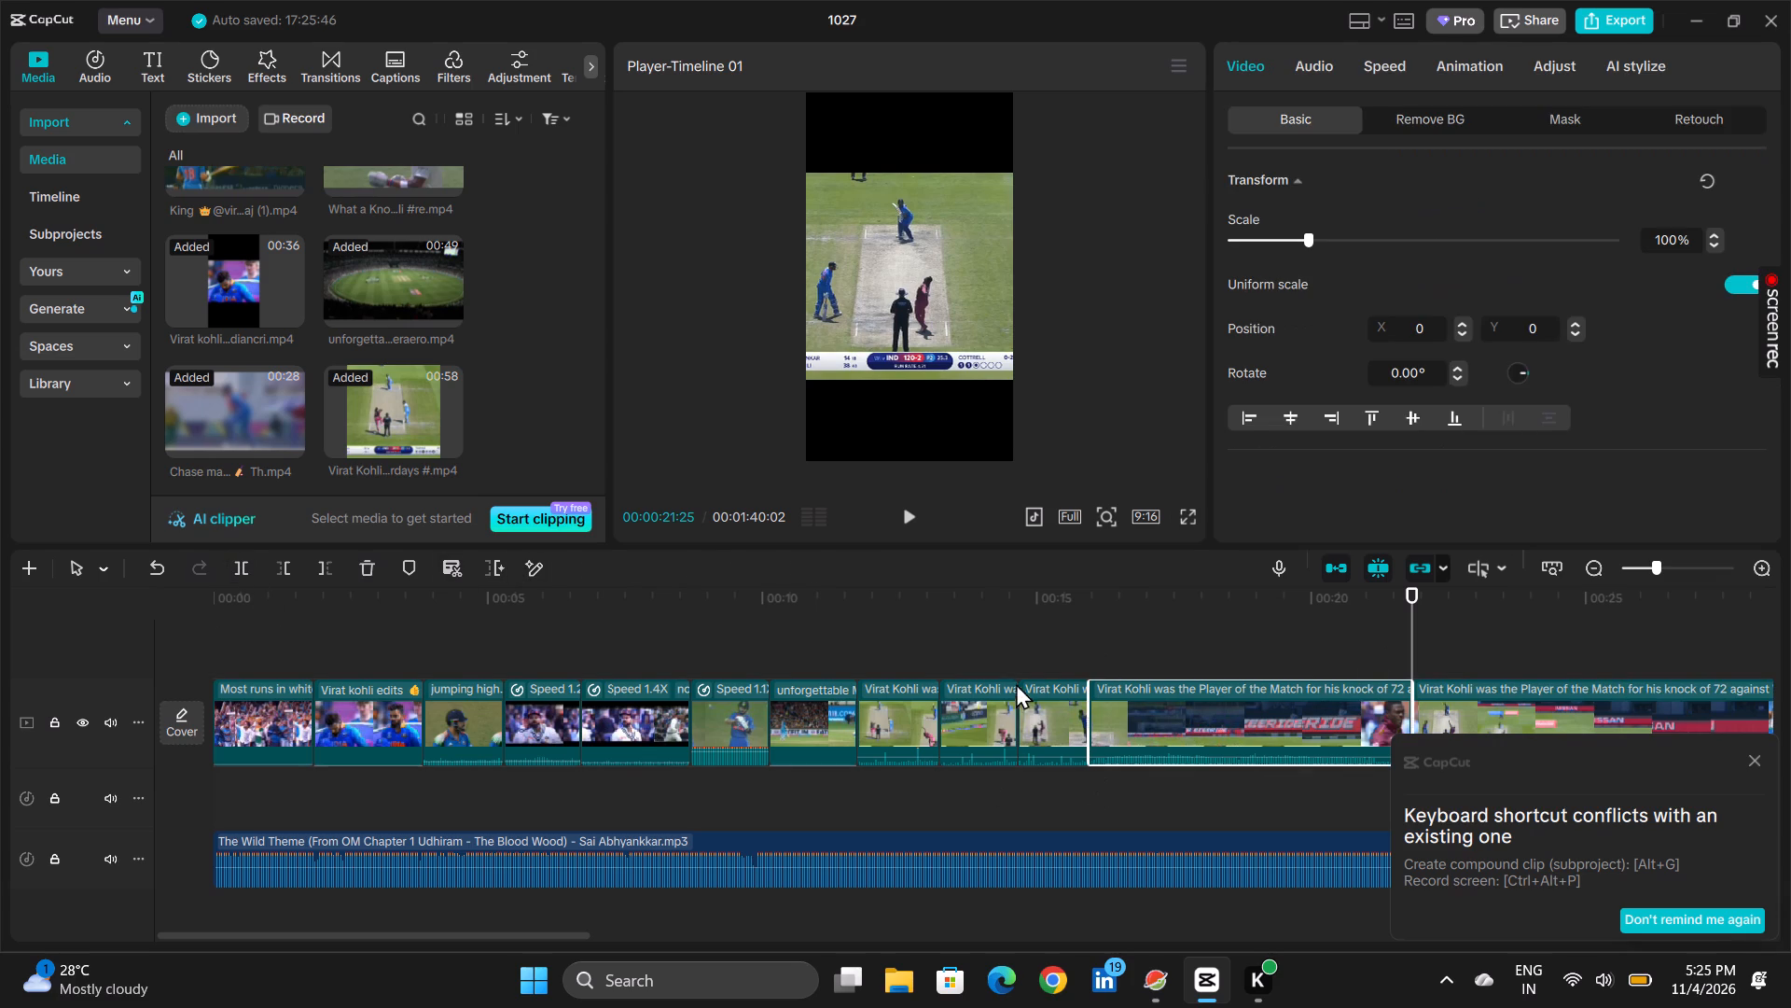
left_click(377, 568)
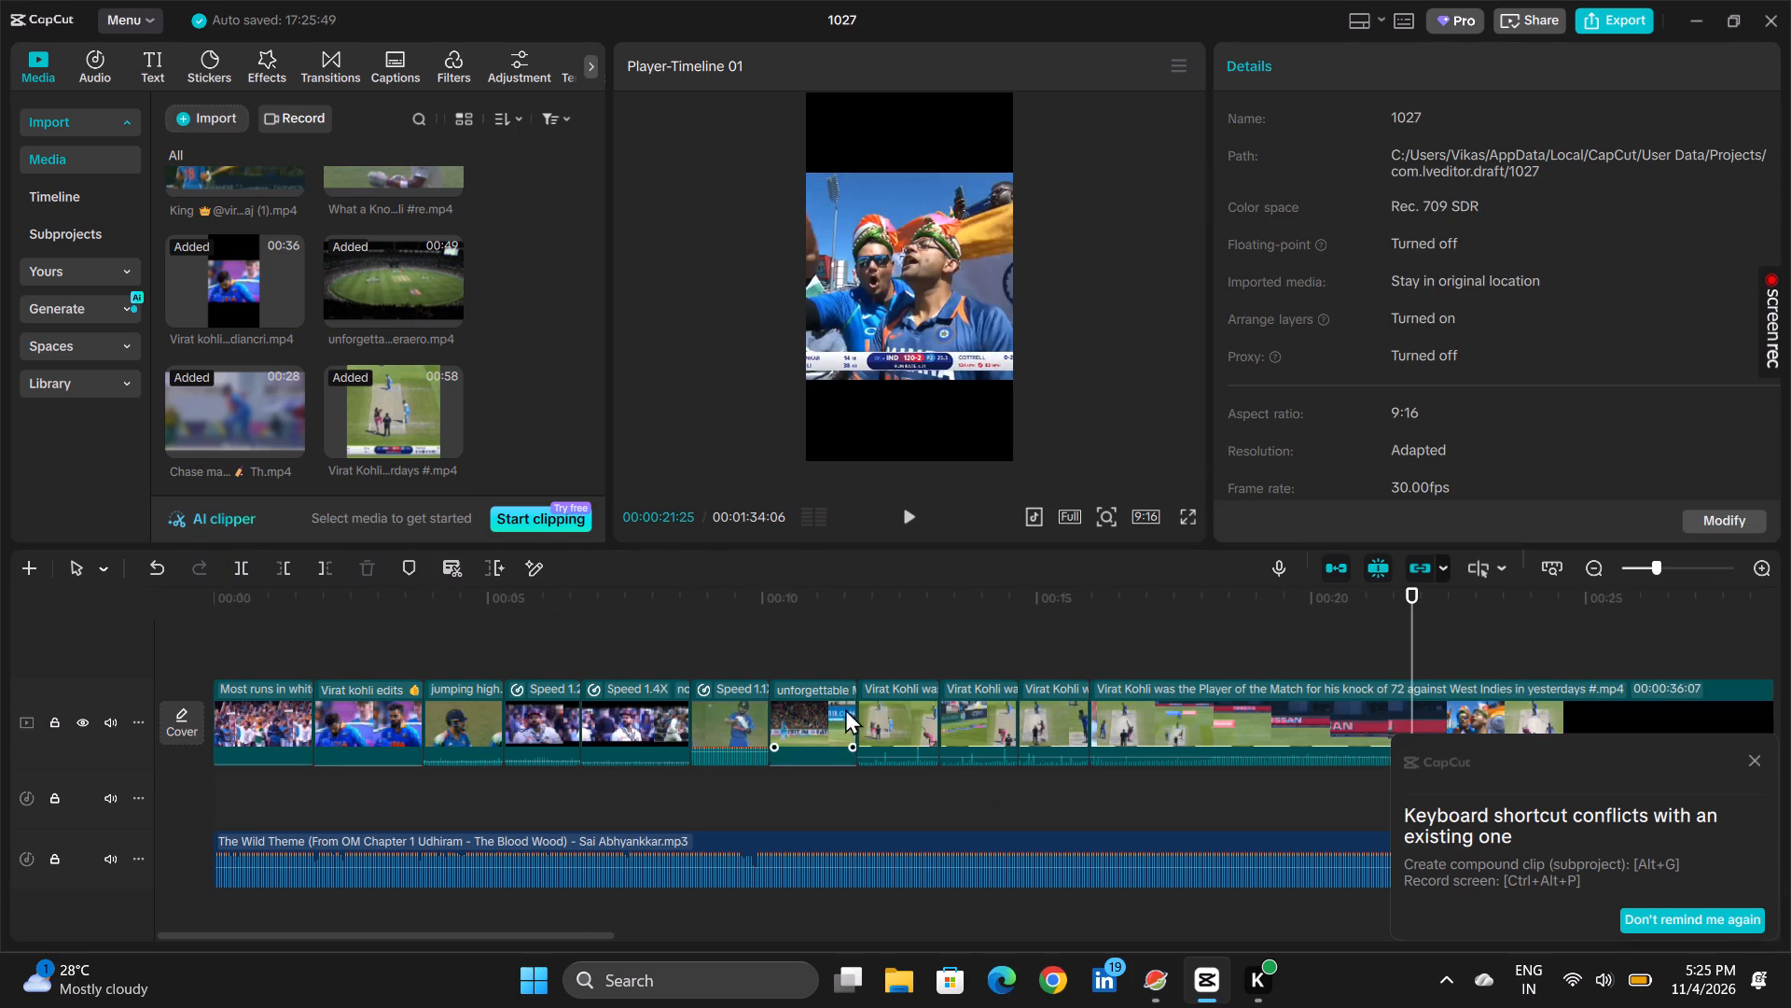
Preview the delivery starting at 00:15:29 and split the "Player of the Match" clip just after the shot, at 00:17:07.
left_click(1088, 642)
left_click(914, 519)
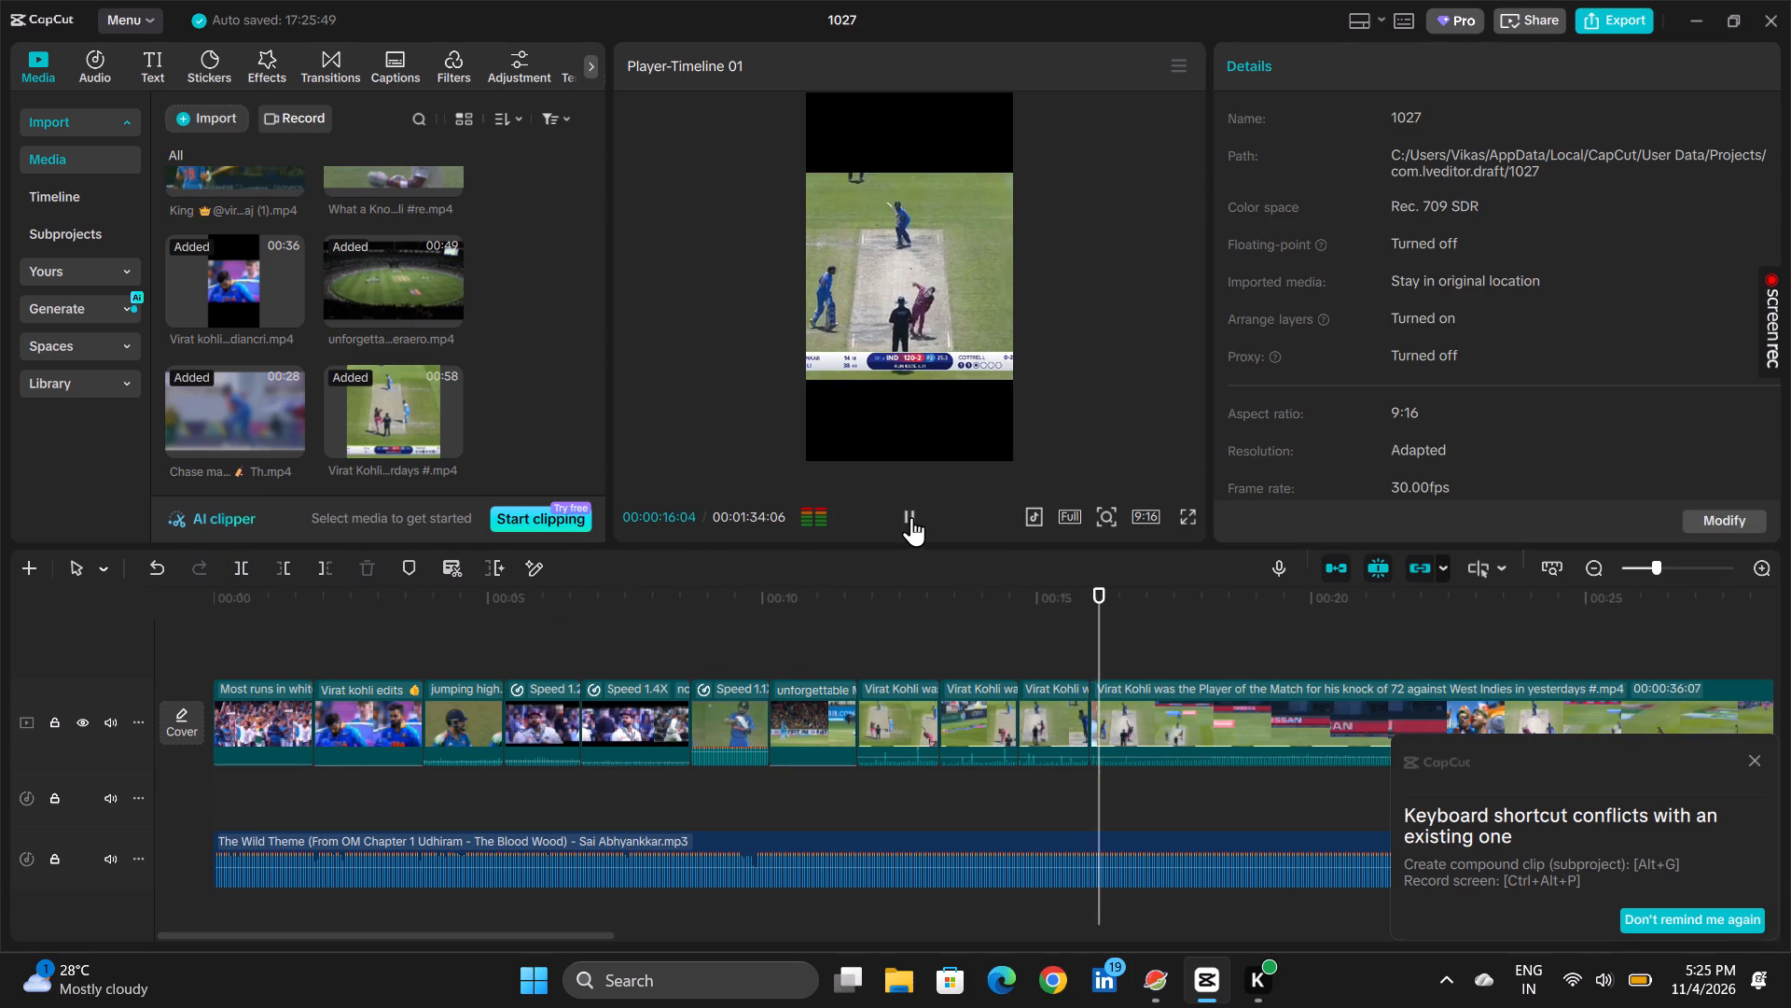
left_click(911, 517)
left_click(911, 517)
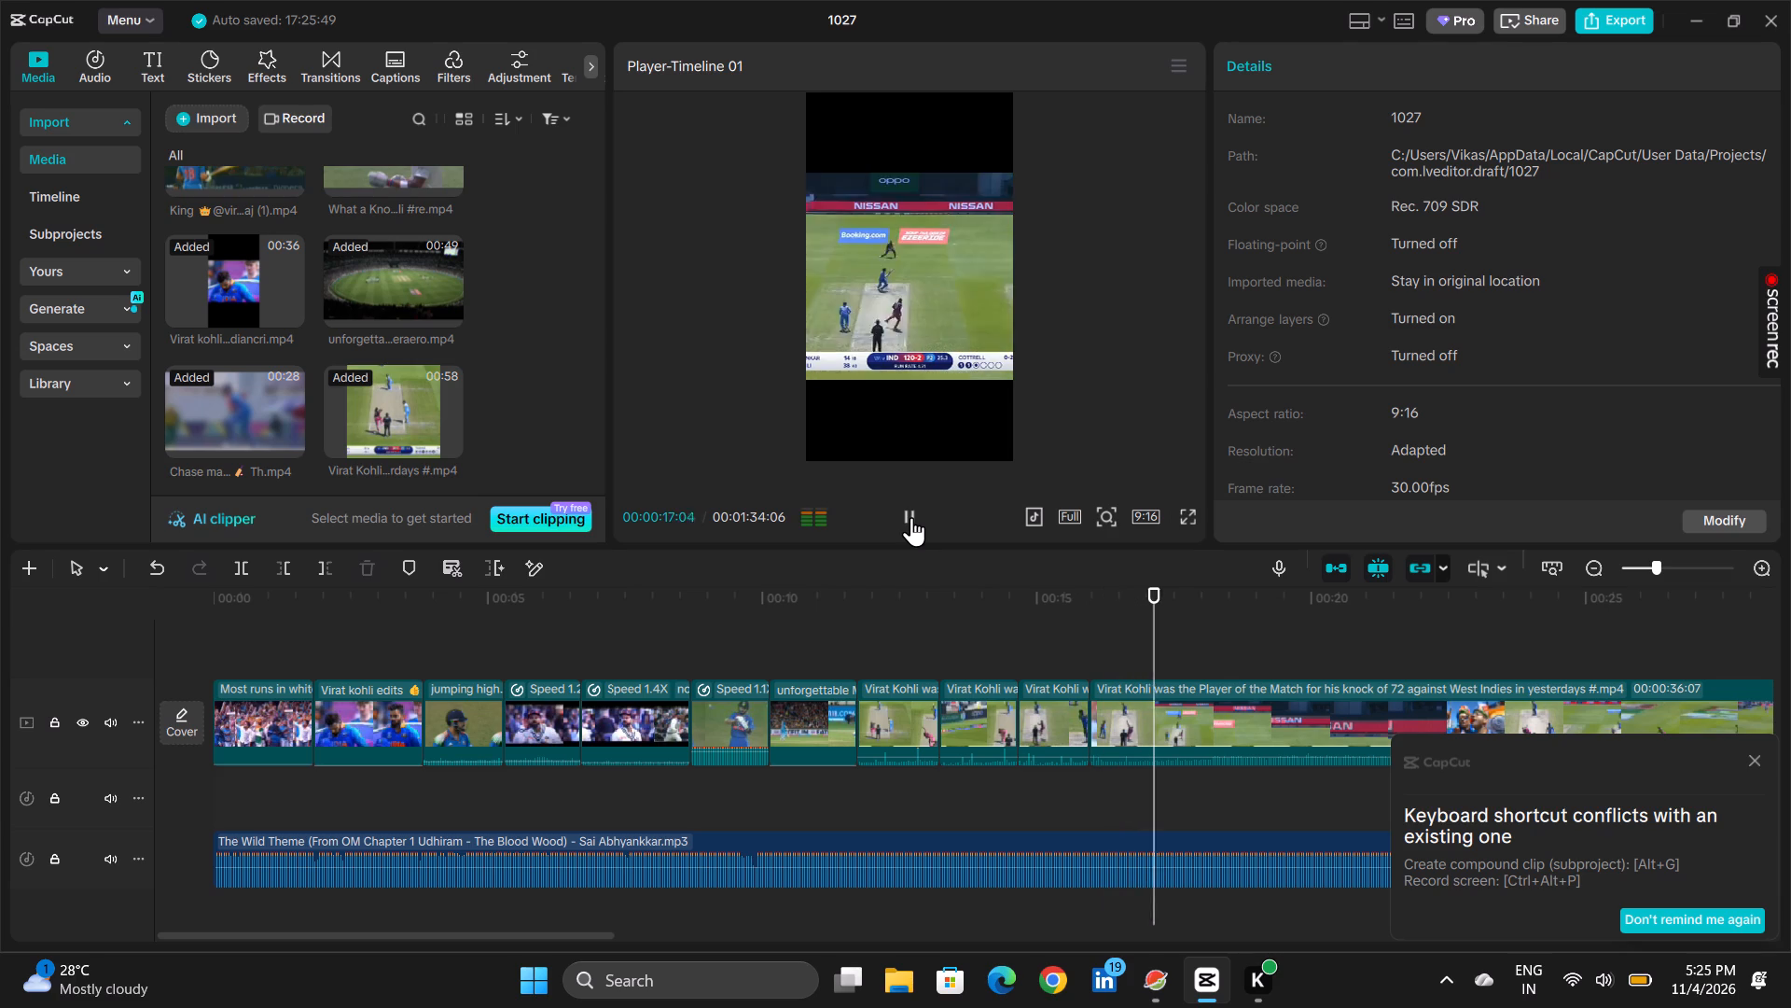
left_click(911, 517)
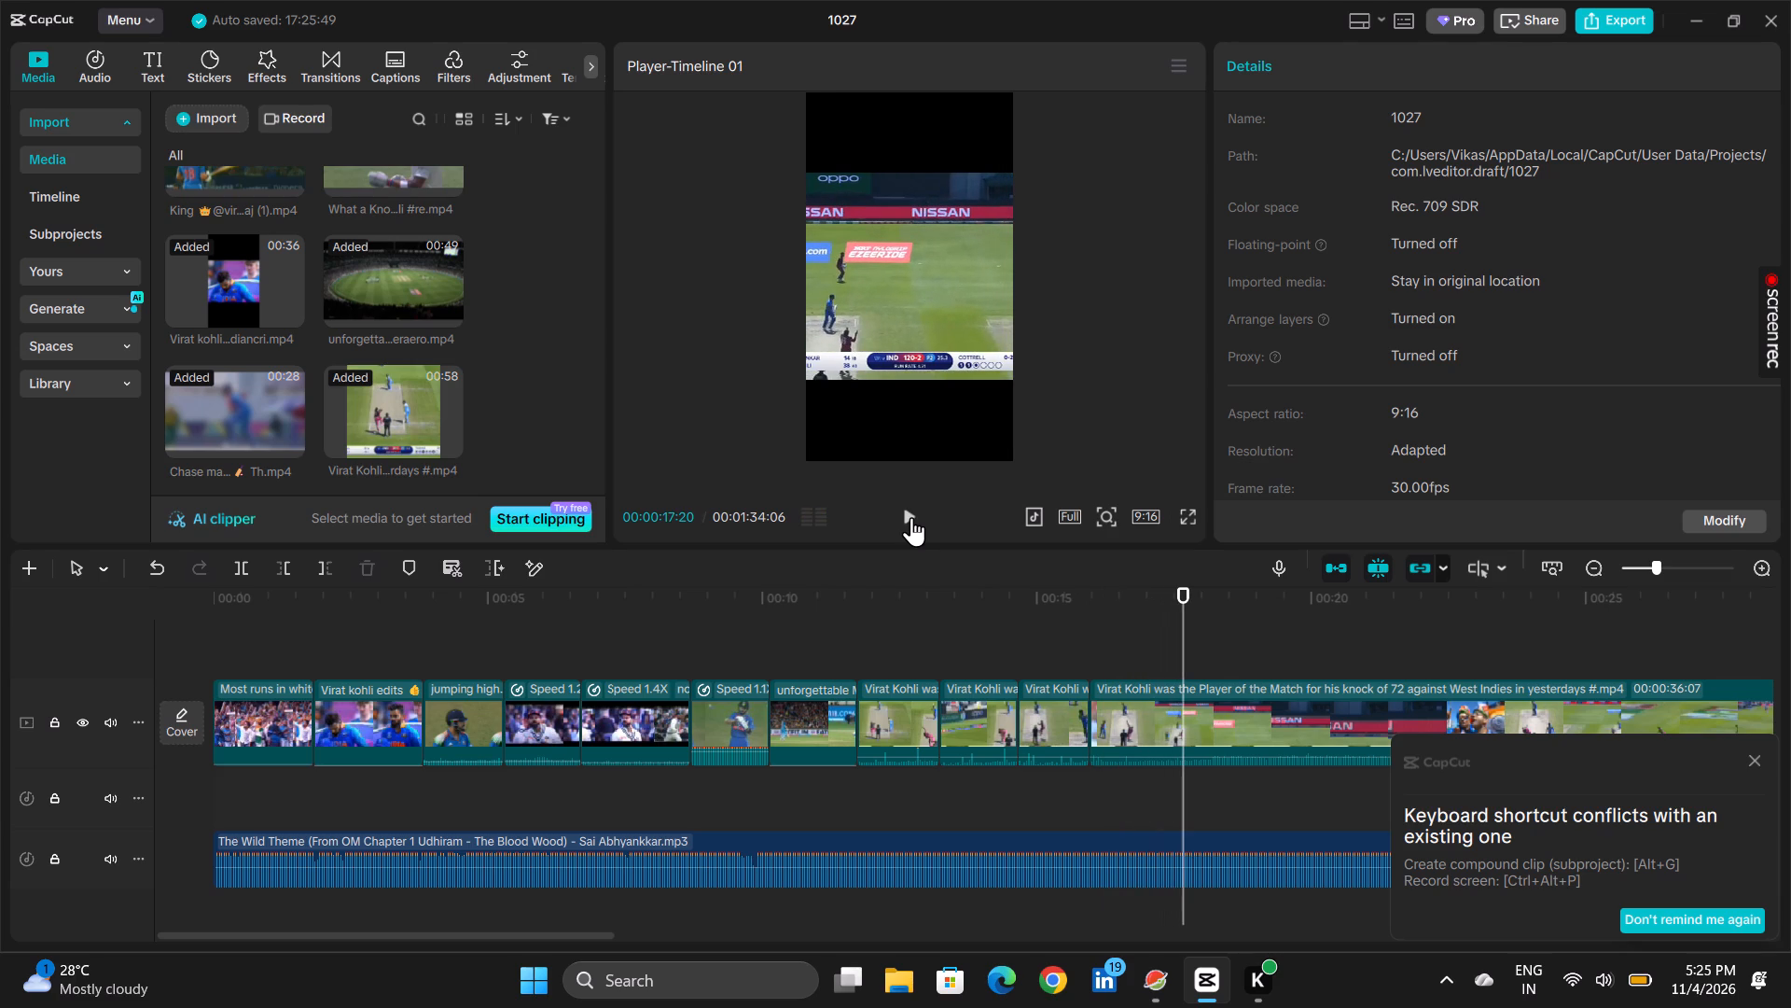
left_click(911, 517)
left_click(911, 517)
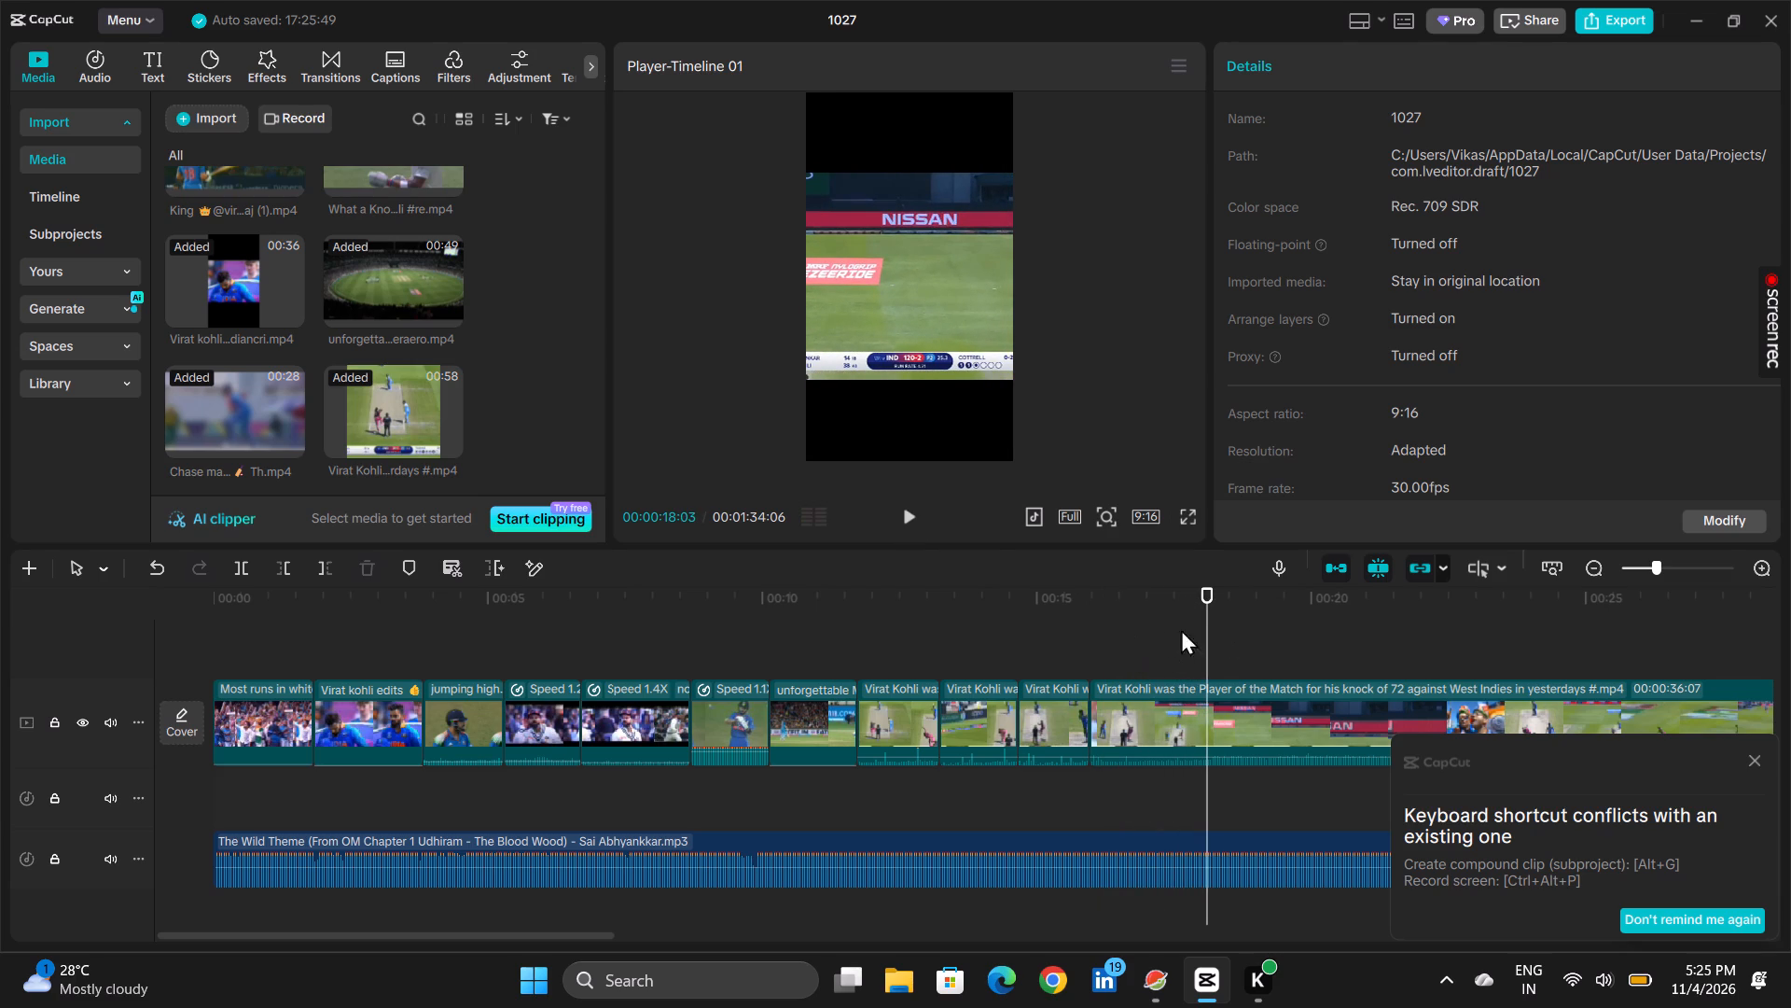
left_click(1164, 630)
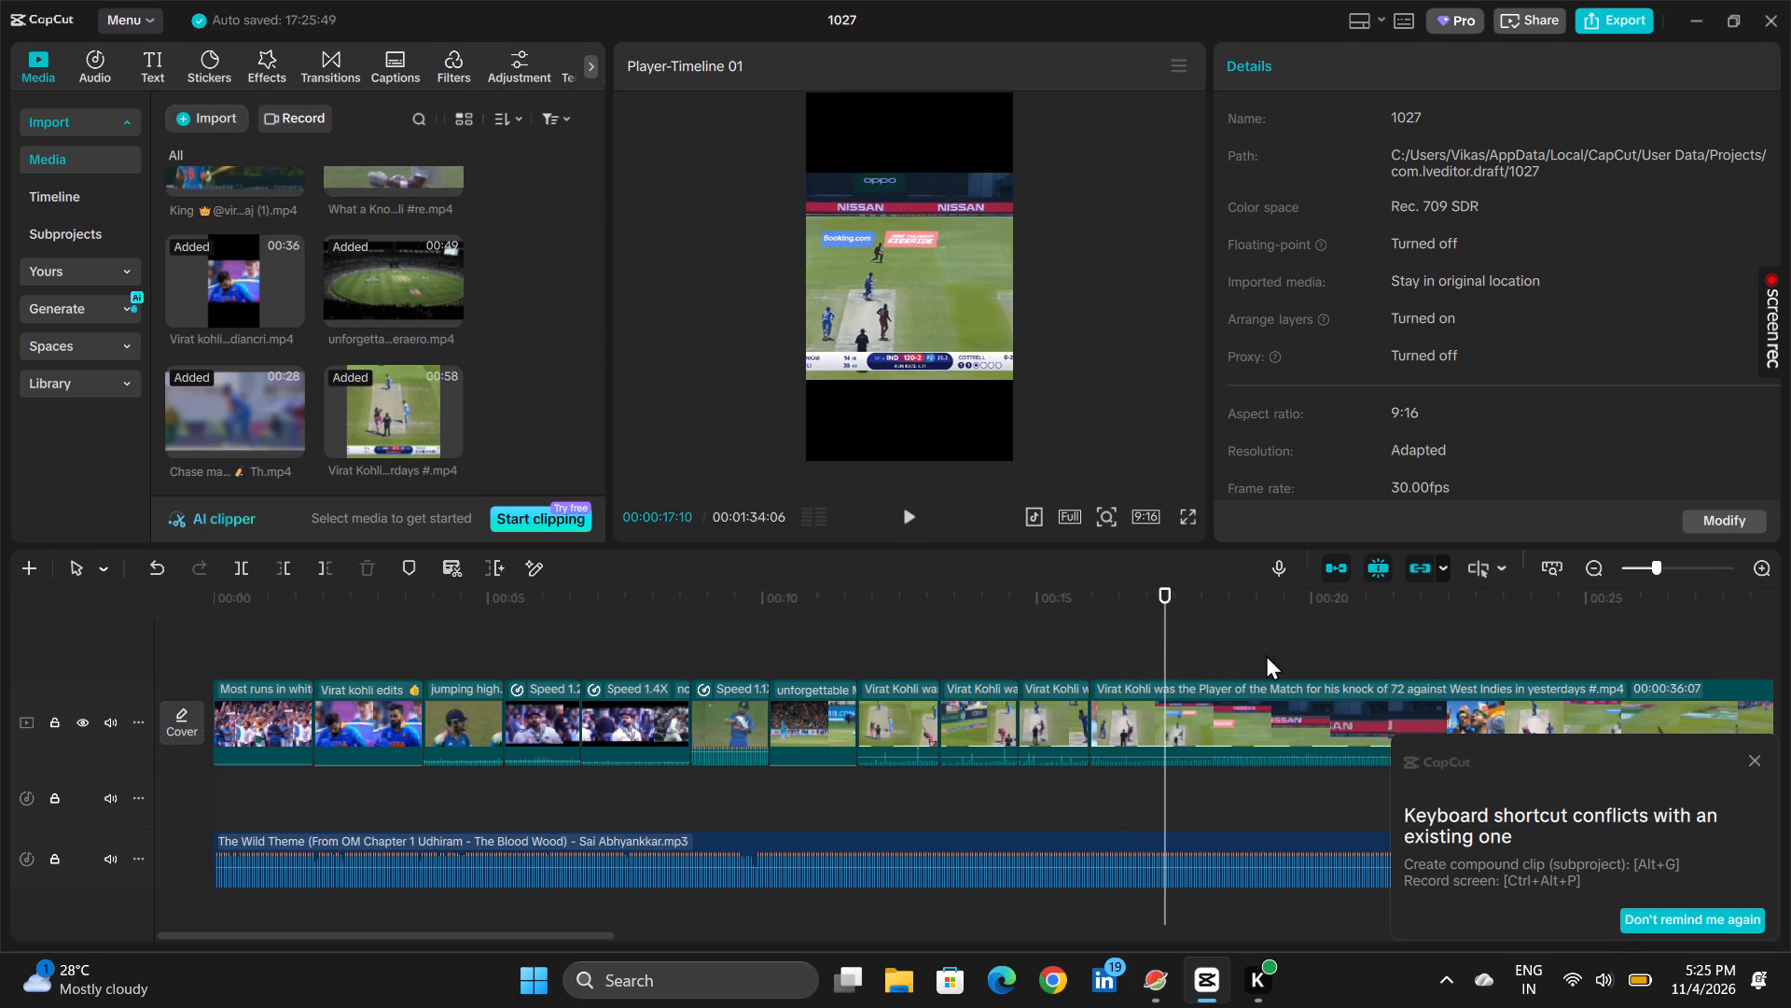
left_click(1159, 655)
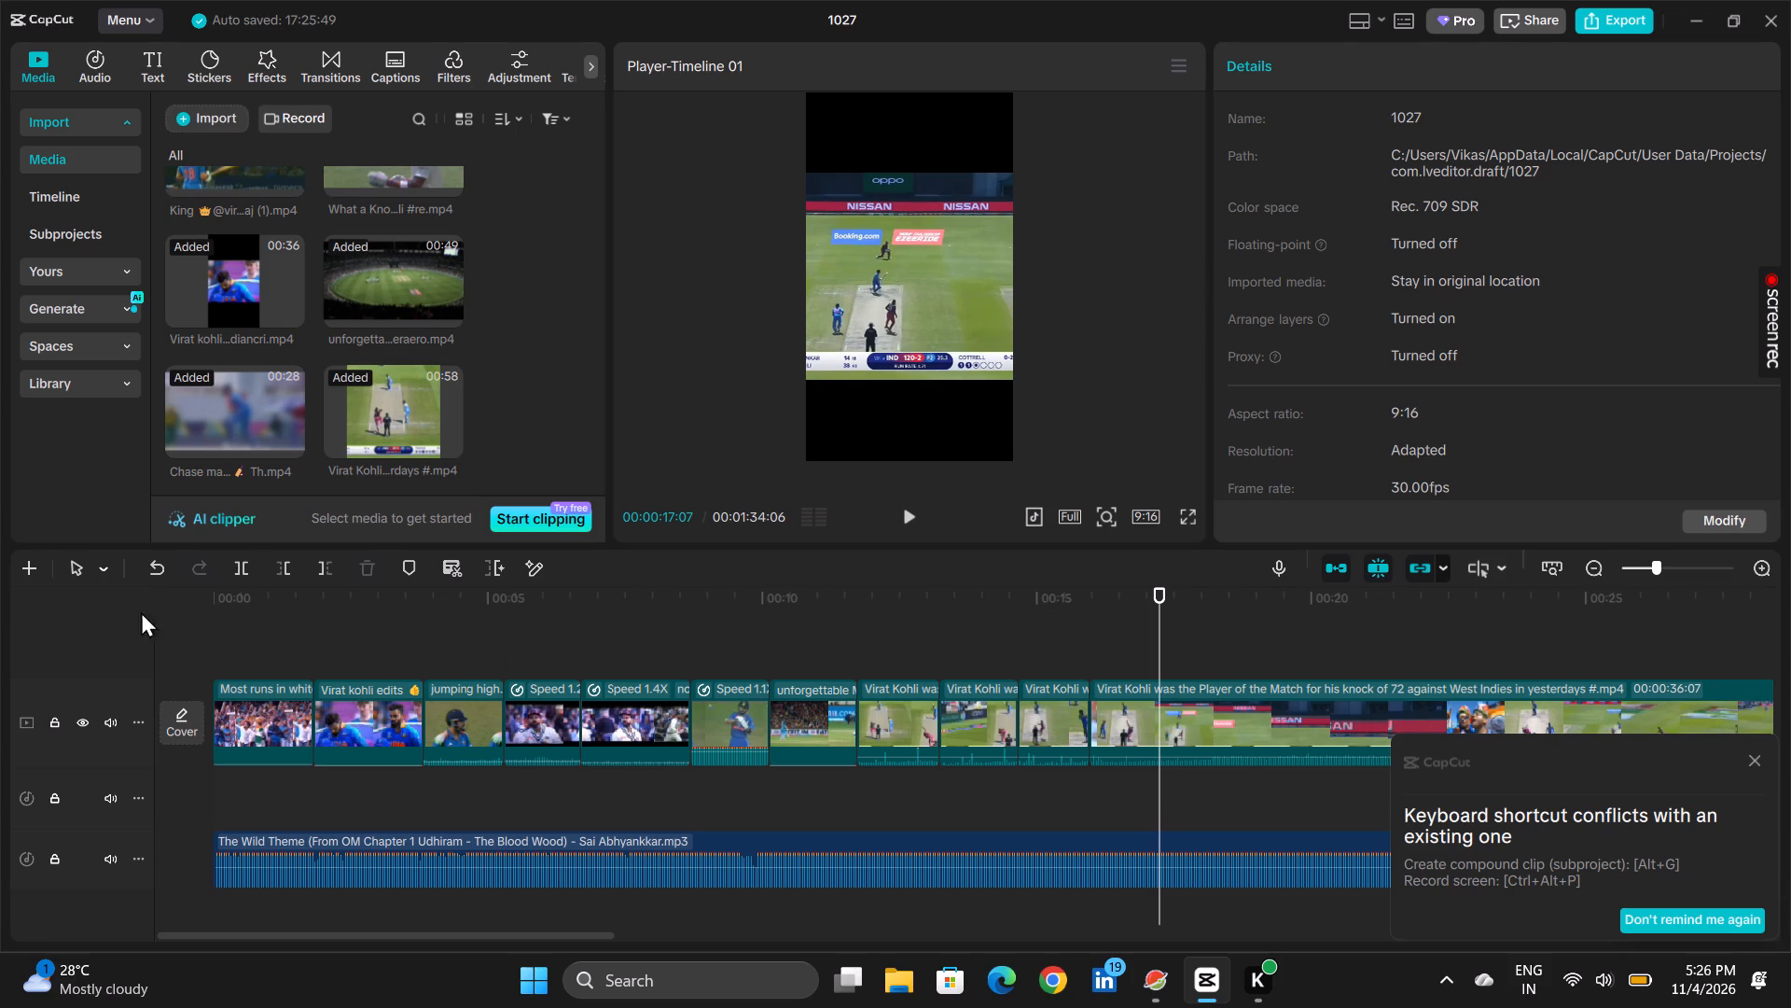
left_click(243, 560)
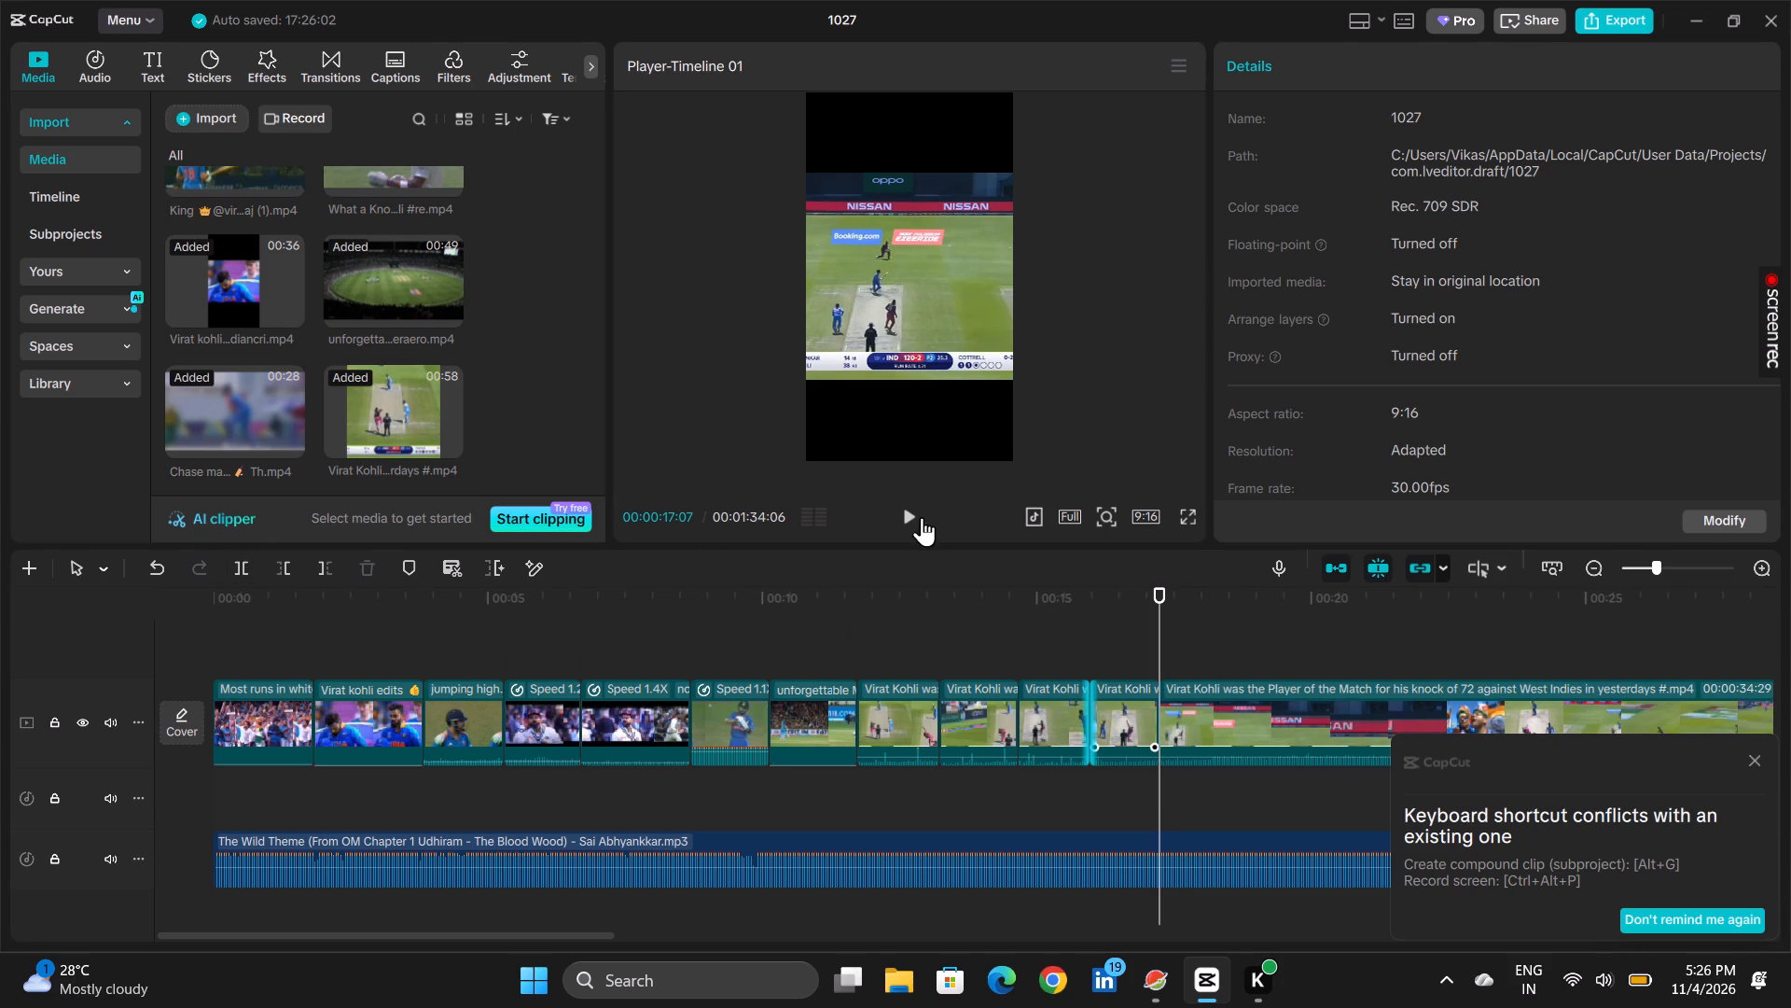
Find the following delivery at 00:23:21 and remove the footage between the 00:17:07 cut and that point.
left_click(917, 524)
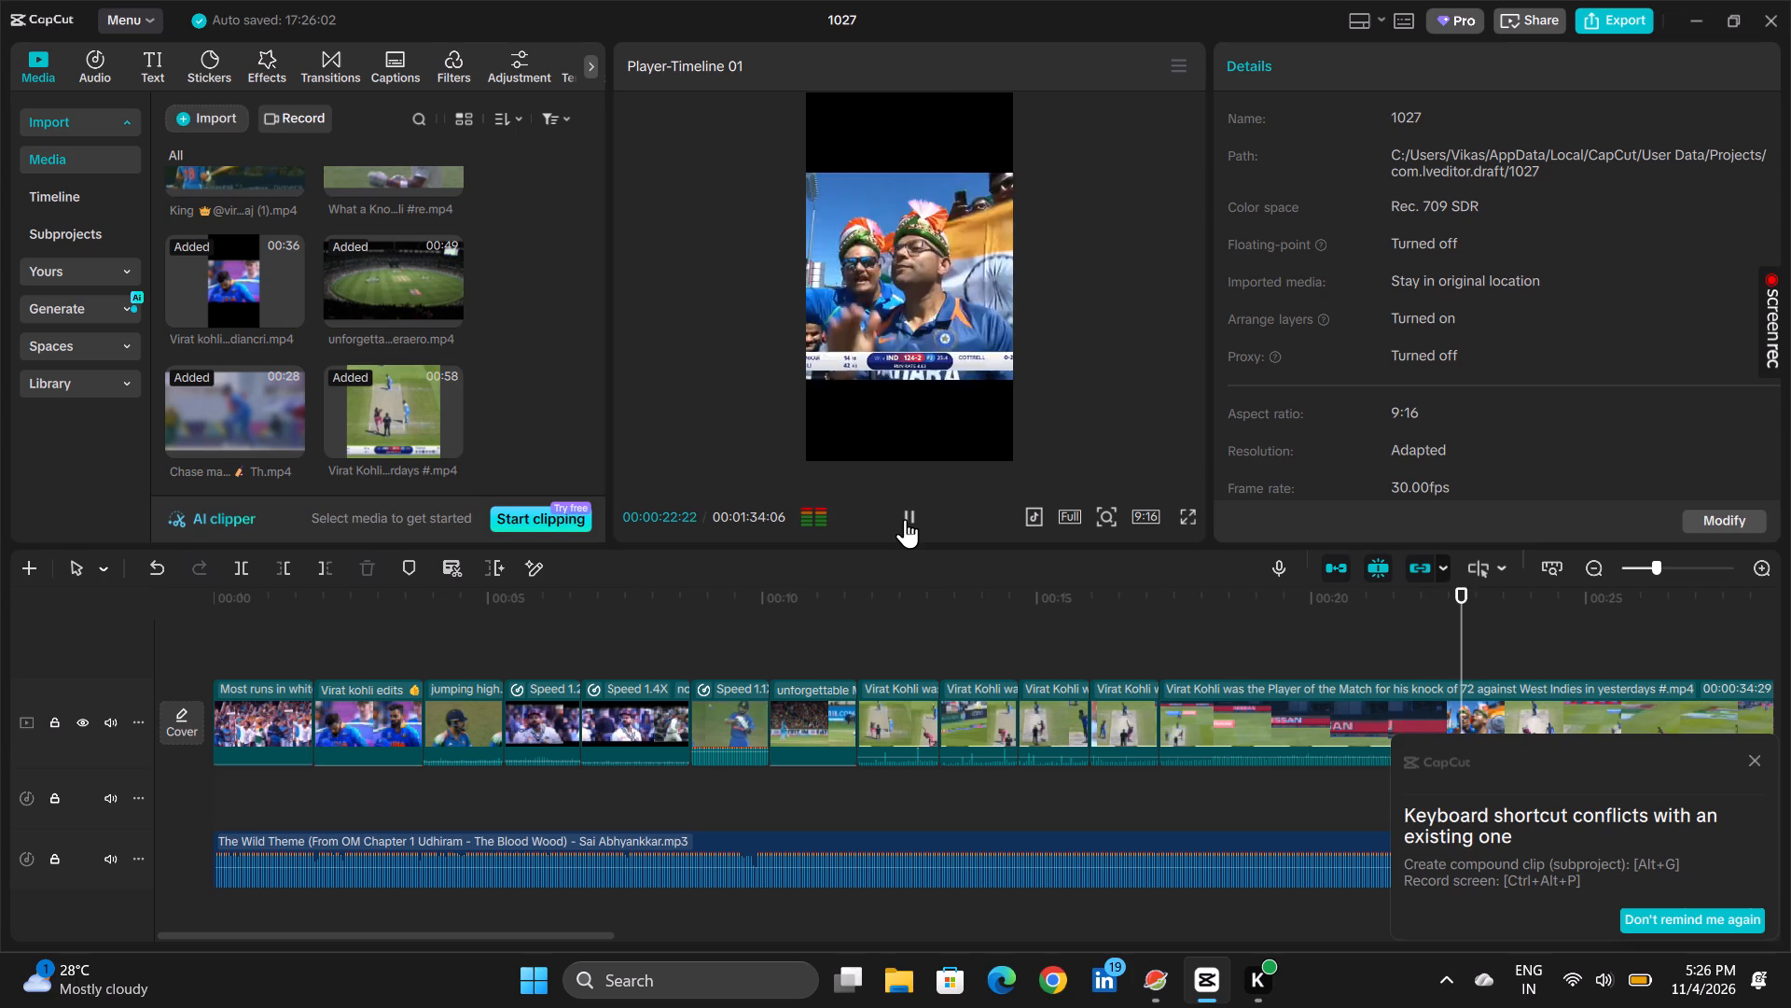
left_click(905, 519)
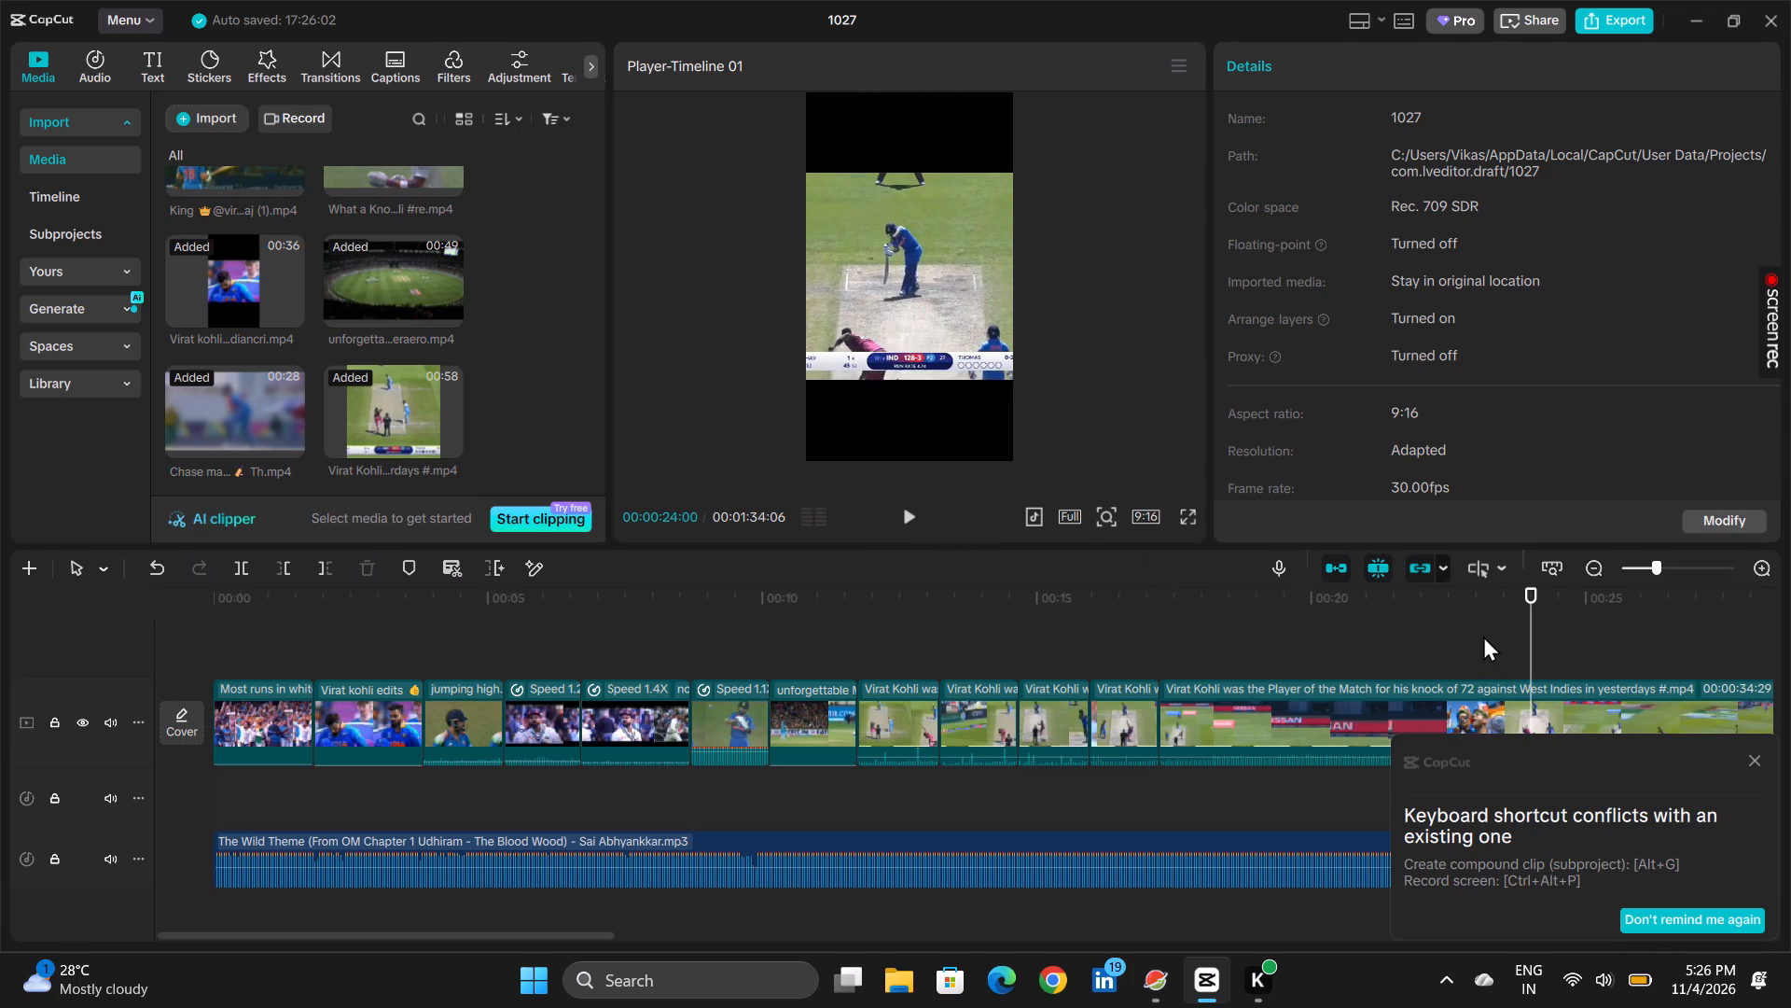
left_click(1508, 653)
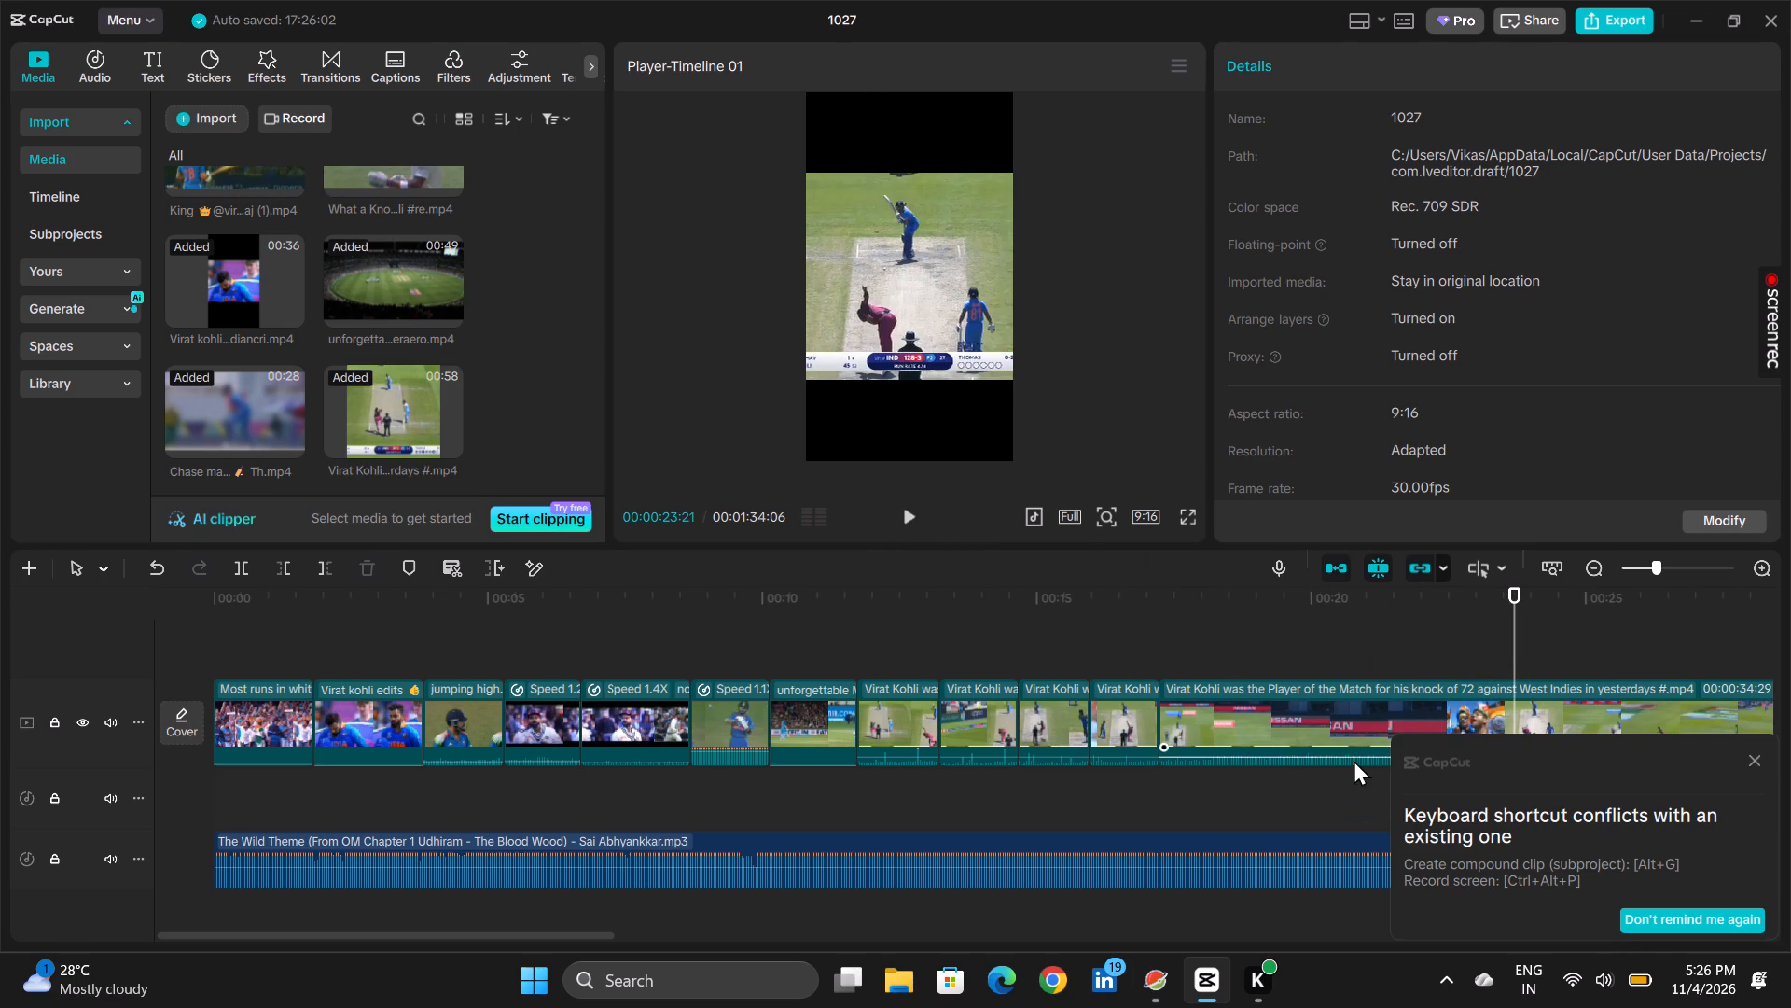
left_click(274, 568)
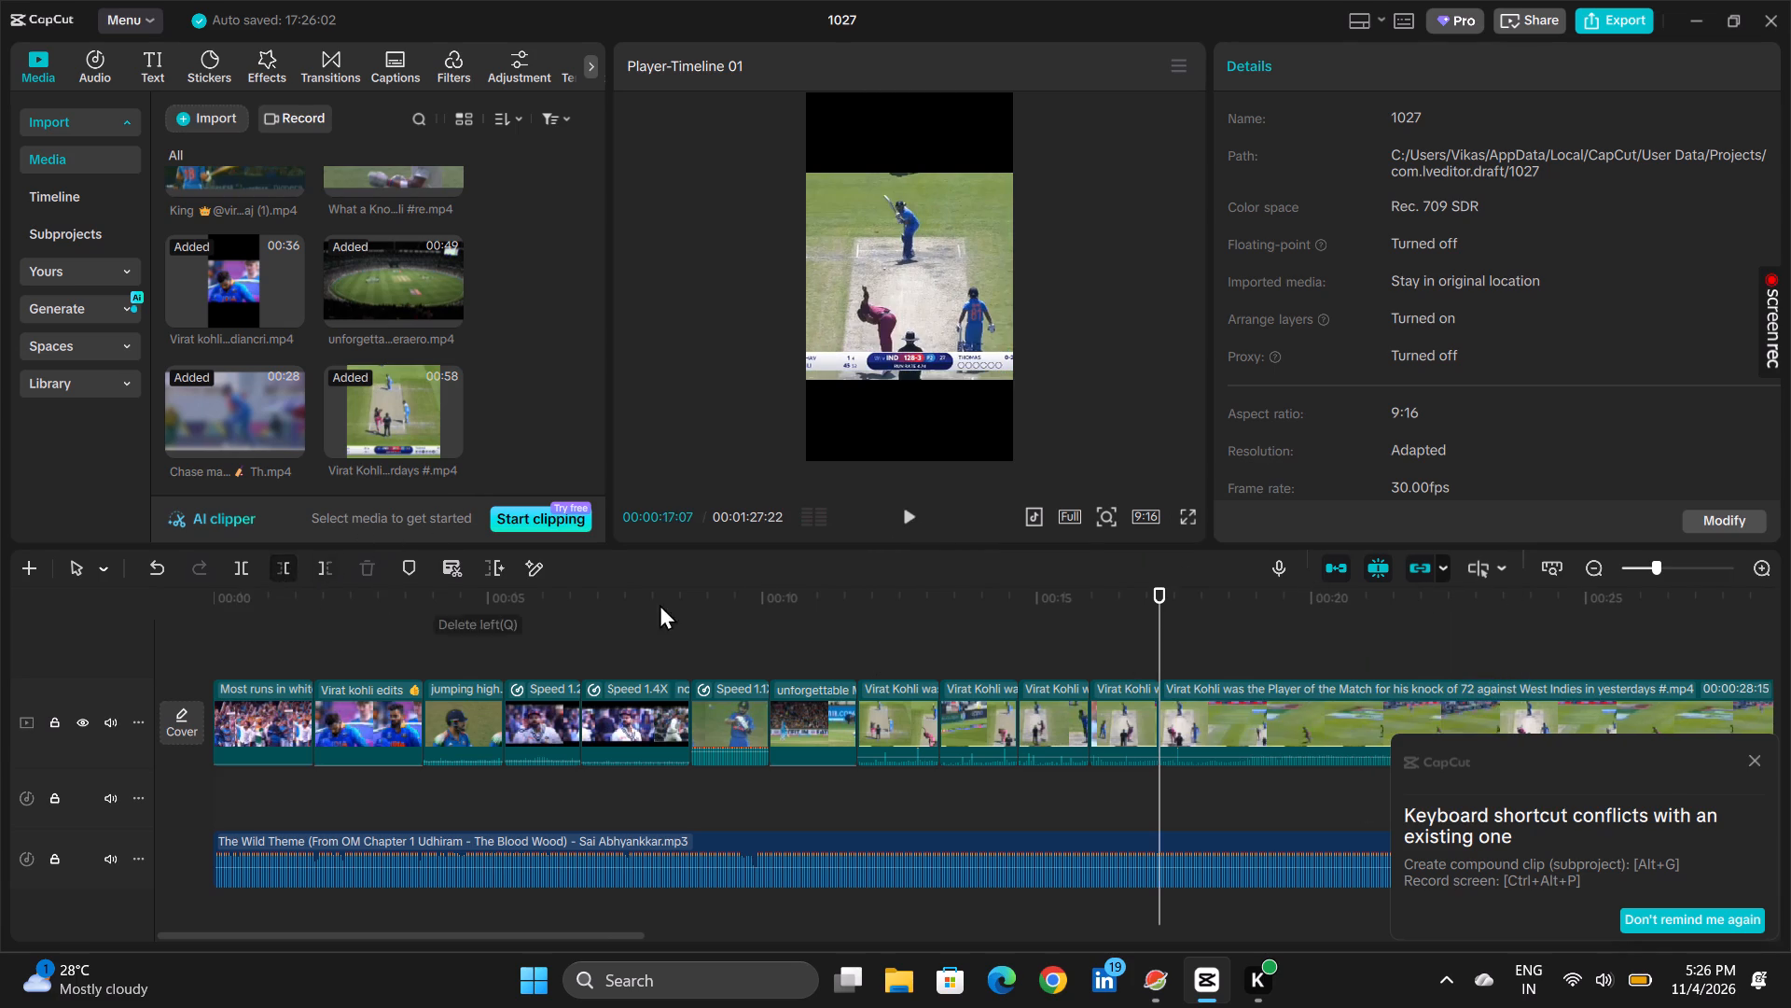
Preview the delivery starting at 00:17:07 and split the "Player of the Match" clip just after the shot, at 00:18:05.
scroll(1204, 721, "left", 1)
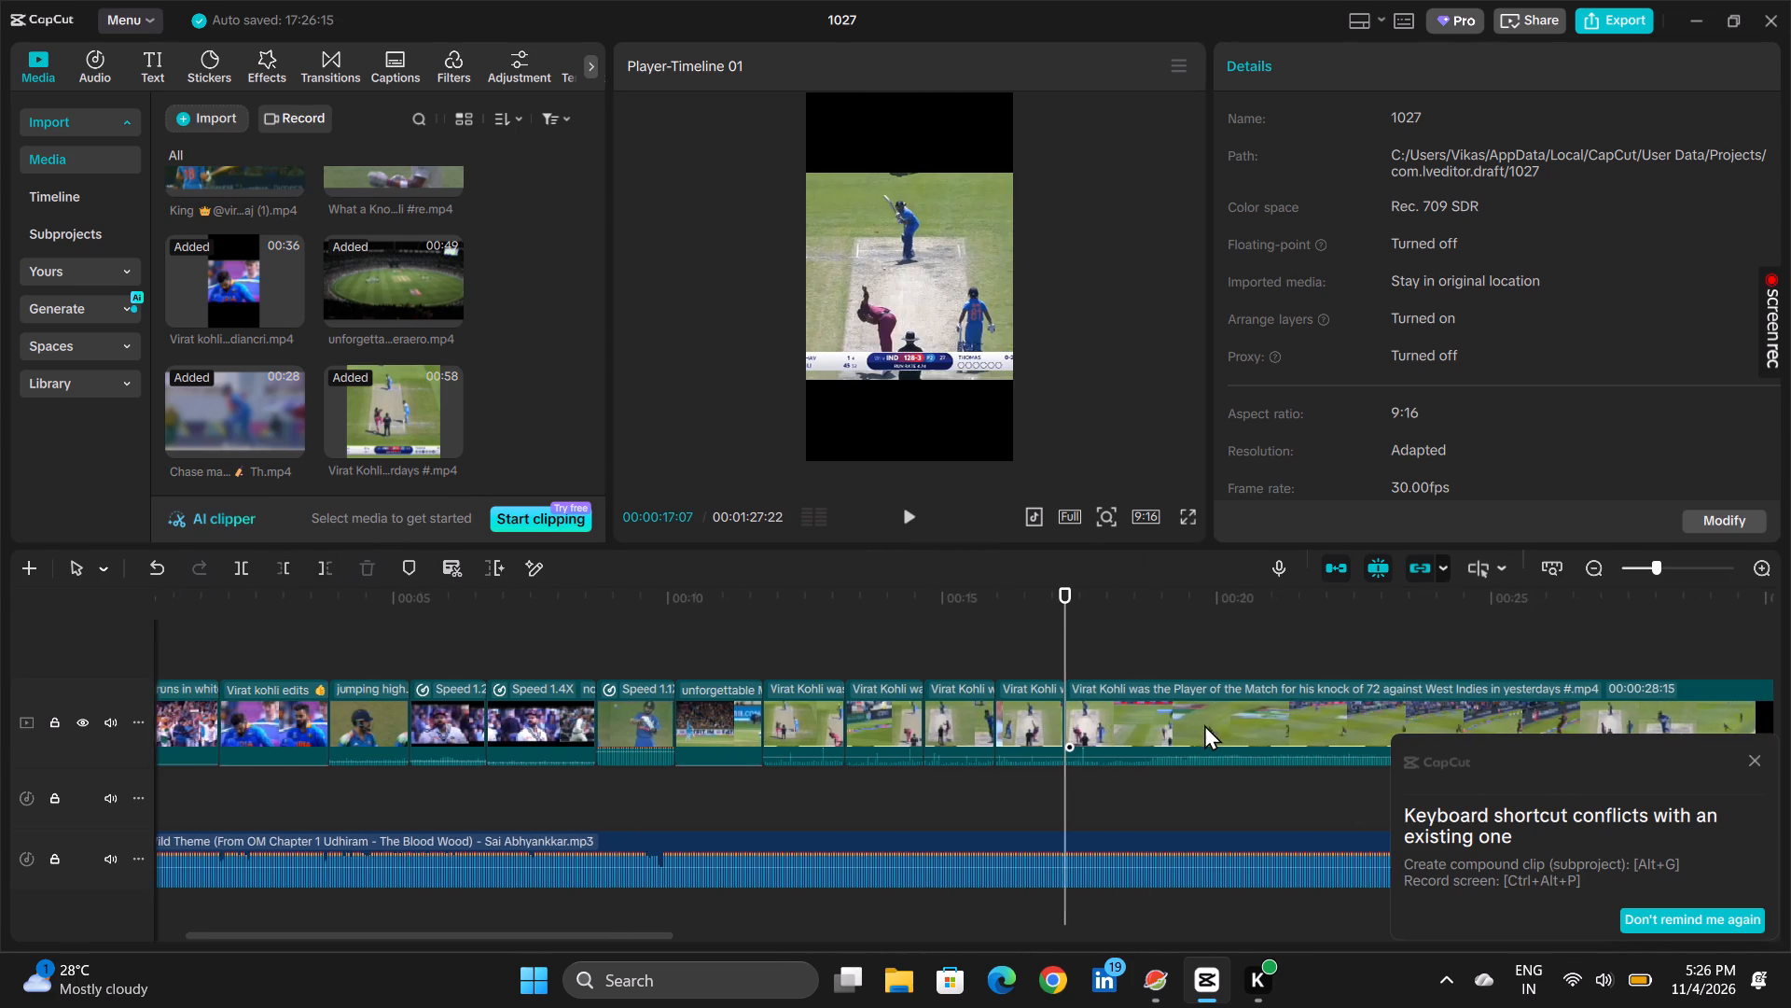
scroll(1204, 724, "left", 1)
left_click(1013, 687)
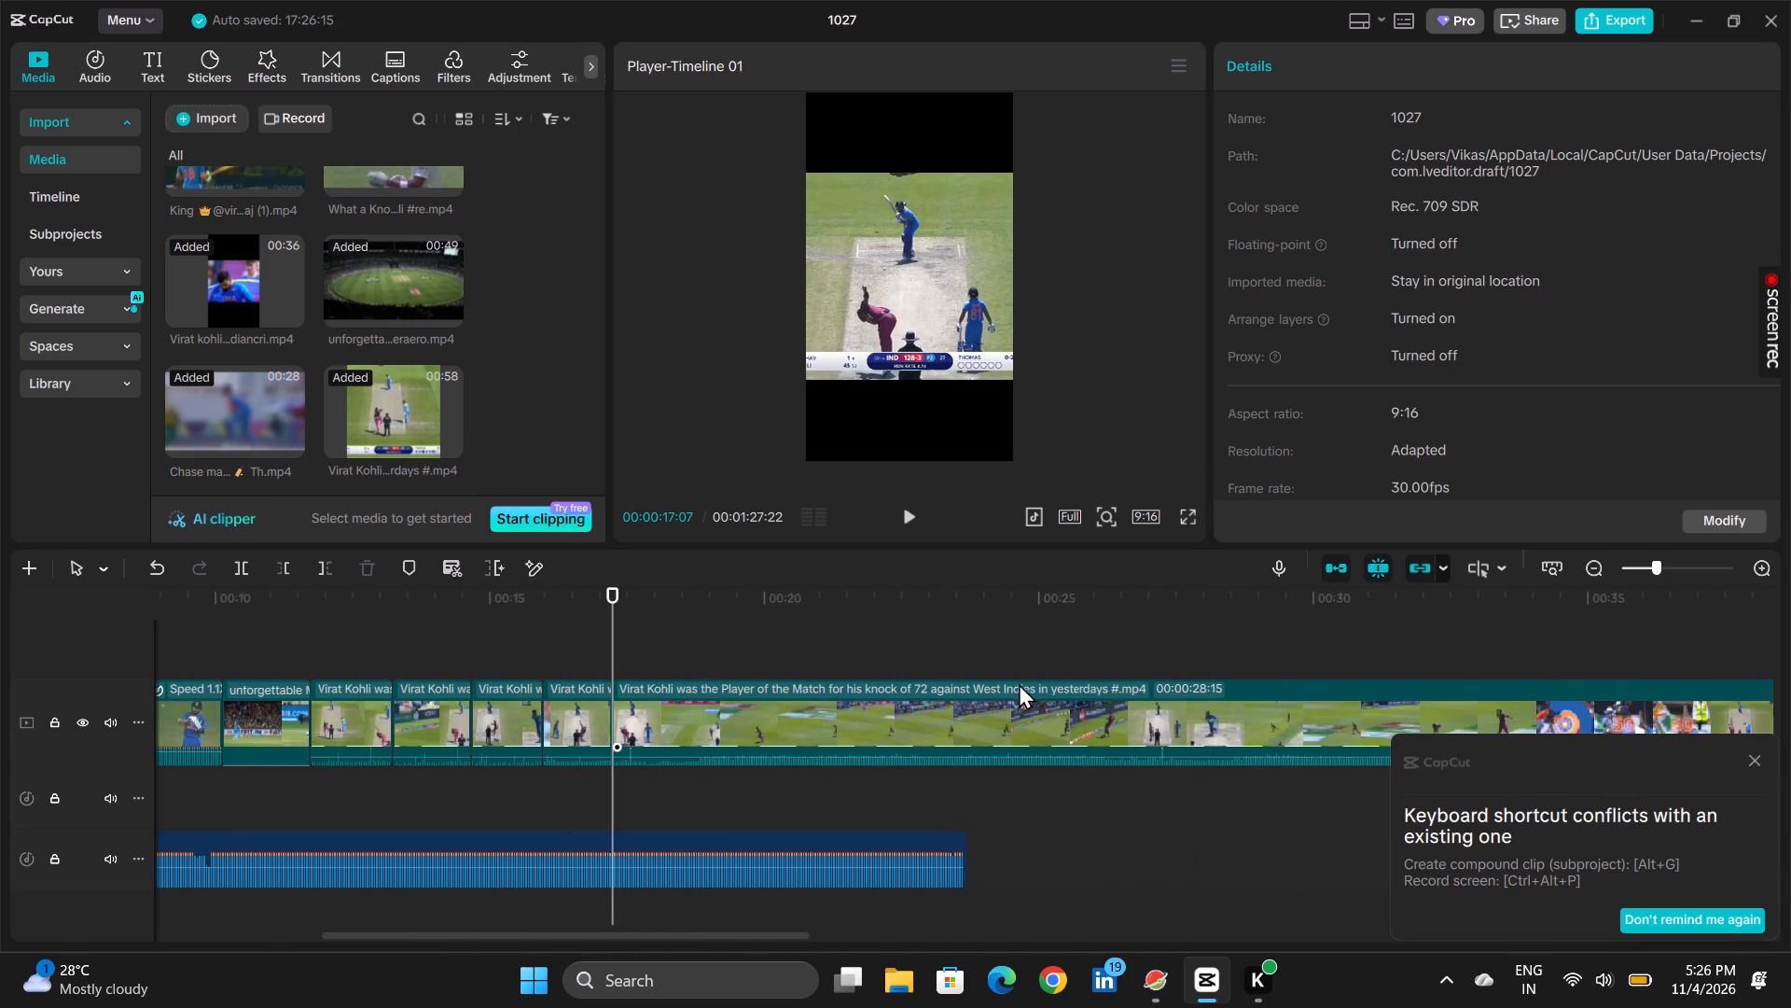
left_click(909, 519)
left_click(907, 518)
left_click(576, 649)
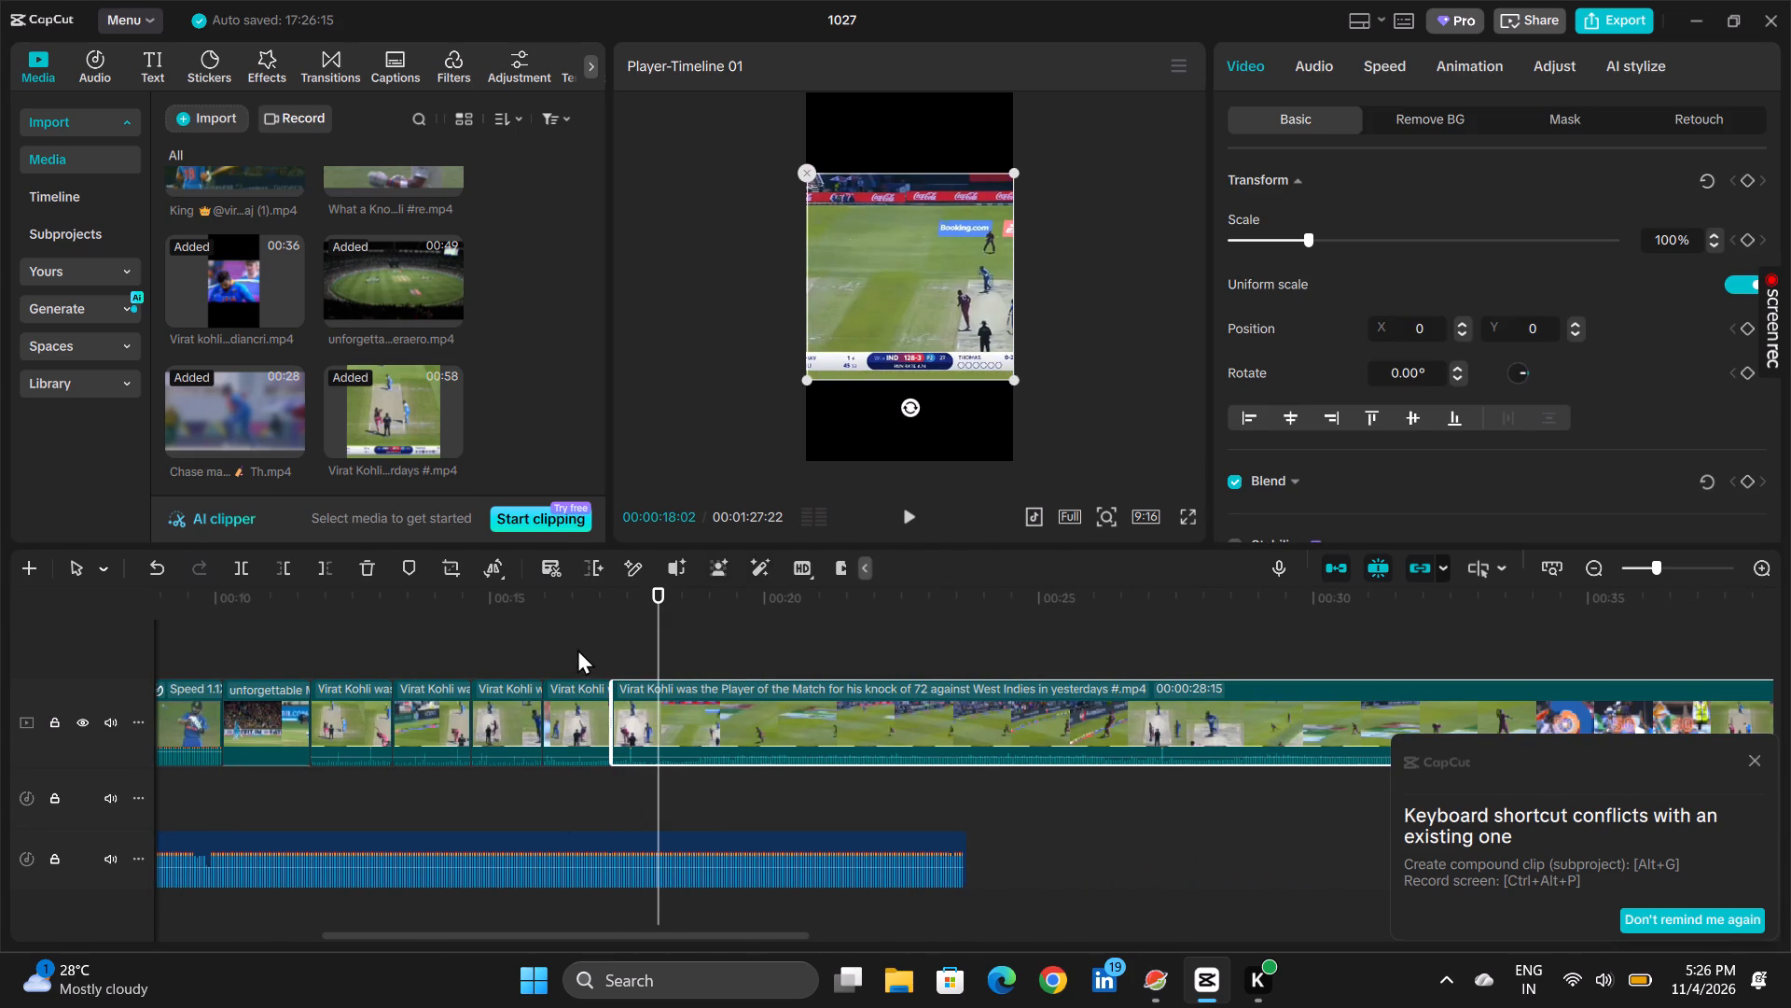
left_click(909, 516)
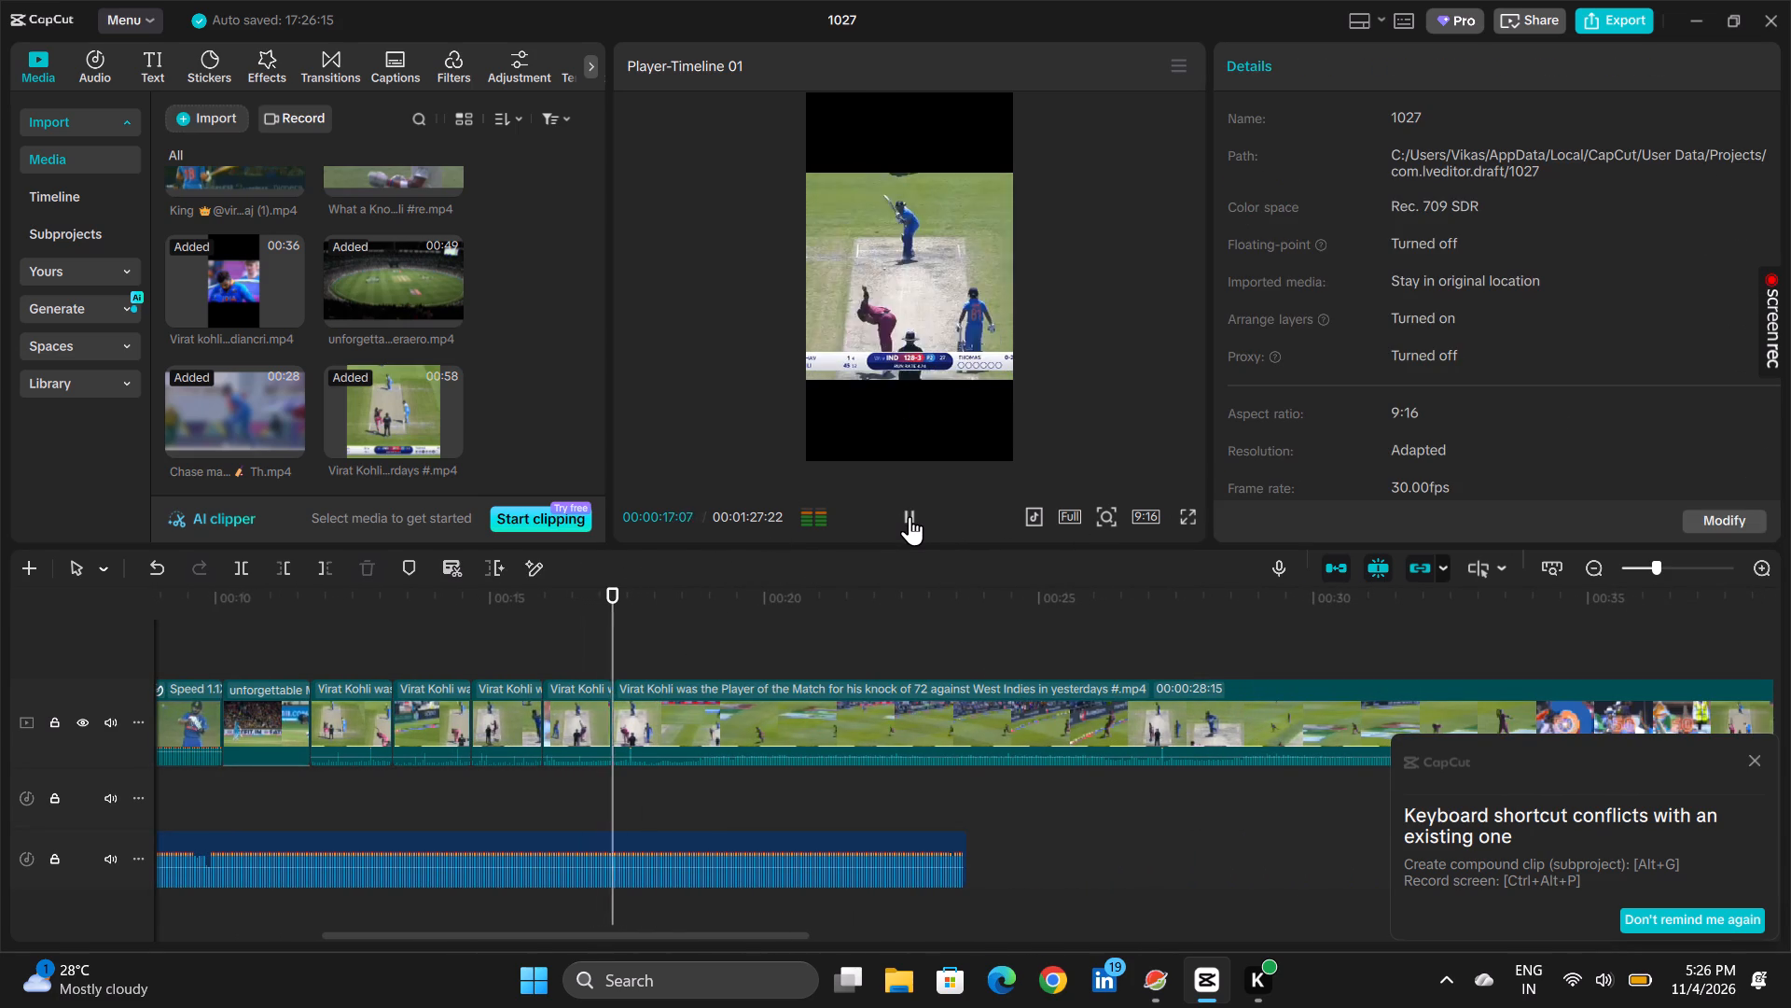
left_click(911, 516)
left_click(912, 514)
left_click(912, 515)
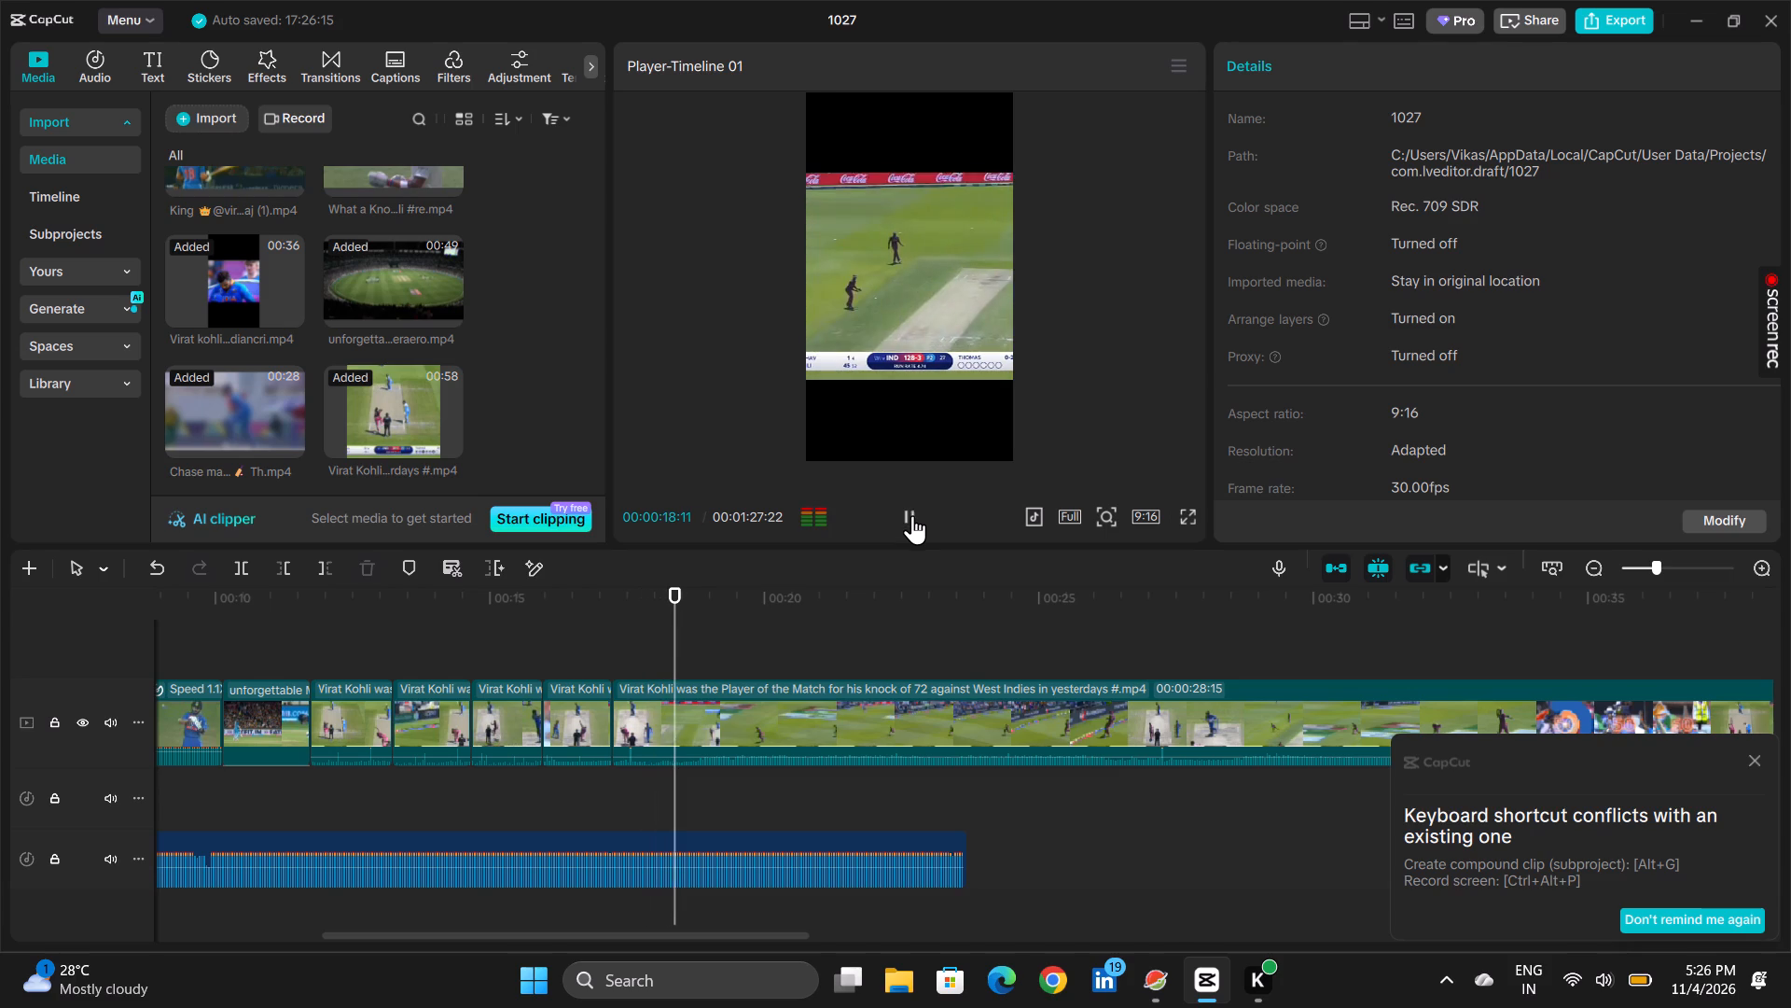
left_click(663, 652)
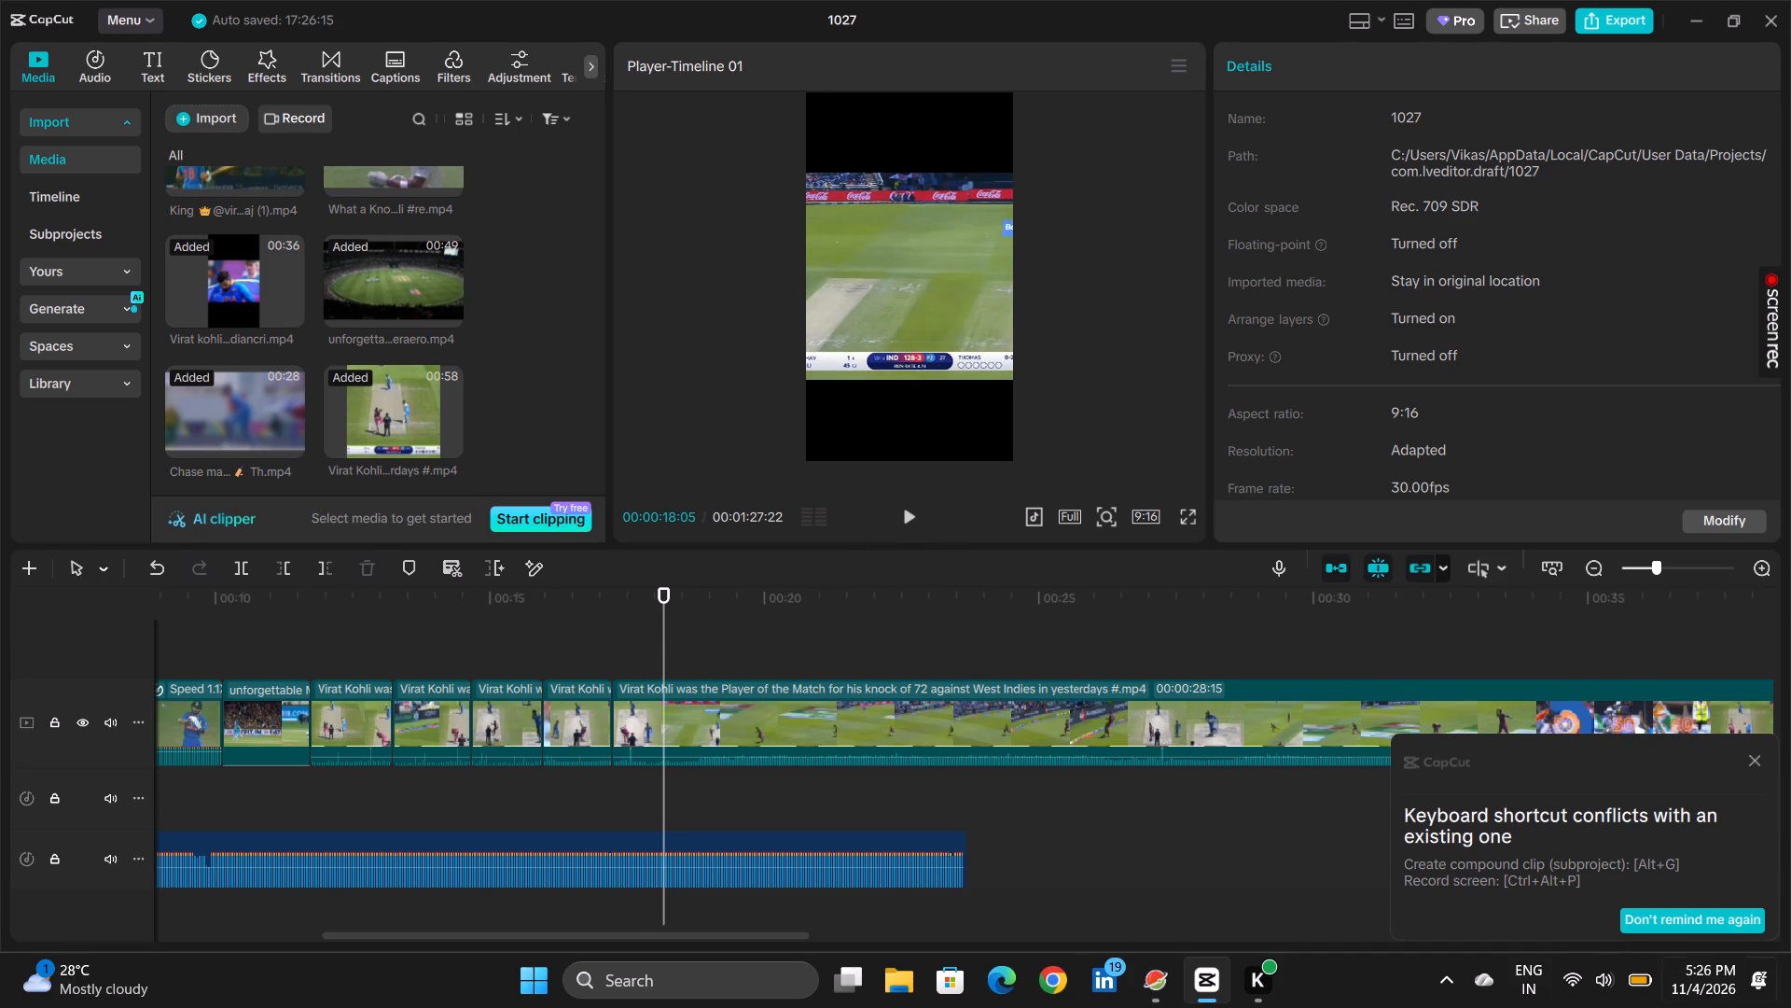
left_click(242, 564)
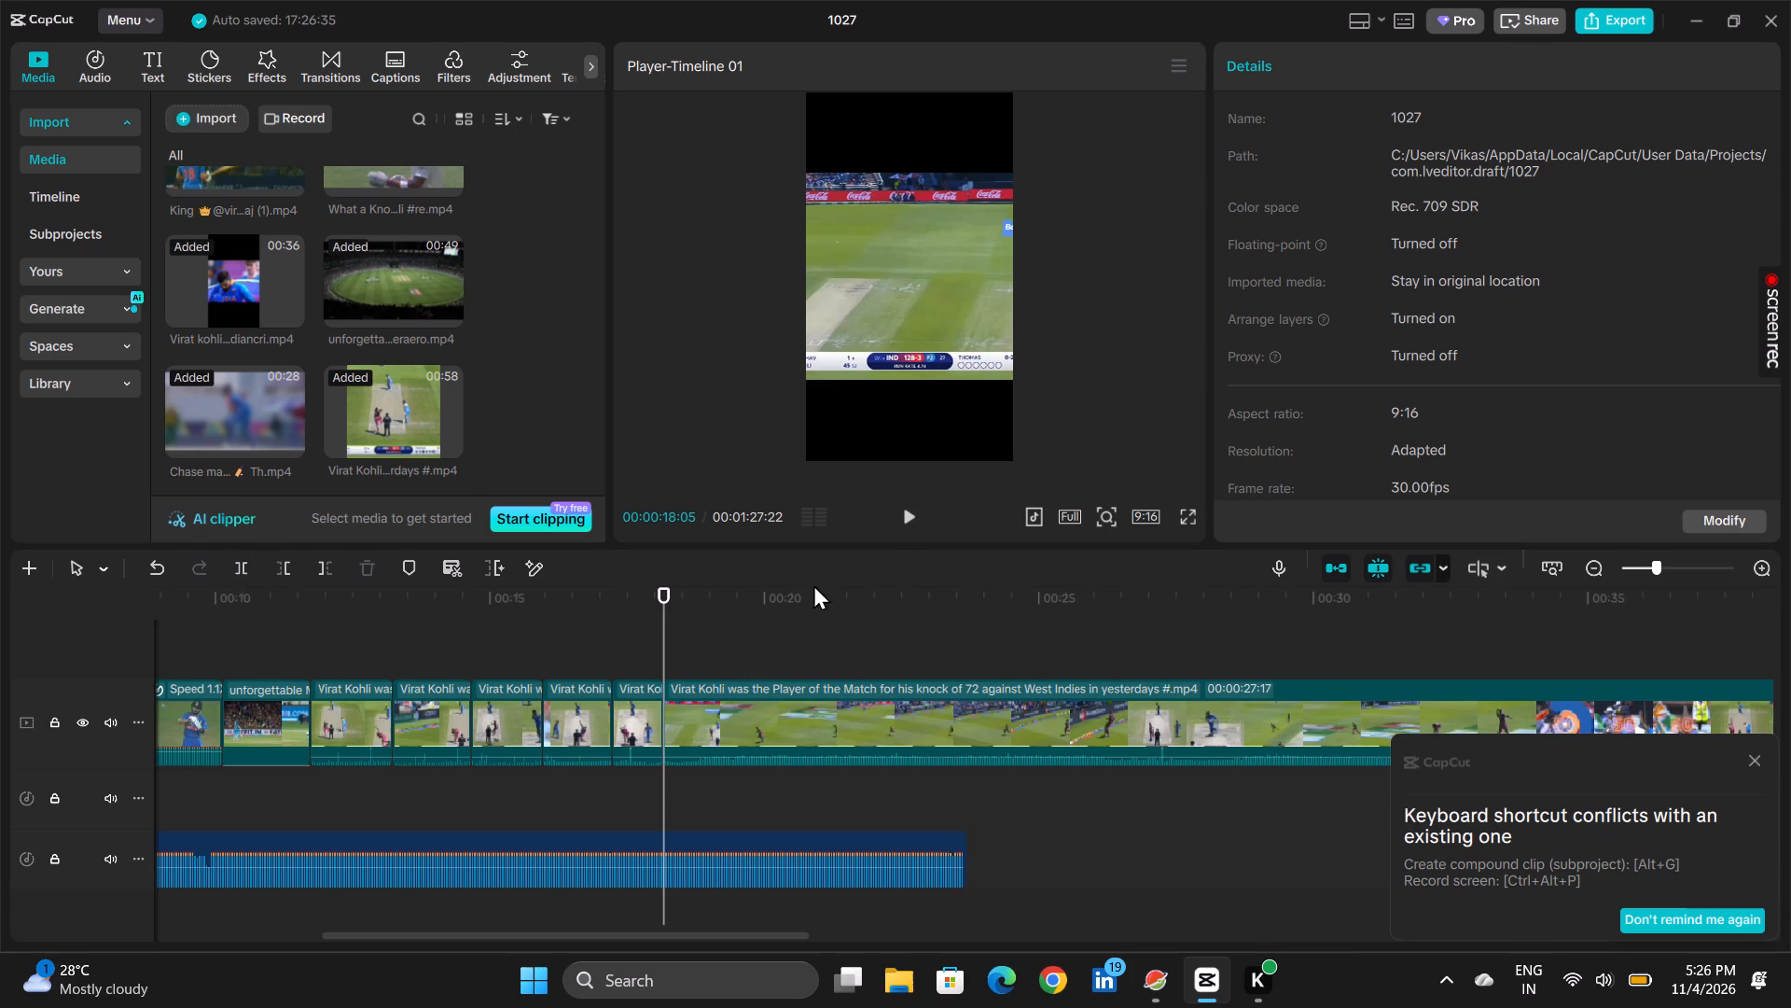
Find the next delivery, split the "Player of the Match" clip there at 00:26:25, and delete the footage between the 00:18:05 cut and that point.
left_click(916, 513)
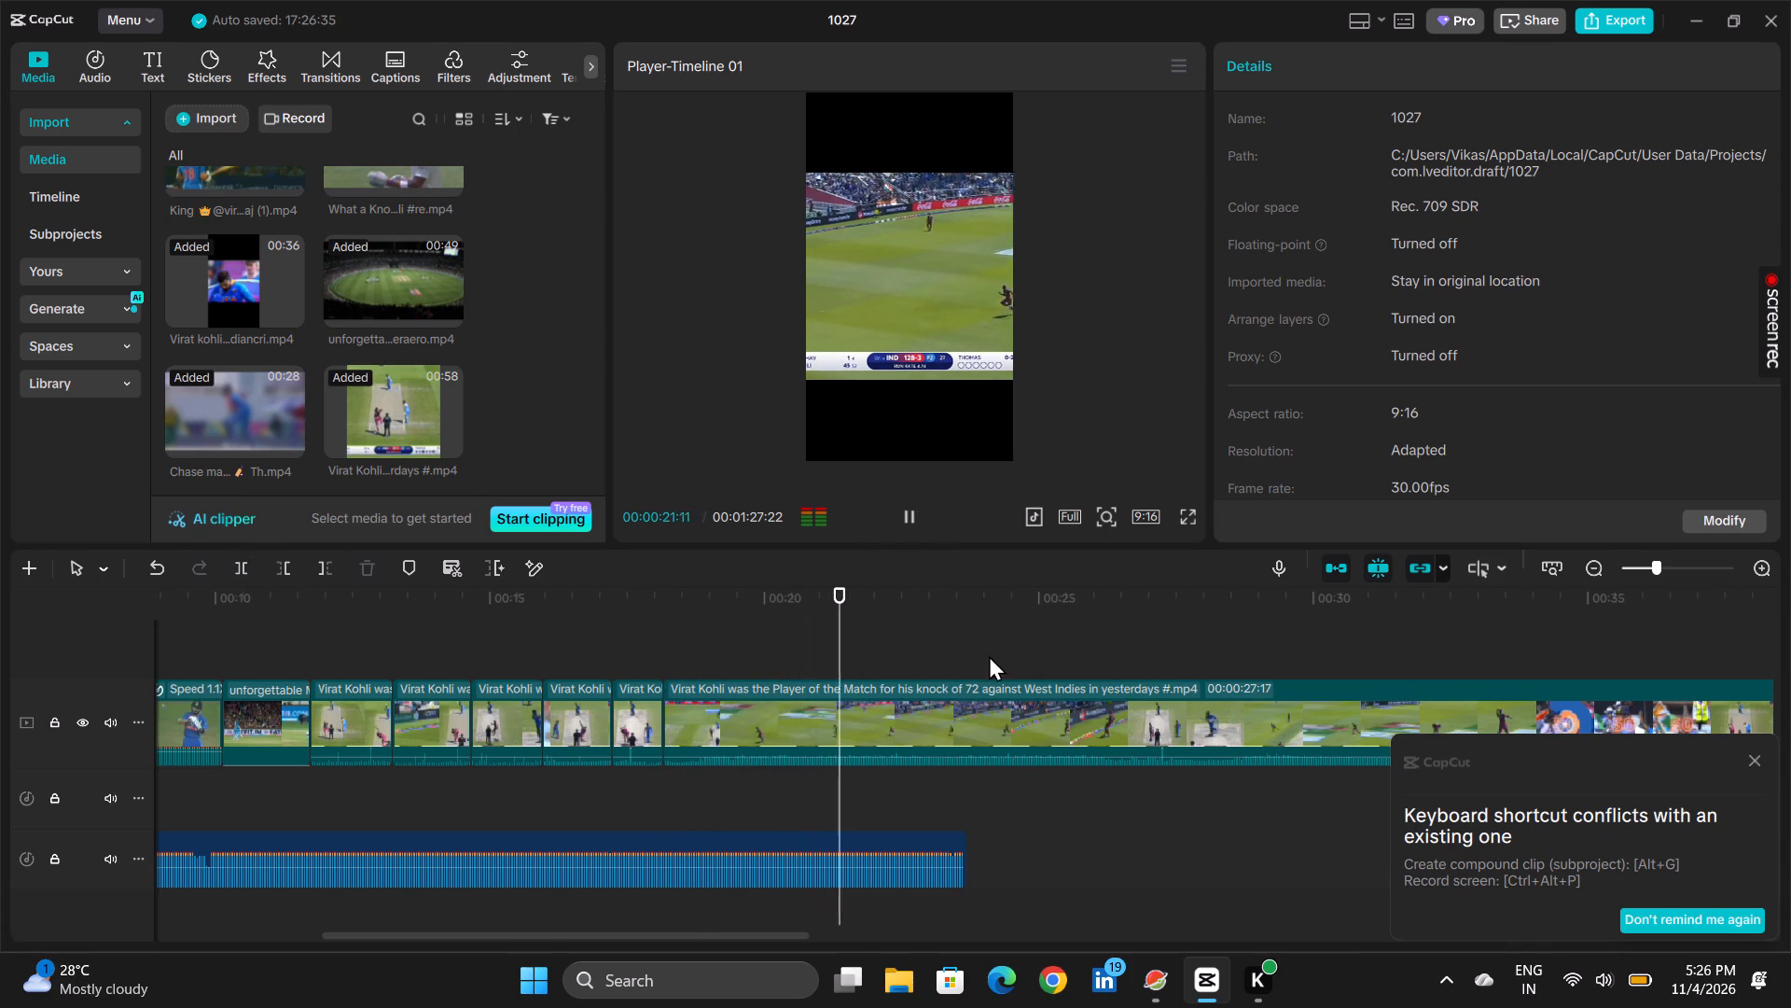
left_click_drag(916, 651, 976, 657)
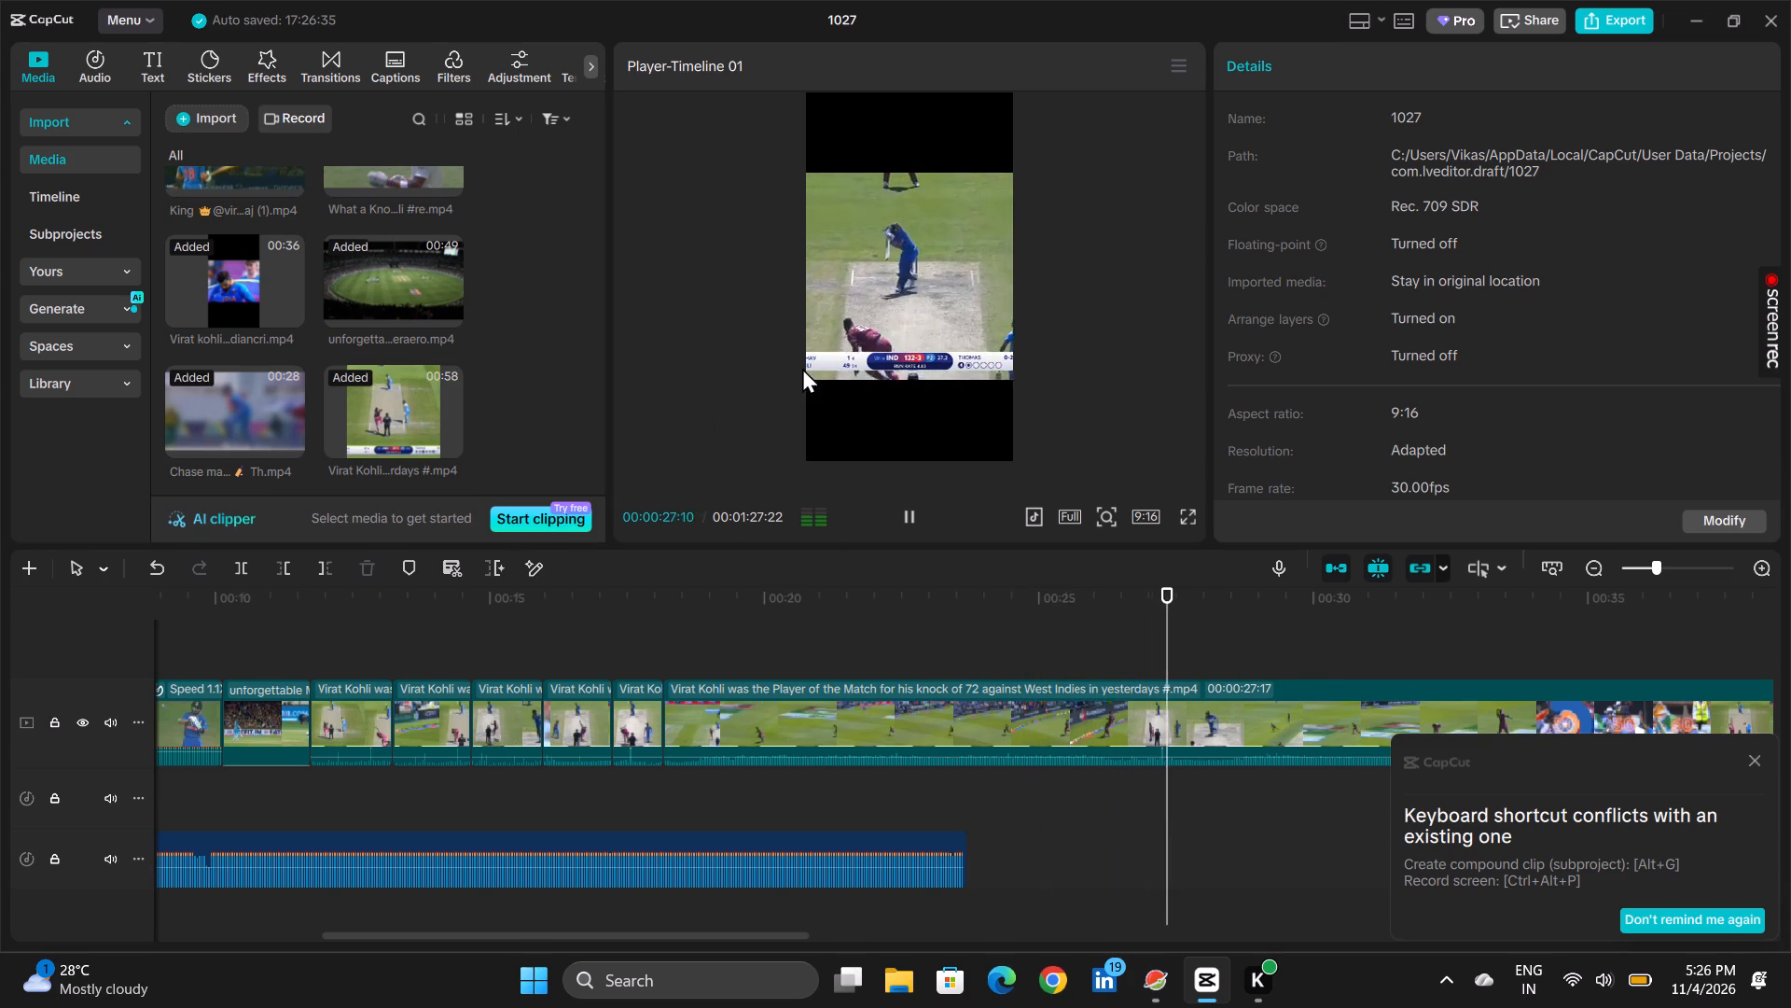
left_click(889, 485)
left_click(907, 517)
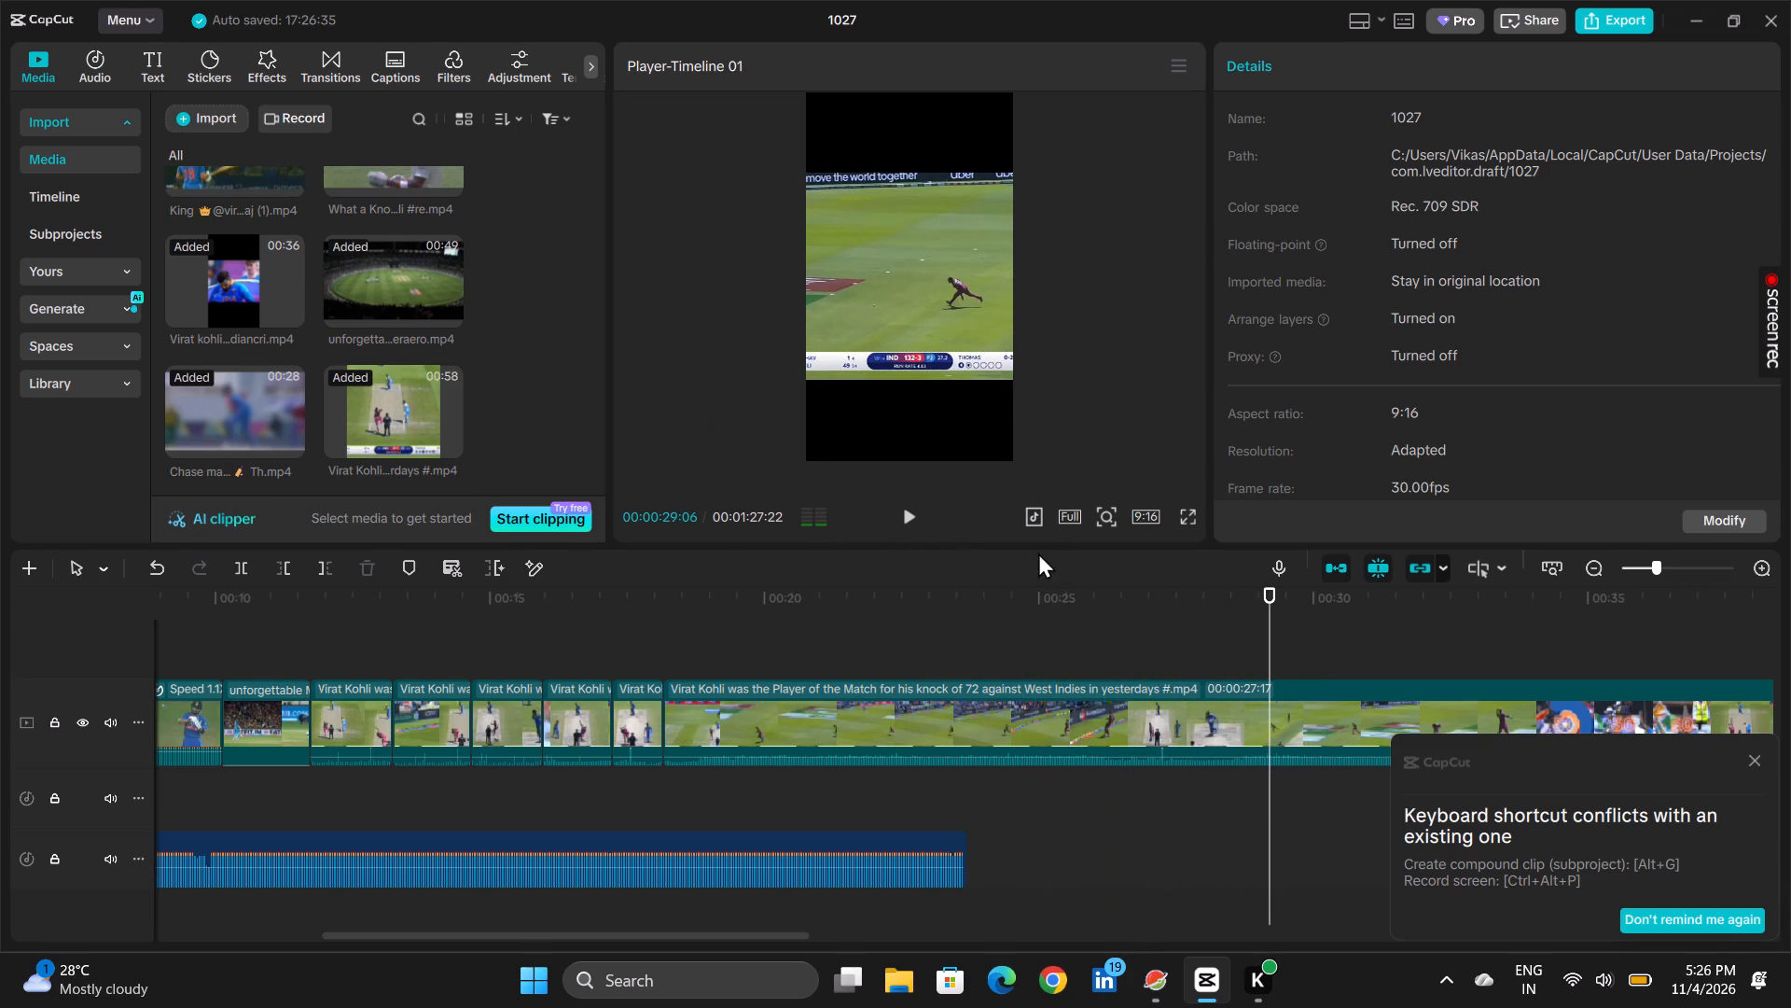
left_click(1162, 643)
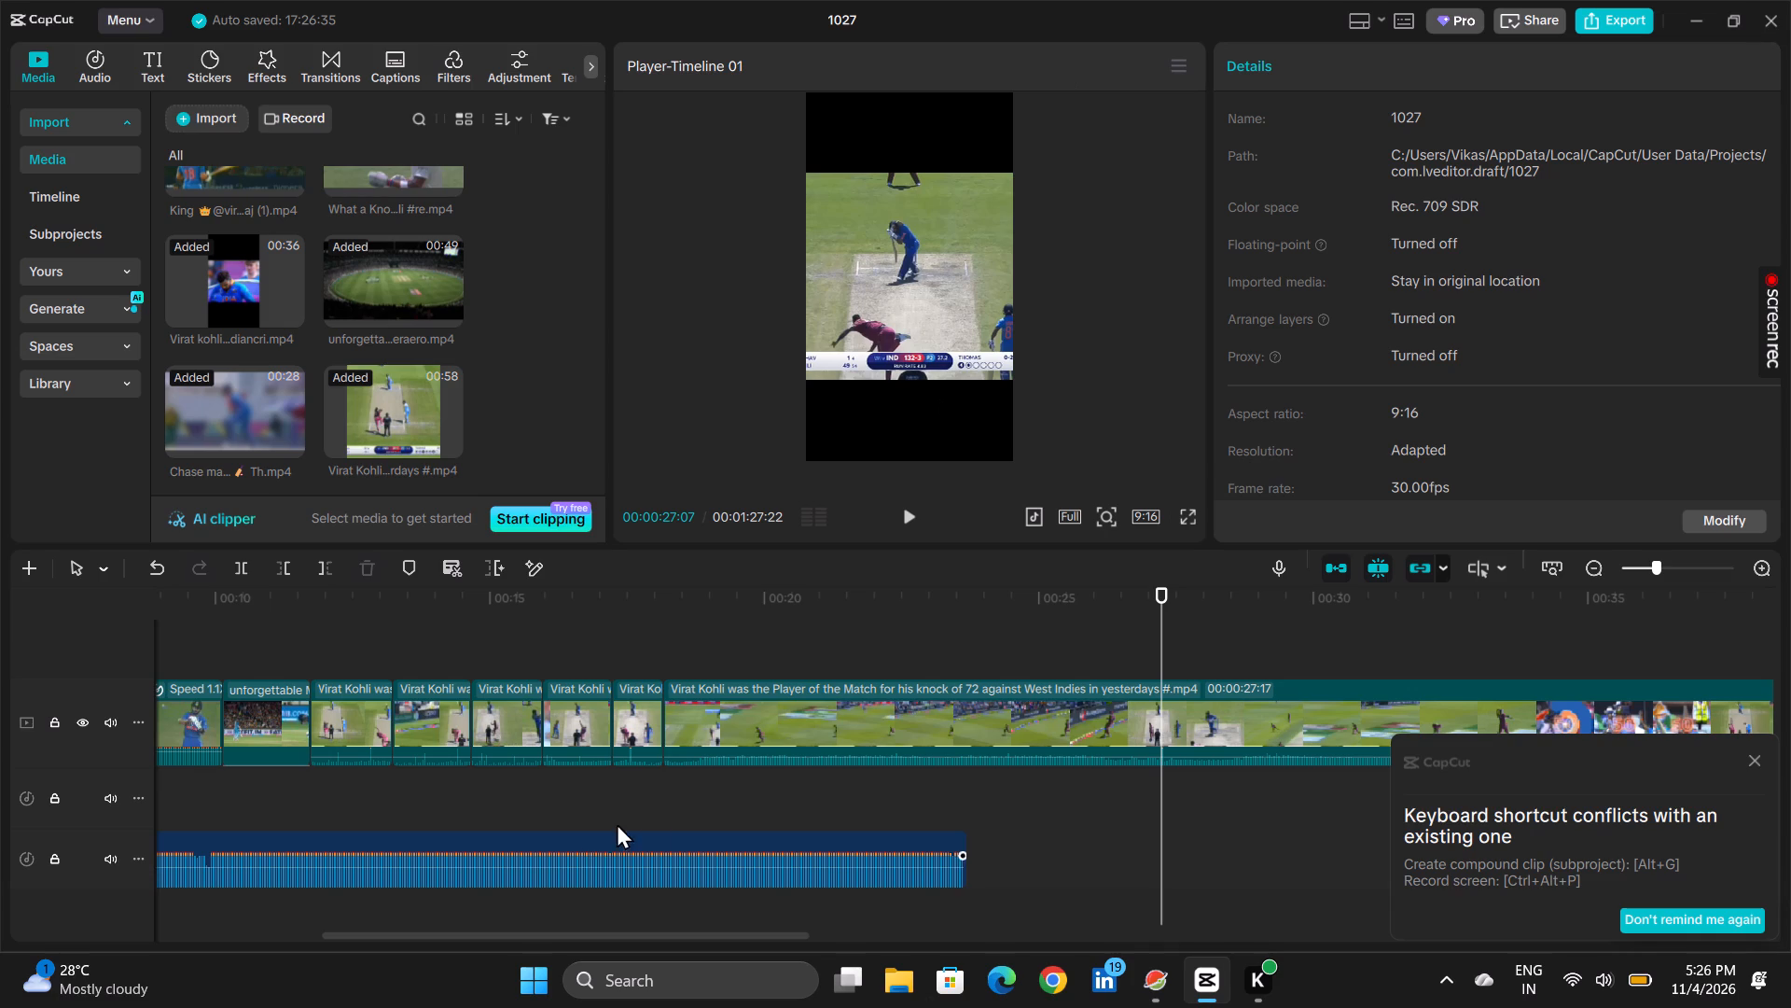
left_click(904, 518)
left_click(904, 517)
left_click(1140, 672)
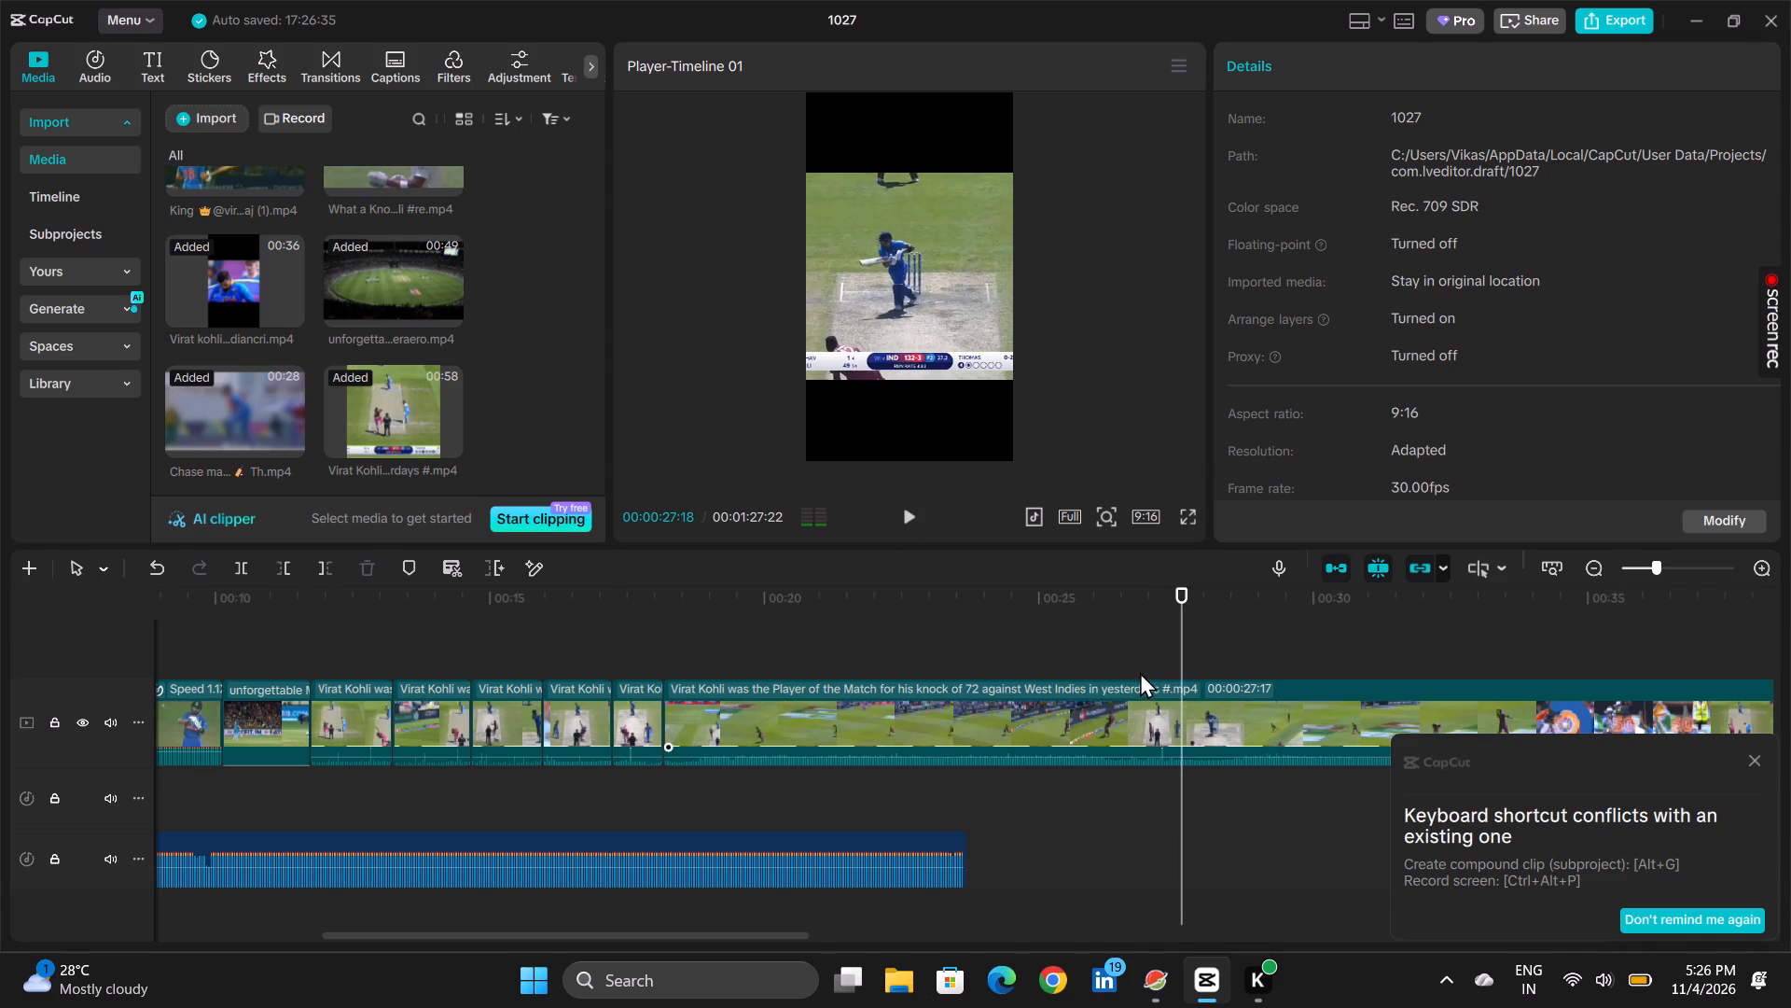
left_click(251, 571)
left_click(907, 717)
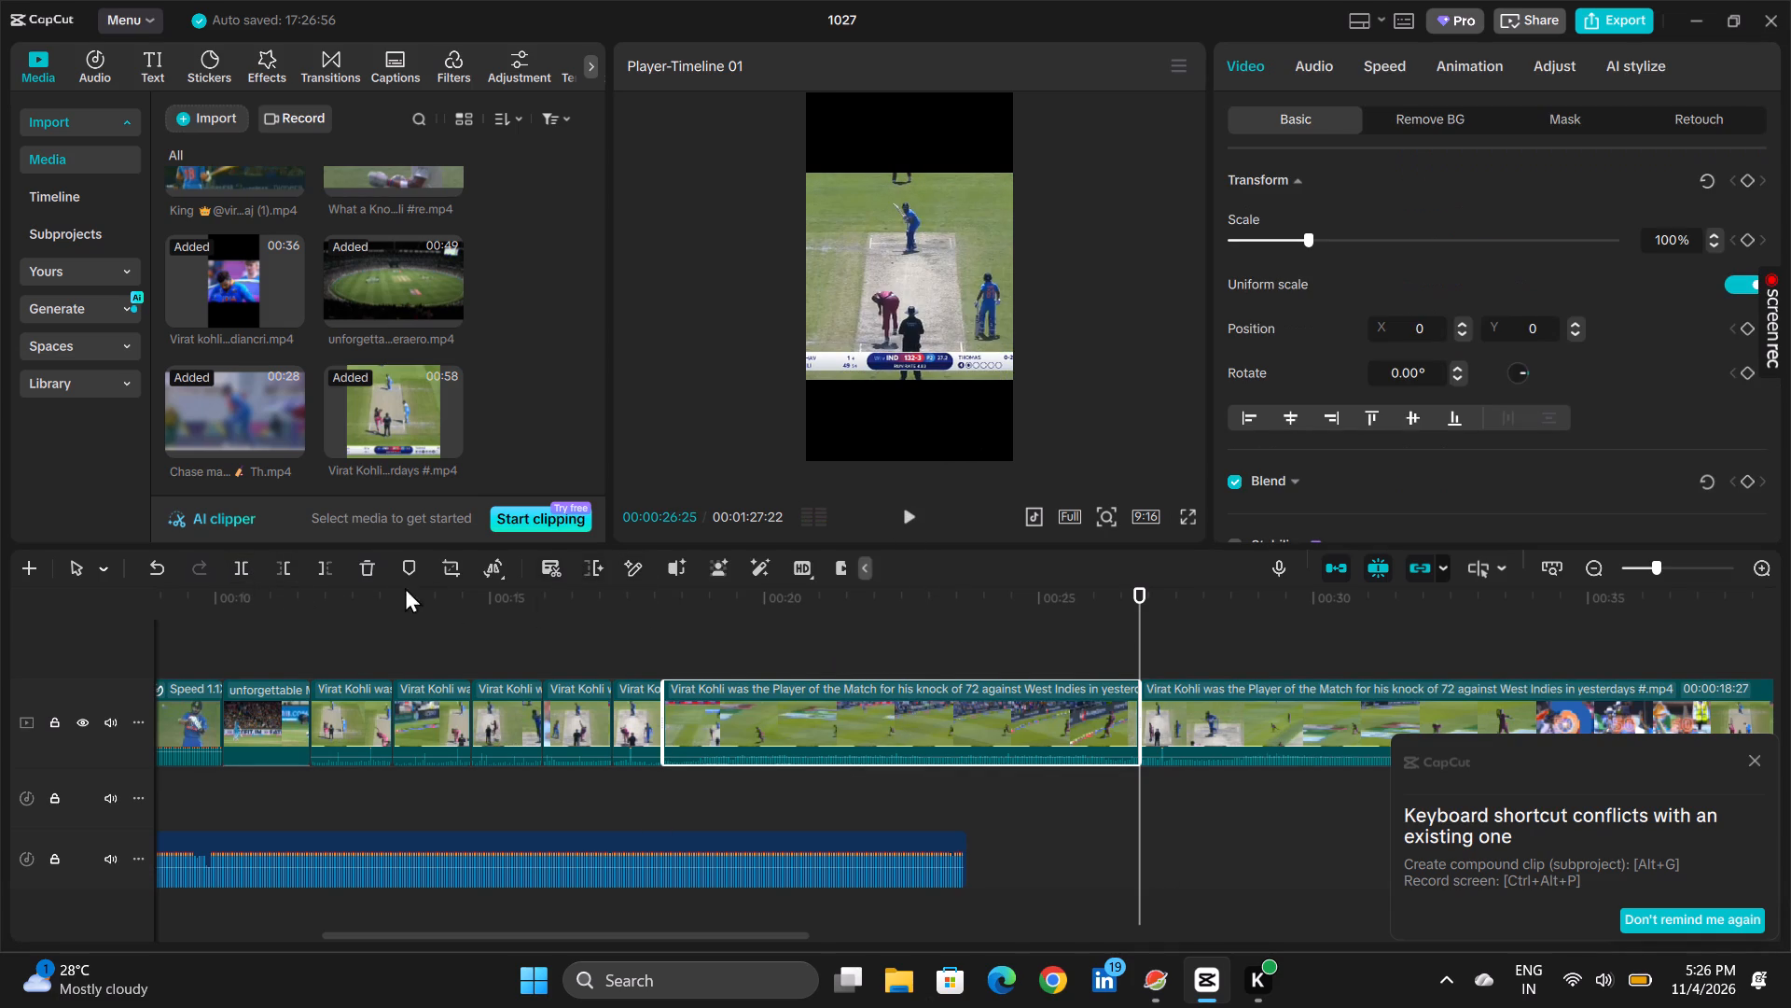
left_click(375, 575)
Preview the delivery starting at 00:18:05 and split the "Player of the Match" clip just after the shot, at 00:19:04.
left_click(651, 623)
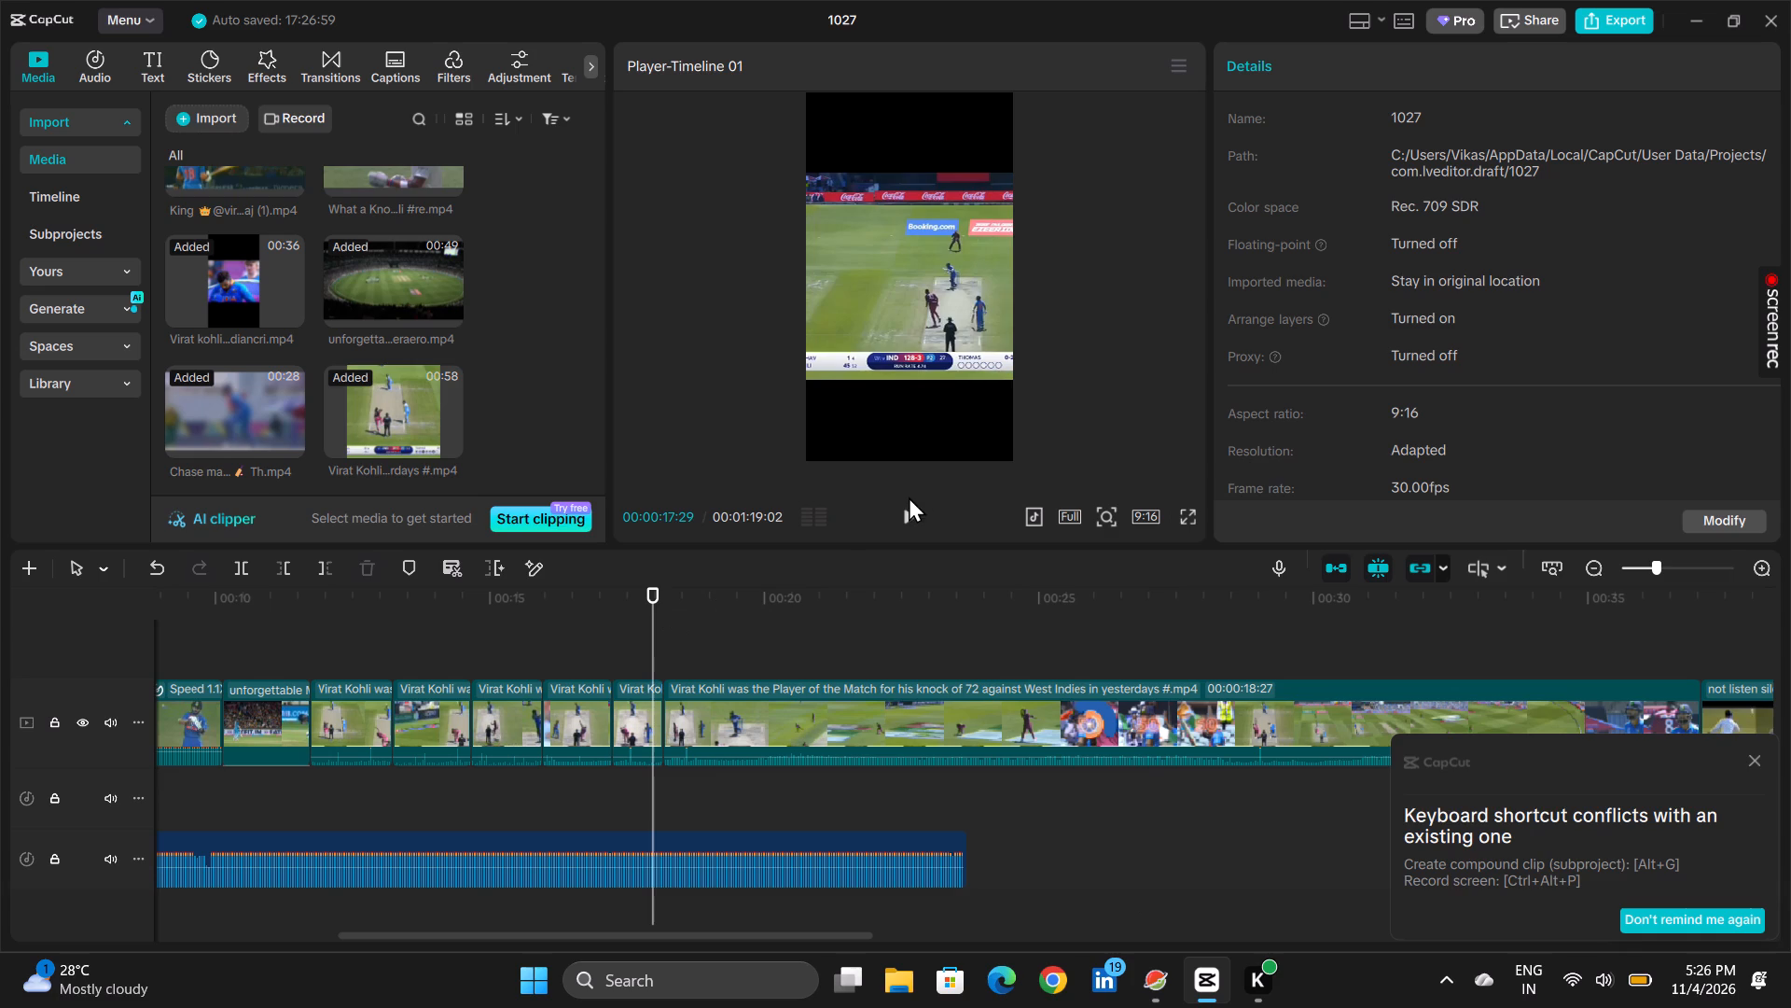
left_click(918, 513)
left_click(901, 521)
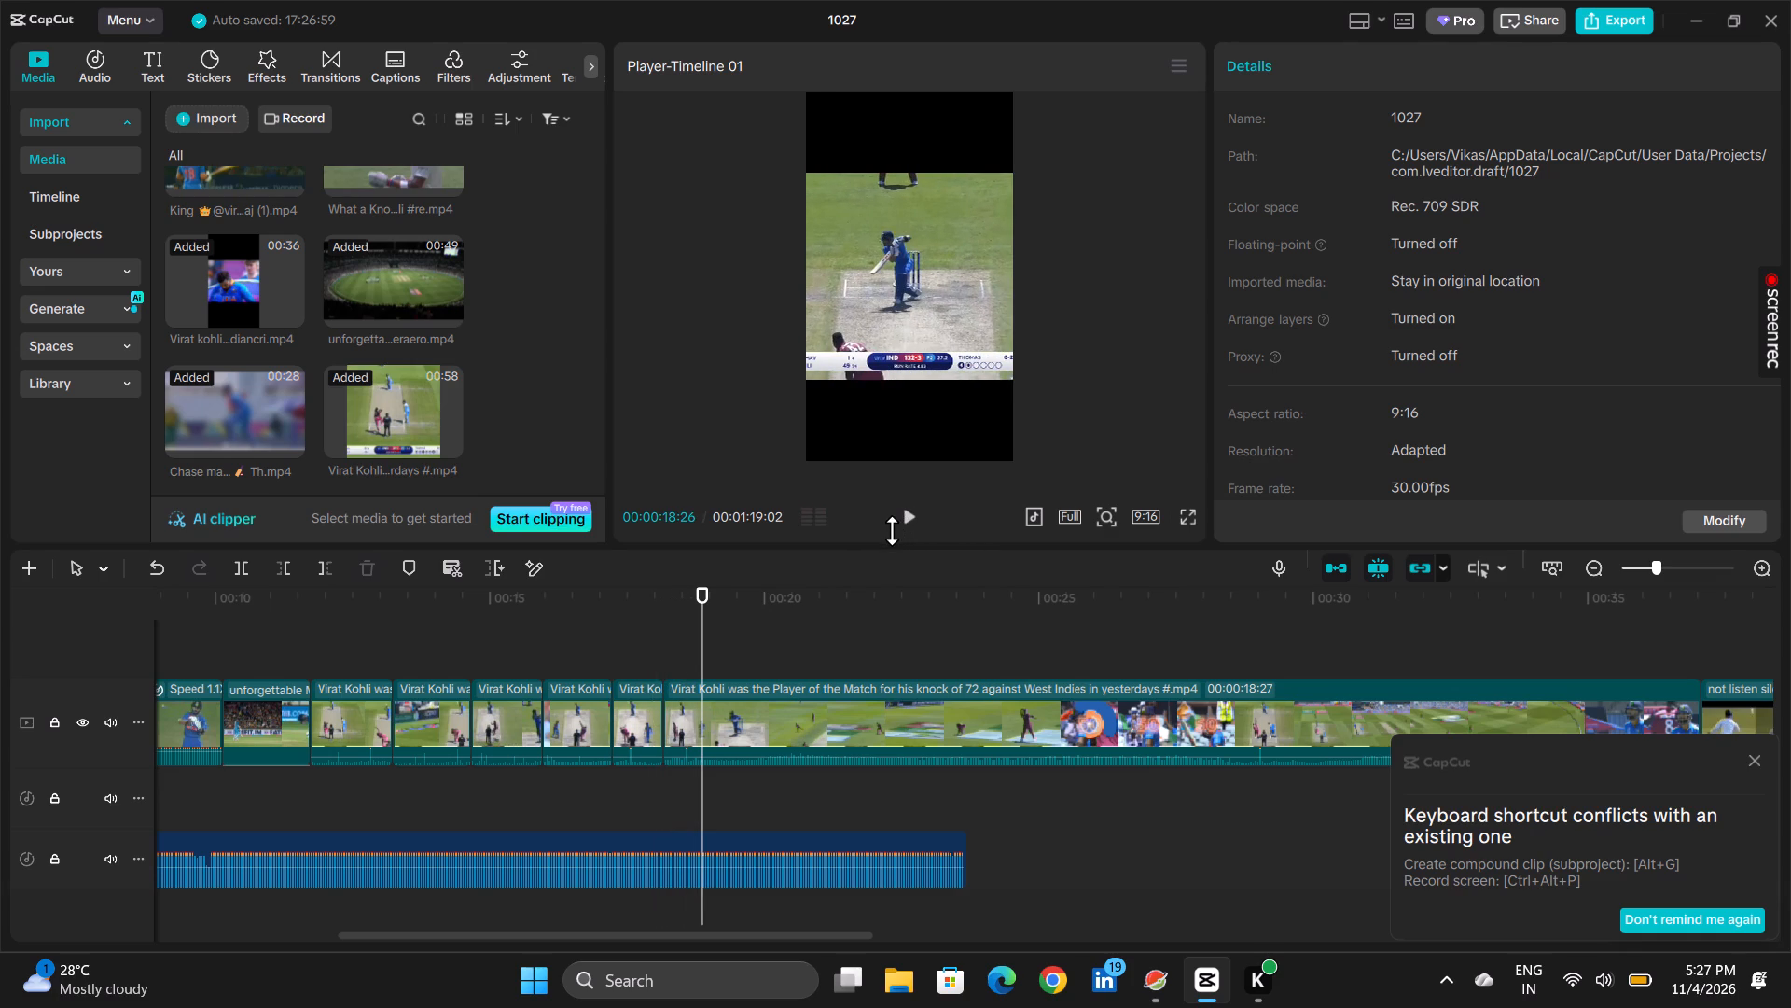
double_click(900, 515)
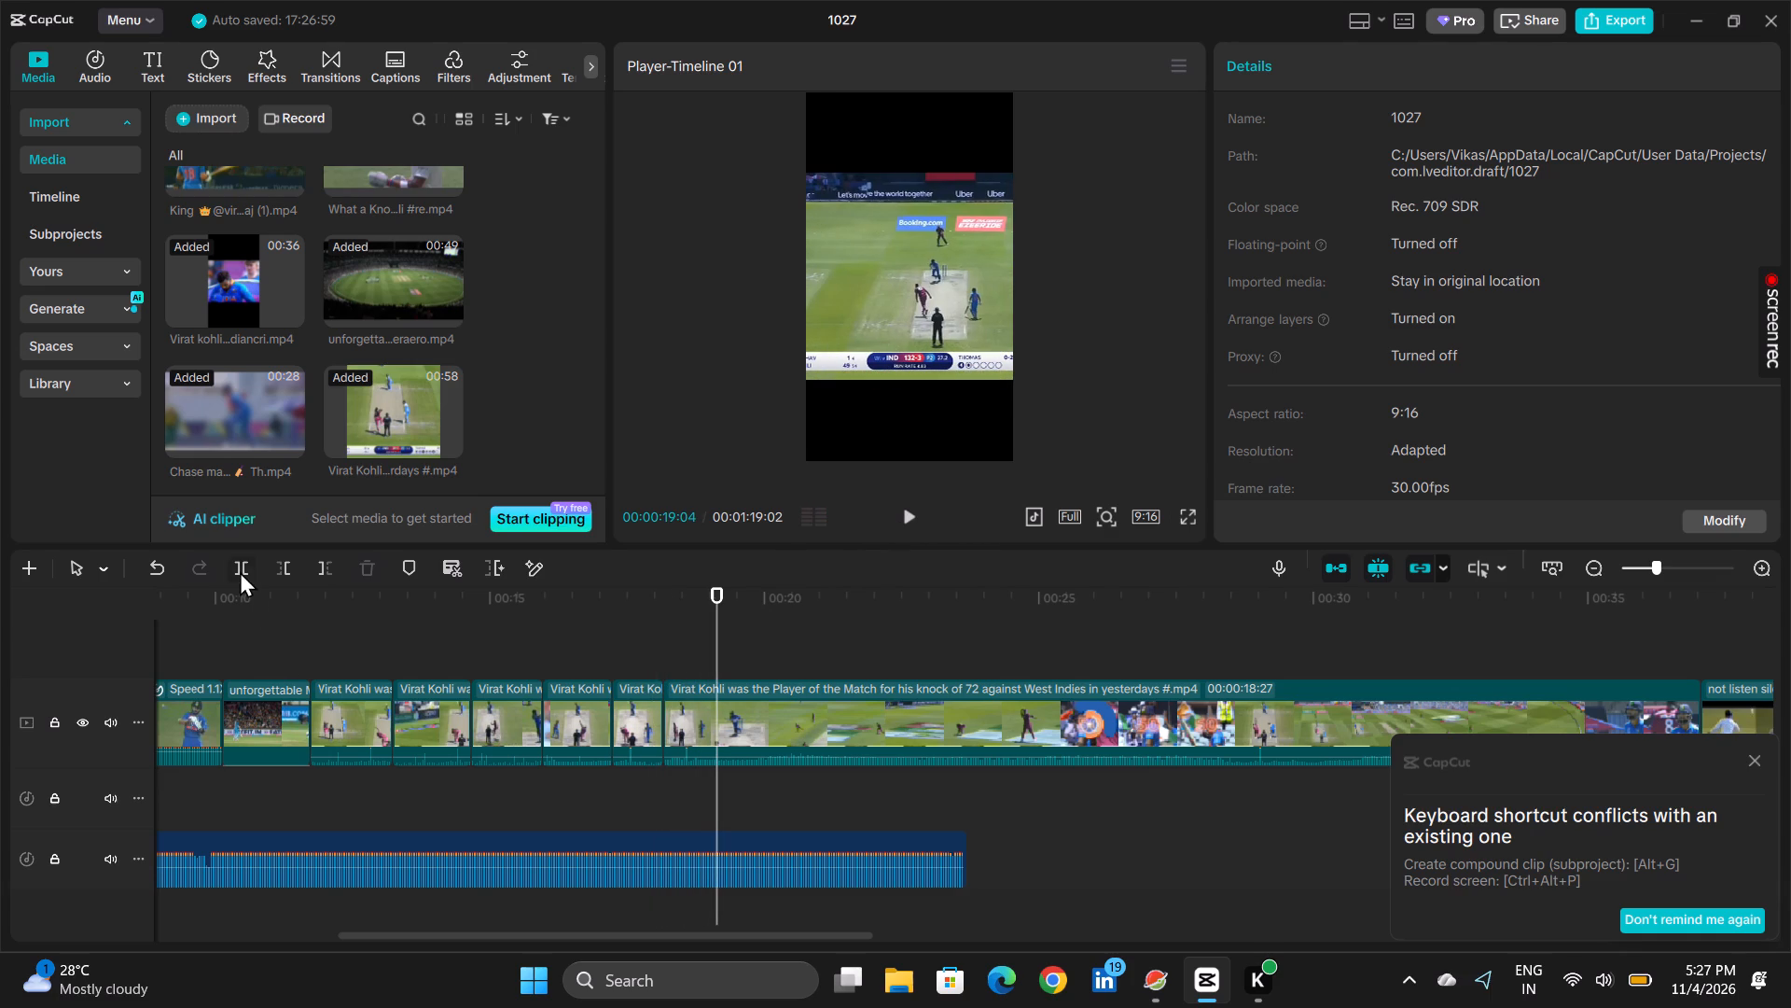
left_click(240, 572)
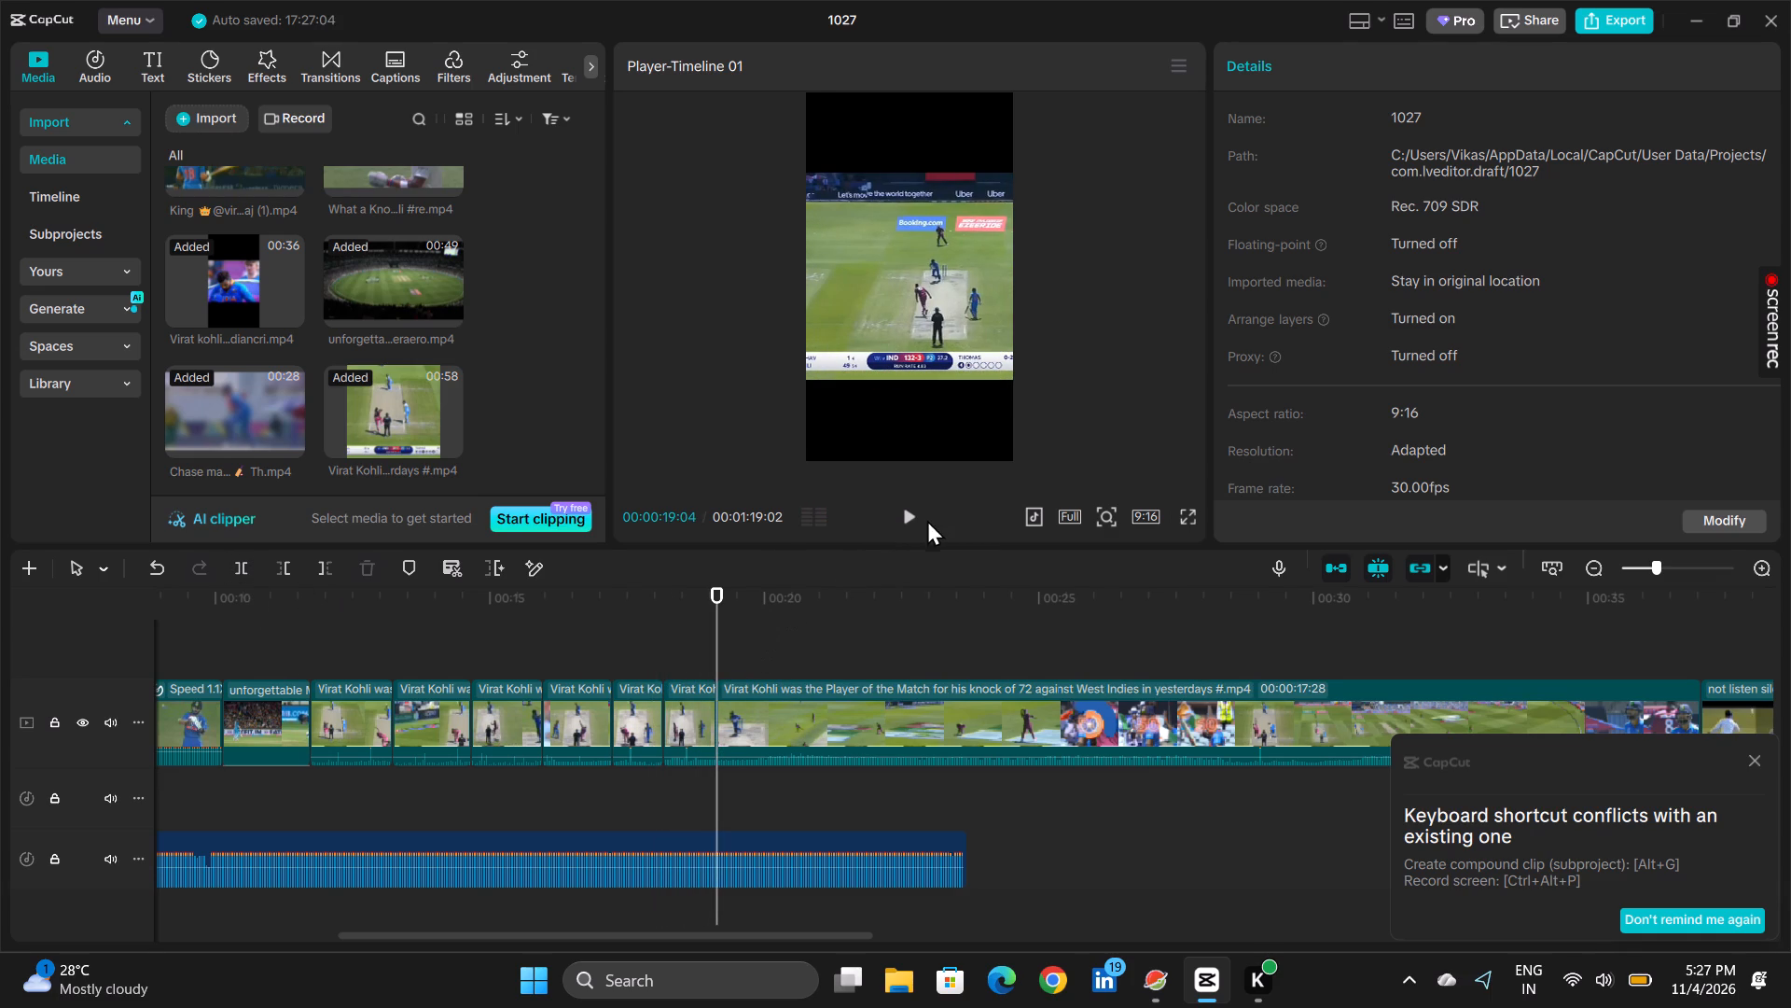
Find the following delivery, split the clip there at 00:28:19, and delete the section between 00:19:04 and that cut.
left_click(908, 525)
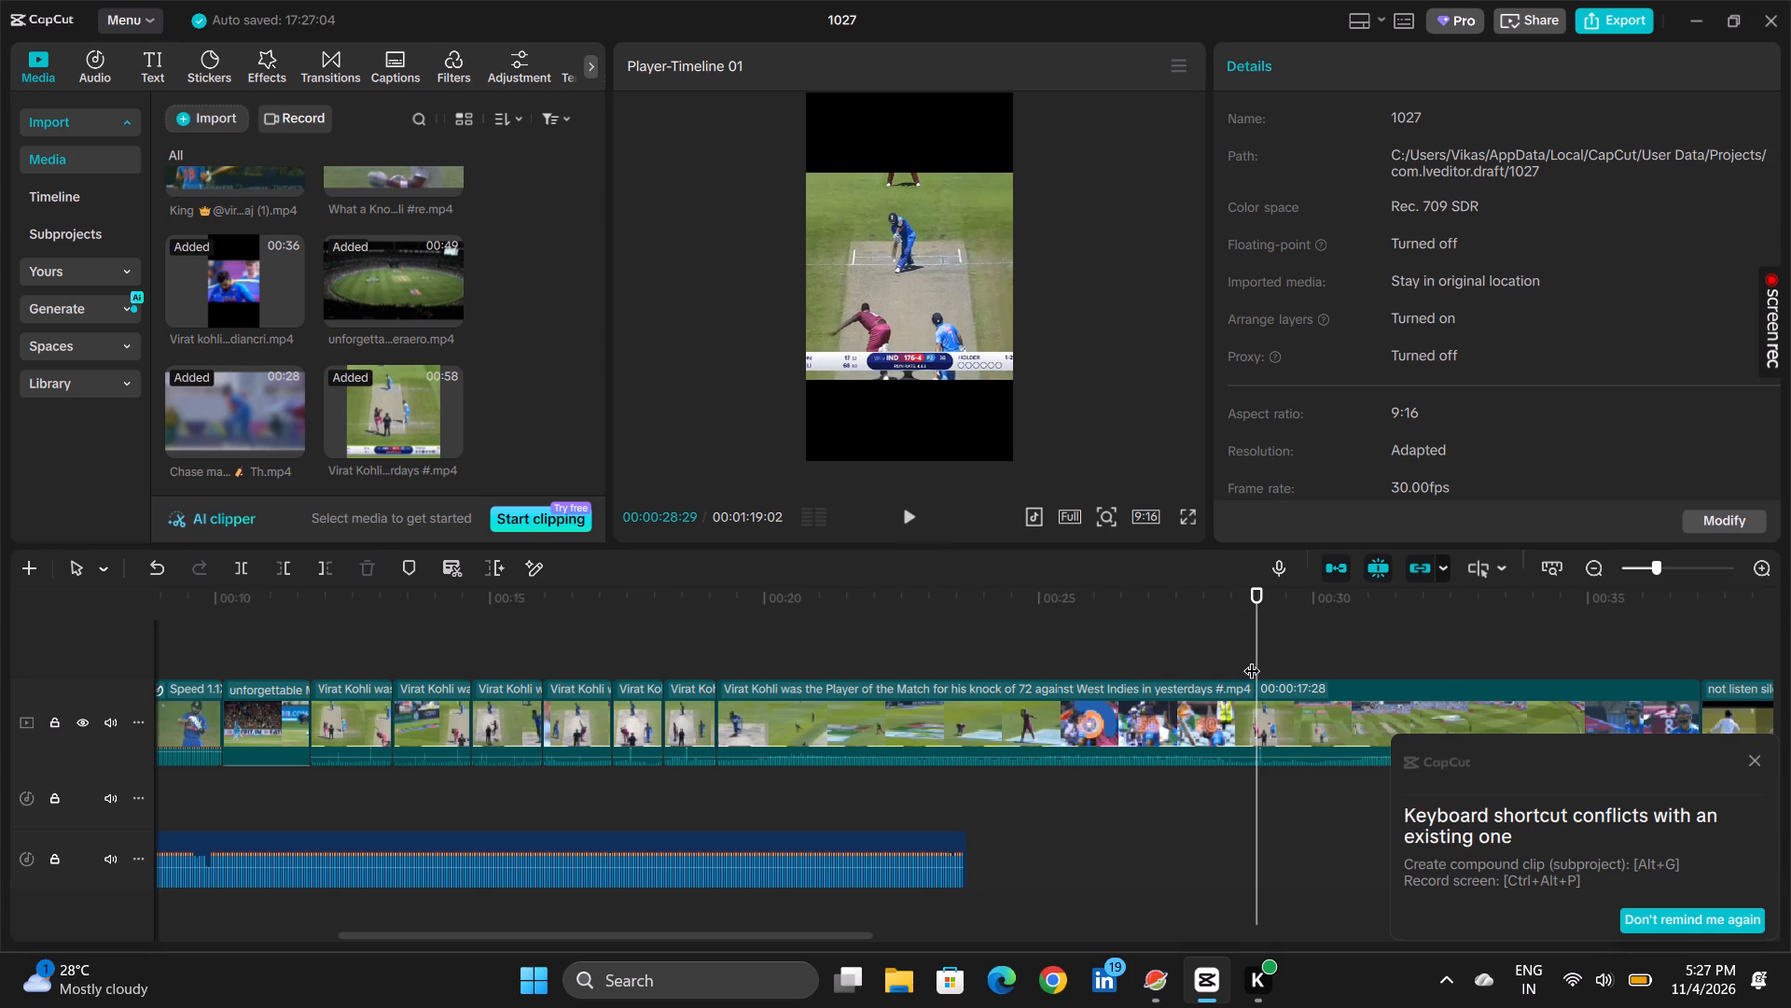
left_click(1252, 659)
left_click(1224, 654)
left_click(1237, 656)
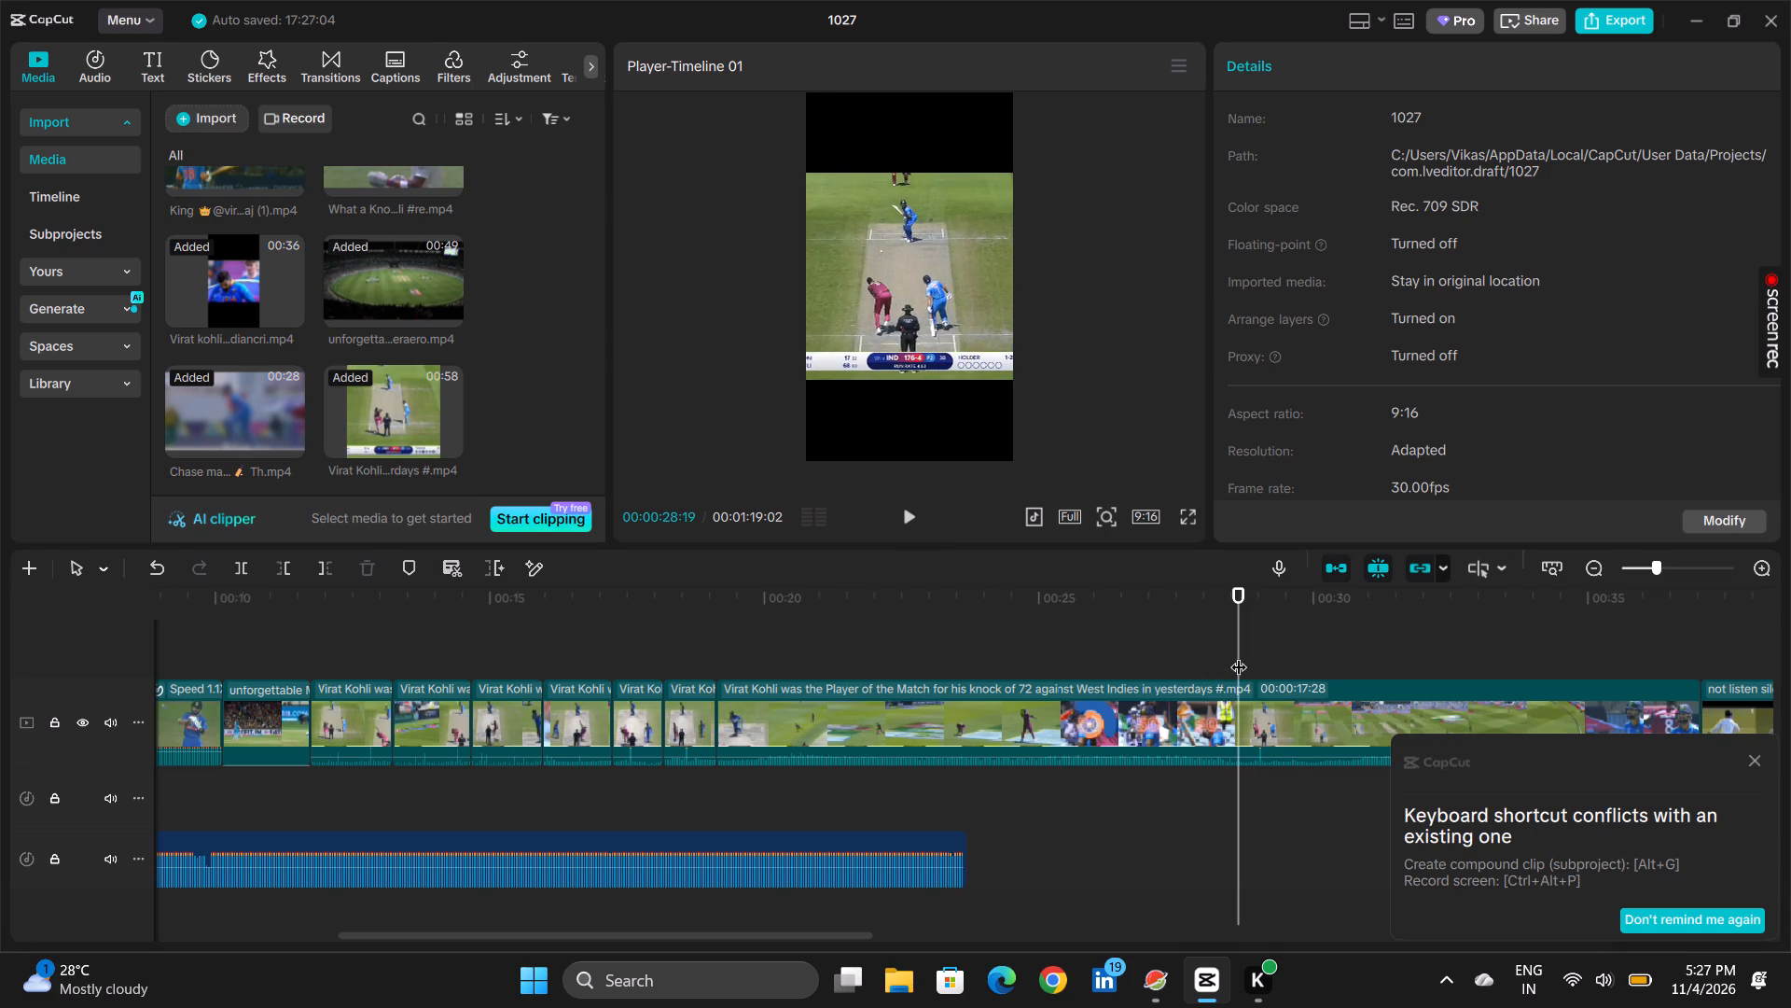
left_click(235, 567)
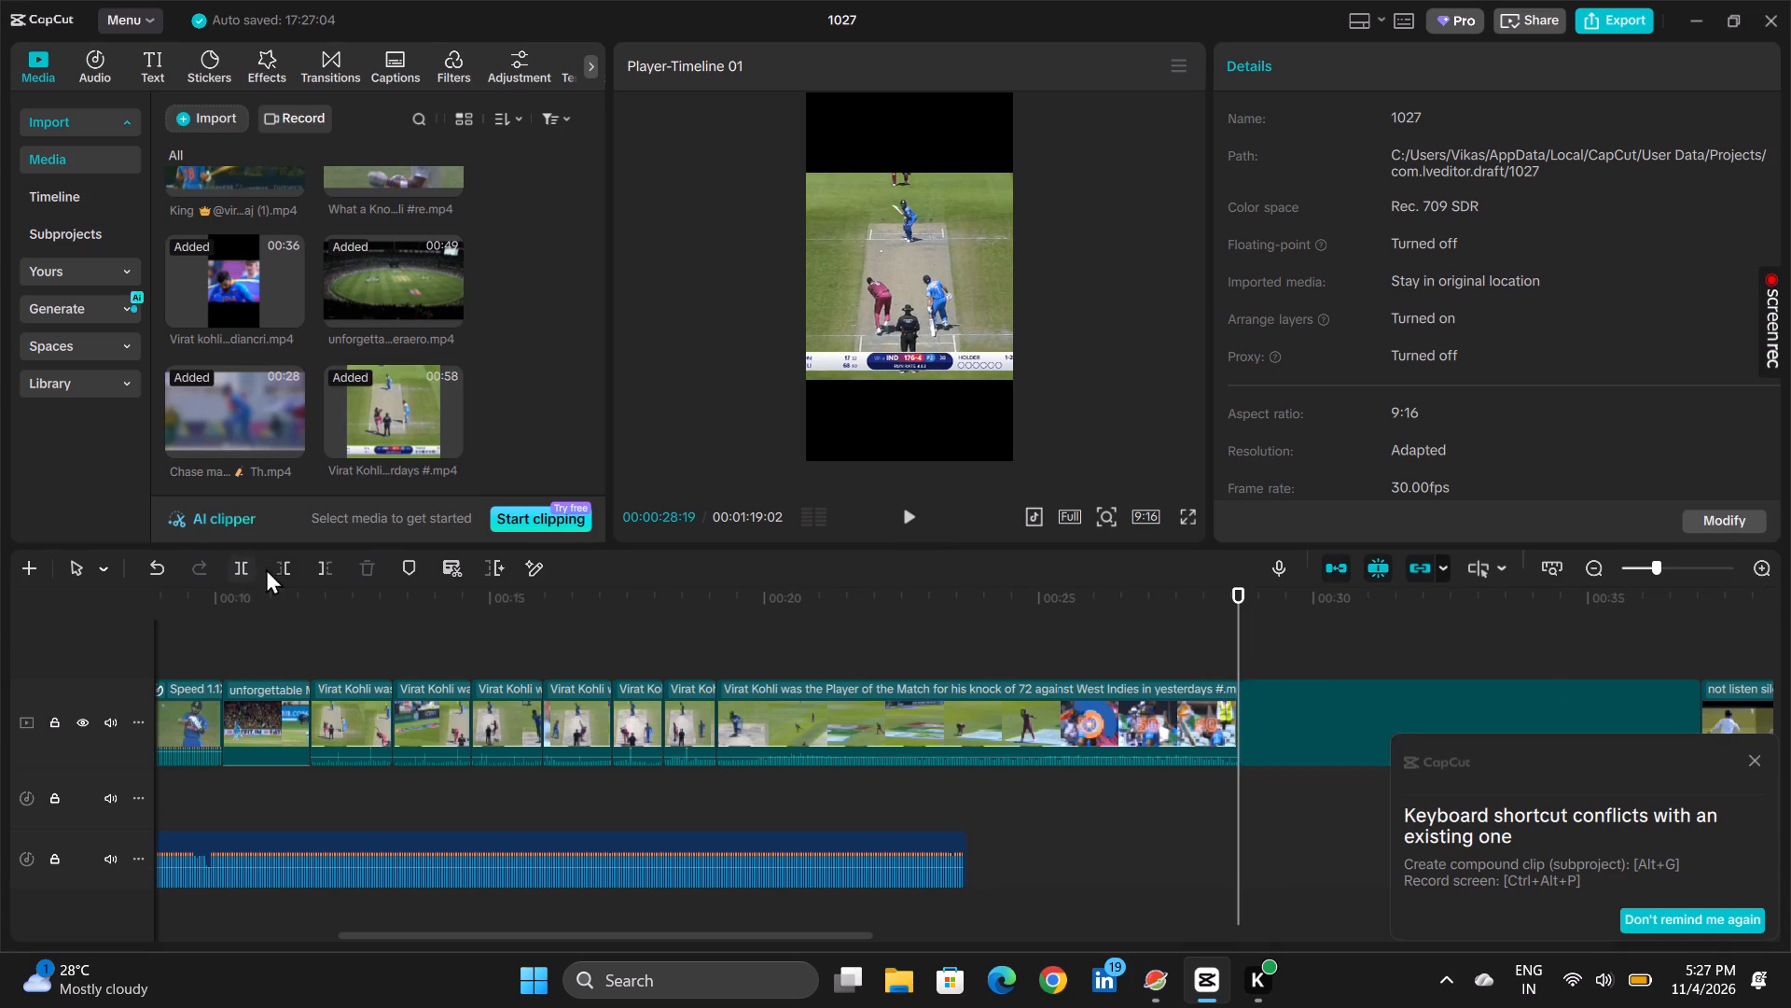
left_click(1011, 715)
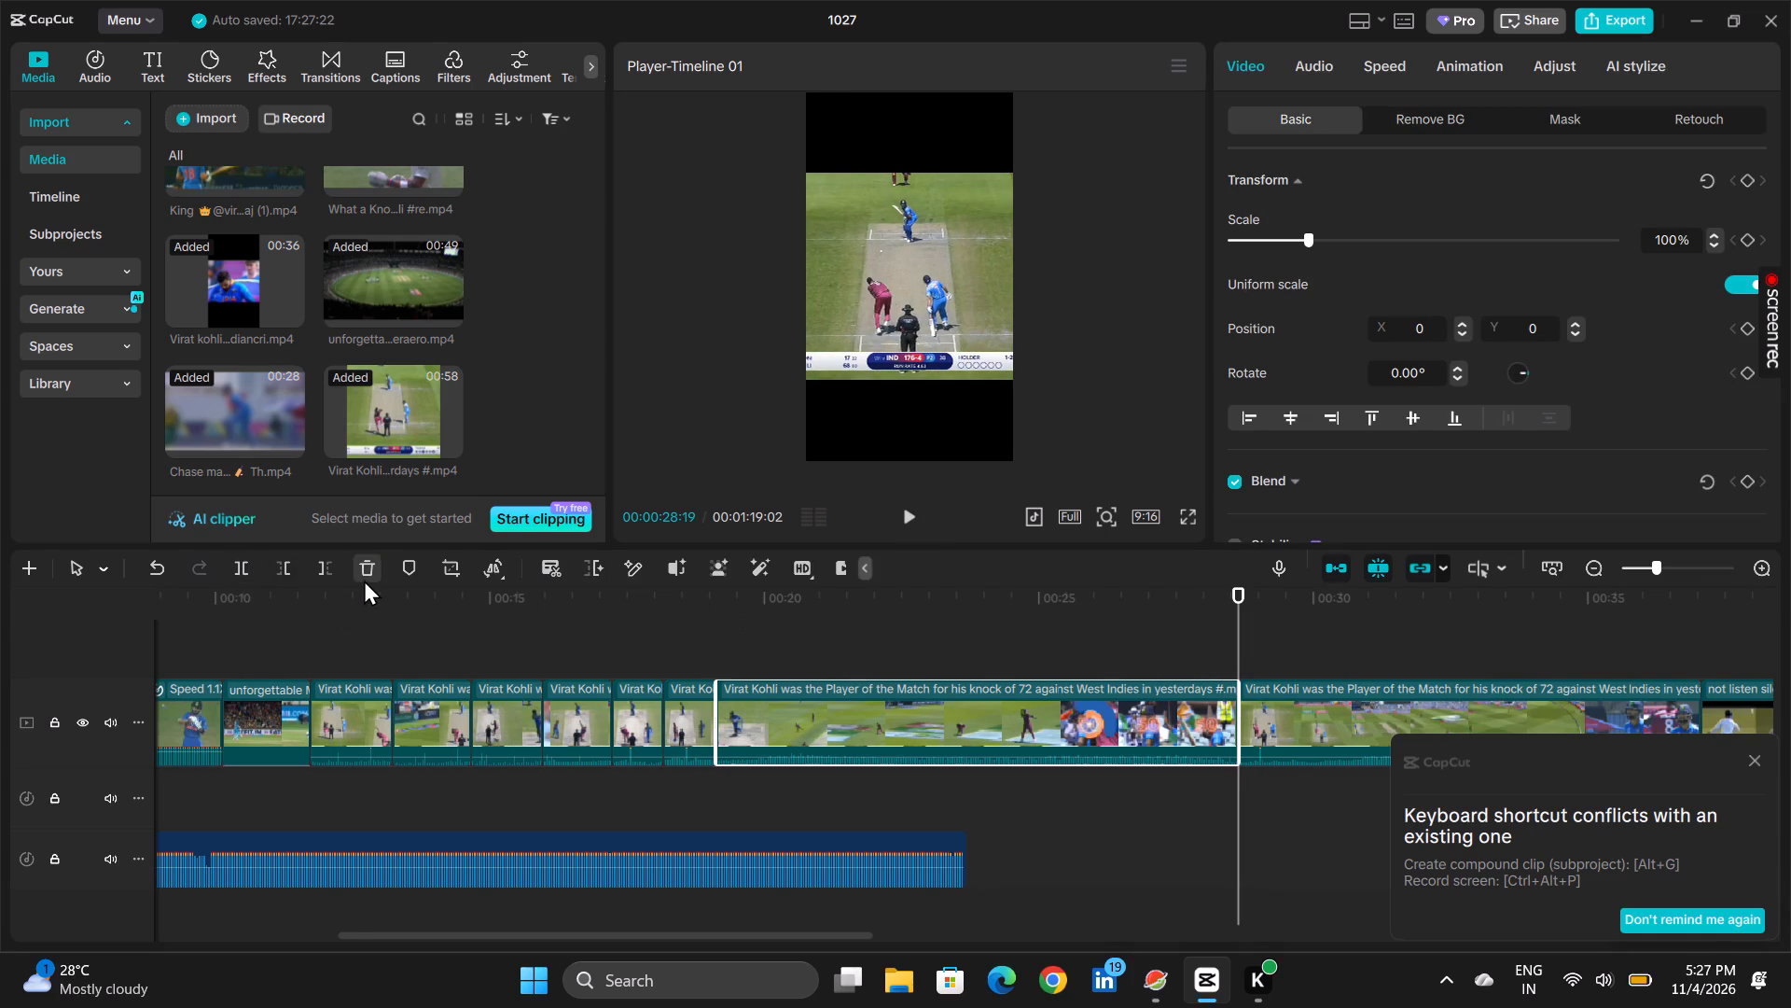
left_click(364, 580)
Preview the delivery starting at 00:19:04 and its lead-in several times, and split the "Player of the Match" clip at 00:19:29.
left_click(703, 652)
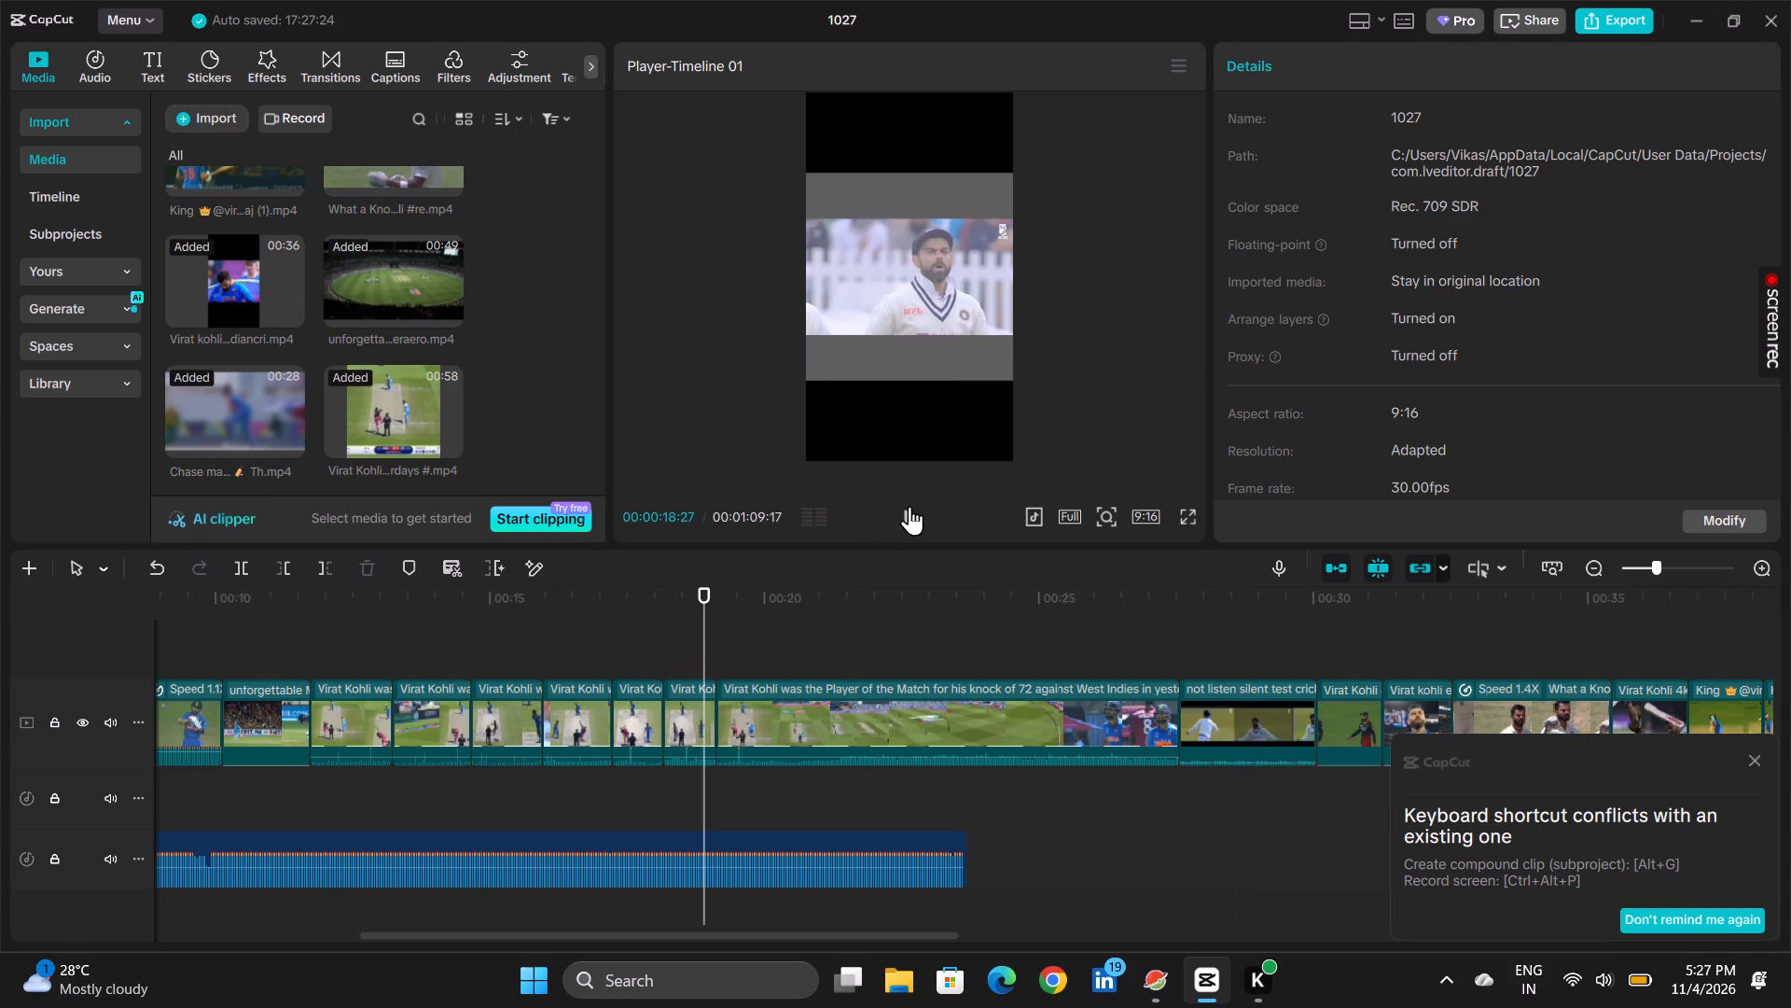
left_click(909, 507)
left_click(906, 511)
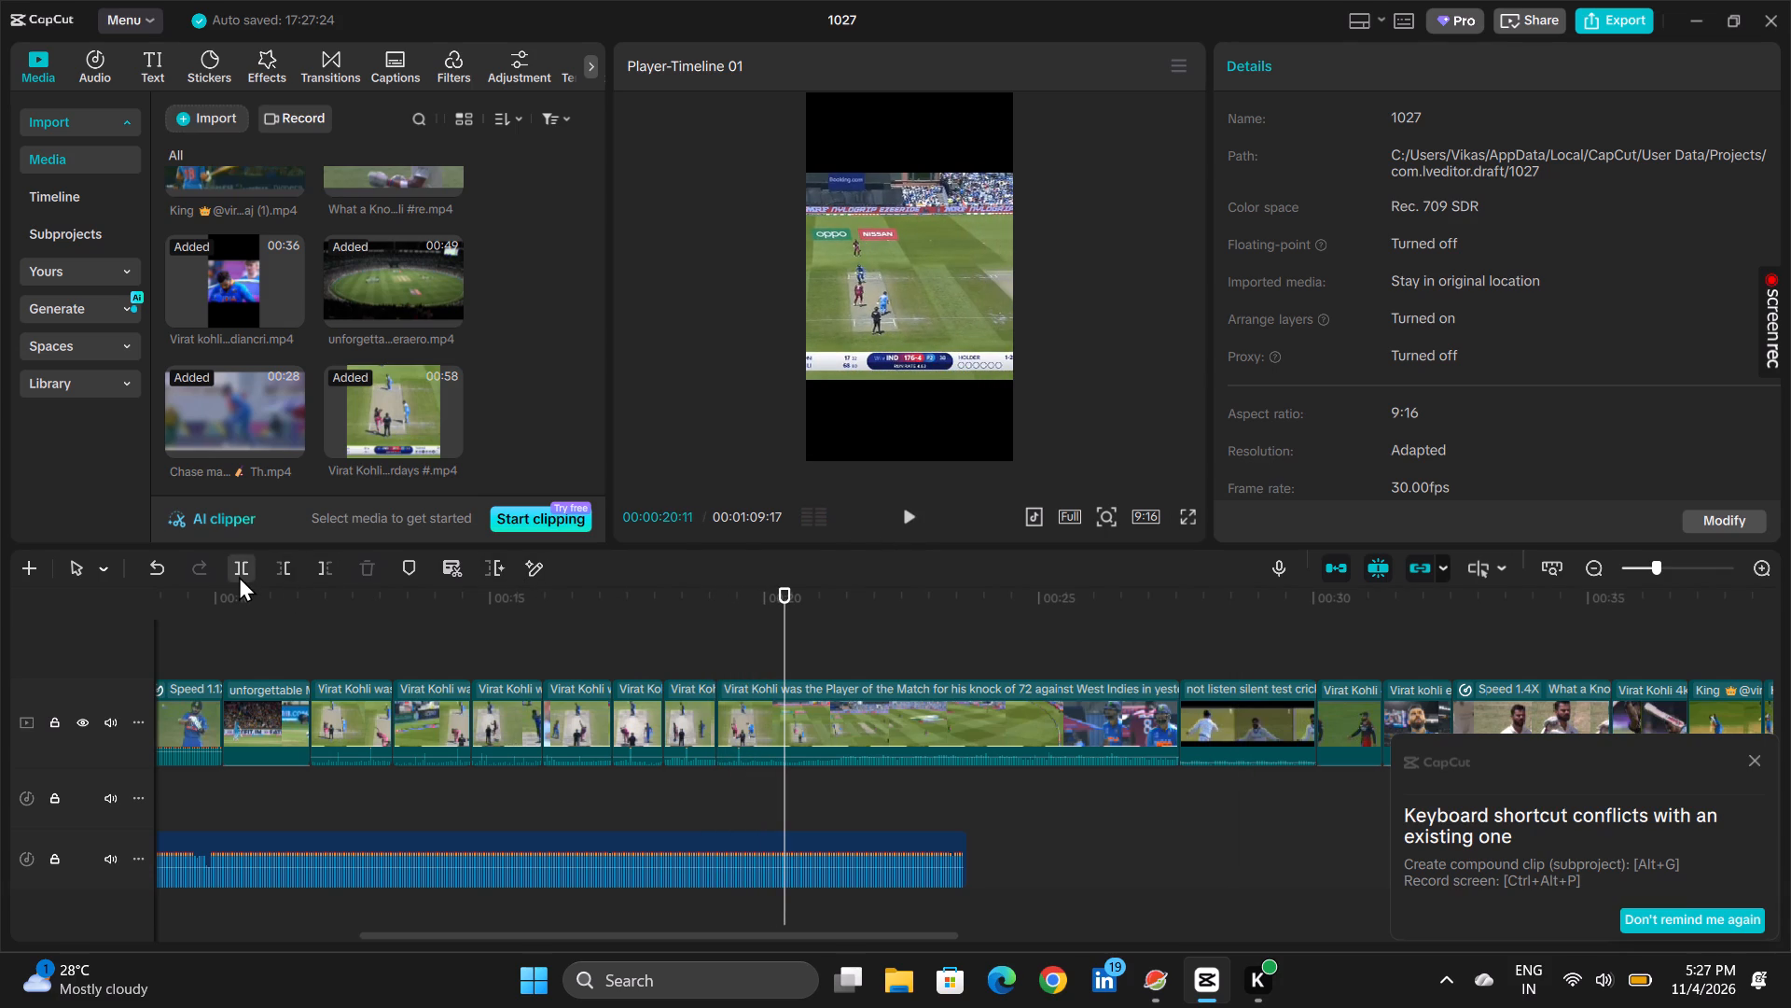
left_click(896, 507)
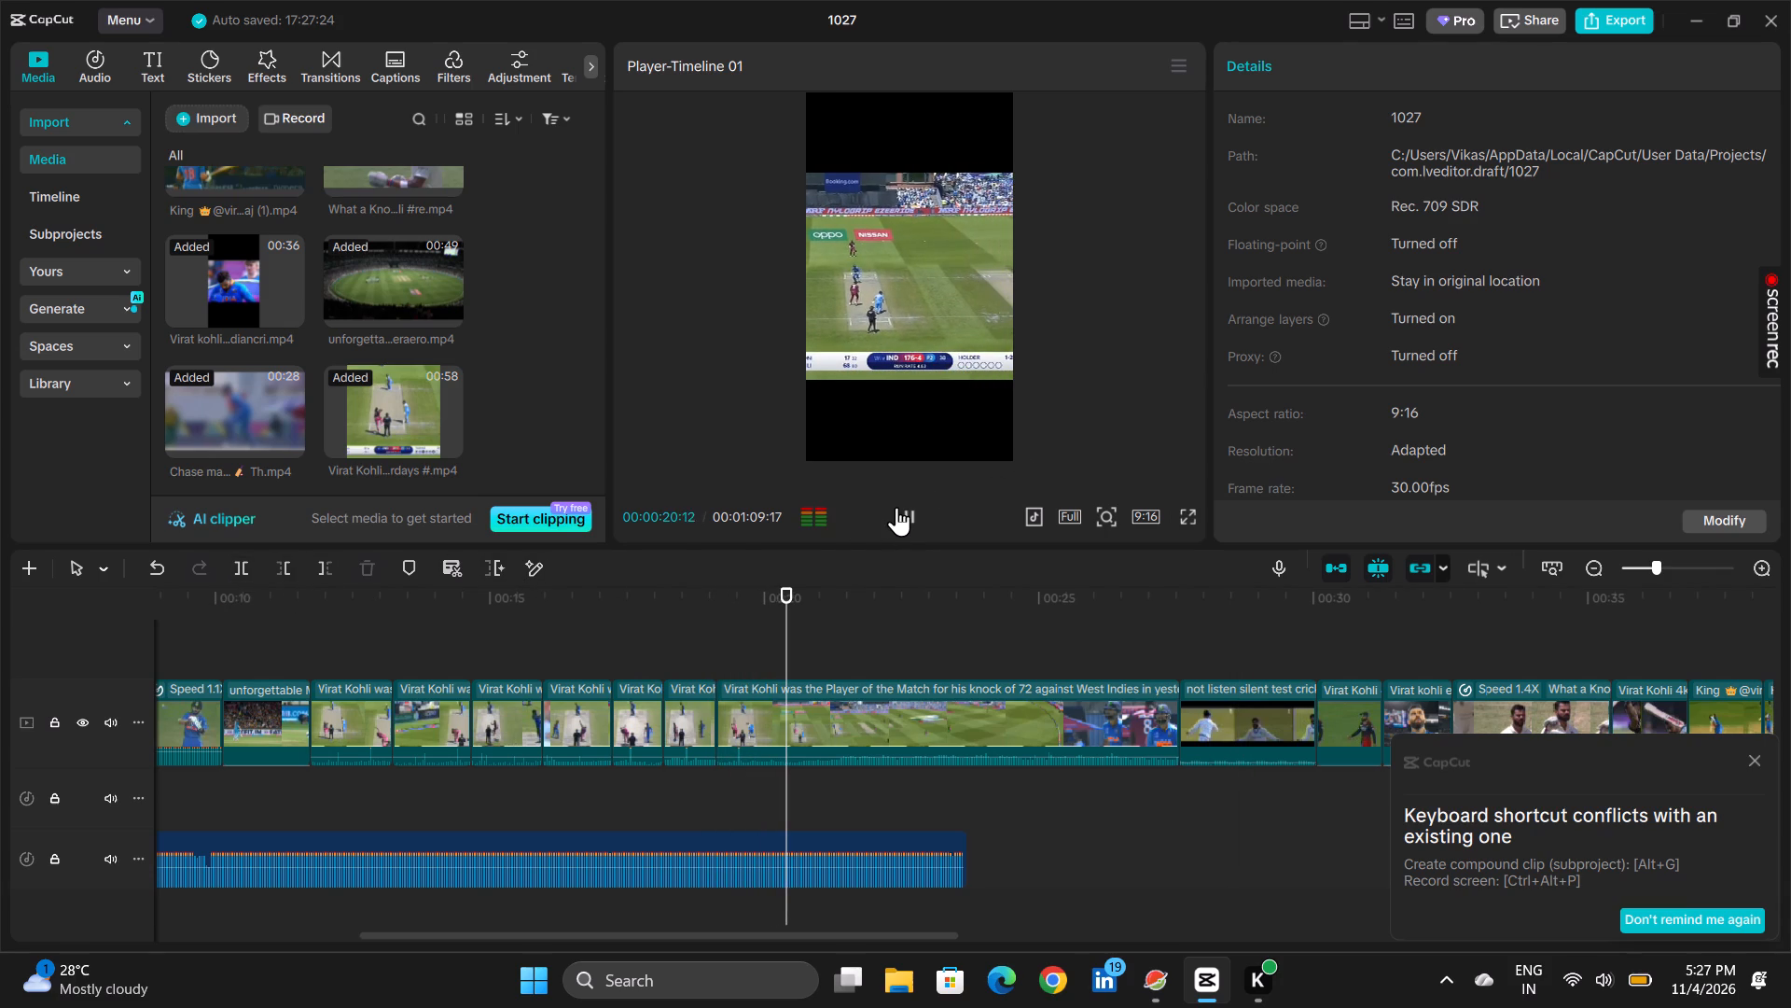
left_click(896, 507)
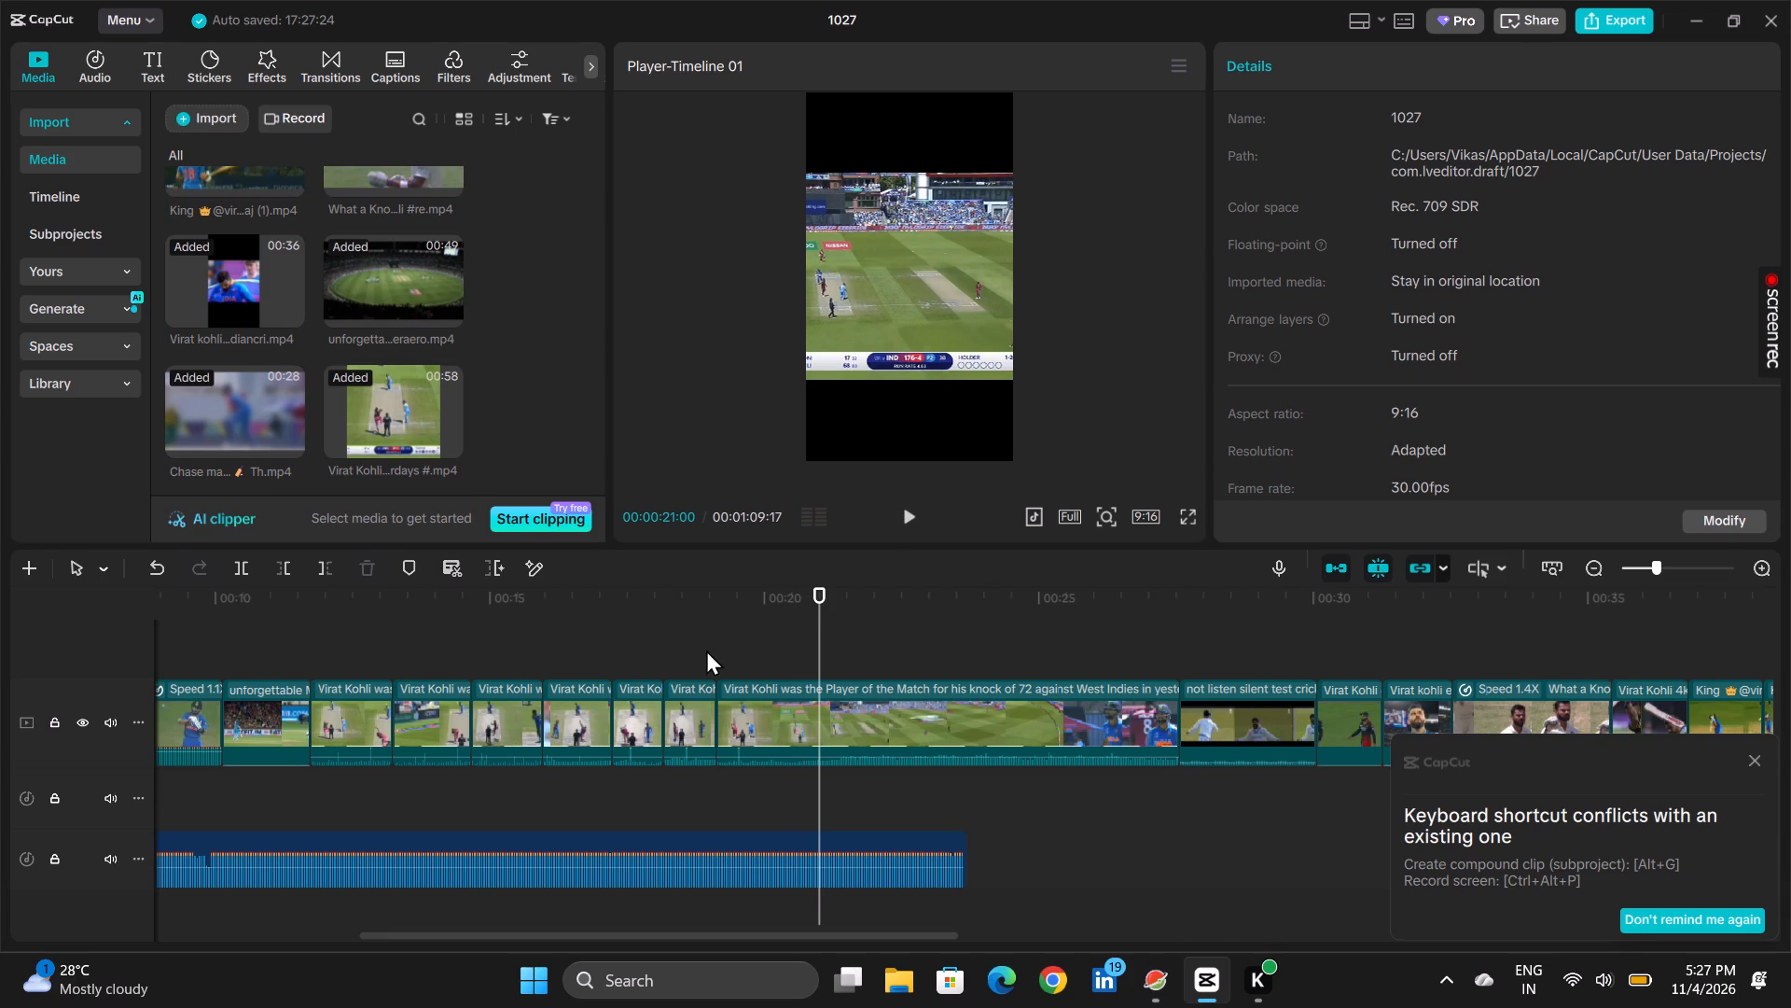
left_click(705, 650)
left_click(896, 518)
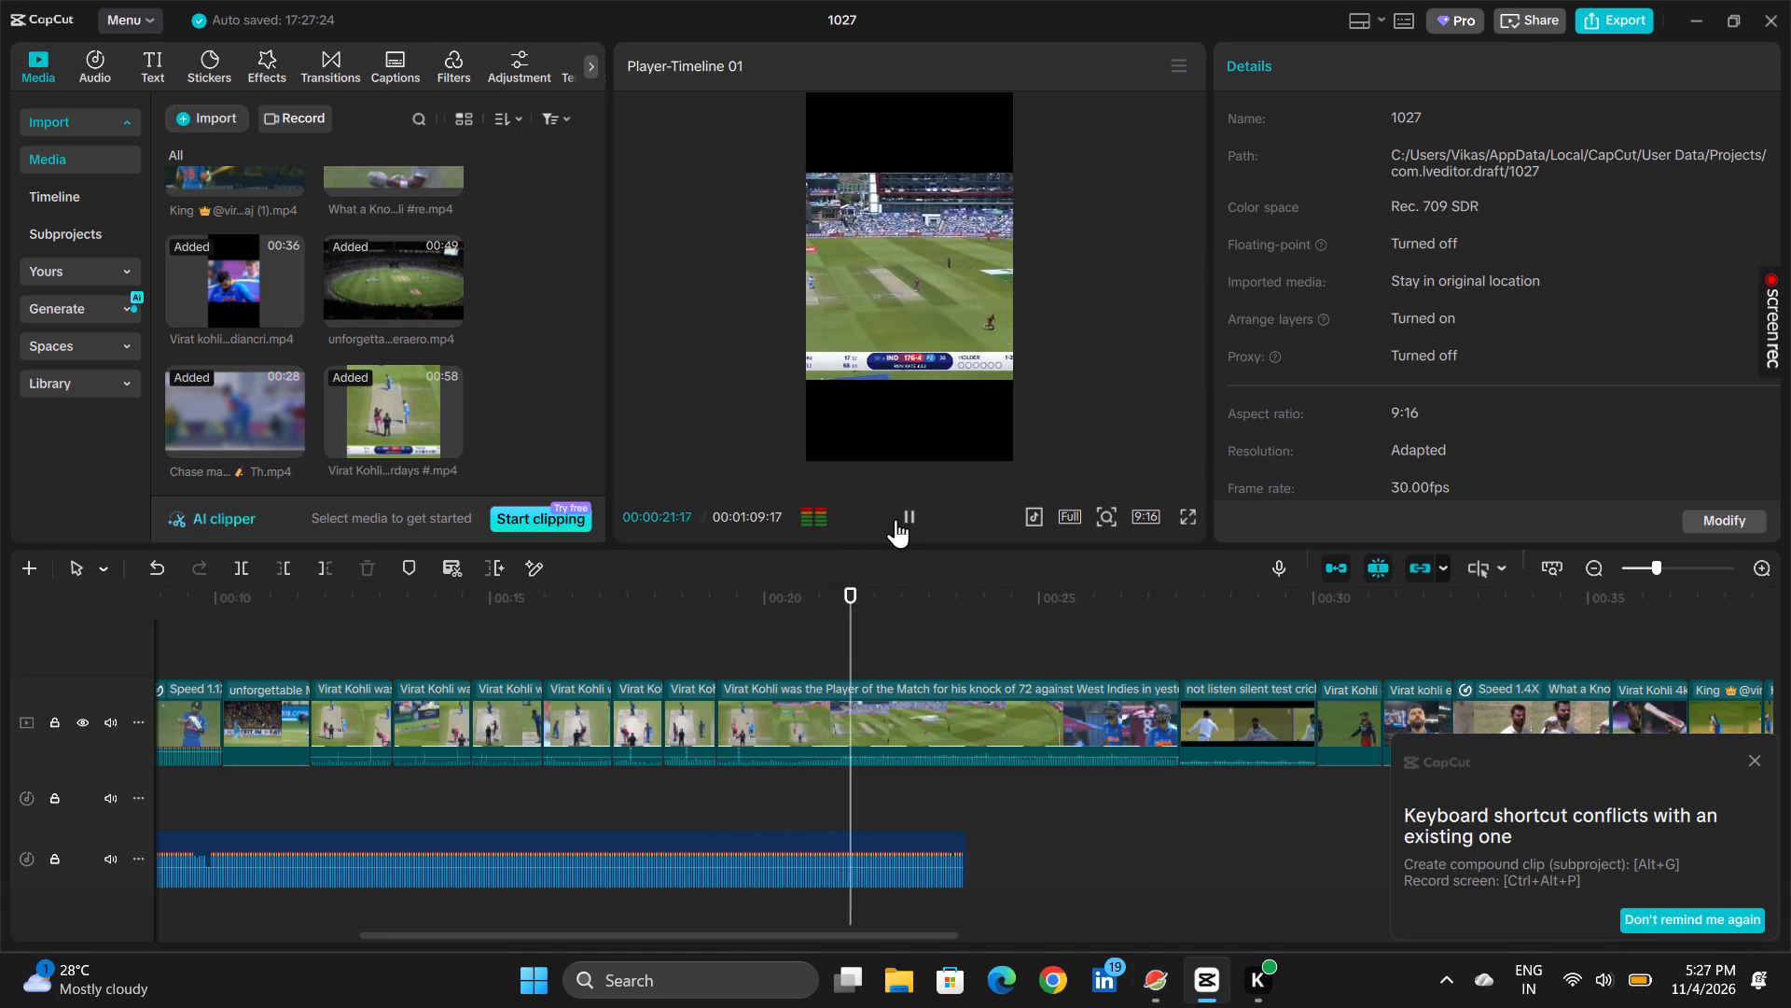
left_click(908, 519)
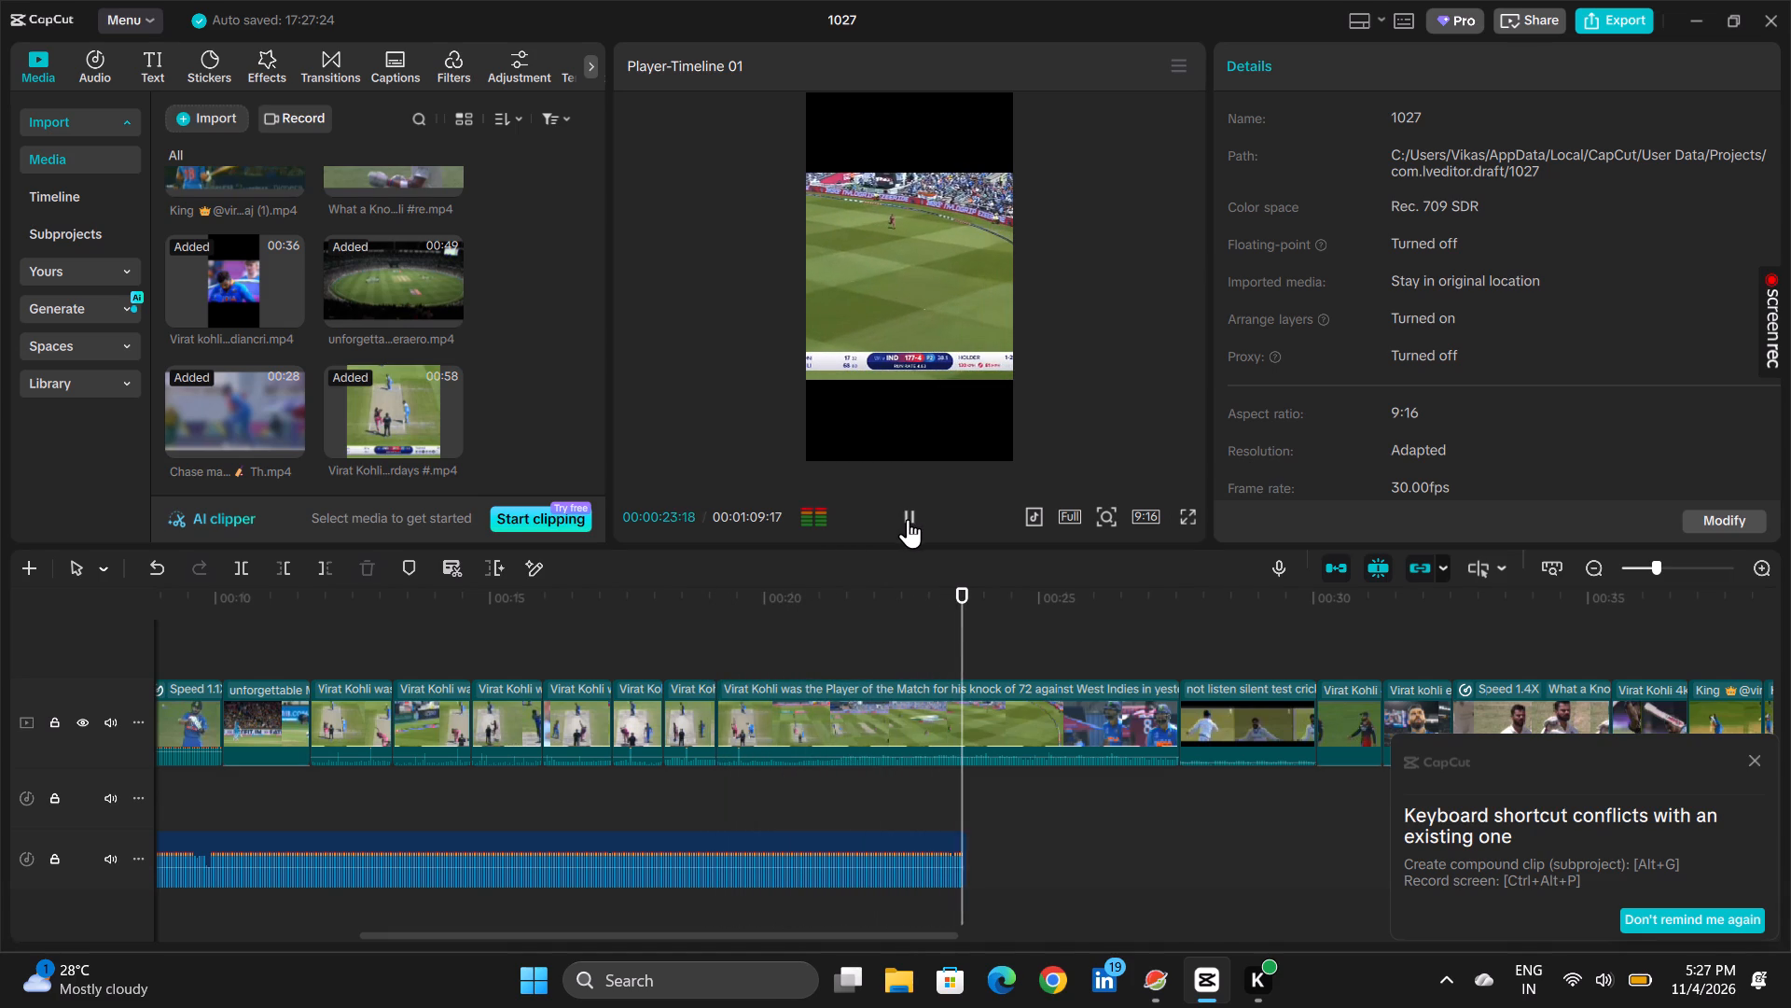
left_click(699, 643)
left_click(908, 527)
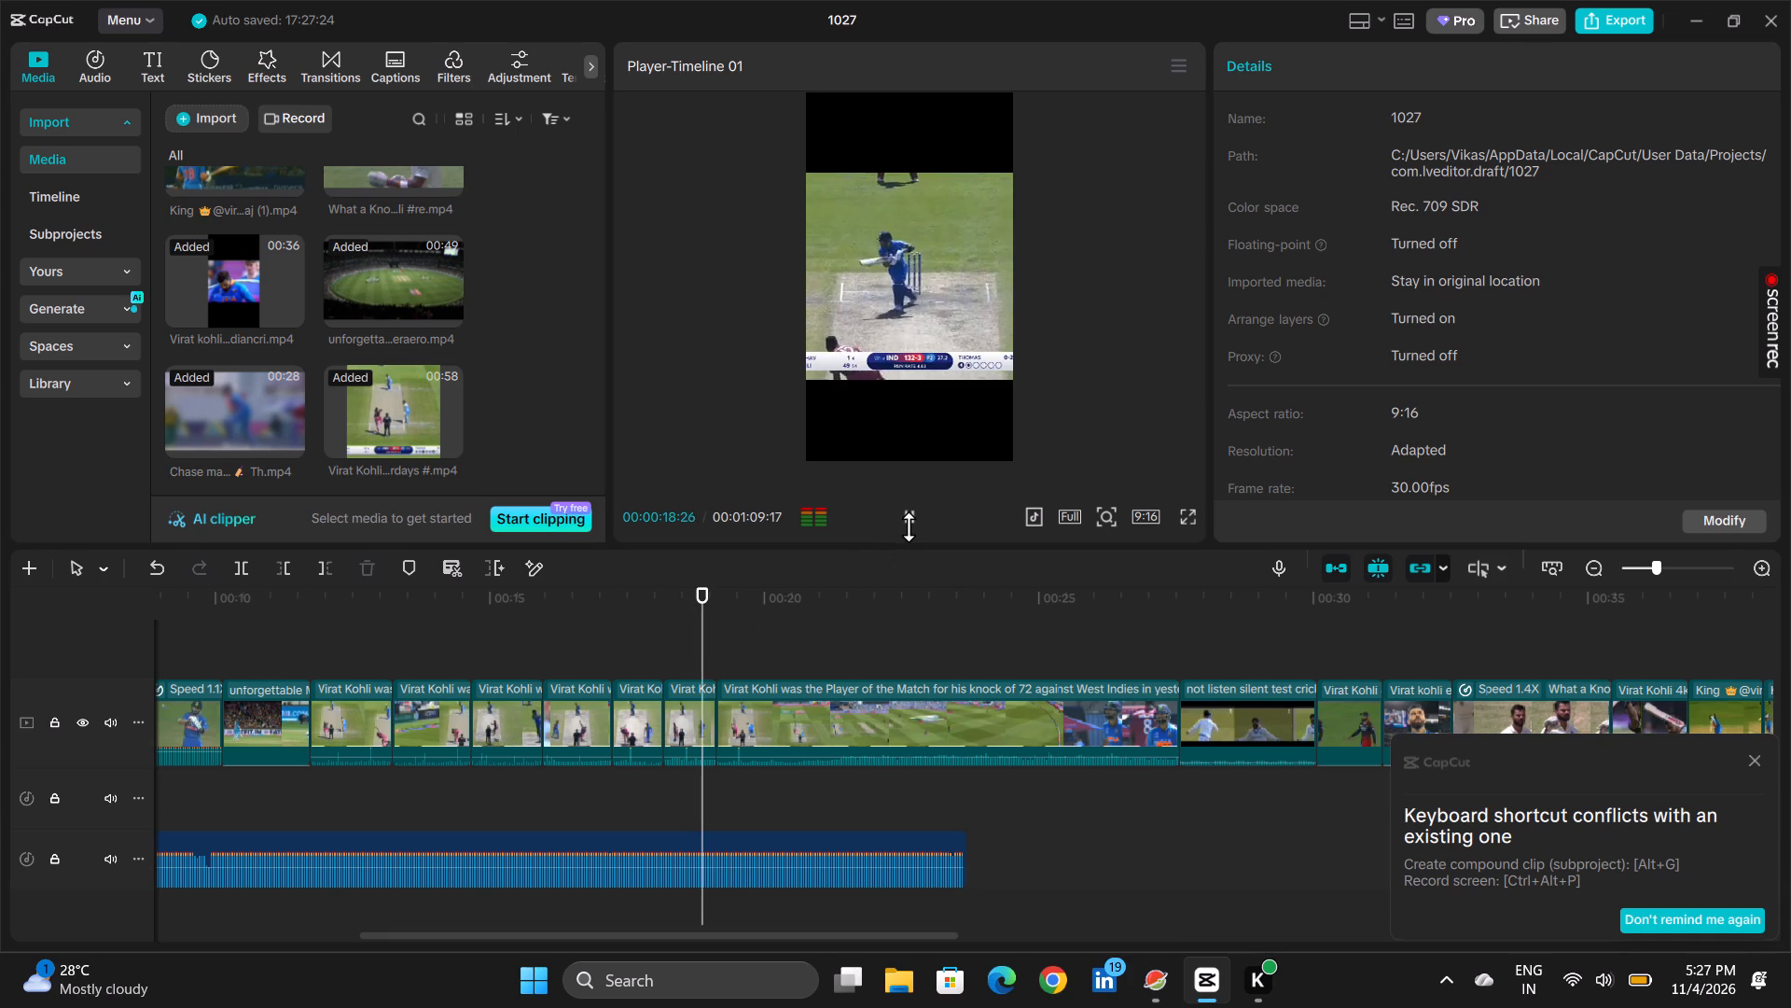
left_click(910, 527)
left_click(691, 634)
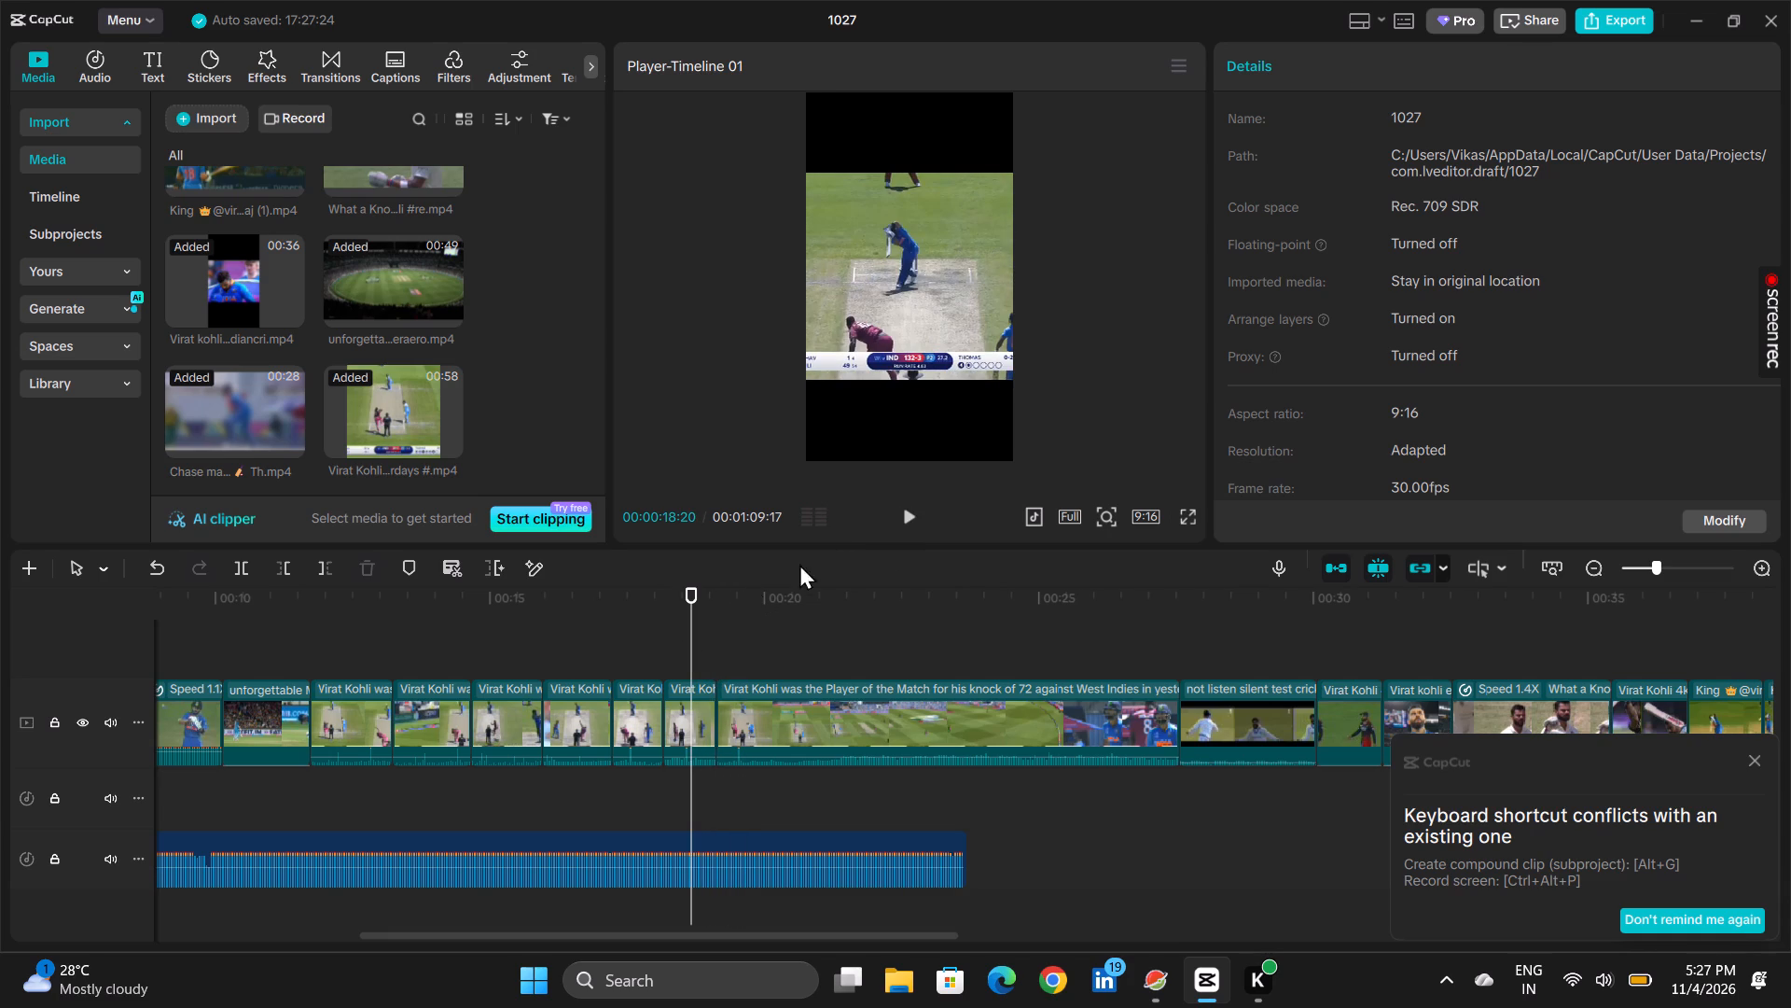
left_click(911, 514)
left_click(910, 516)
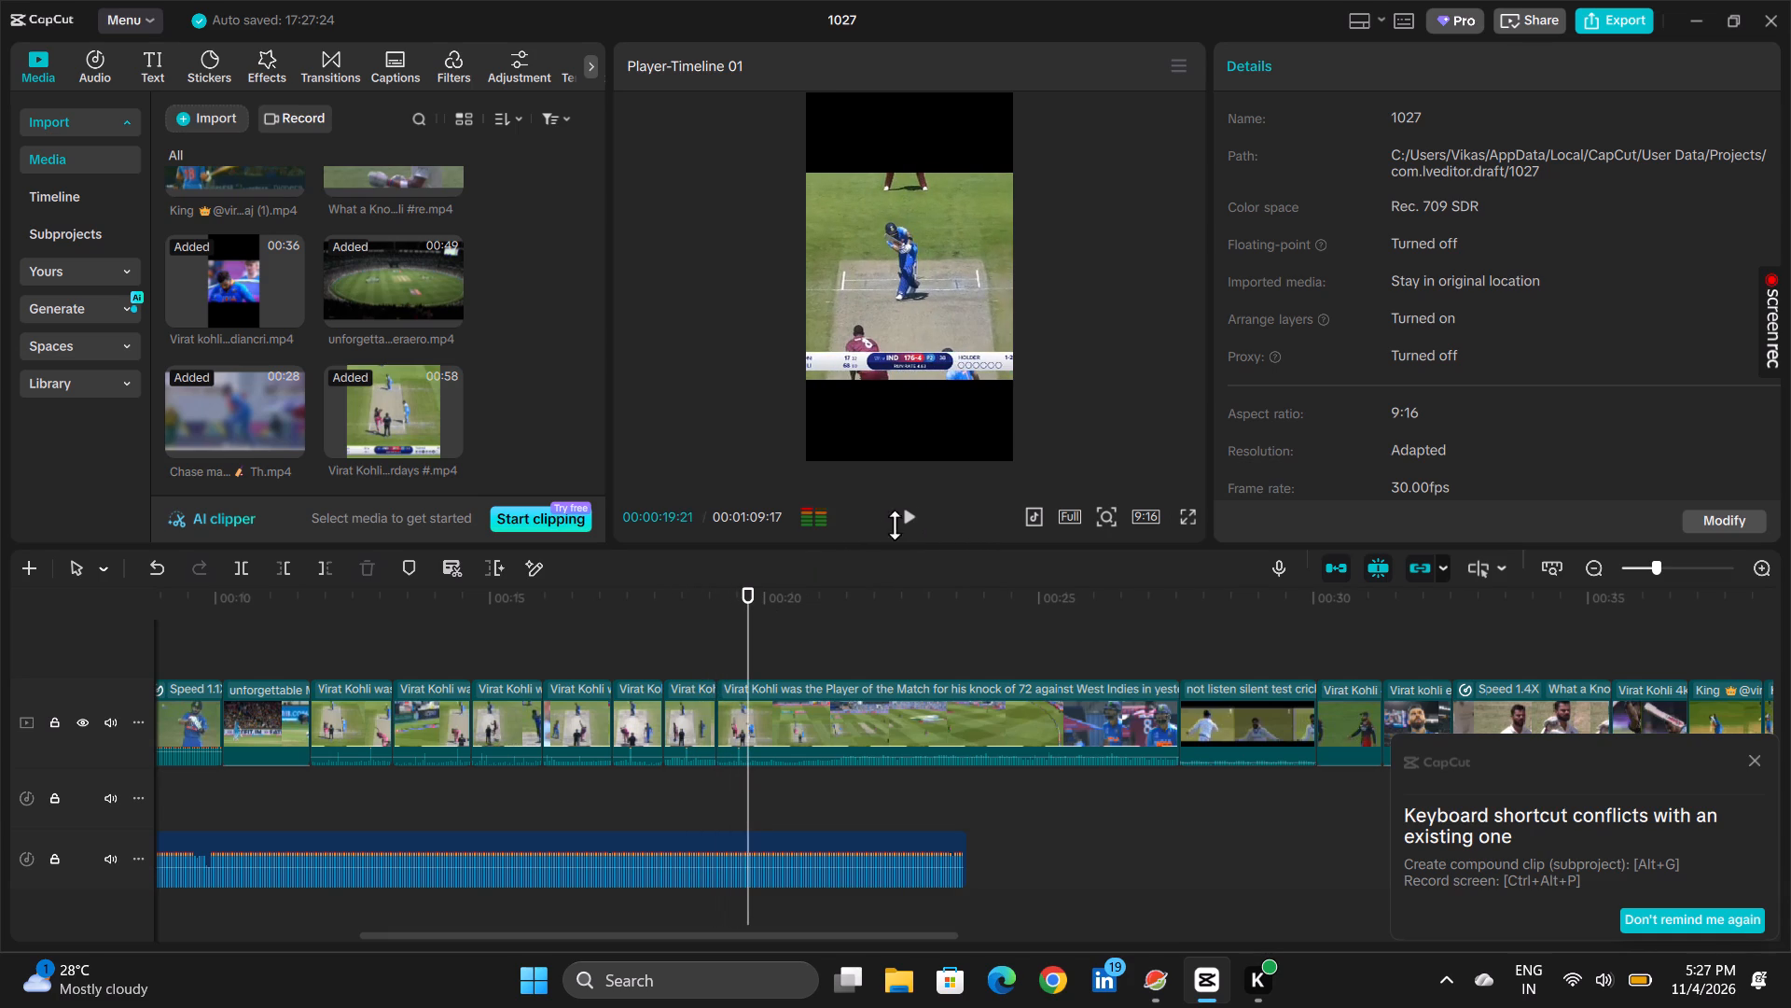
left_click(918, 525)
left_click(911, 526)
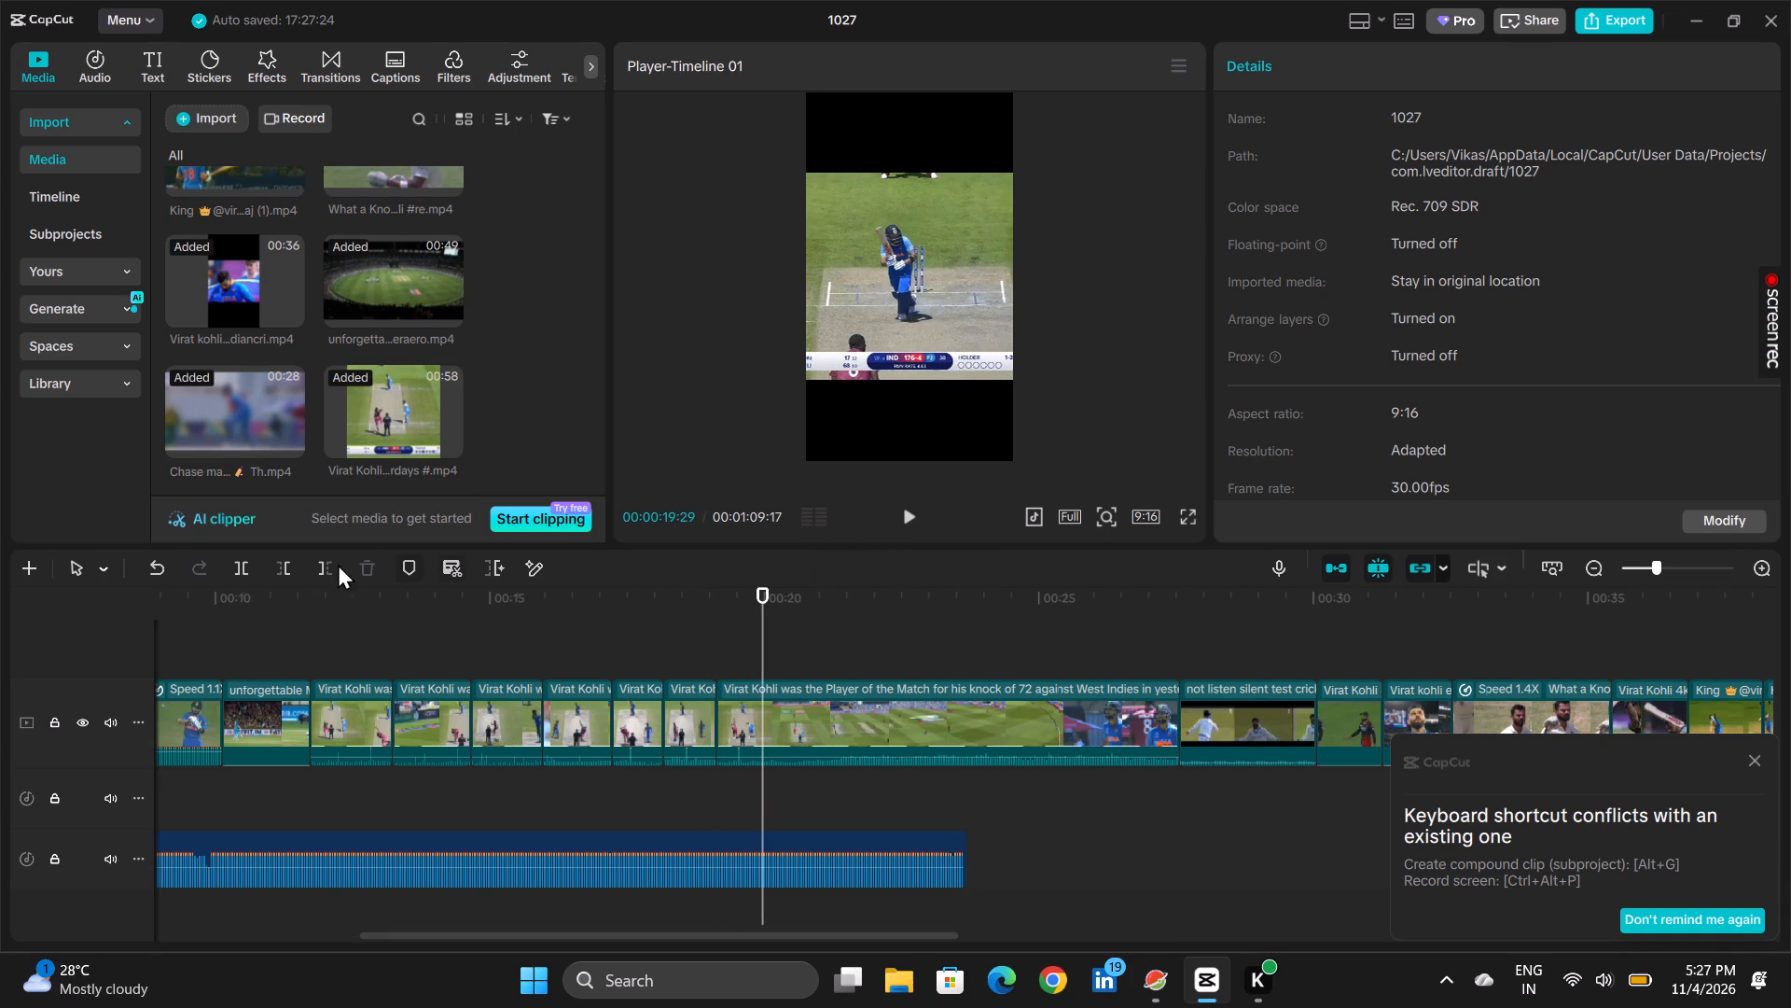
left_click(235, 576)
Check the footage after the 00:19:29 cut and delete that remaining part of the "Player of the Match" clip.
left_click(906, 525)
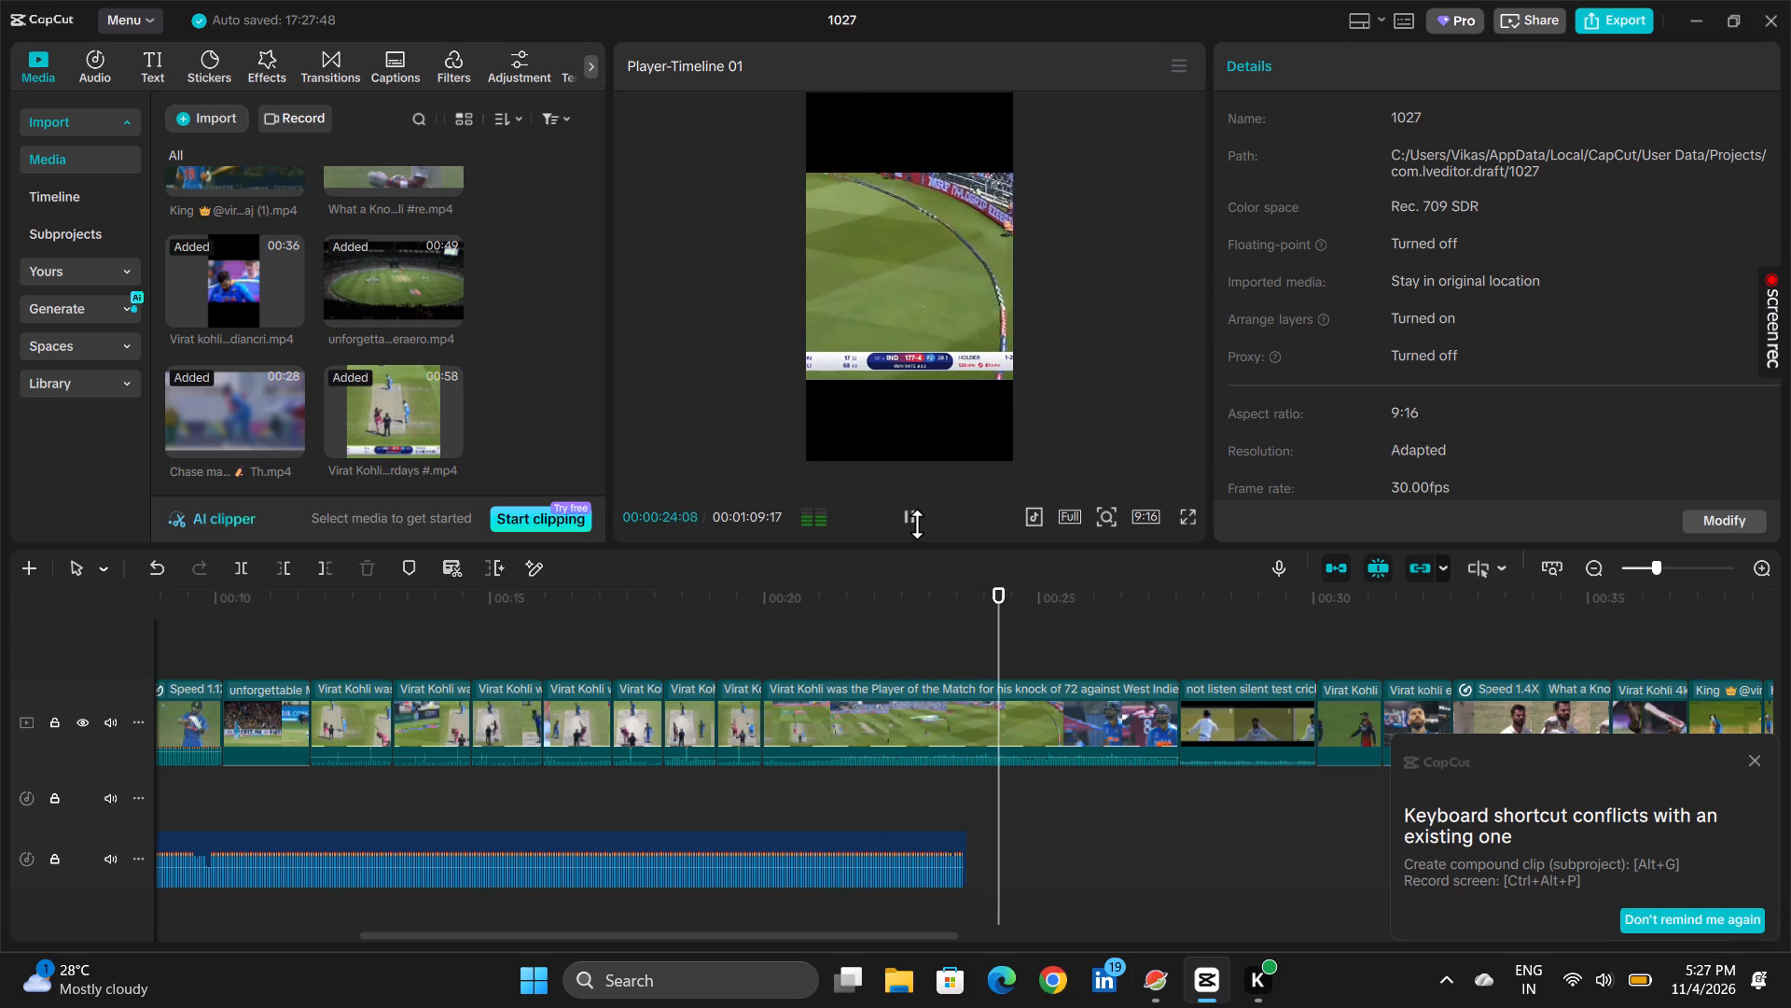
left_click(917, 525)
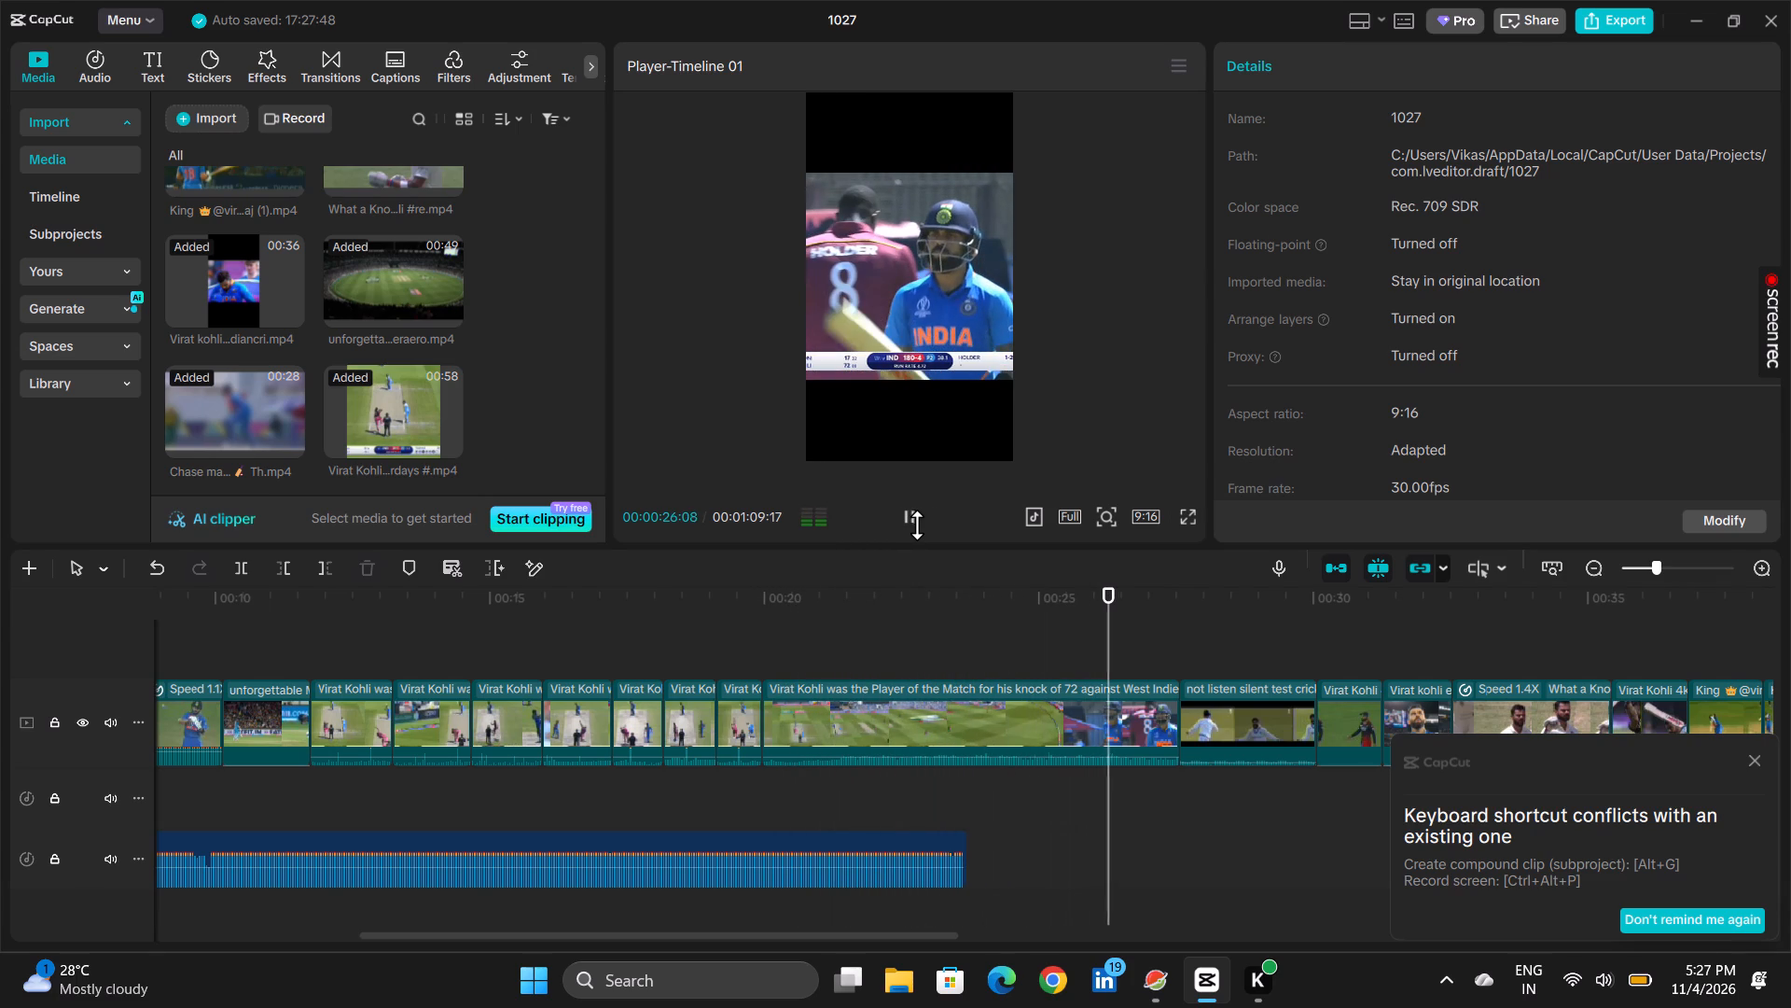
left_click(946, 718)
left_click(368, 566)
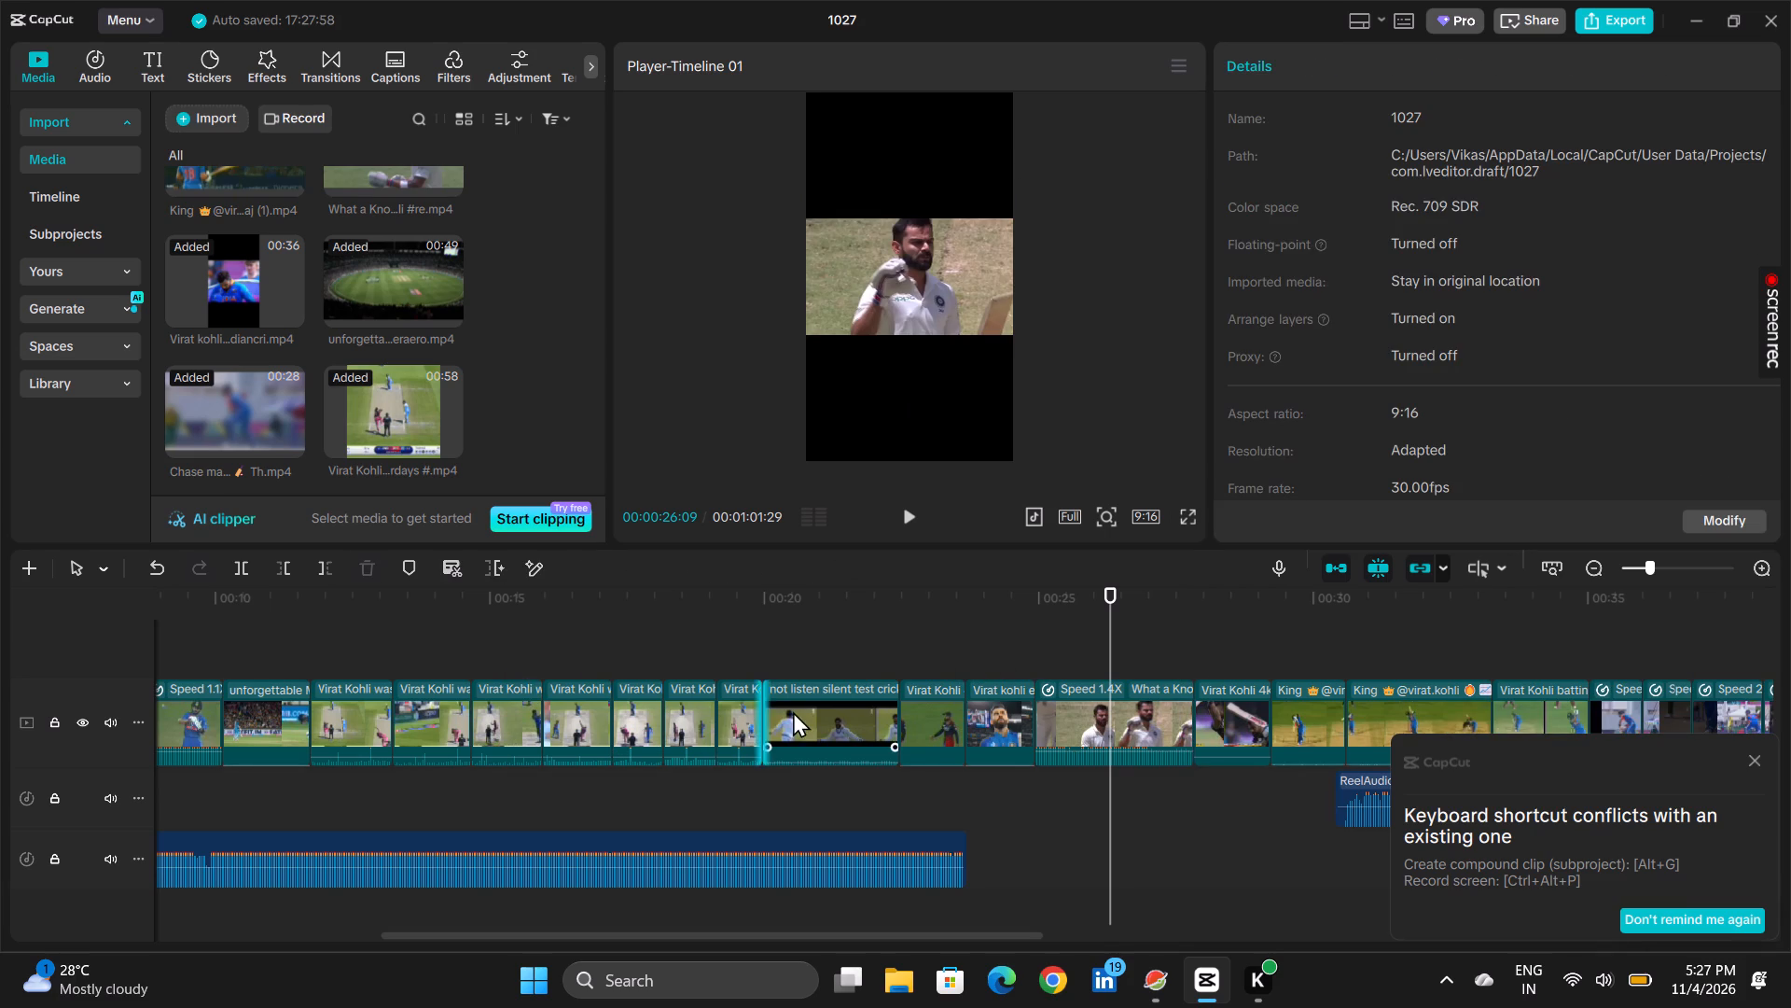
Play the whole edit from the beginning to the end to review the cuts against the music.
scroll(704, 798, "right", 6)
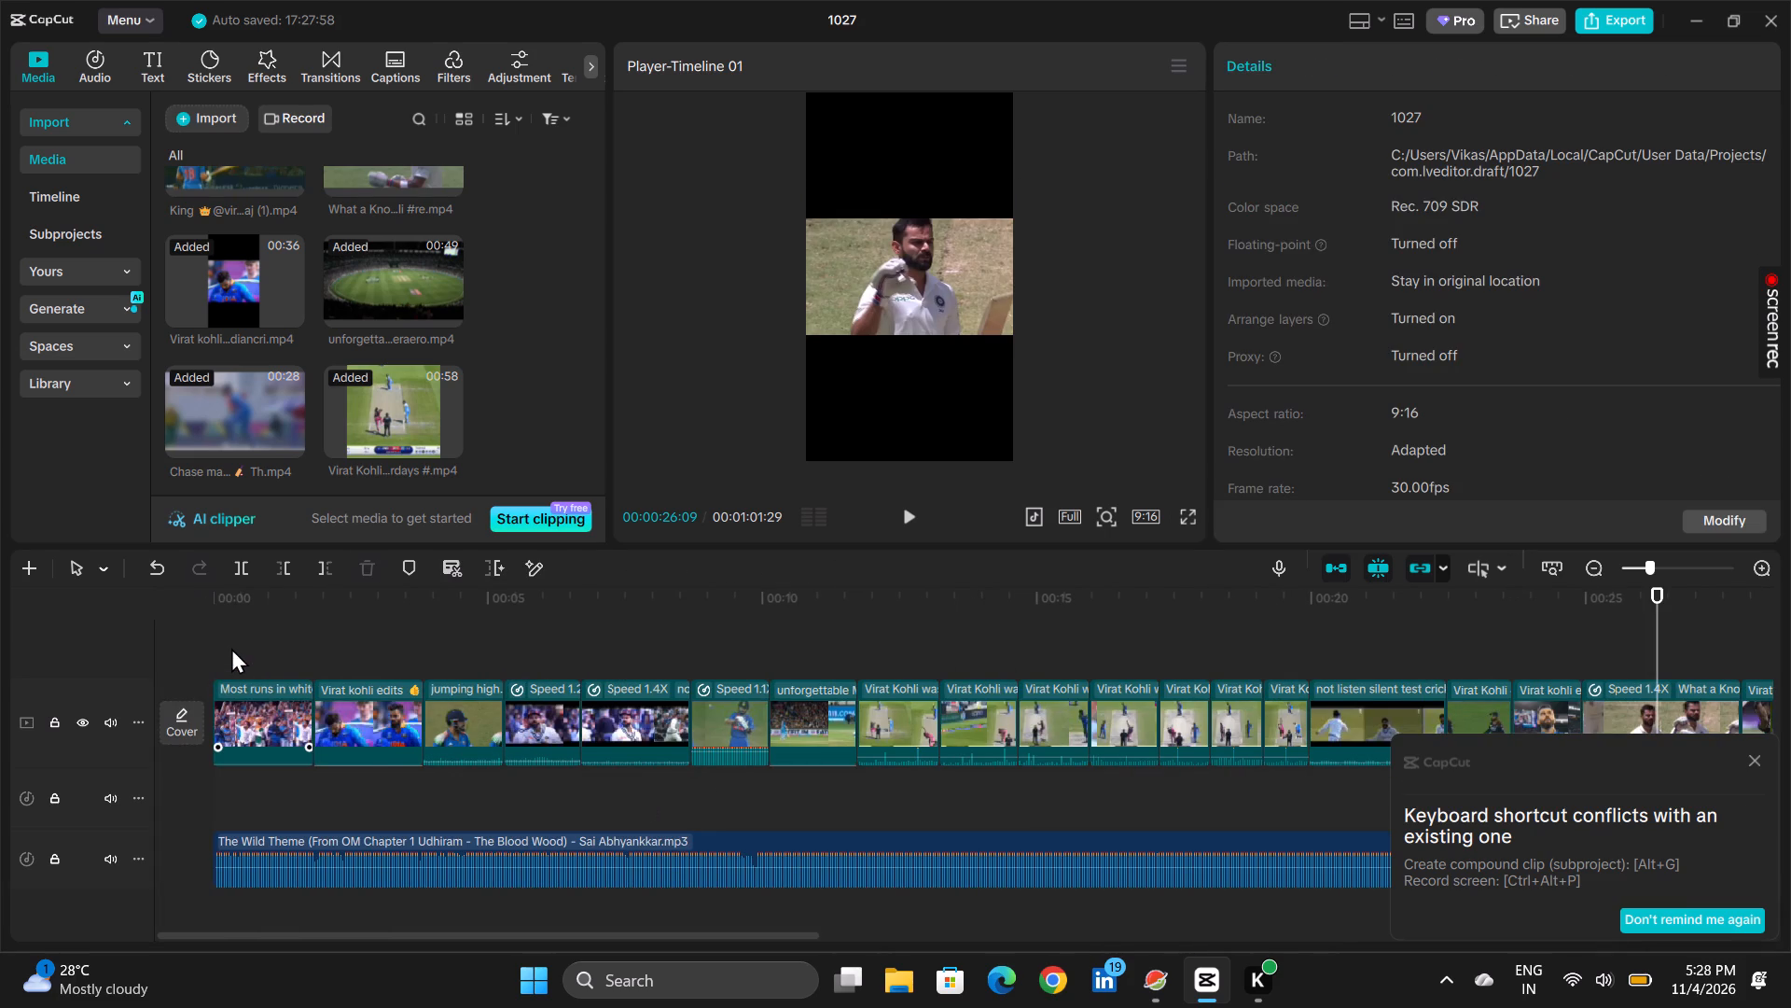
left_click(216, 641)
left_click(909, 526)
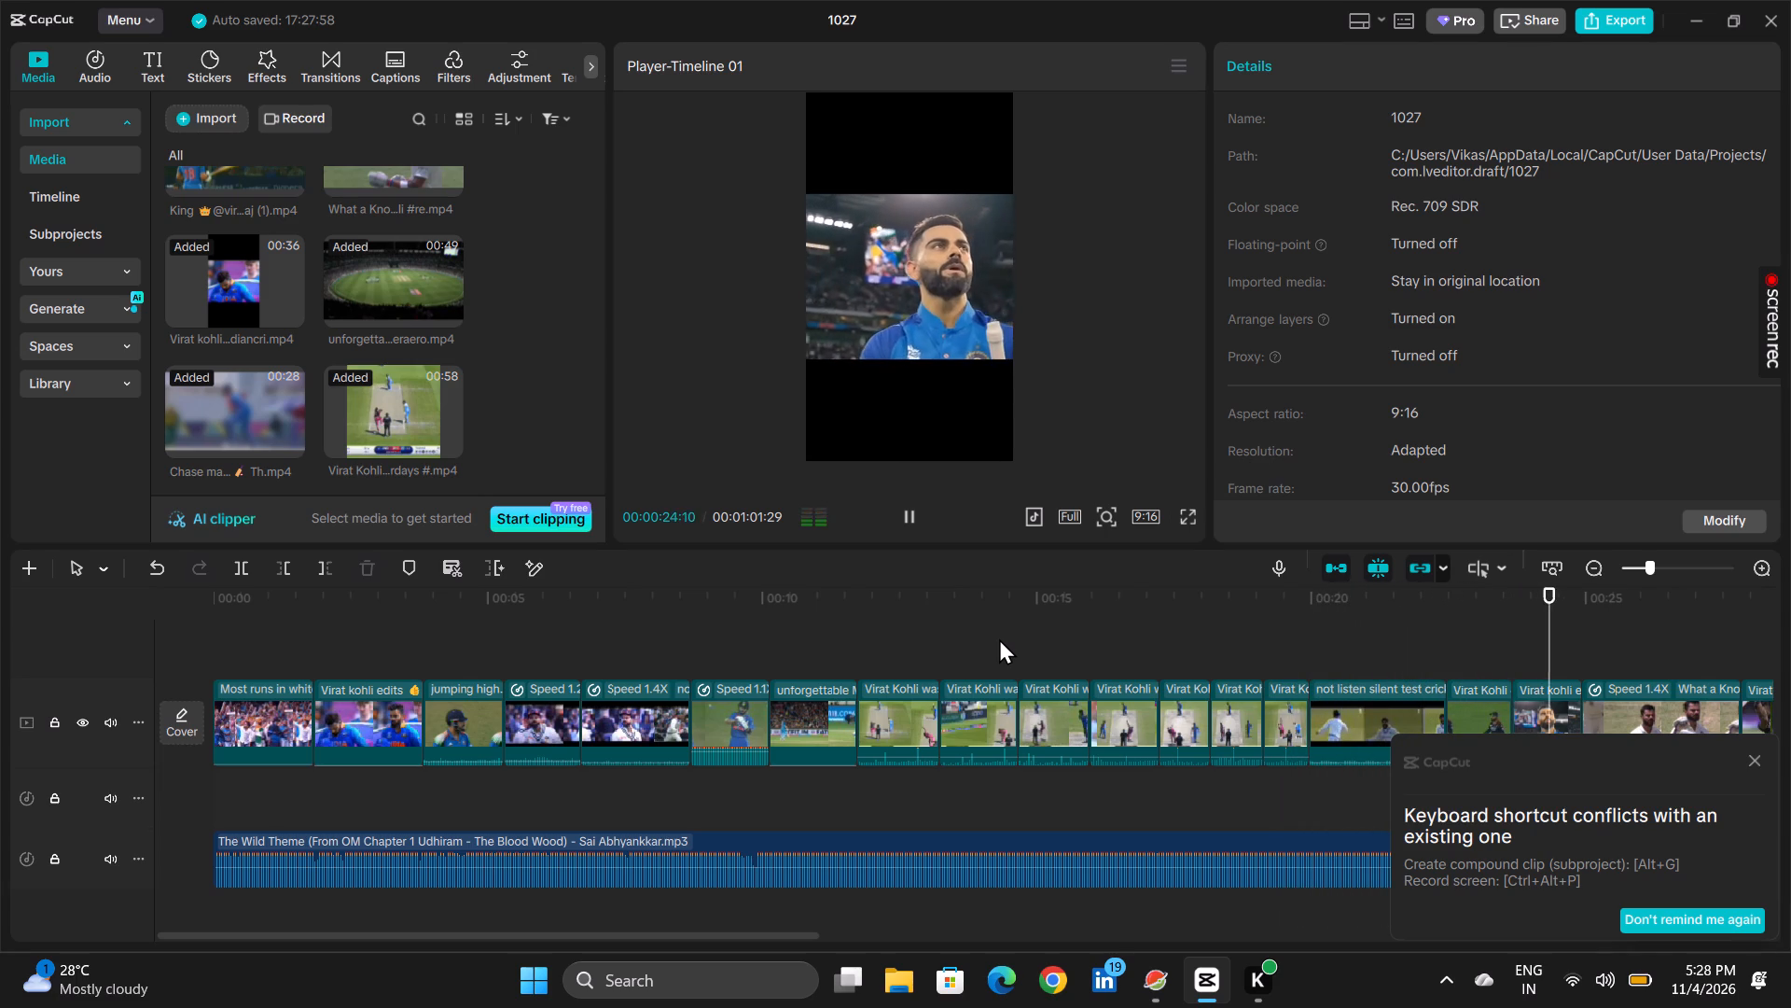
scroll(999, 638, "left", 3)
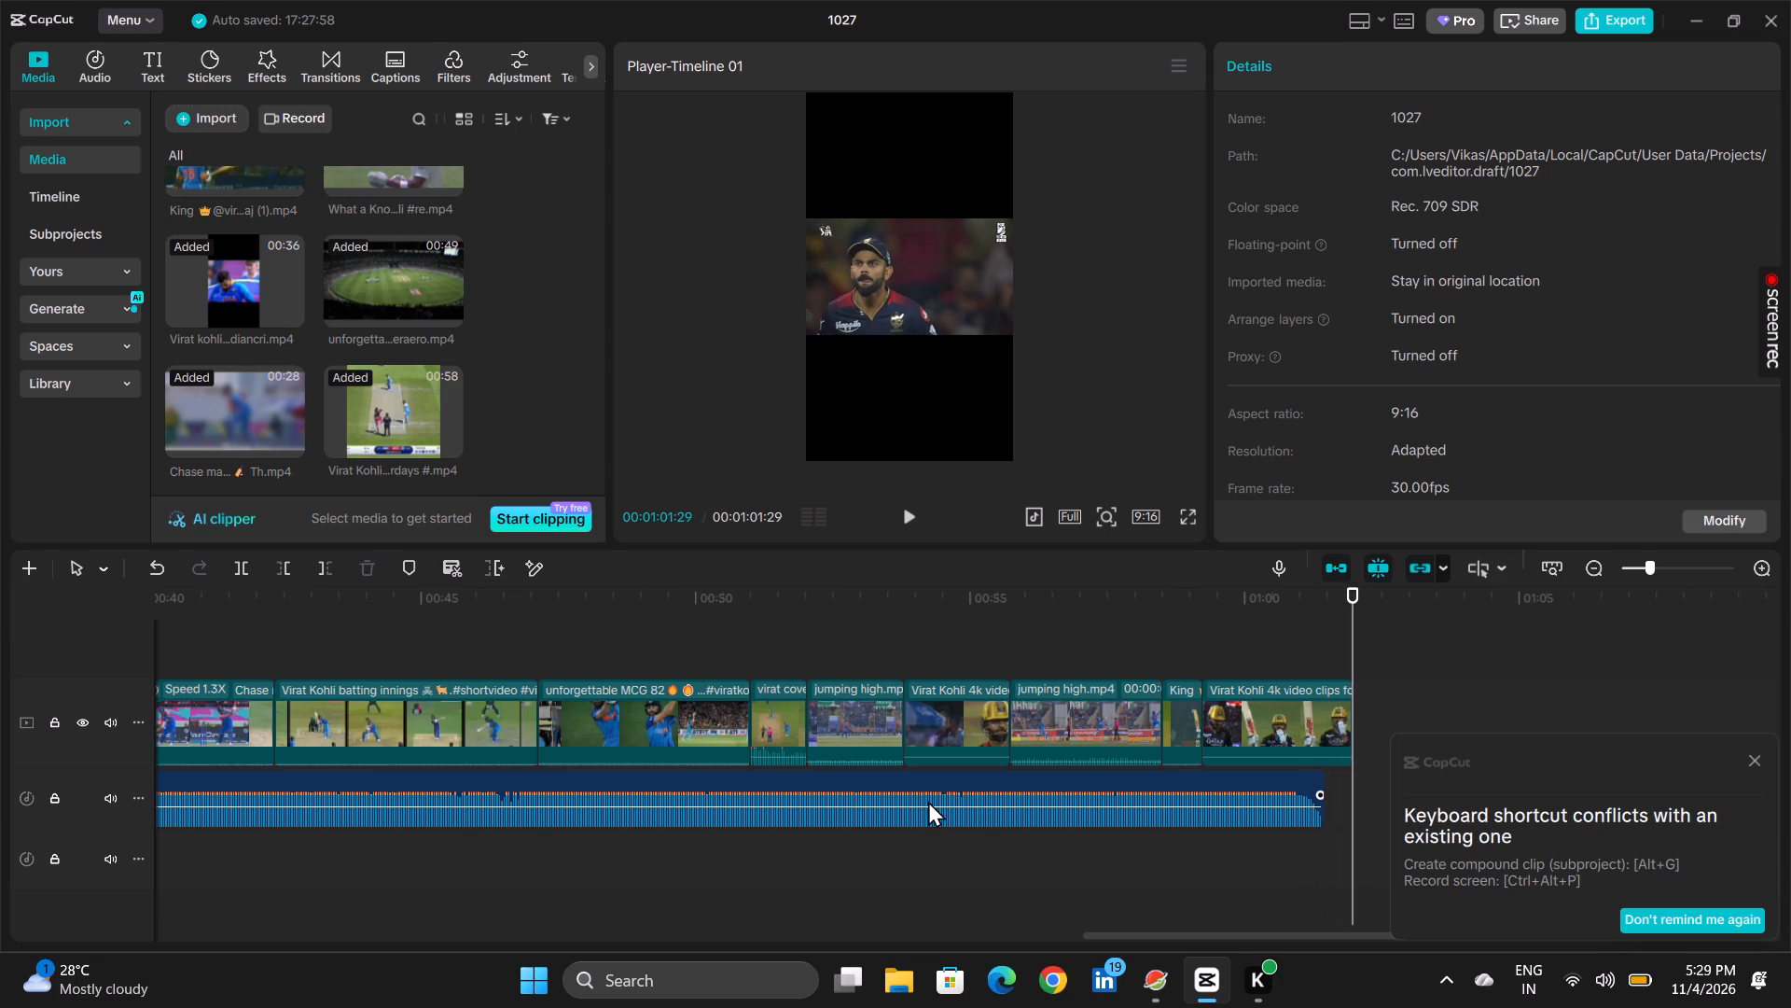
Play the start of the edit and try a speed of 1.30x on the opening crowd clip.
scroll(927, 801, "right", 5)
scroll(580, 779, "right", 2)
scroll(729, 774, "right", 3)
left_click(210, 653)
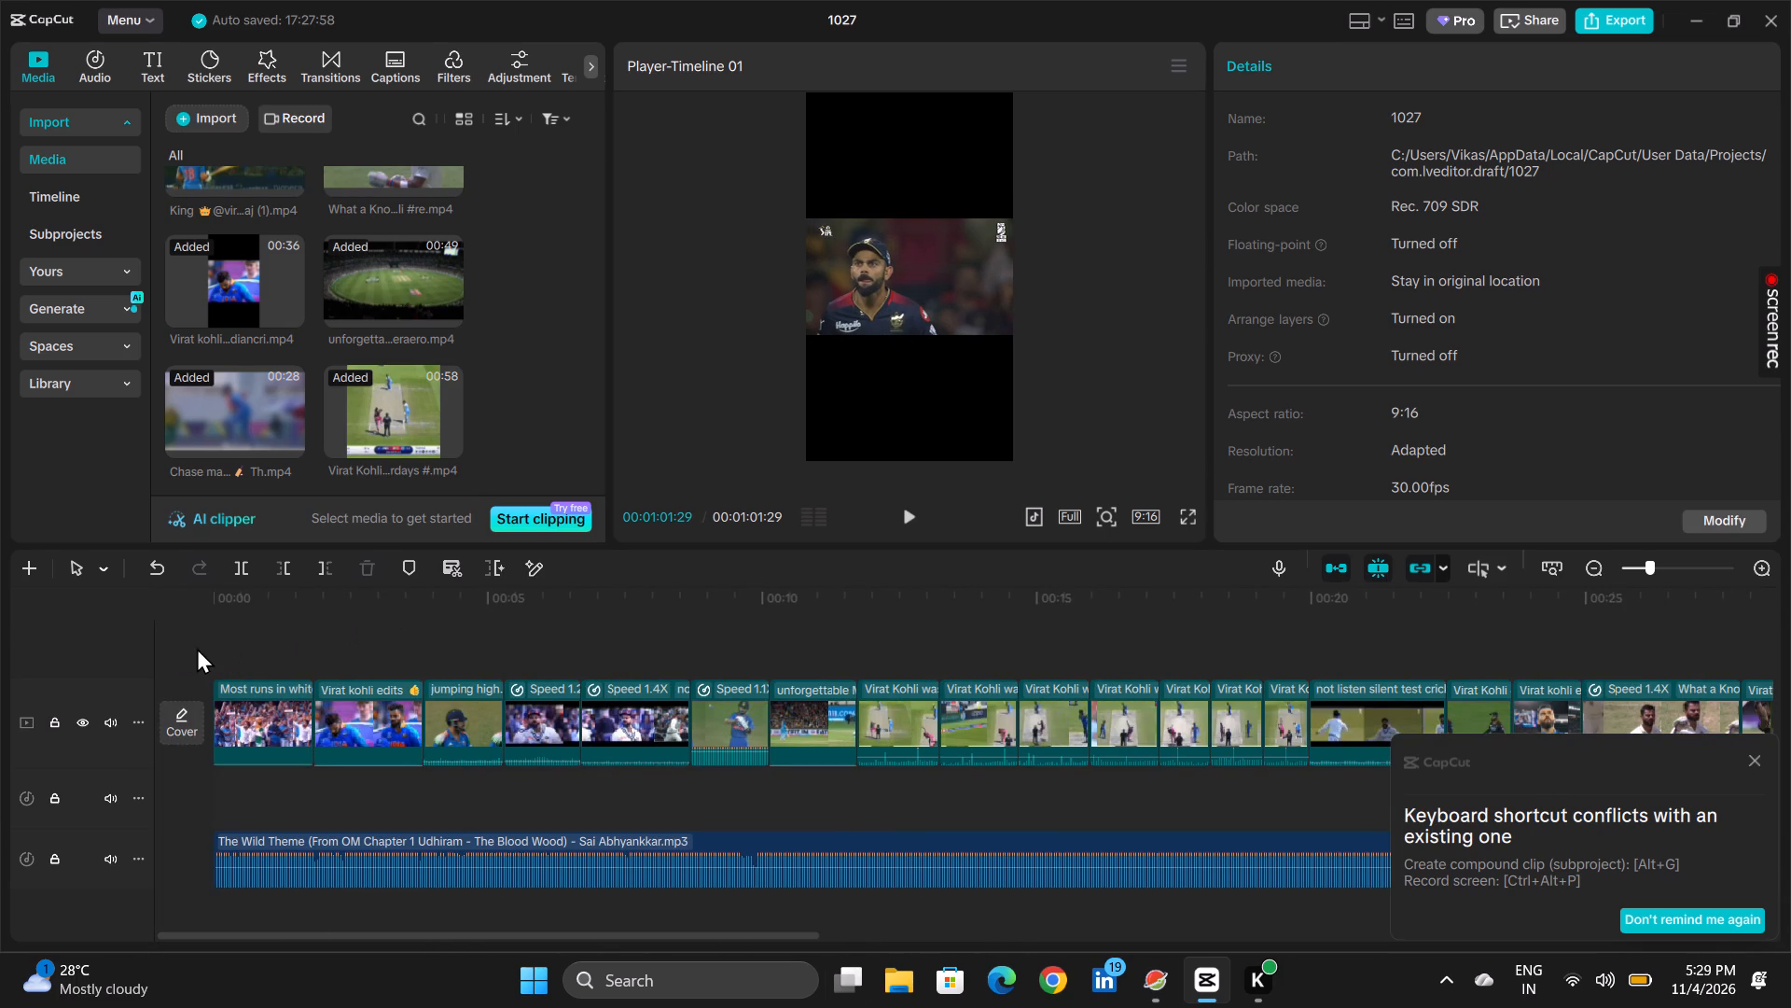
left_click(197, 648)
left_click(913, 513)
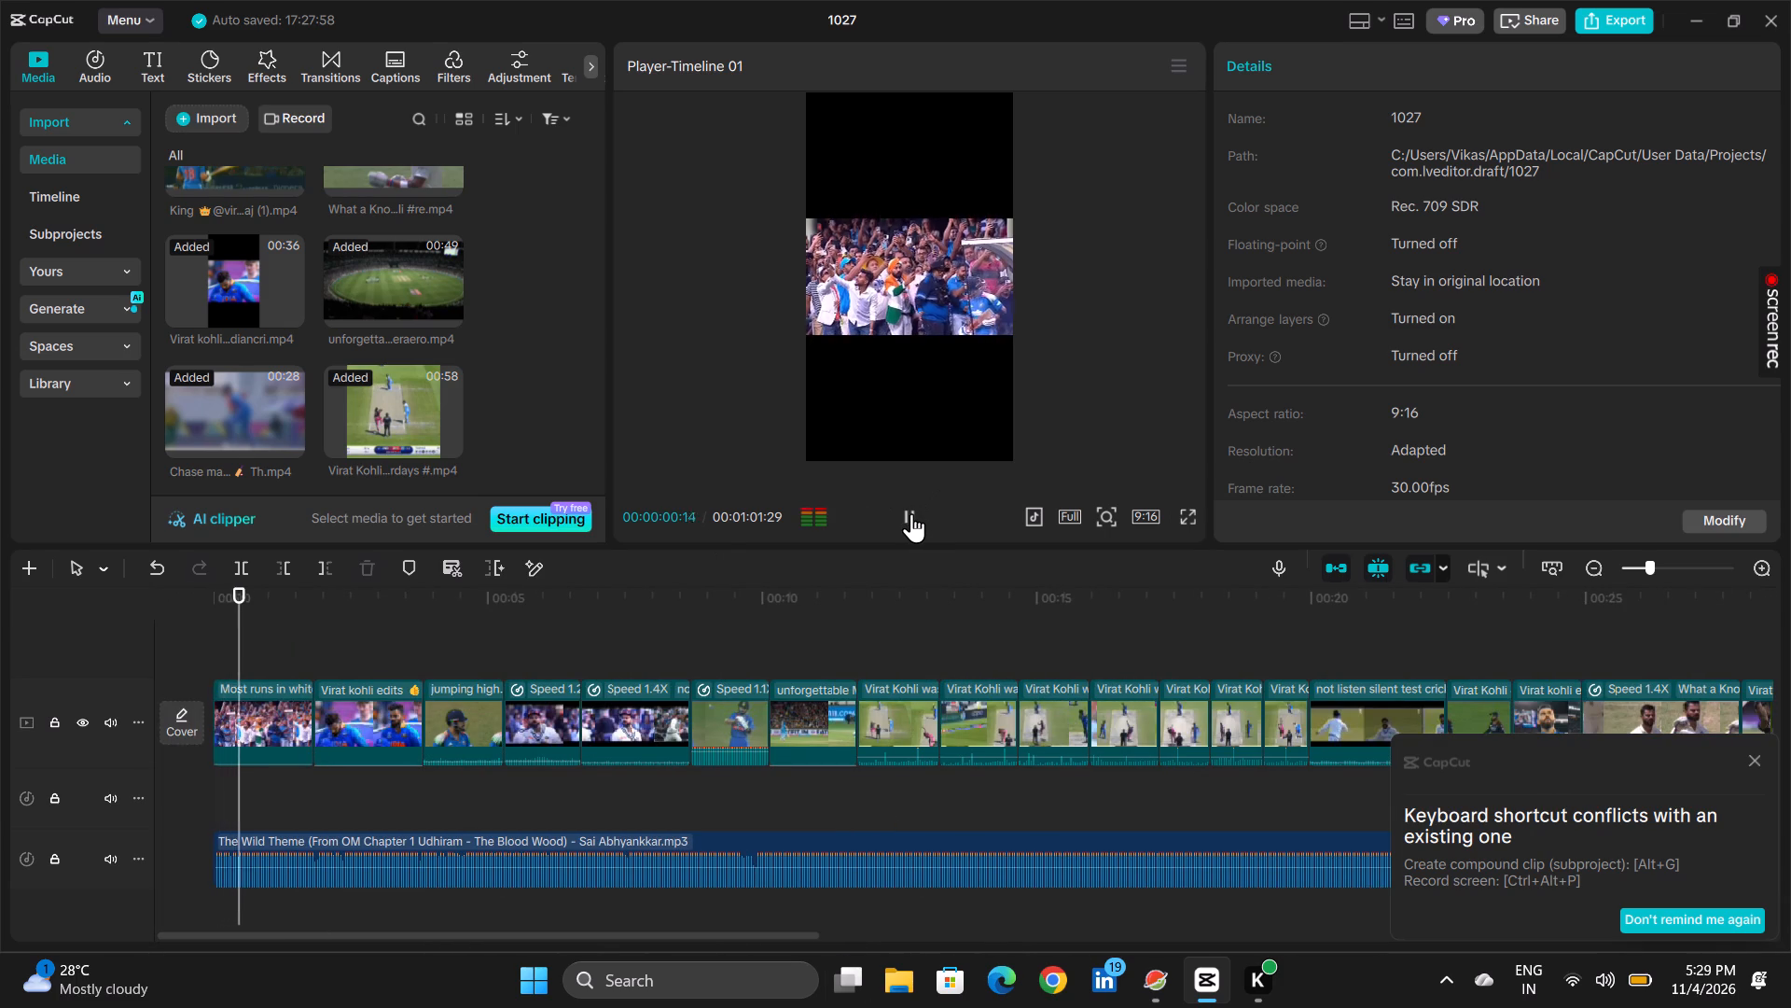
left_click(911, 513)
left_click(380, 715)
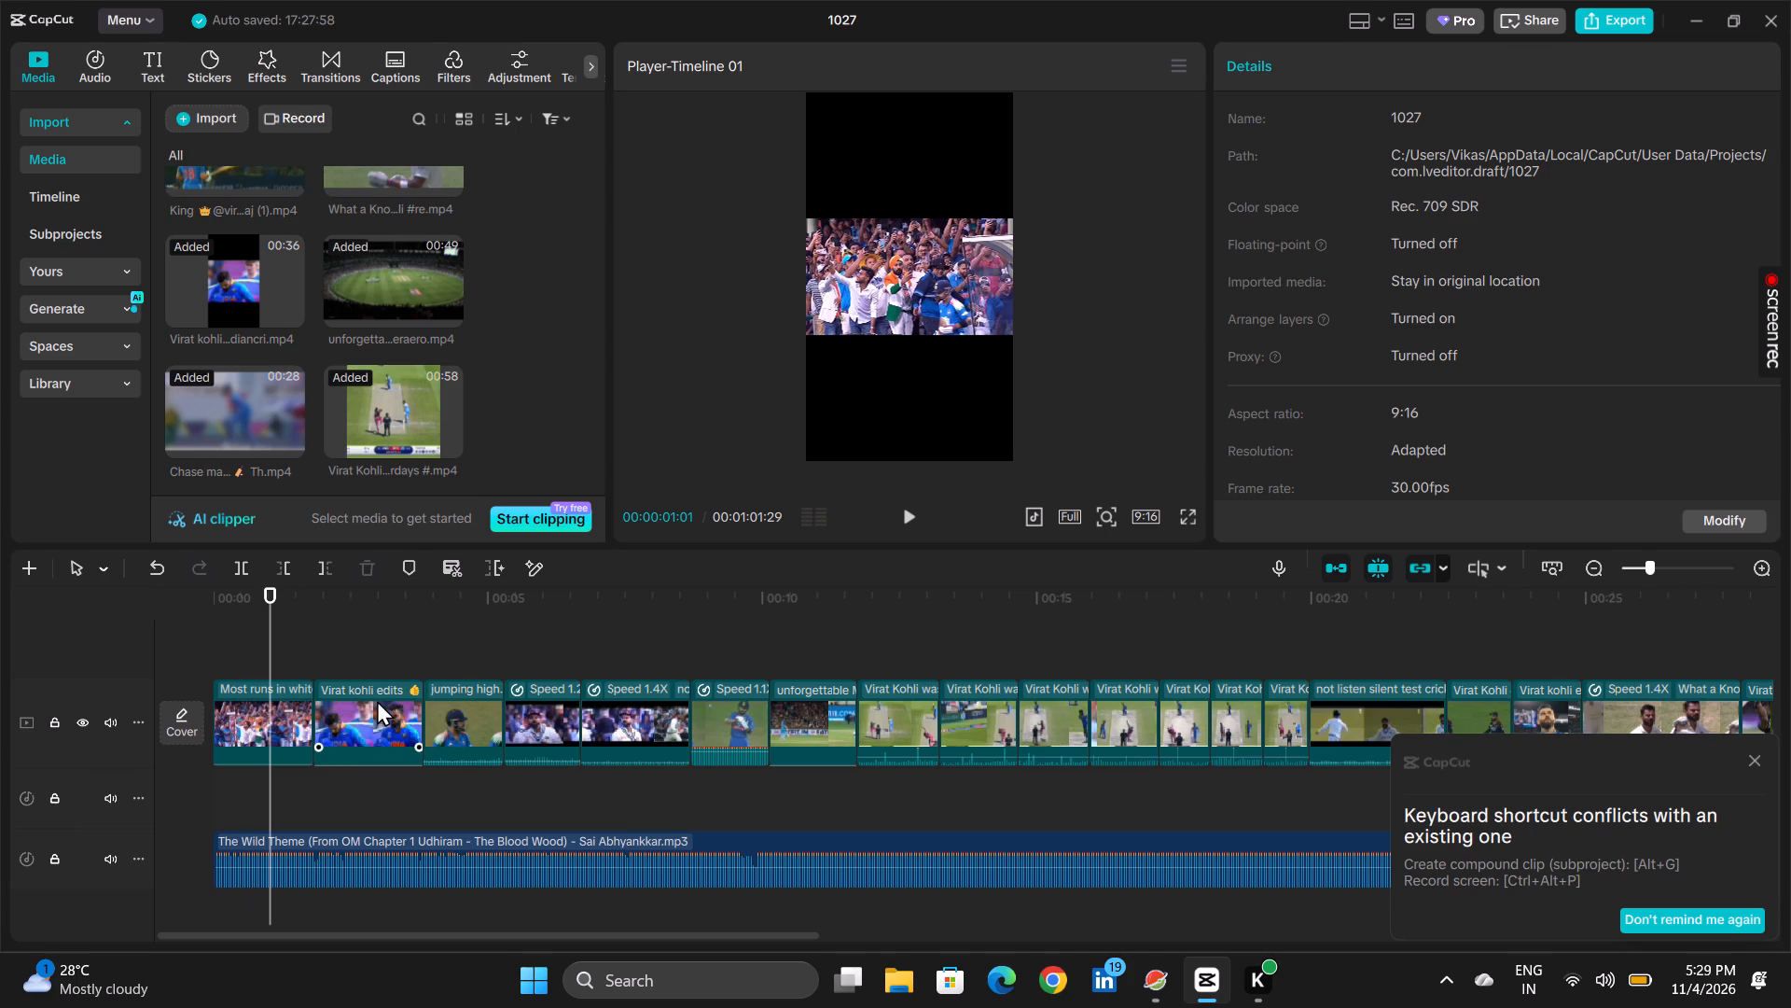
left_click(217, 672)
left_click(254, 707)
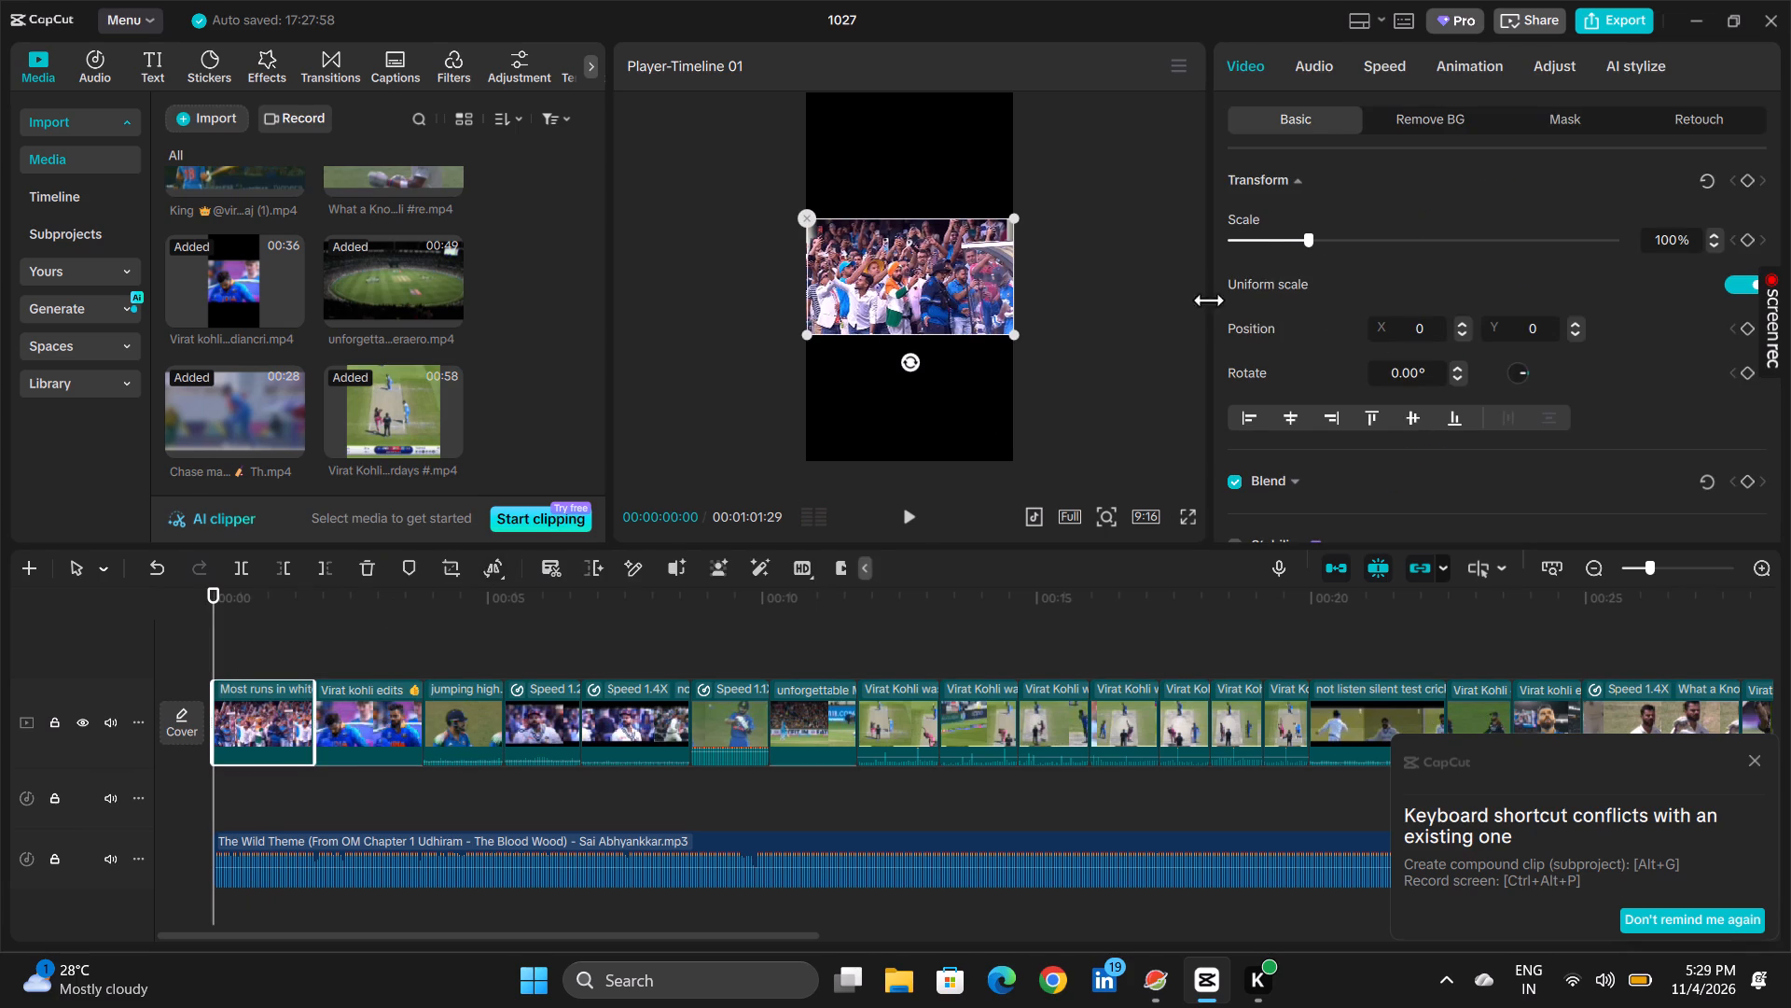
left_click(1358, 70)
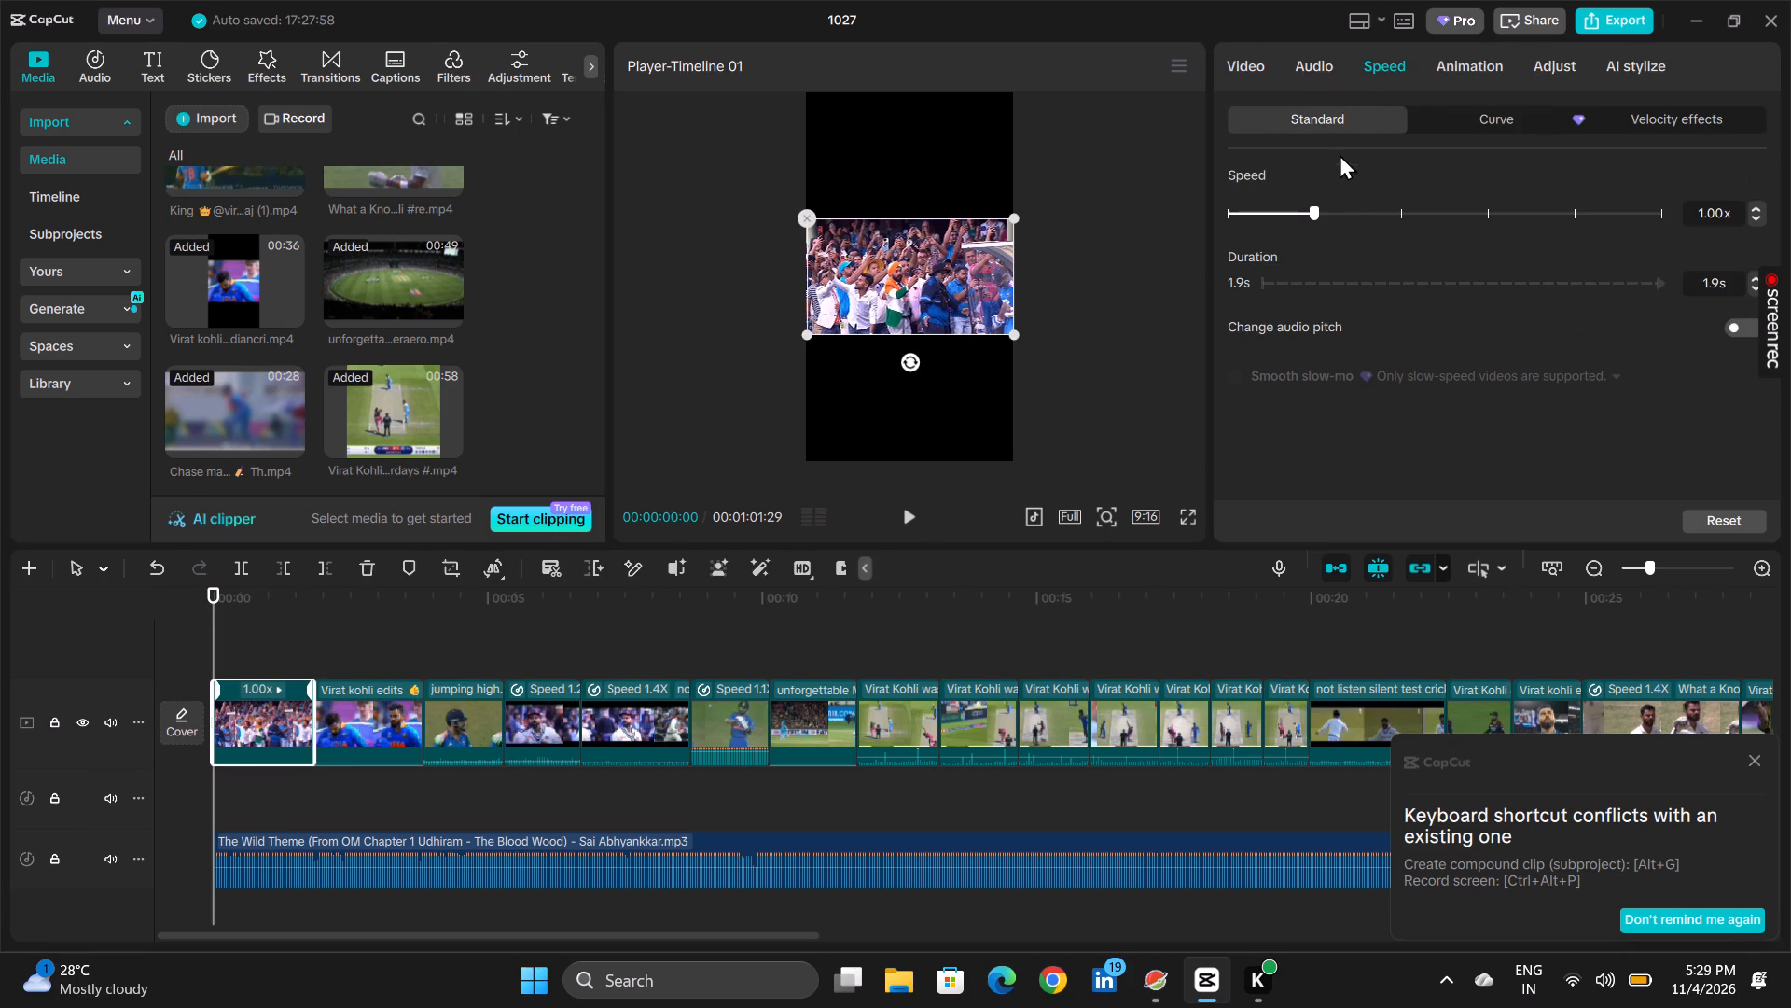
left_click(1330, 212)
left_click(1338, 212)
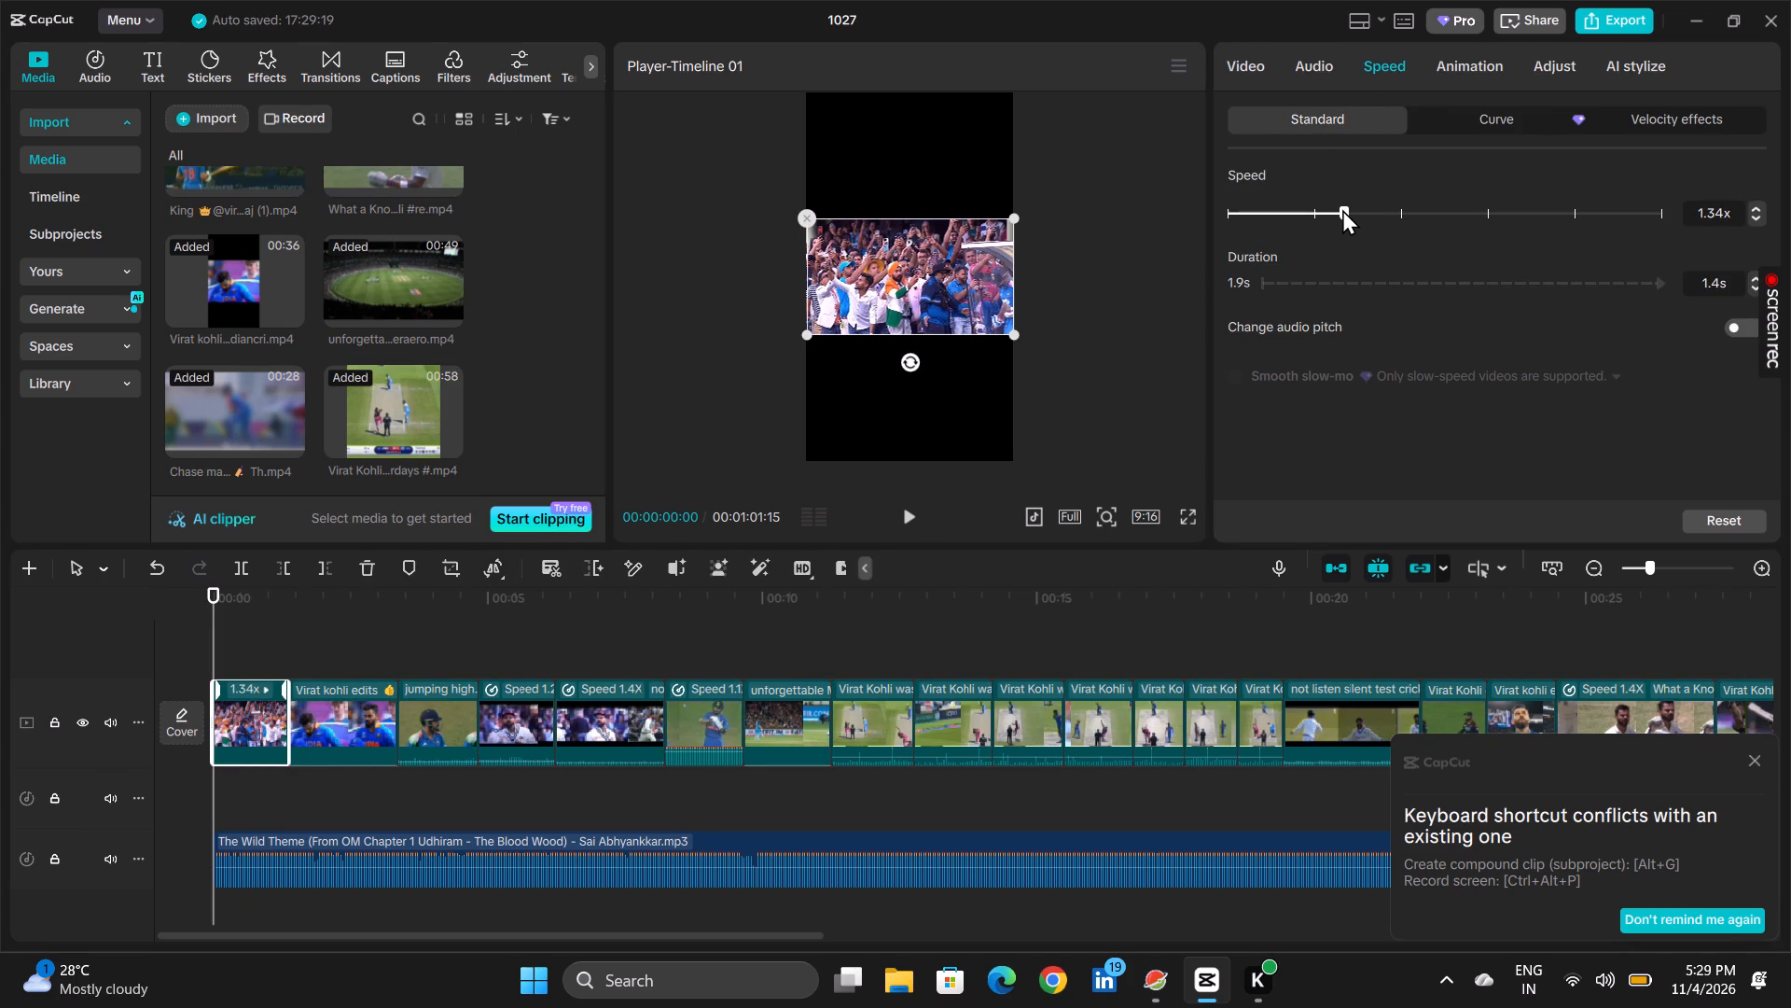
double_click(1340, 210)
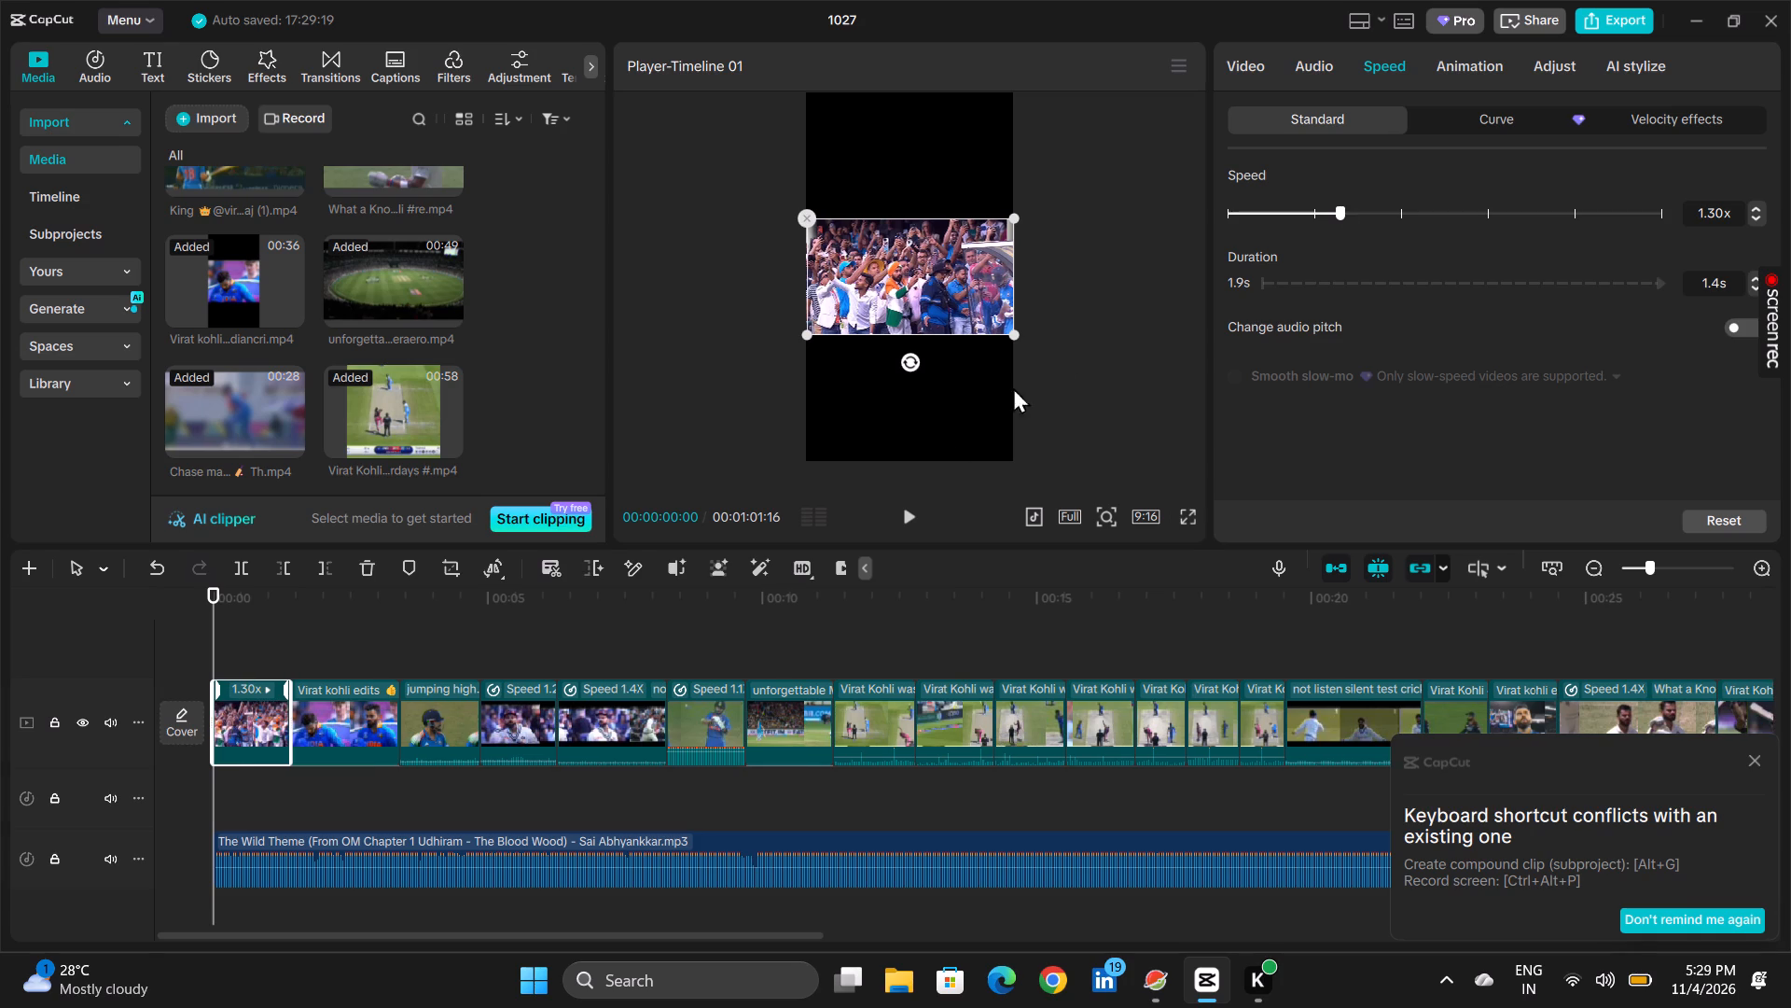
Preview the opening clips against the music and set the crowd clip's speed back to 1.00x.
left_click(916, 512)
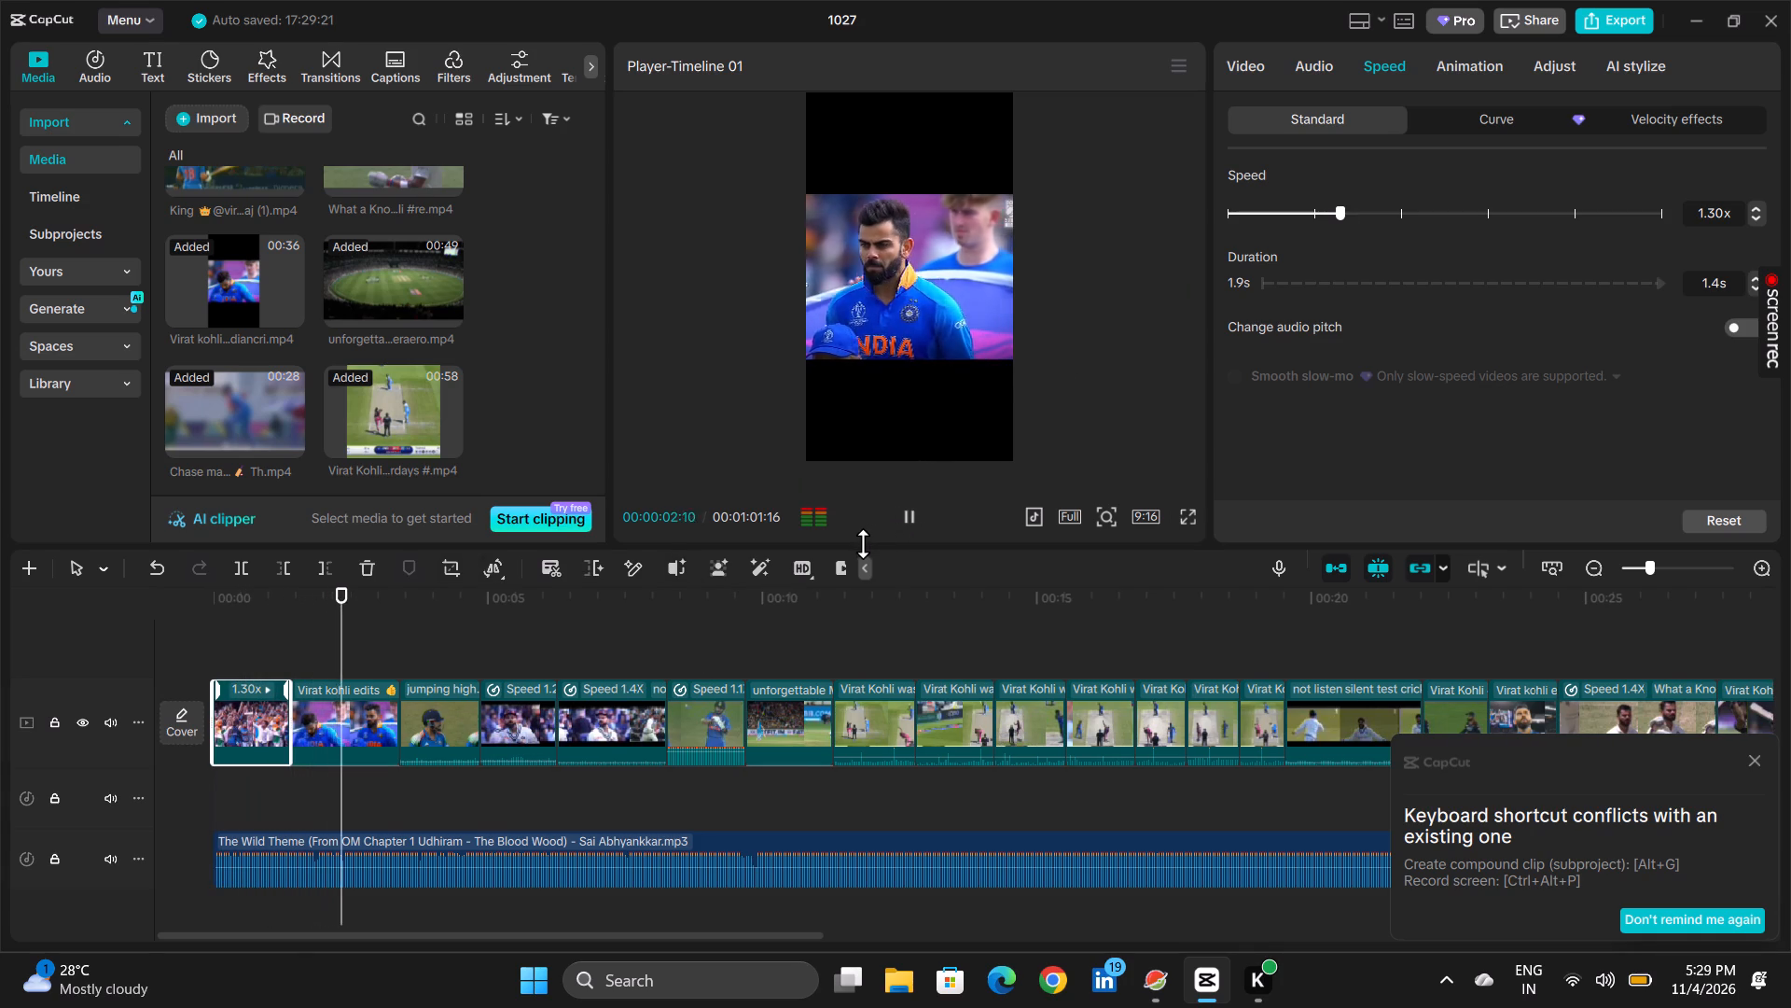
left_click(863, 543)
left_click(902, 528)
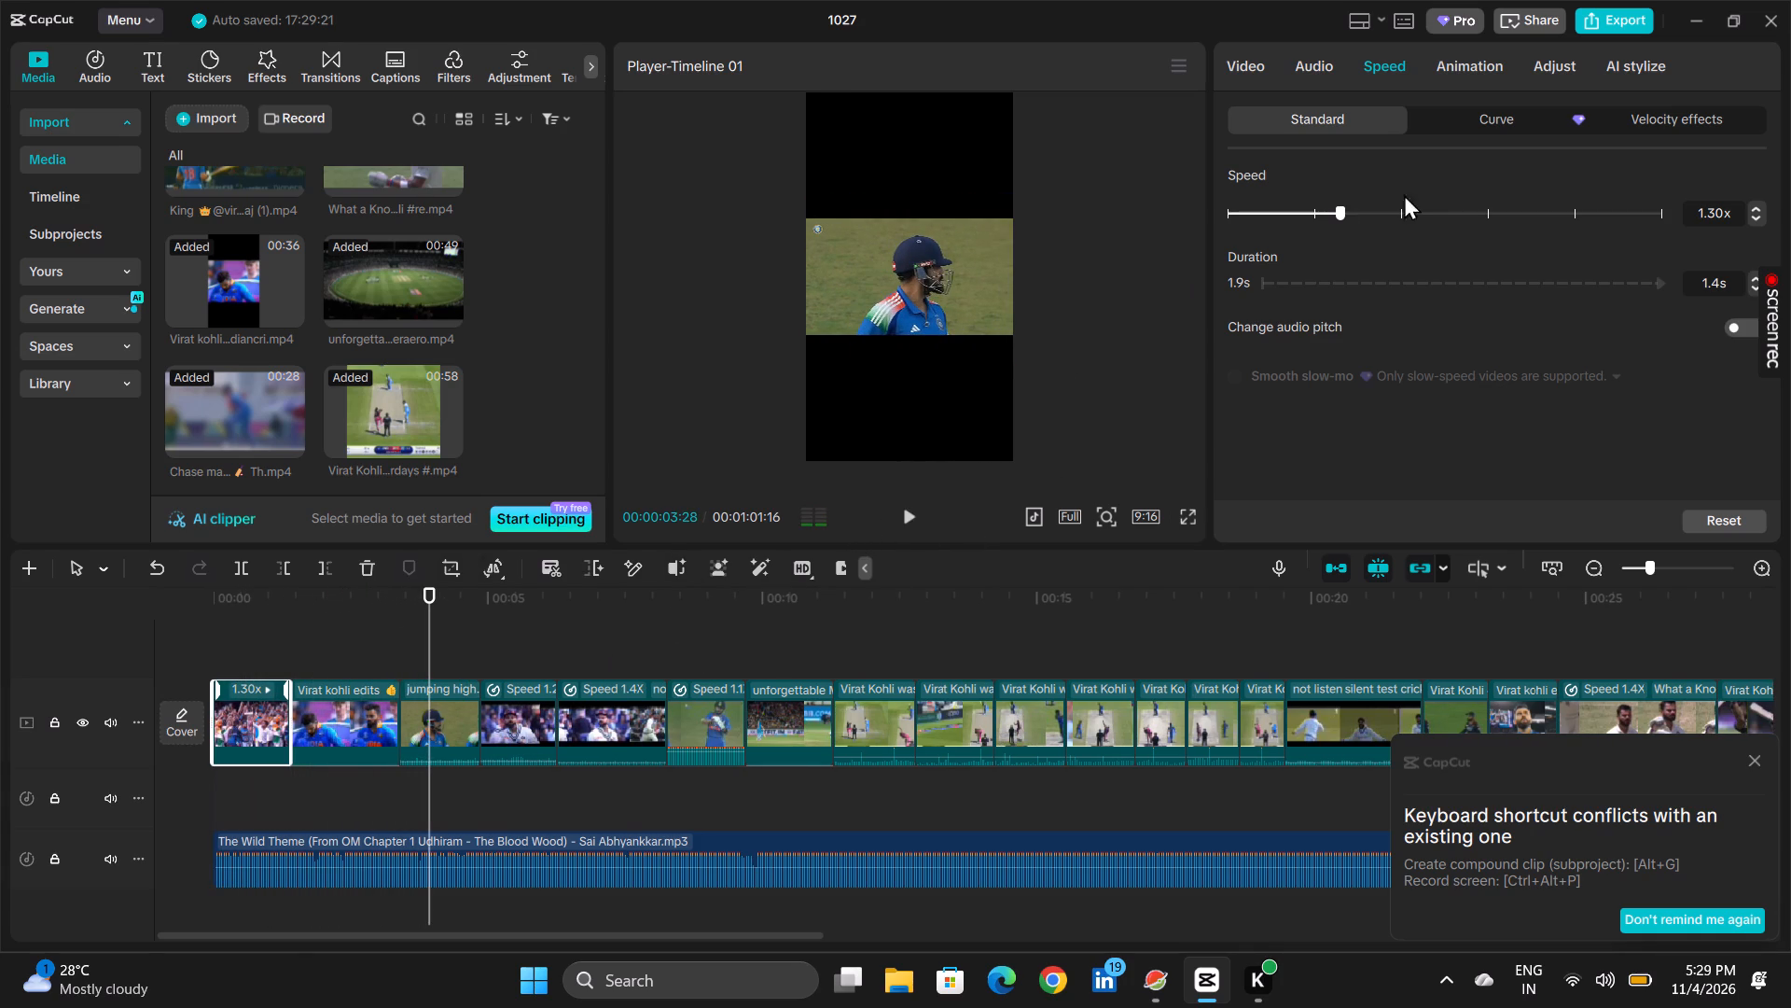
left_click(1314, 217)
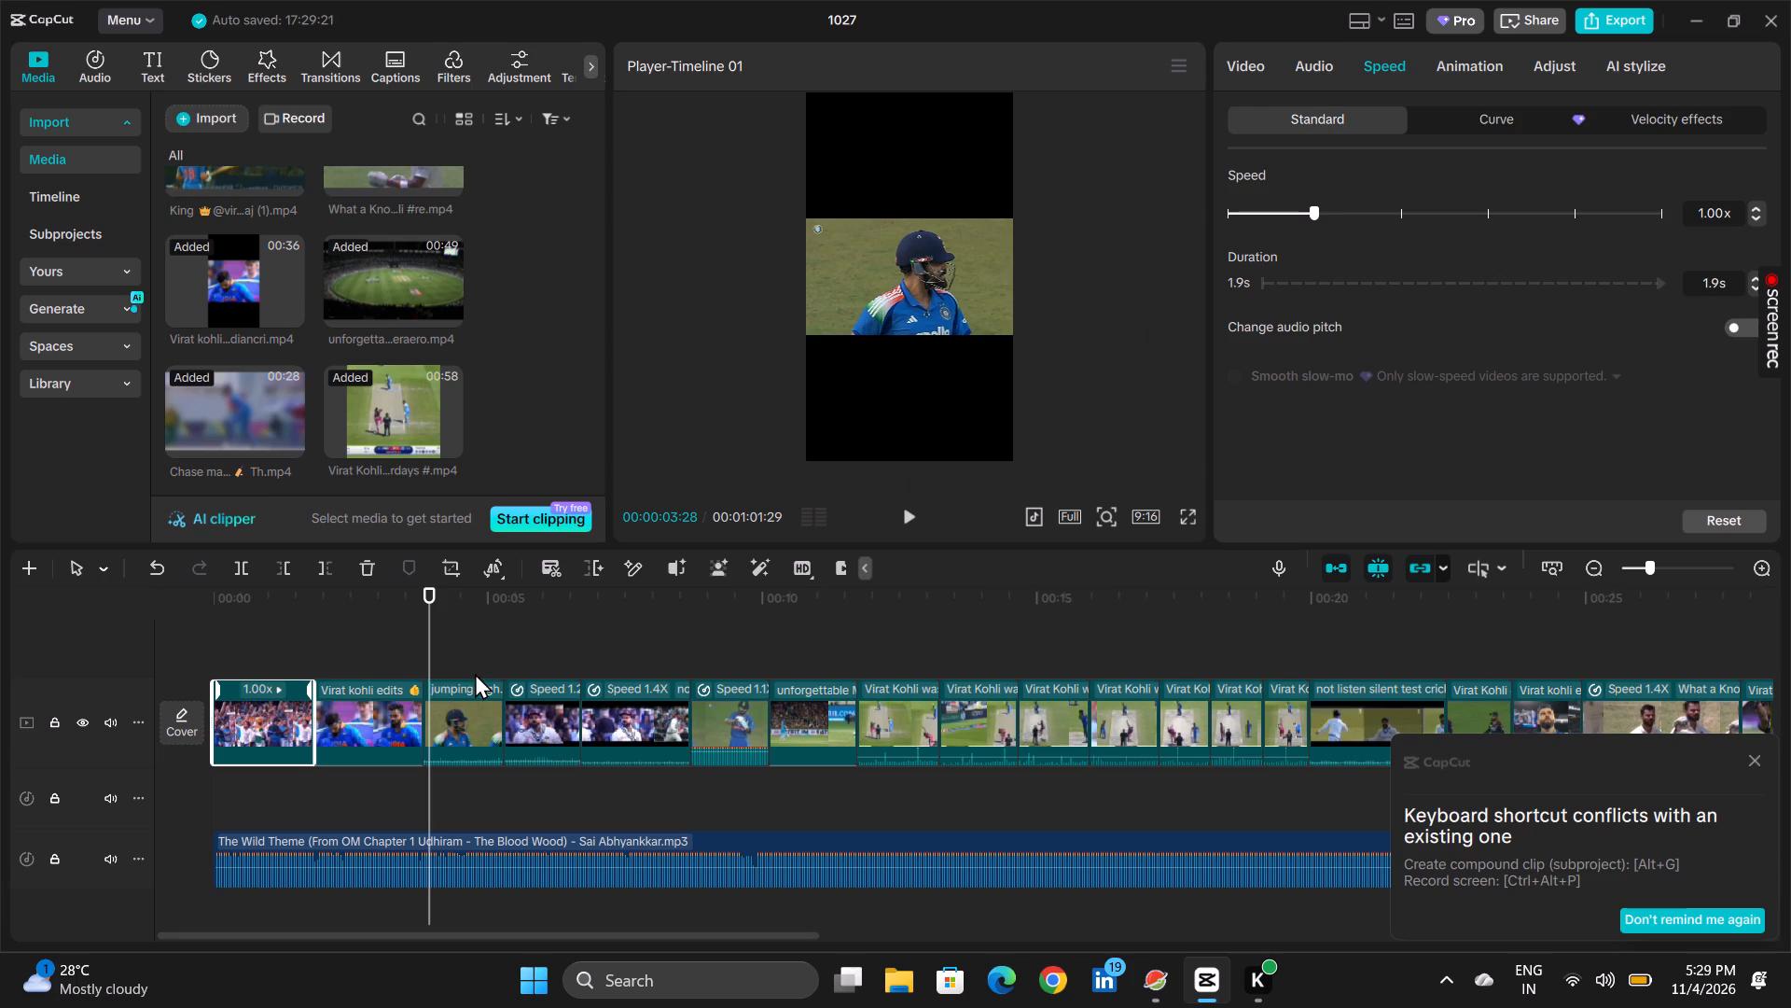
Preview the "jumping high" clip starting at 00:03:25 and set its speed to 1.17x.
left_click(235, 665)
left_click(415, 612)
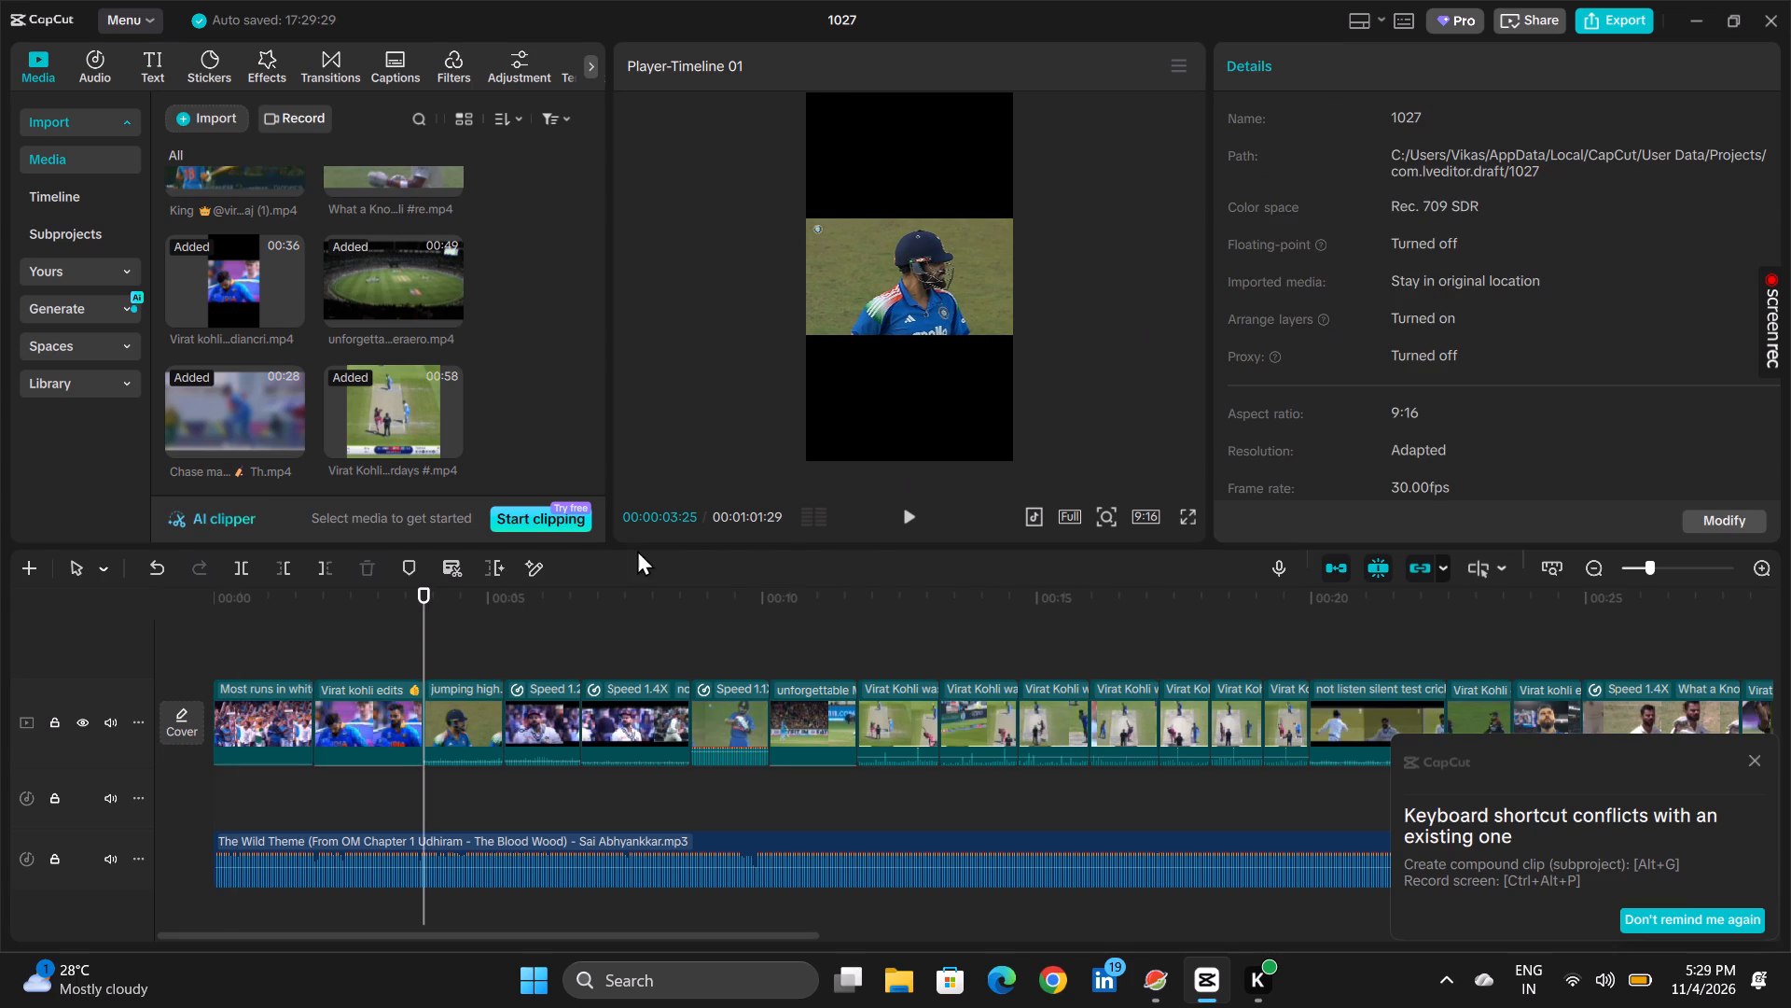
left_click(912, 518)
left_click(910, 519)
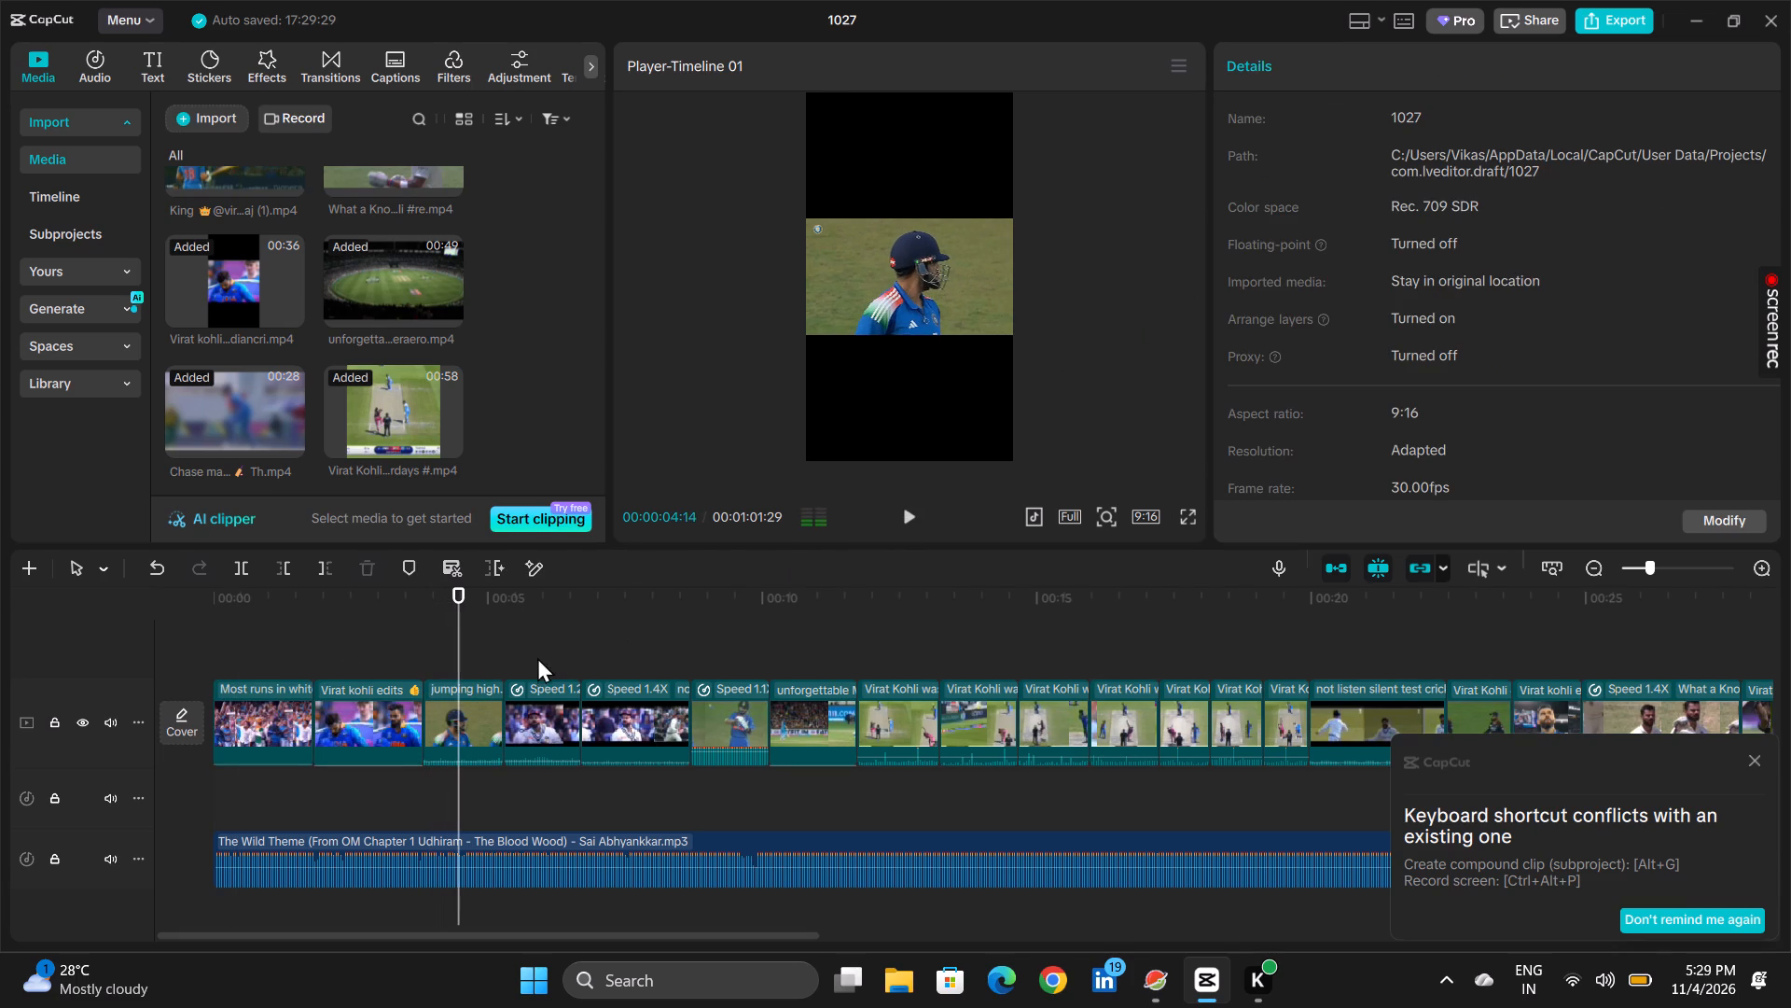
left_click(424, 644)
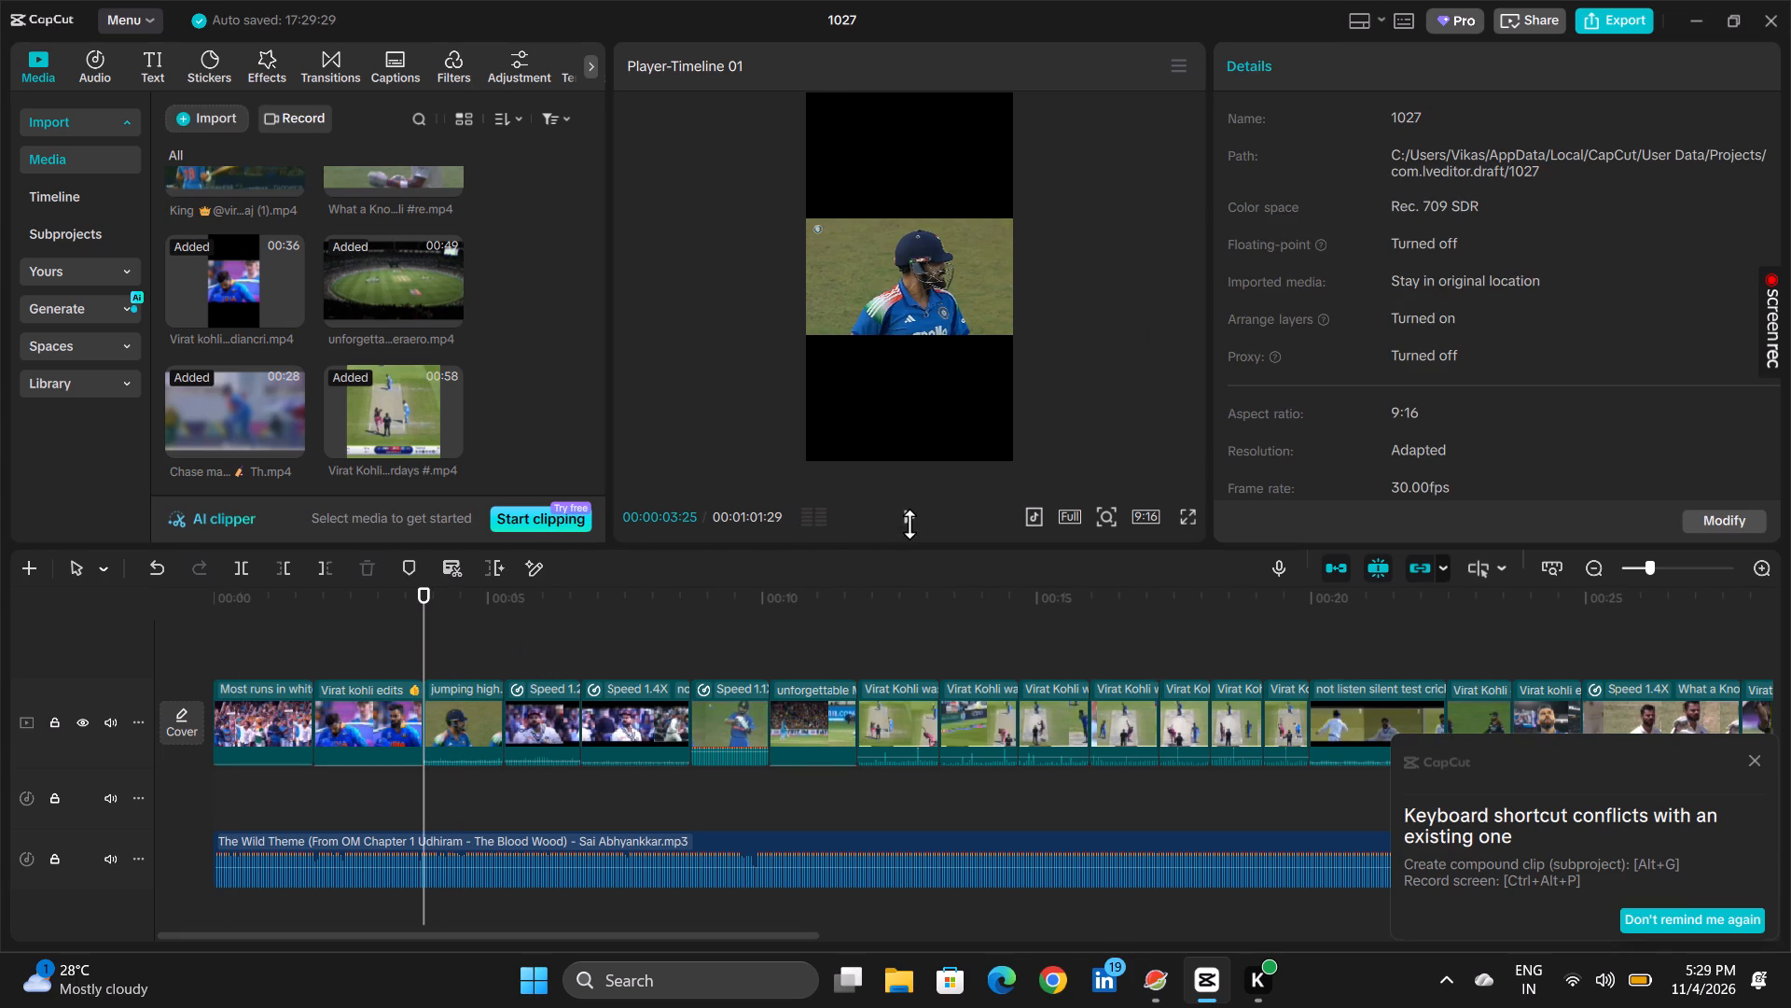
left_click(466, 703)
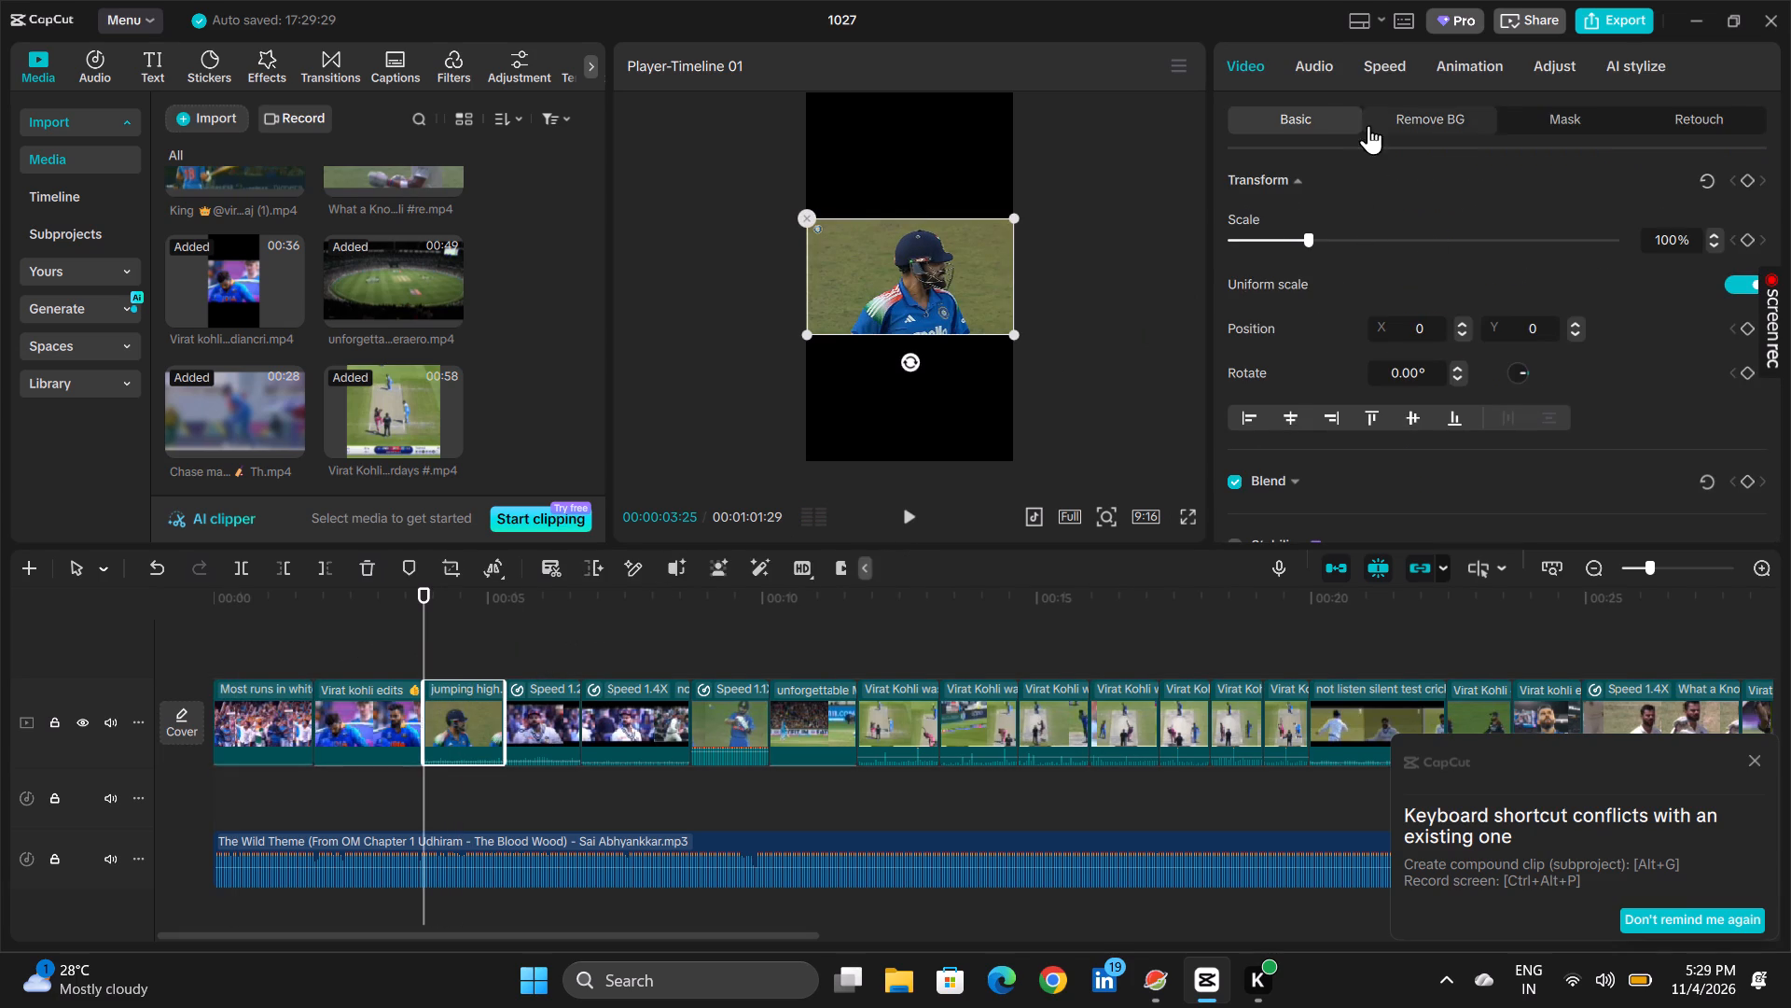
left_click(1389, 68)
left_click(1329, 213)
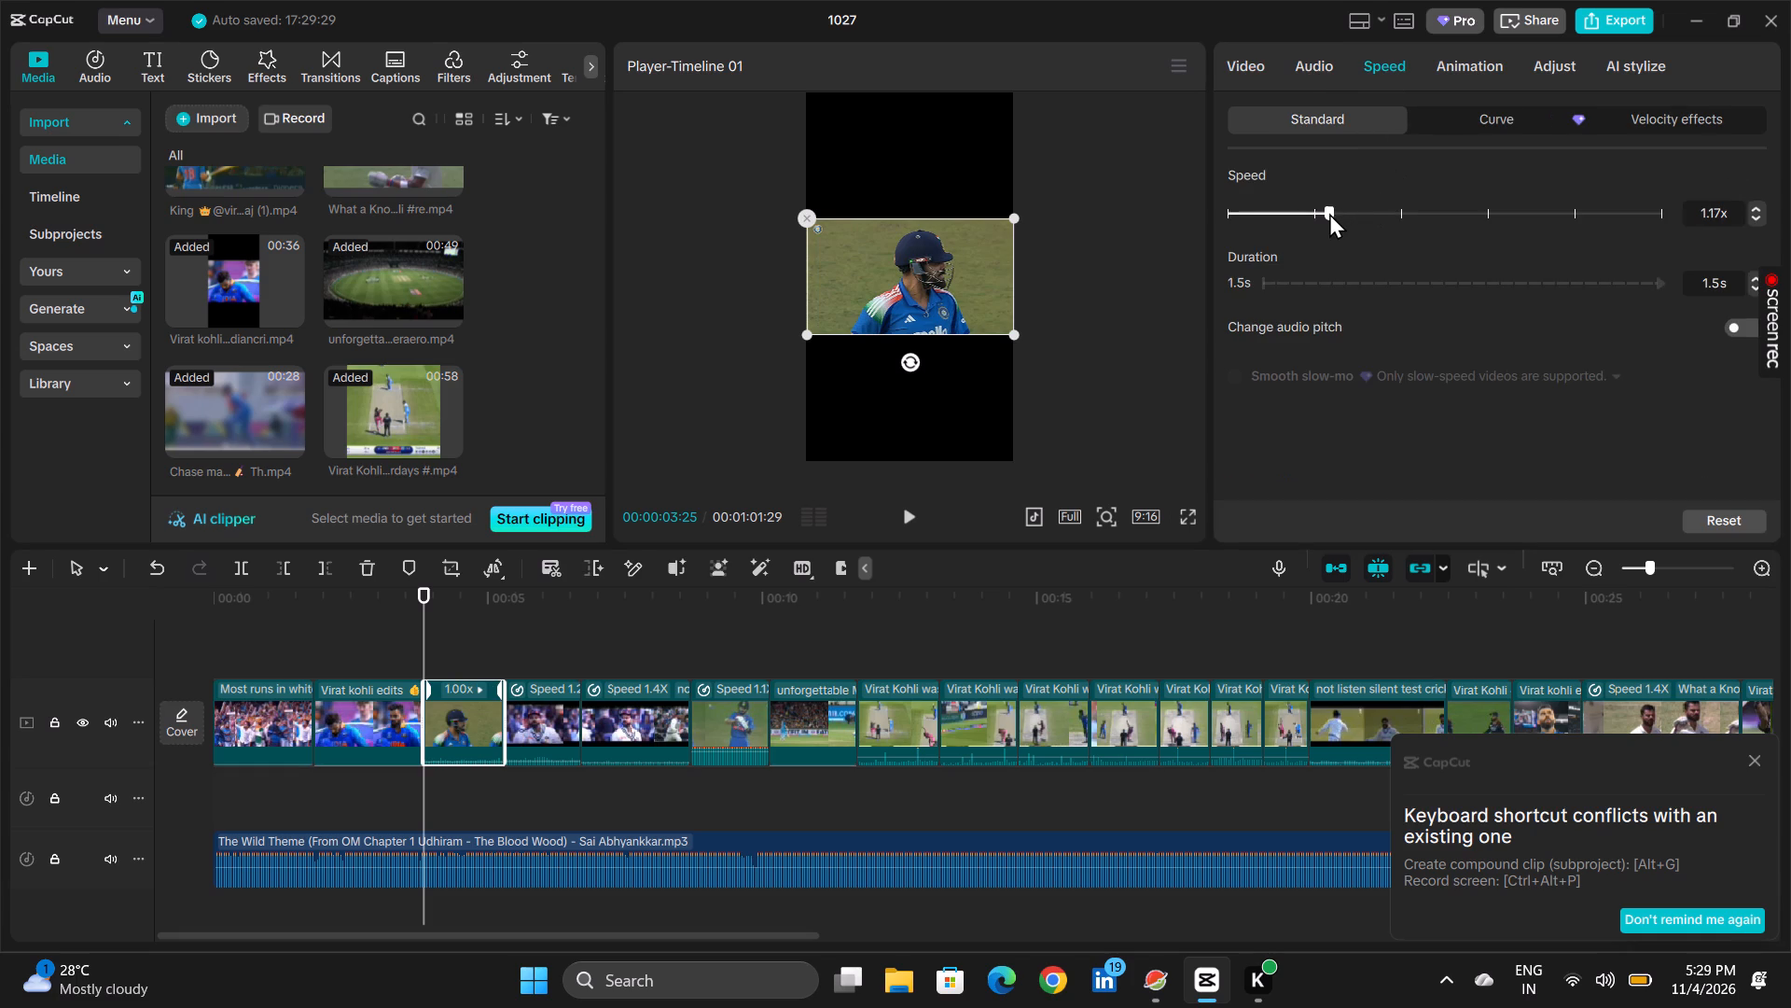
Play the edit from 00:03:18 into the batting shots and set the speed of the batting clip starting at 00:11:16 to 1.29x.
left_click(423, 639)
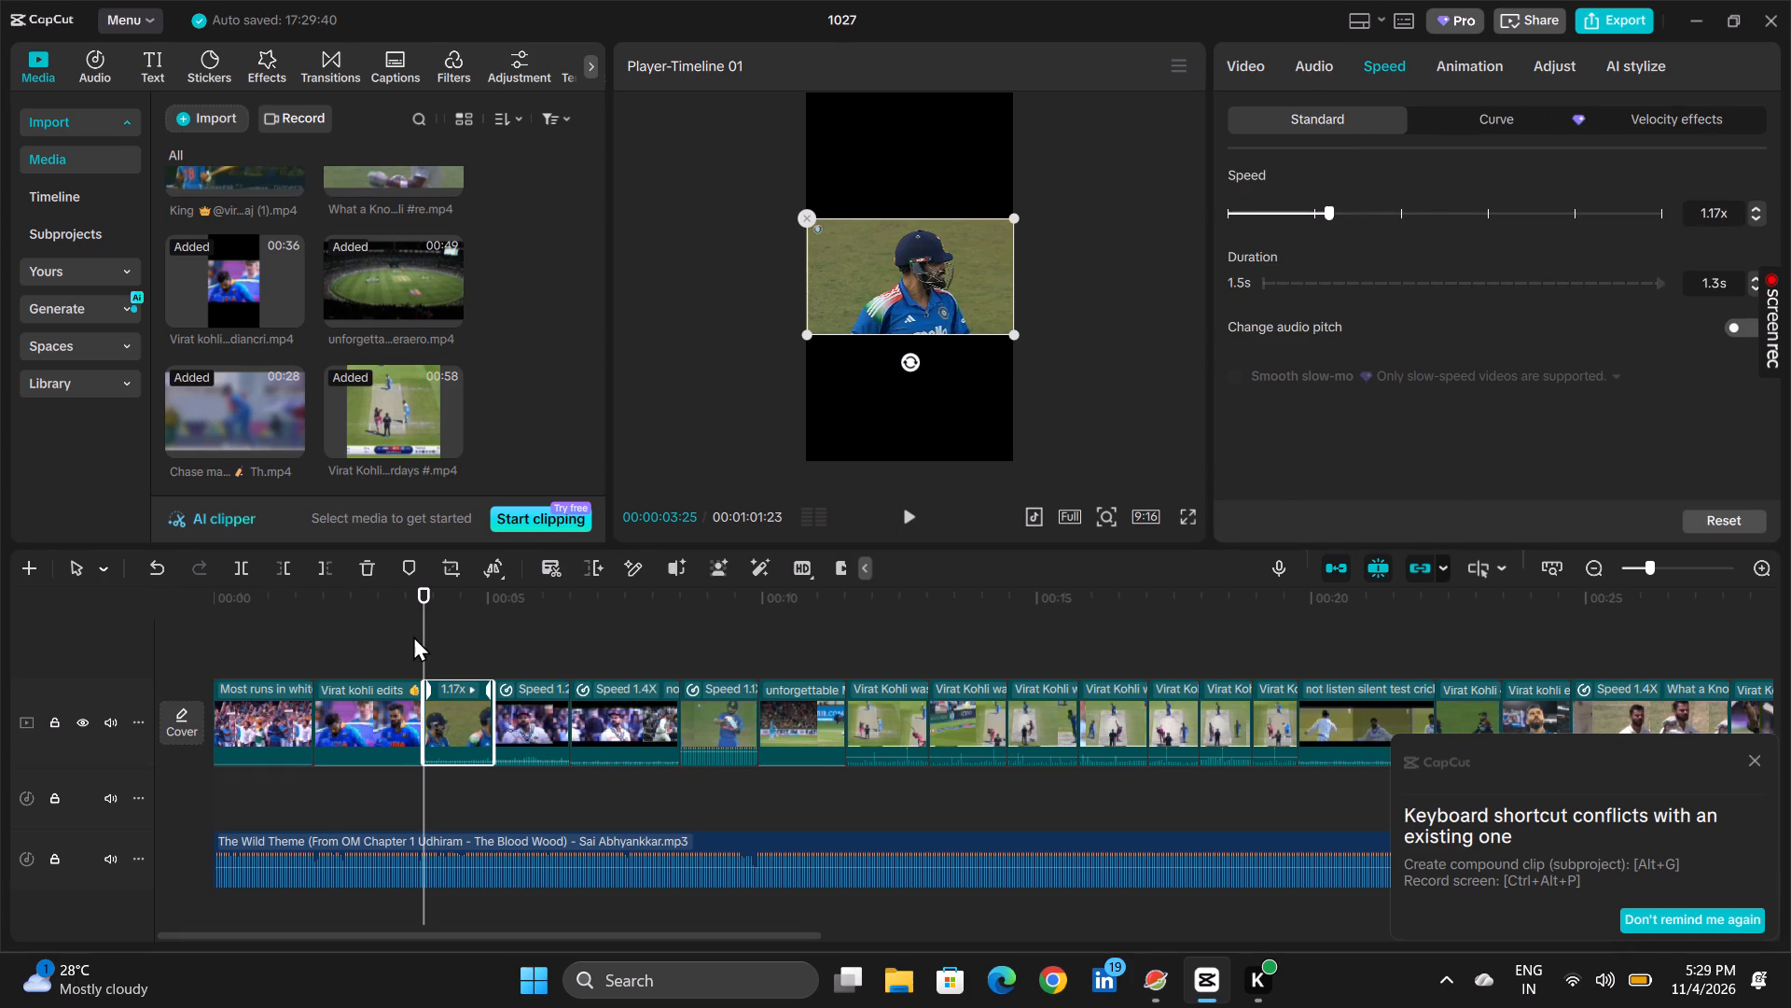
left_click(413, 640)
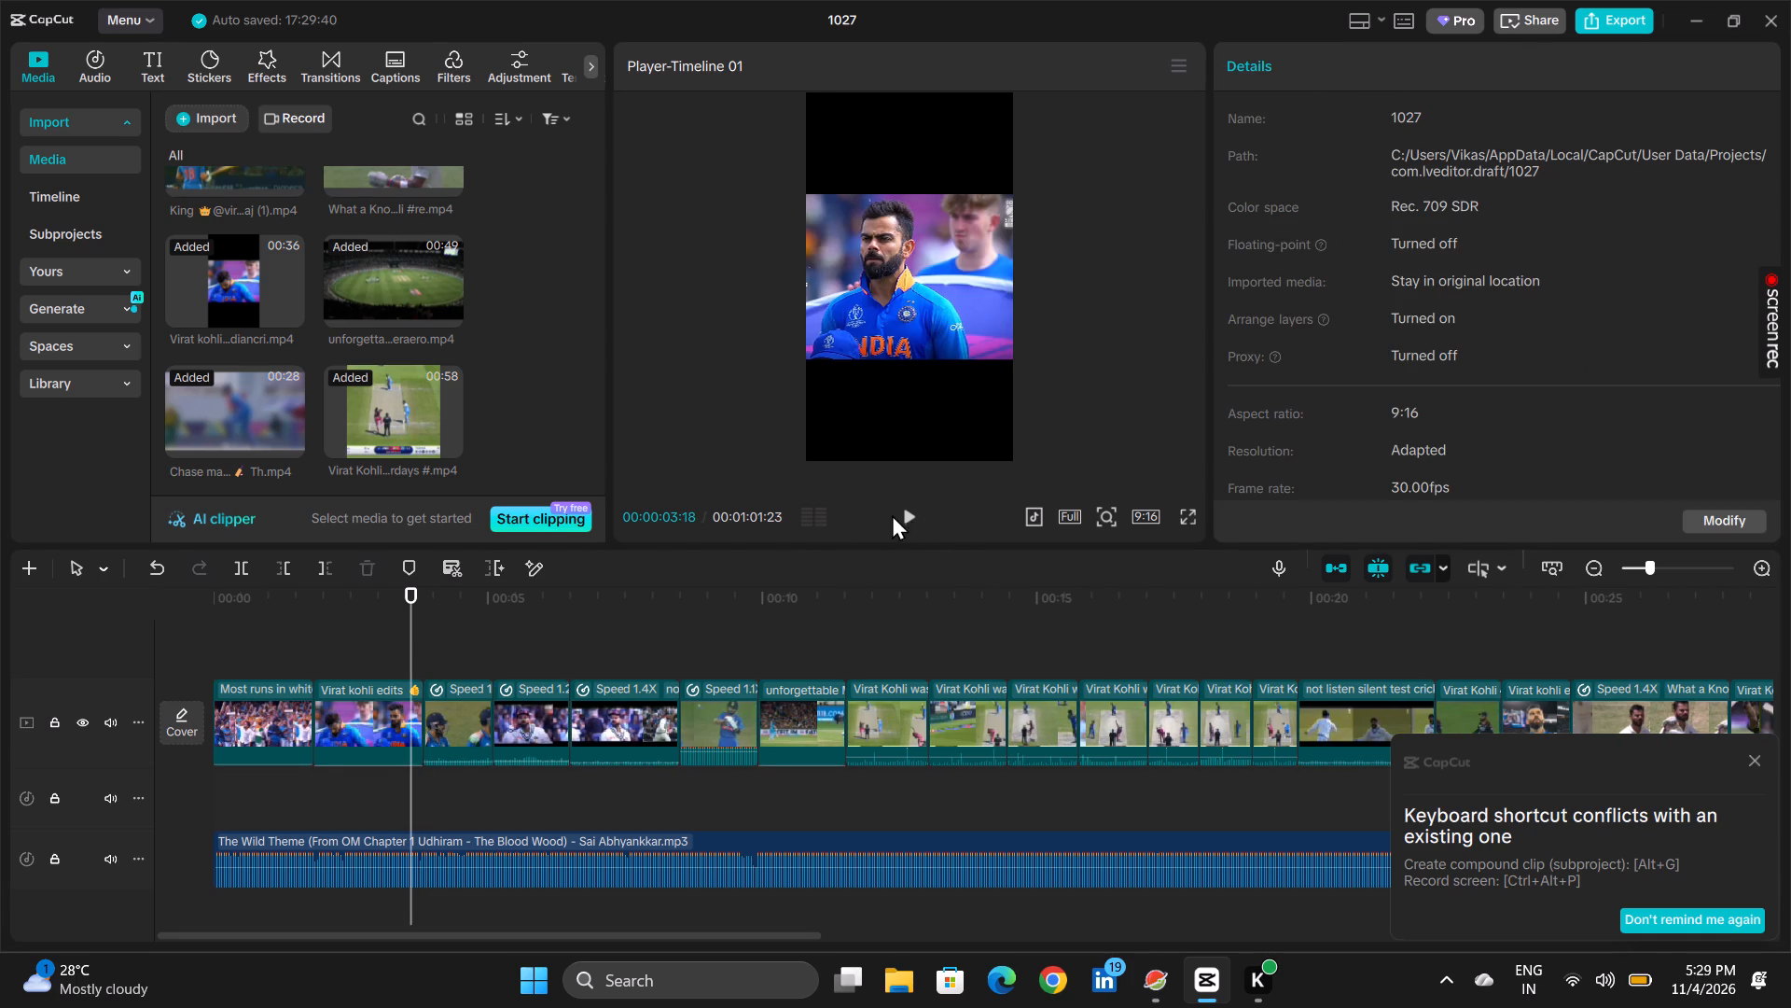
left_click(902, 512)
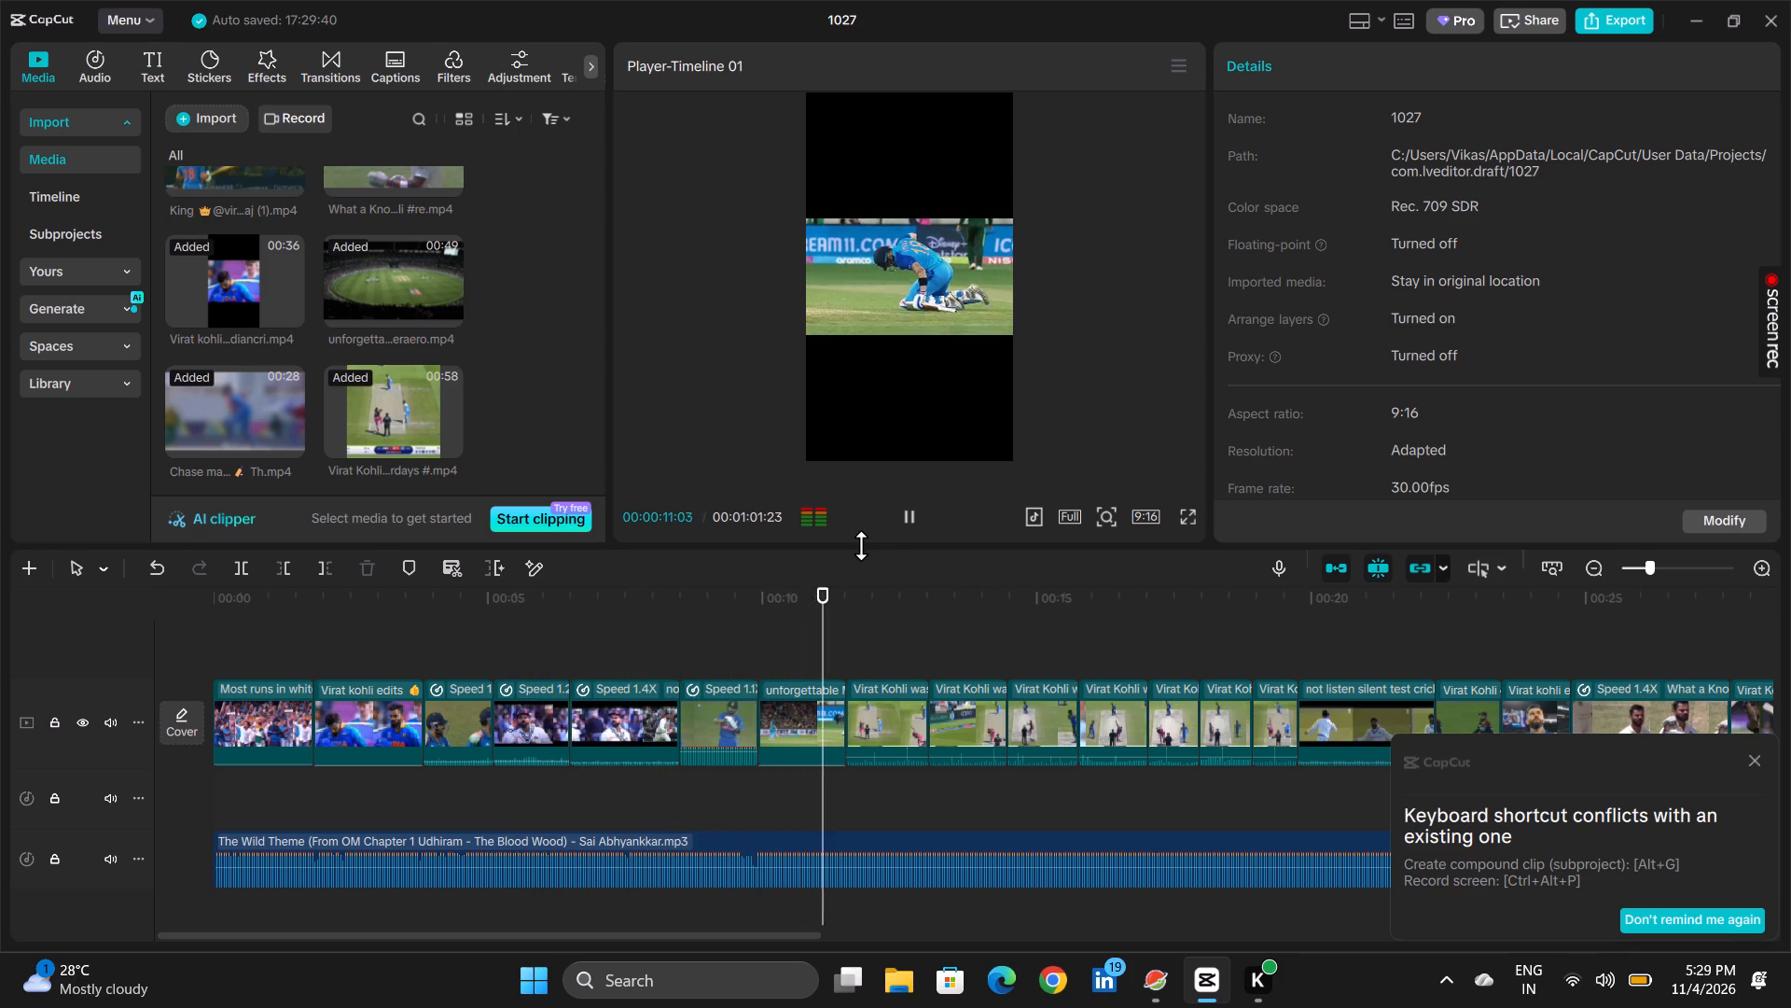
left_click(859, 548)
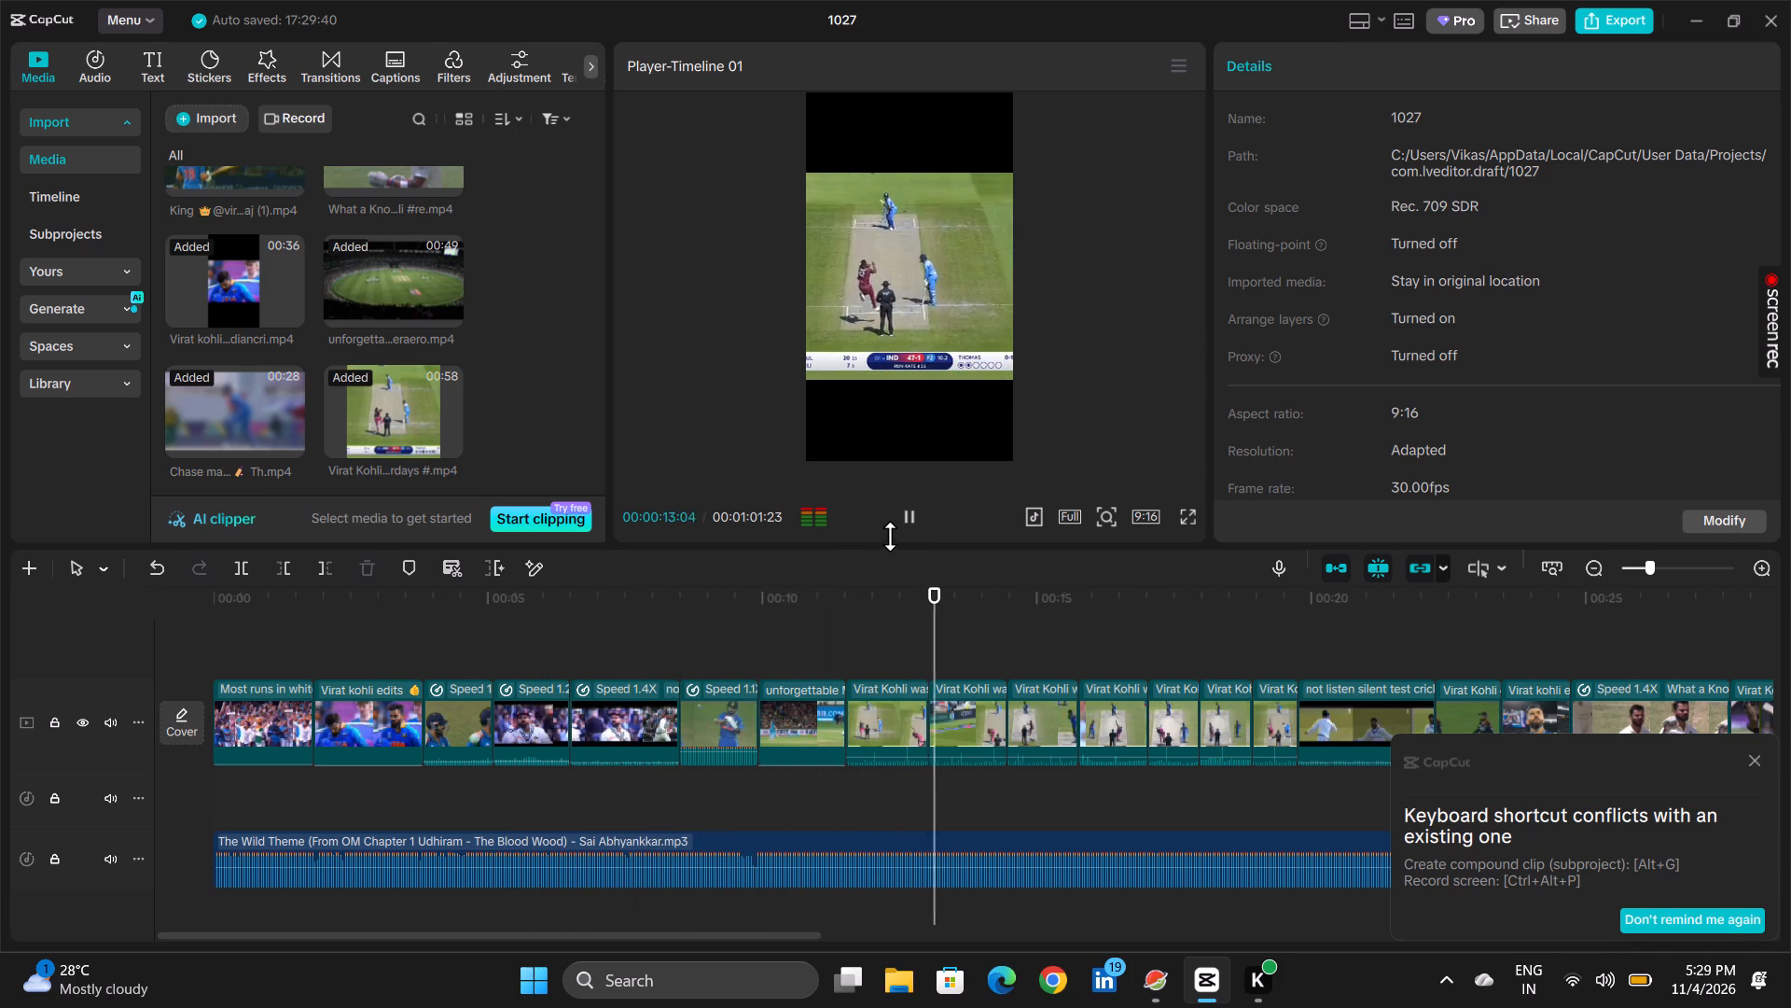
left_click(905, 503)
left_click(900, 692)
left_click(867, 649)
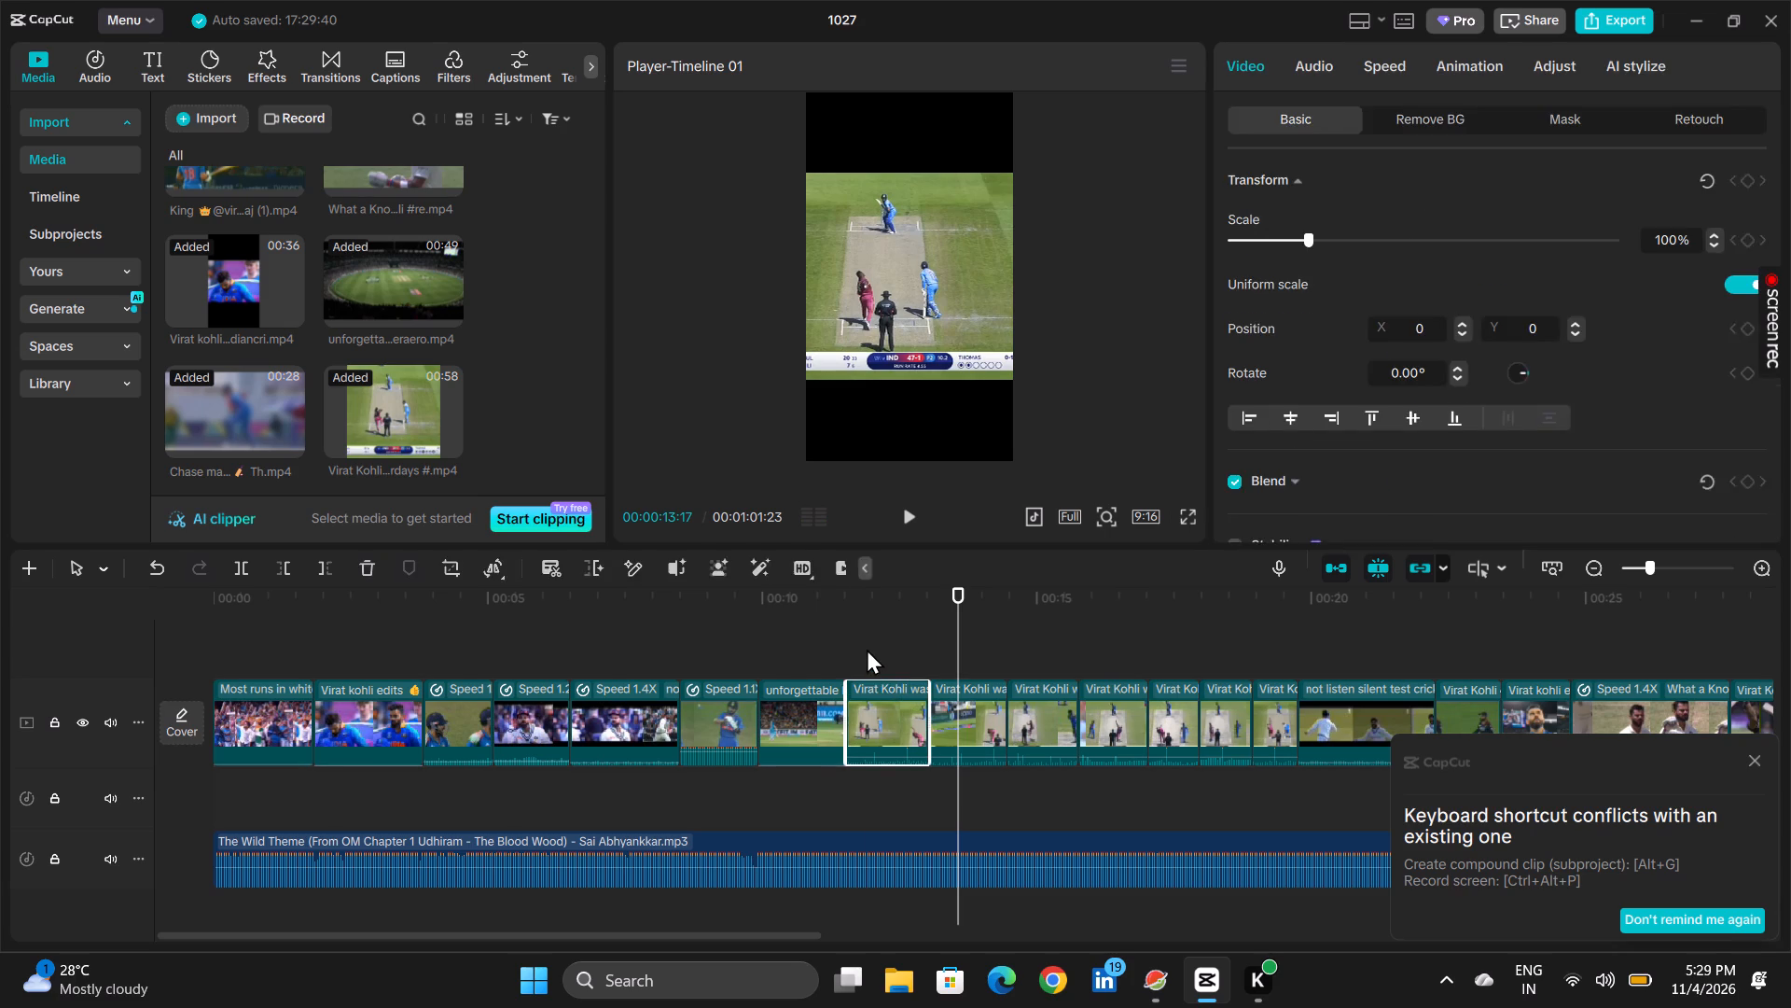
left_click(850, 657)
left_click(884, 682)
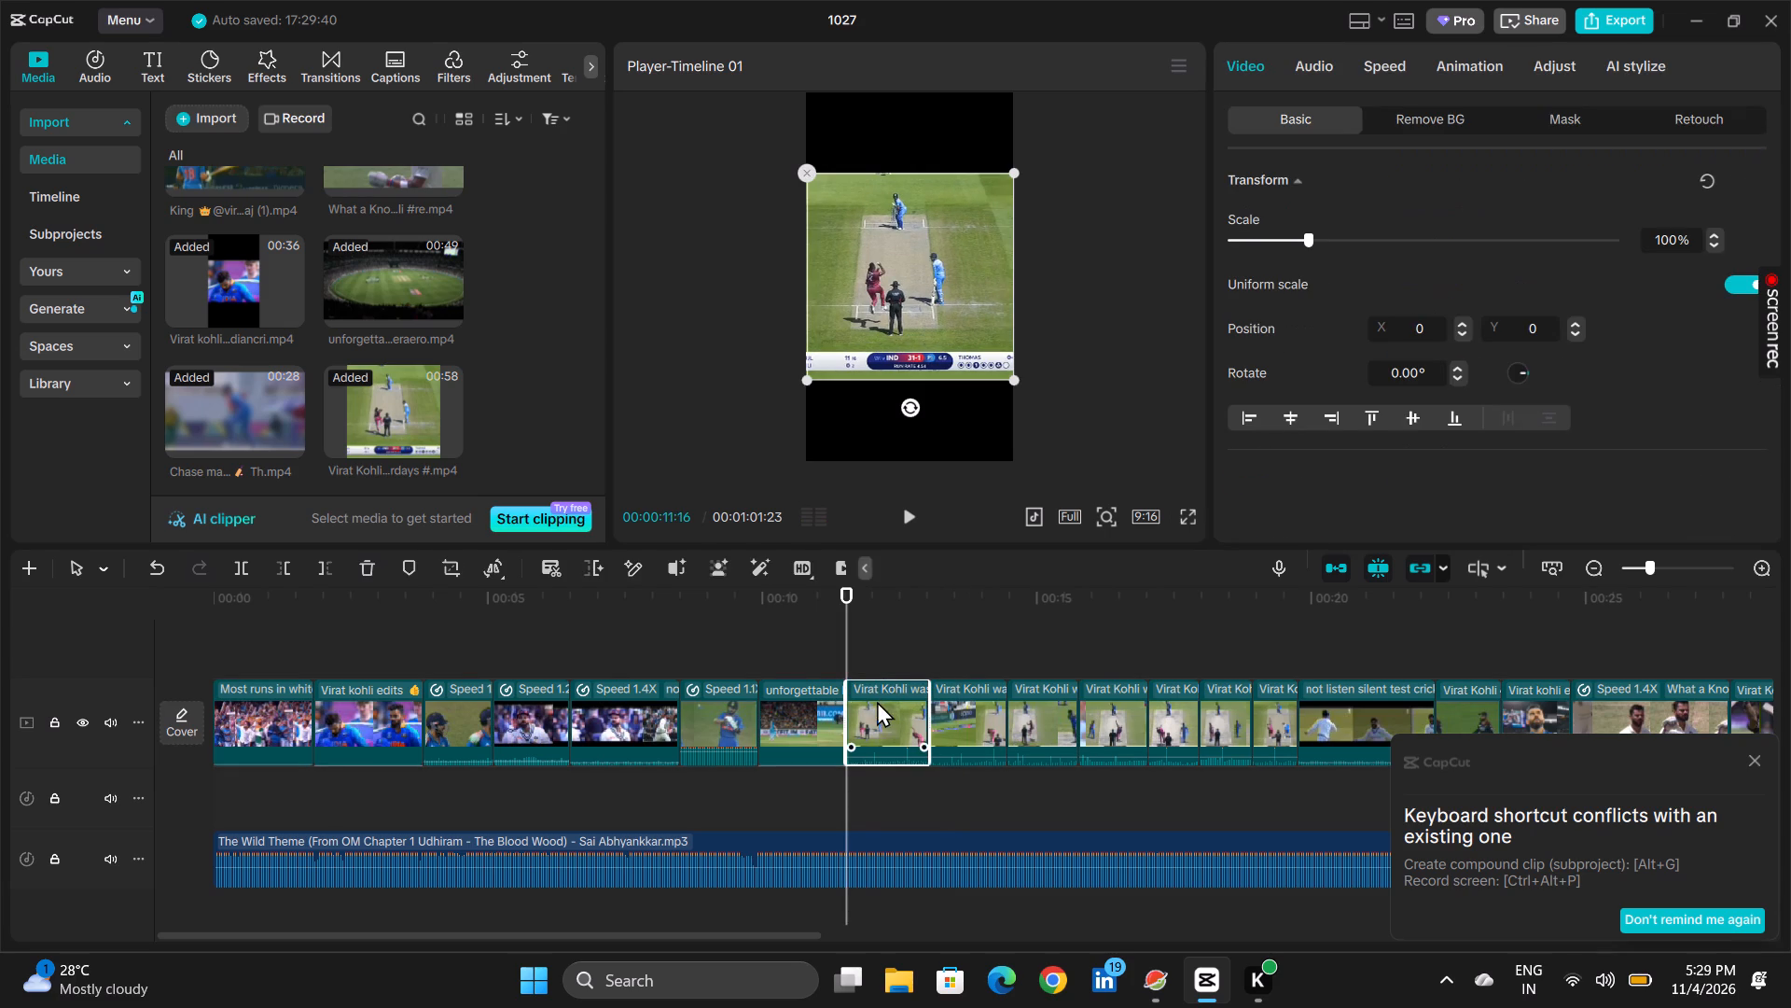
left_click(1371, 66)
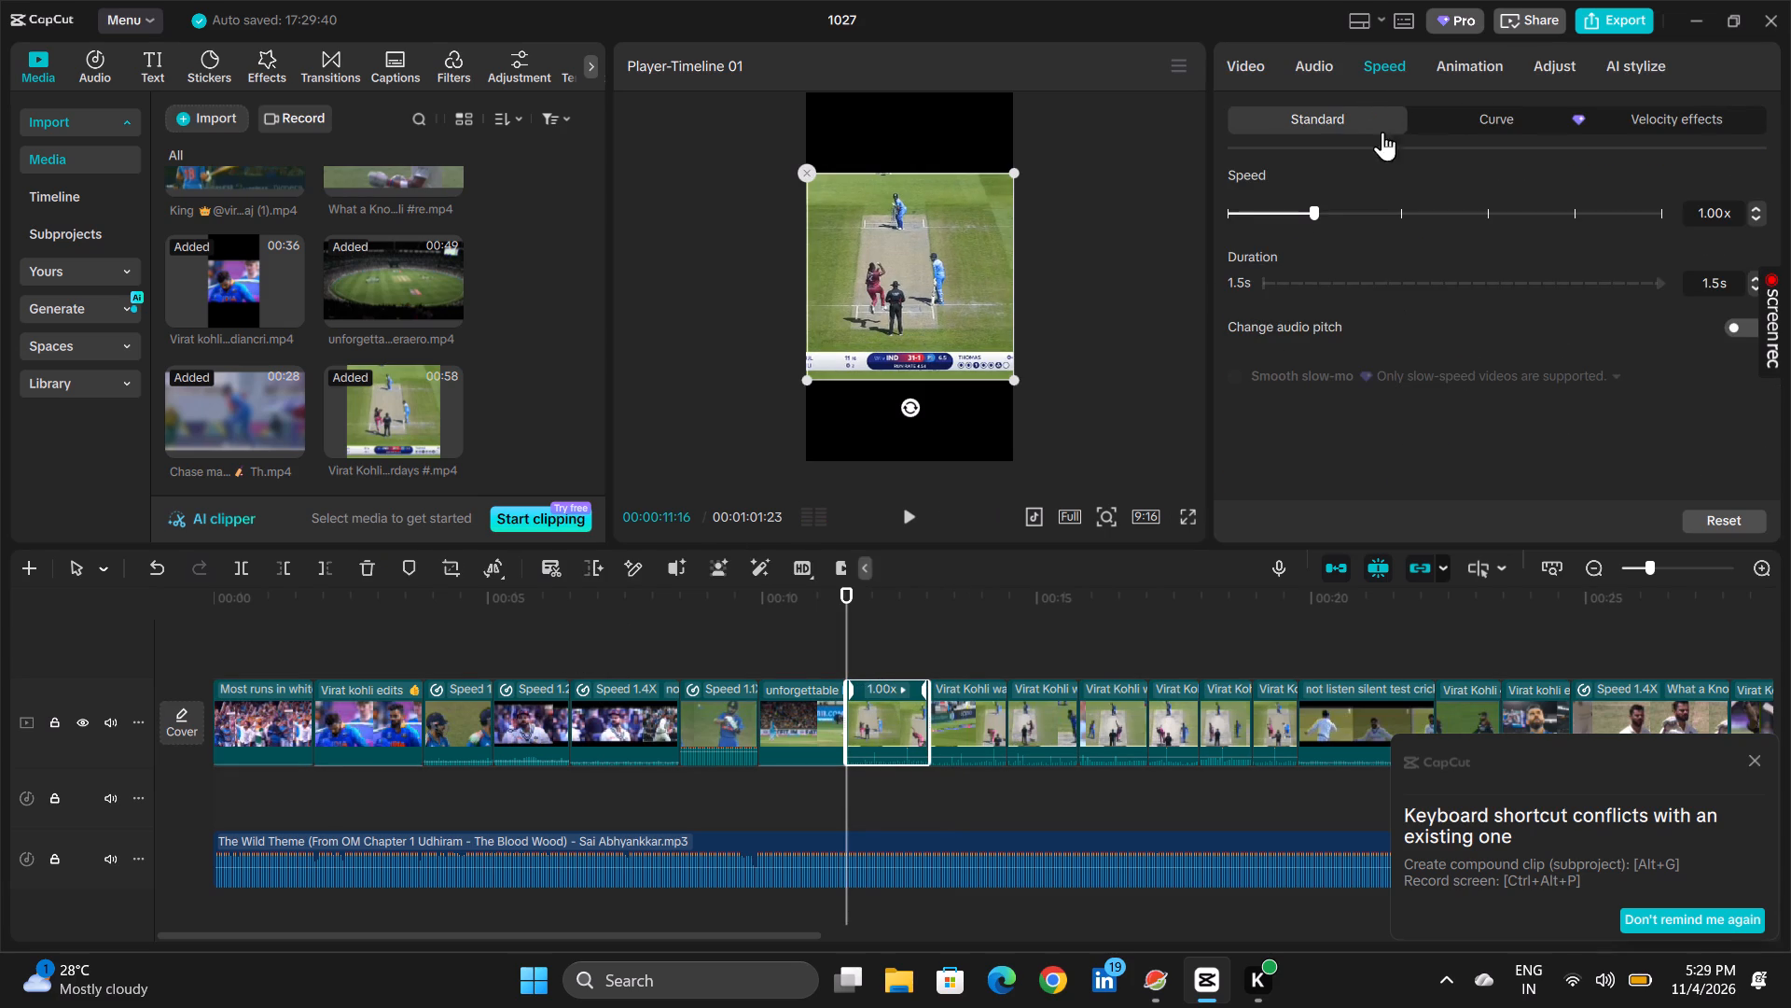
left_click(1340, 205)
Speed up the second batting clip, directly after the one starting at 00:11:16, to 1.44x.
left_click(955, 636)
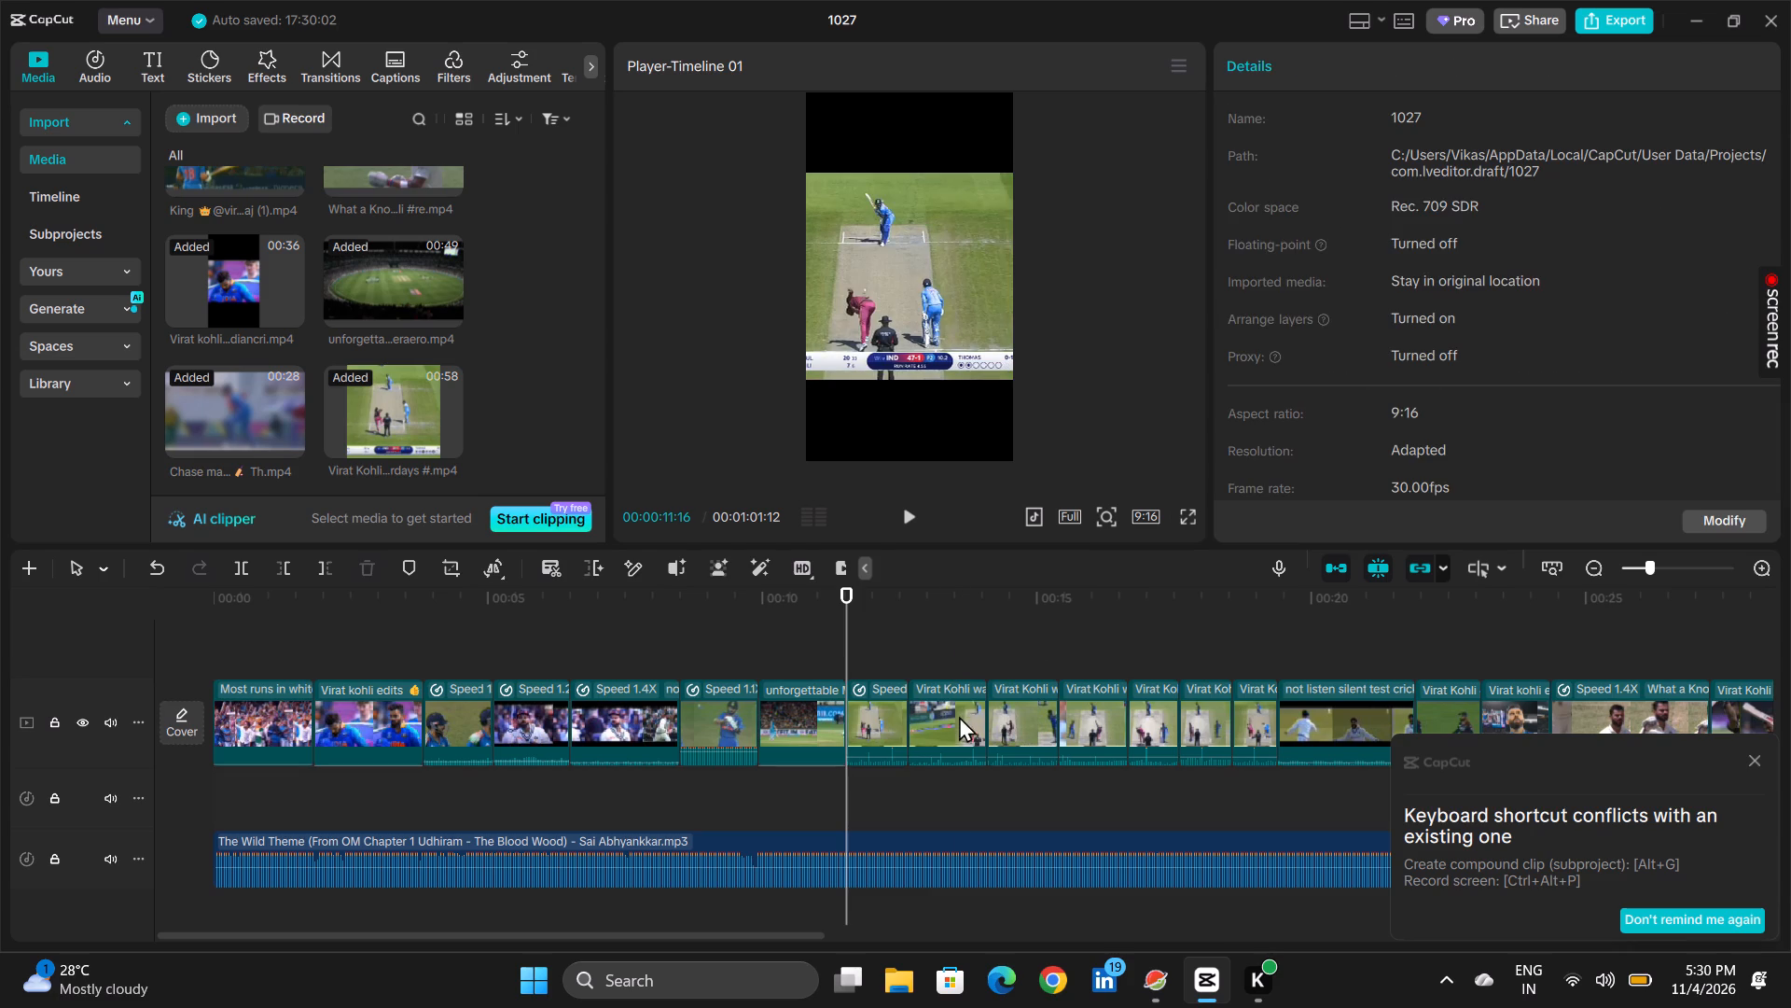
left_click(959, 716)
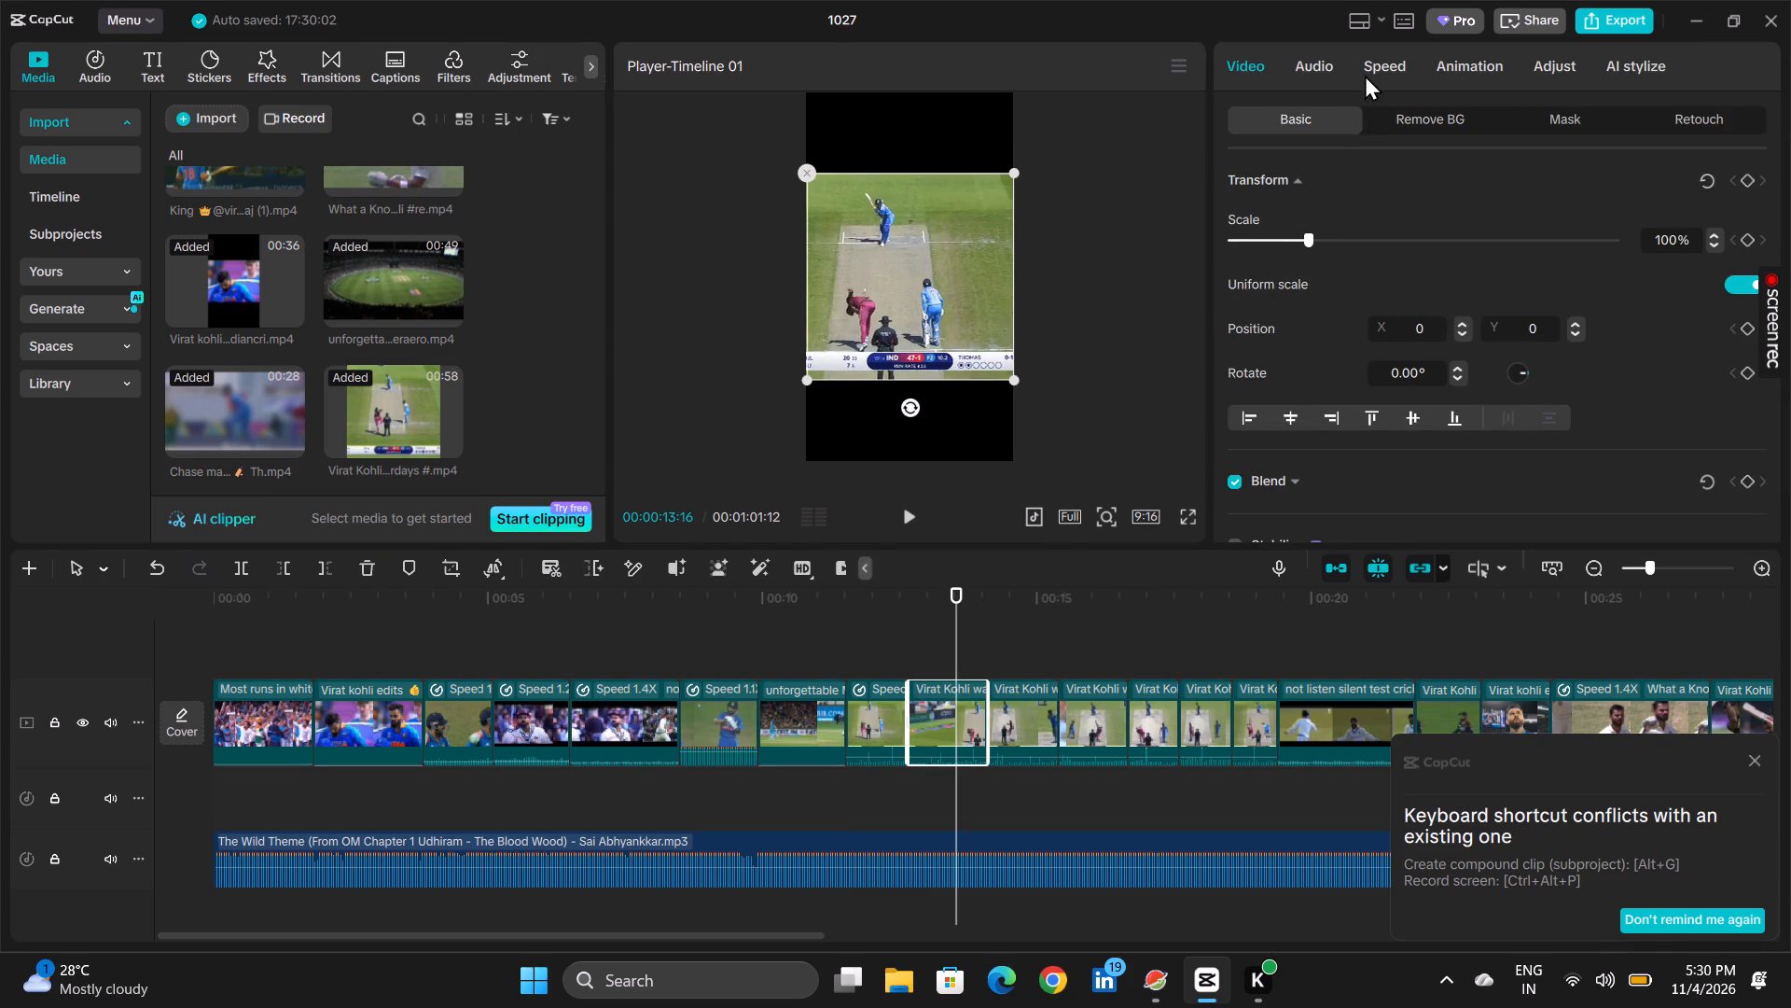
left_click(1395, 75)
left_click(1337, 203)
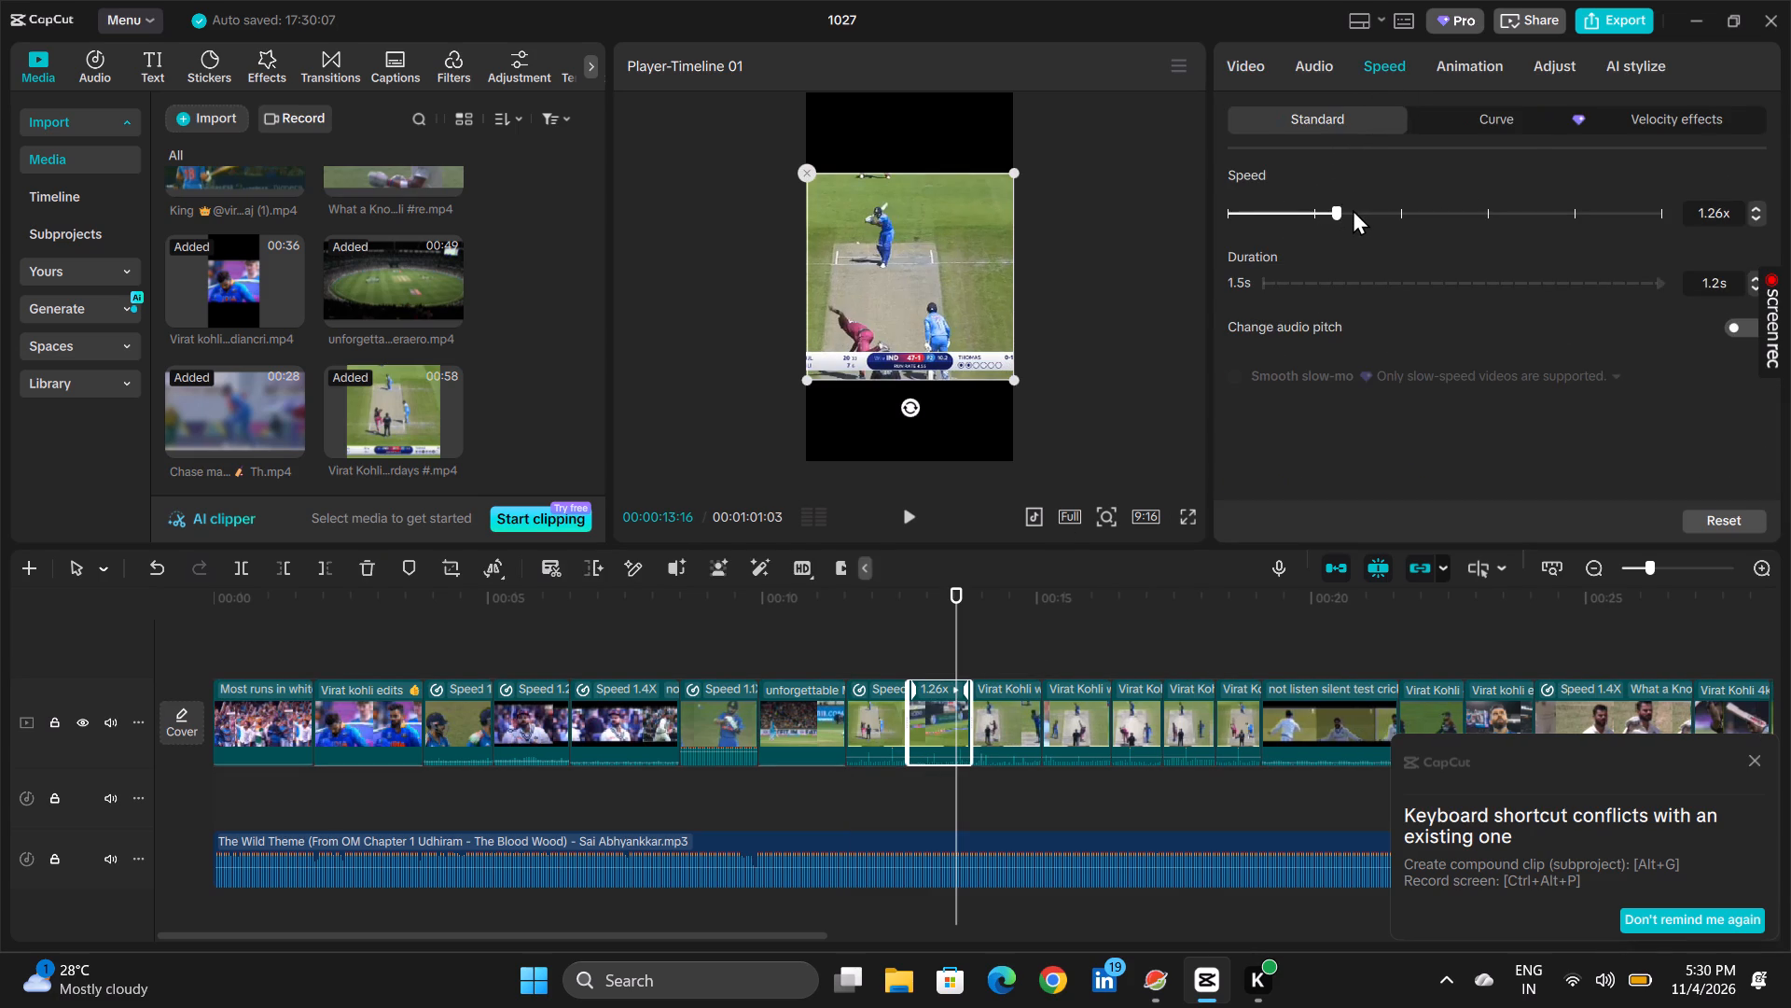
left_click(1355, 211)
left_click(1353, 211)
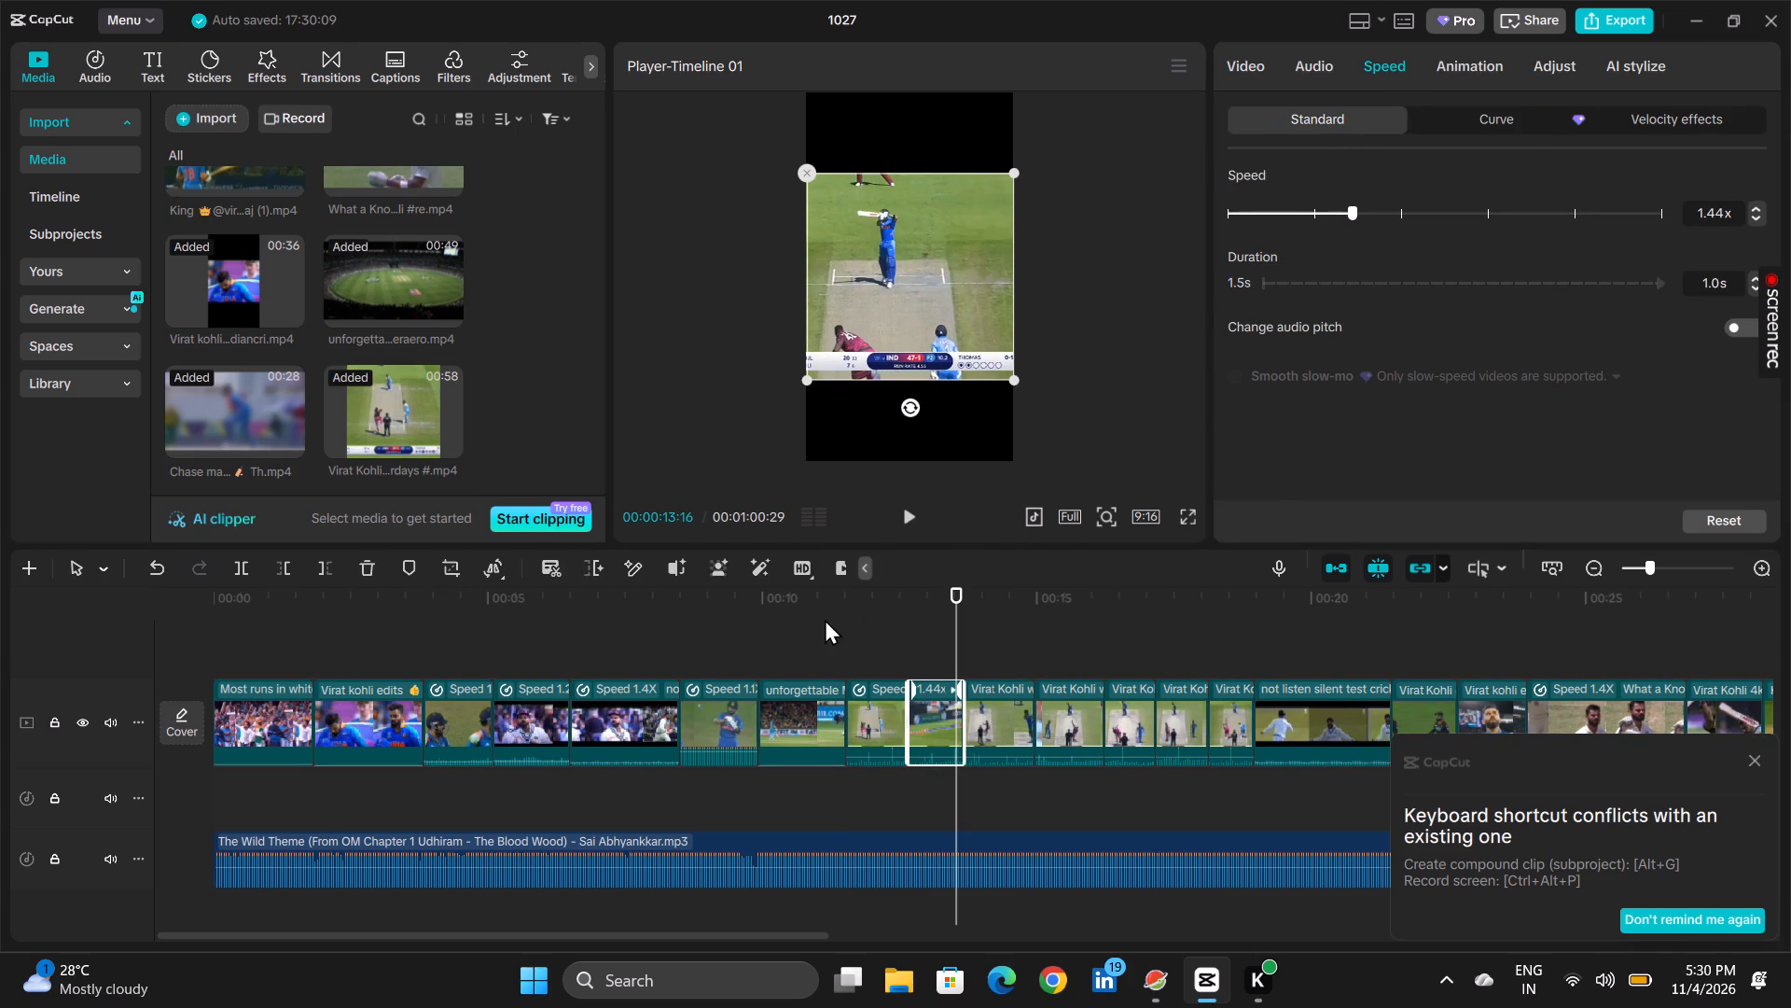
Preview the sped-up batting clips against the music and set the second batting clip's speed to 1.36x.
left_click(825, 621)
left_click(910, 509)
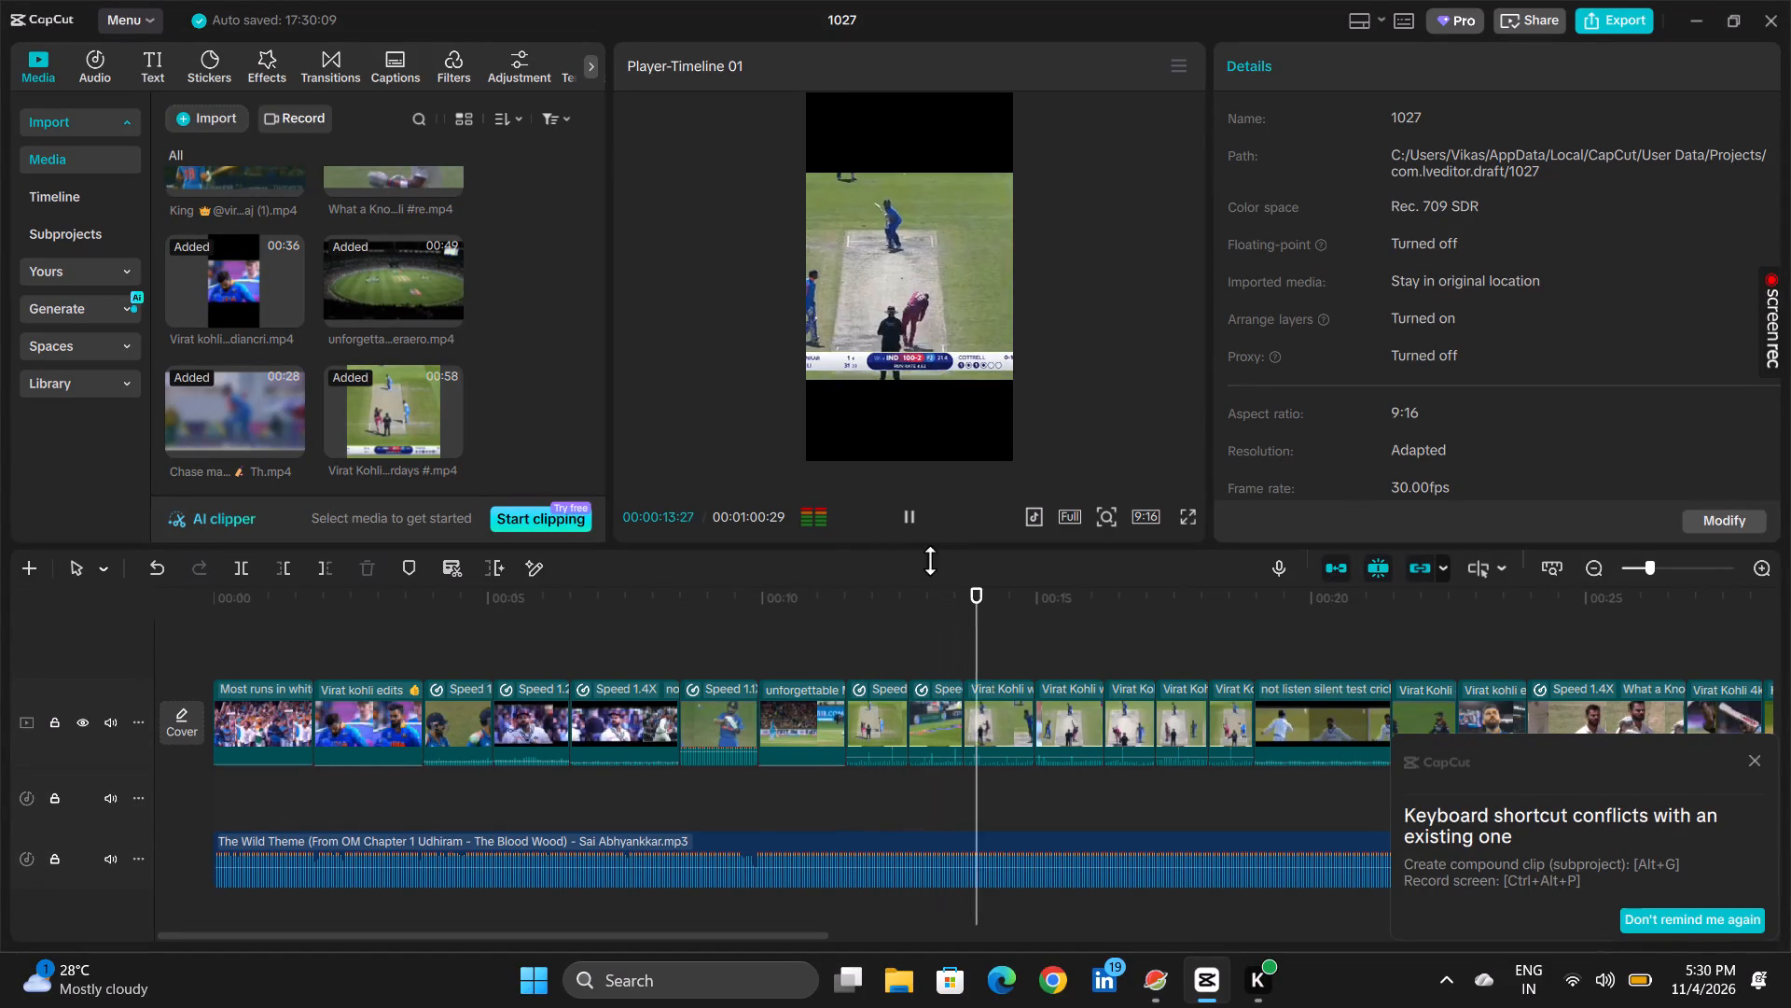
left_click(923, 519)
left_click(927, 653)
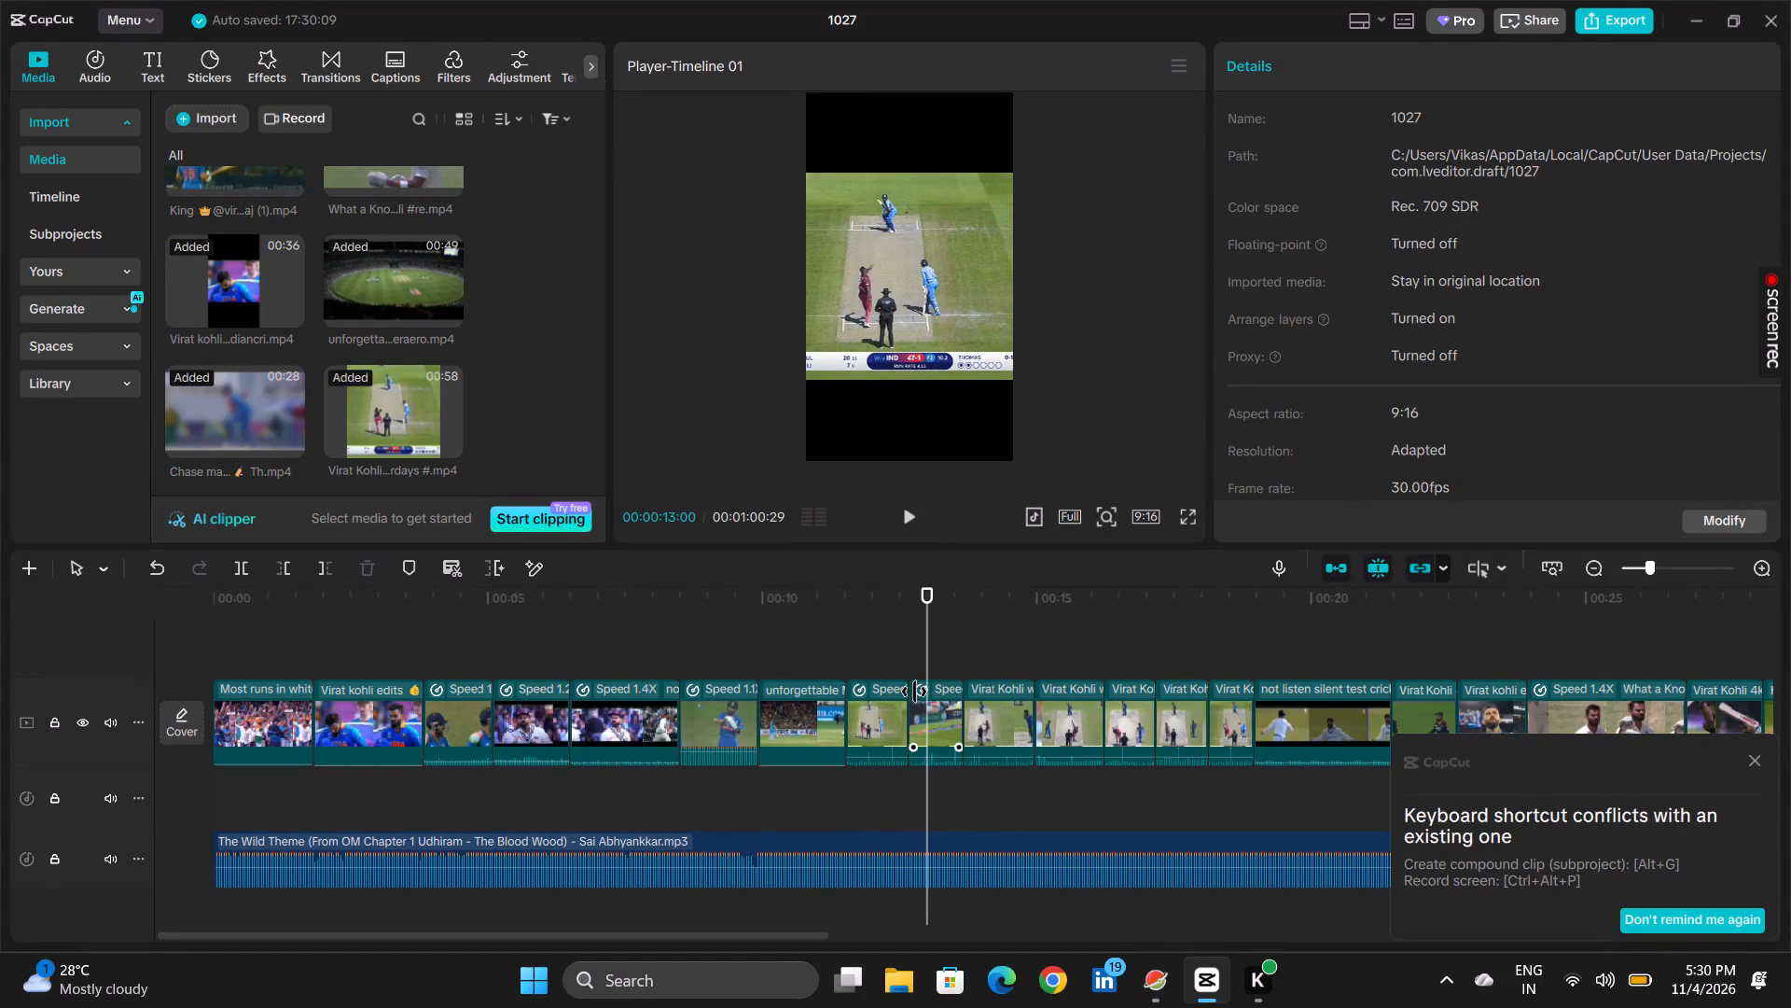
left_click(937, 714)
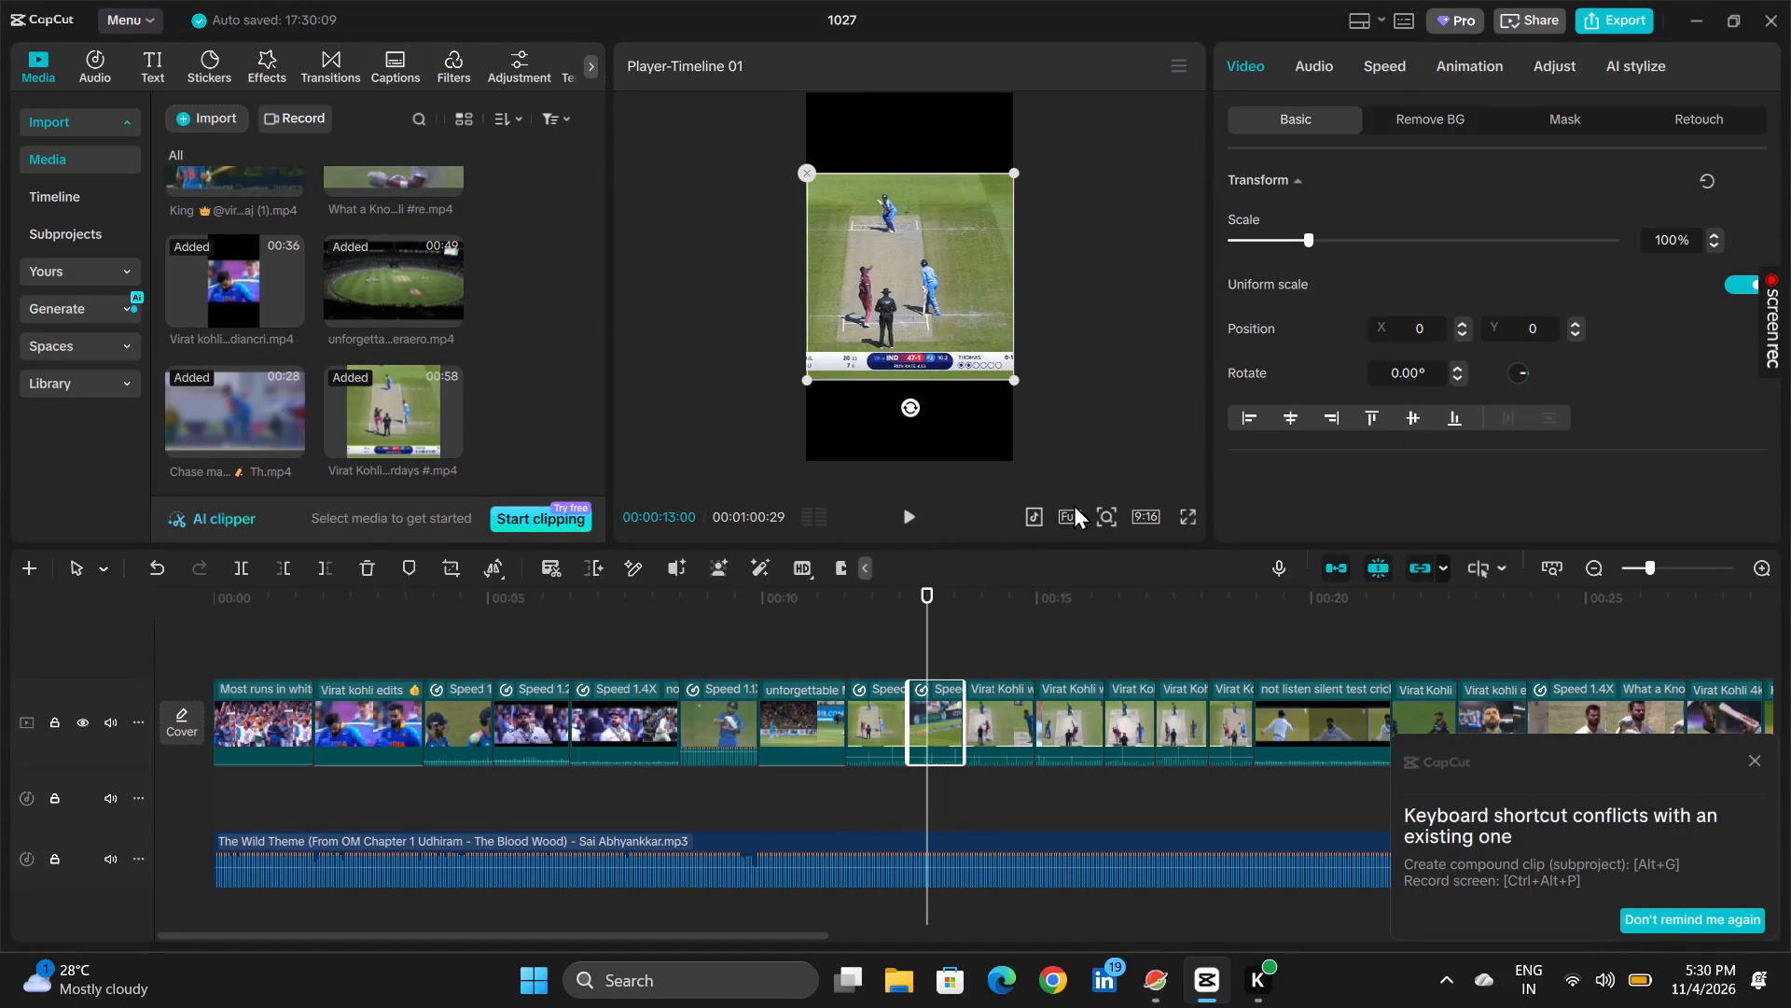
left_click(1365, 67)
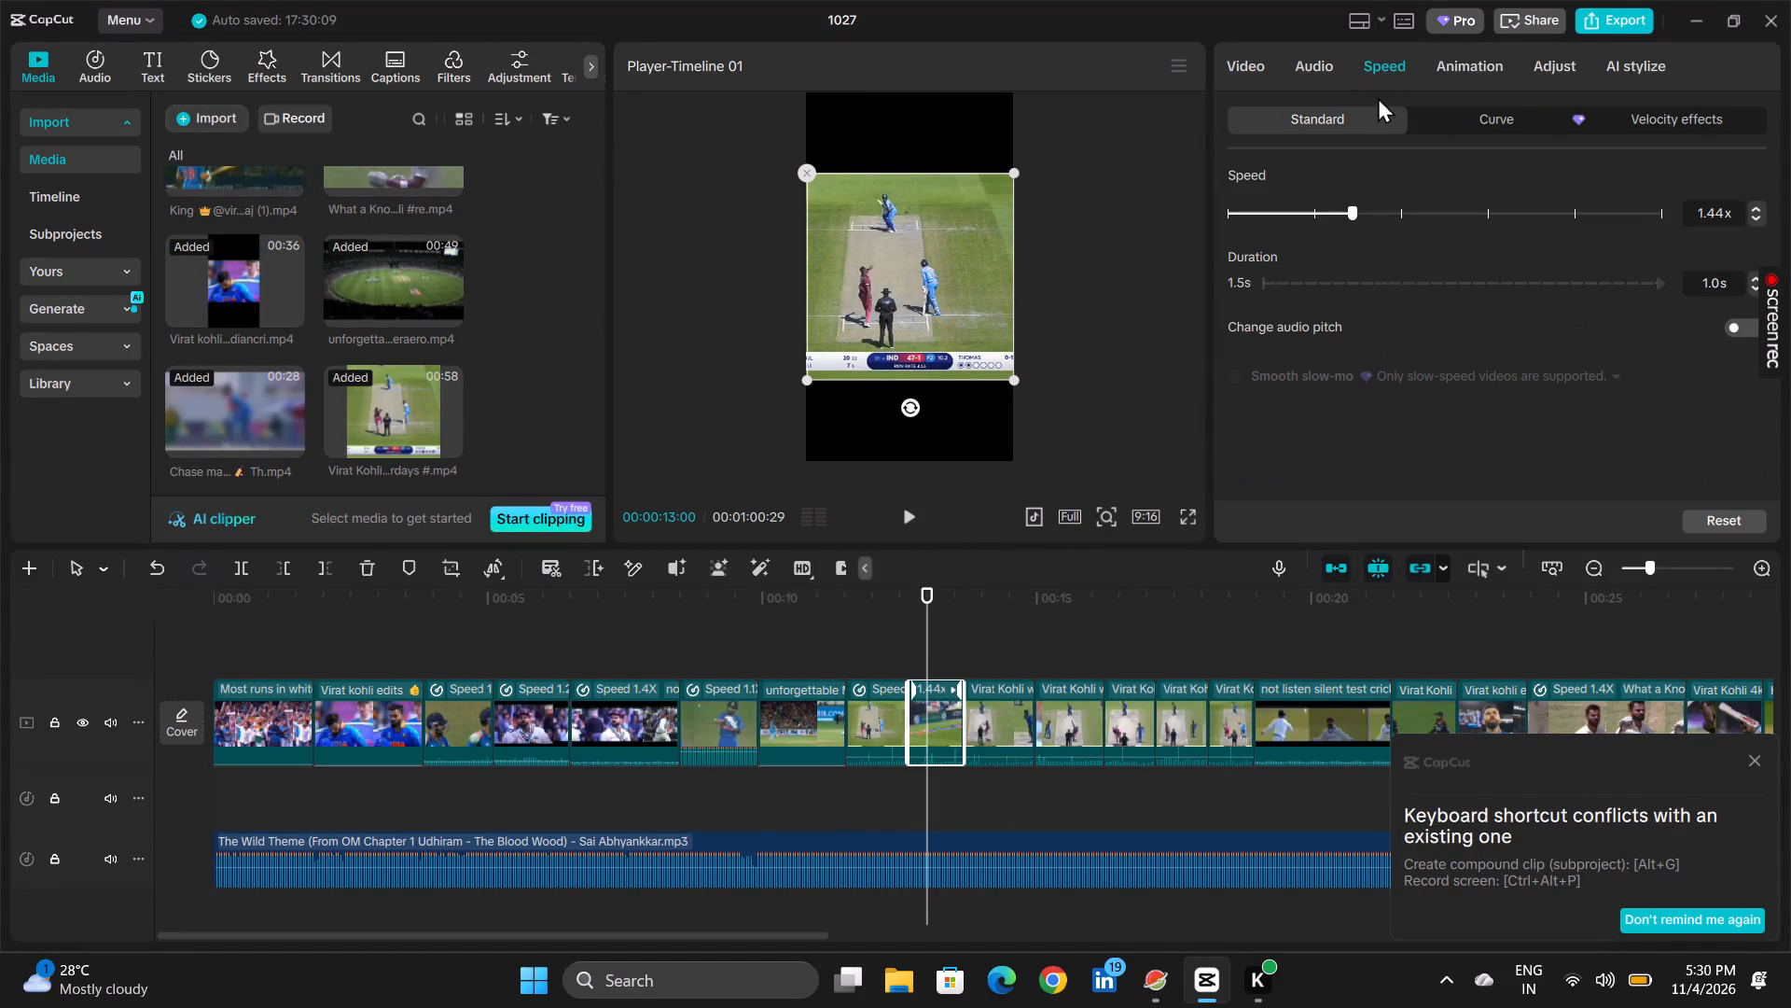
double_click(1346, 206)
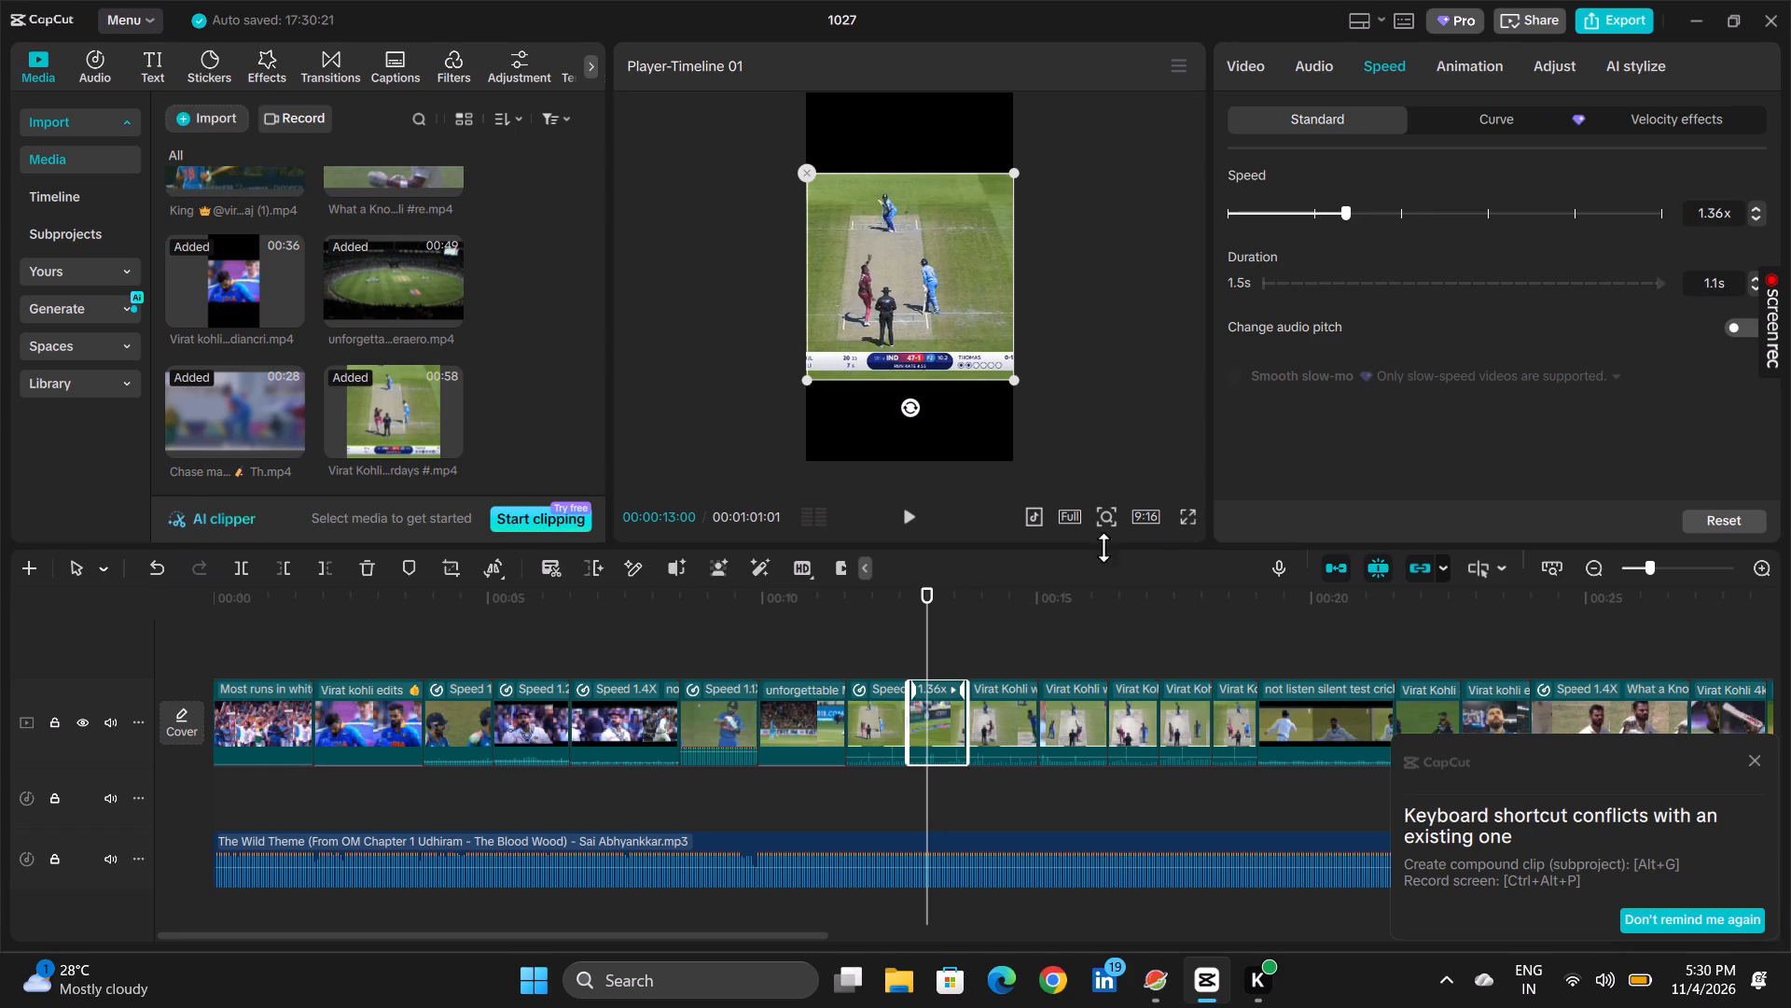
Preview the batting clips from 00:11:16 and extend the end of the clip starting there by about 10 frames.
left_click(1008, 657)
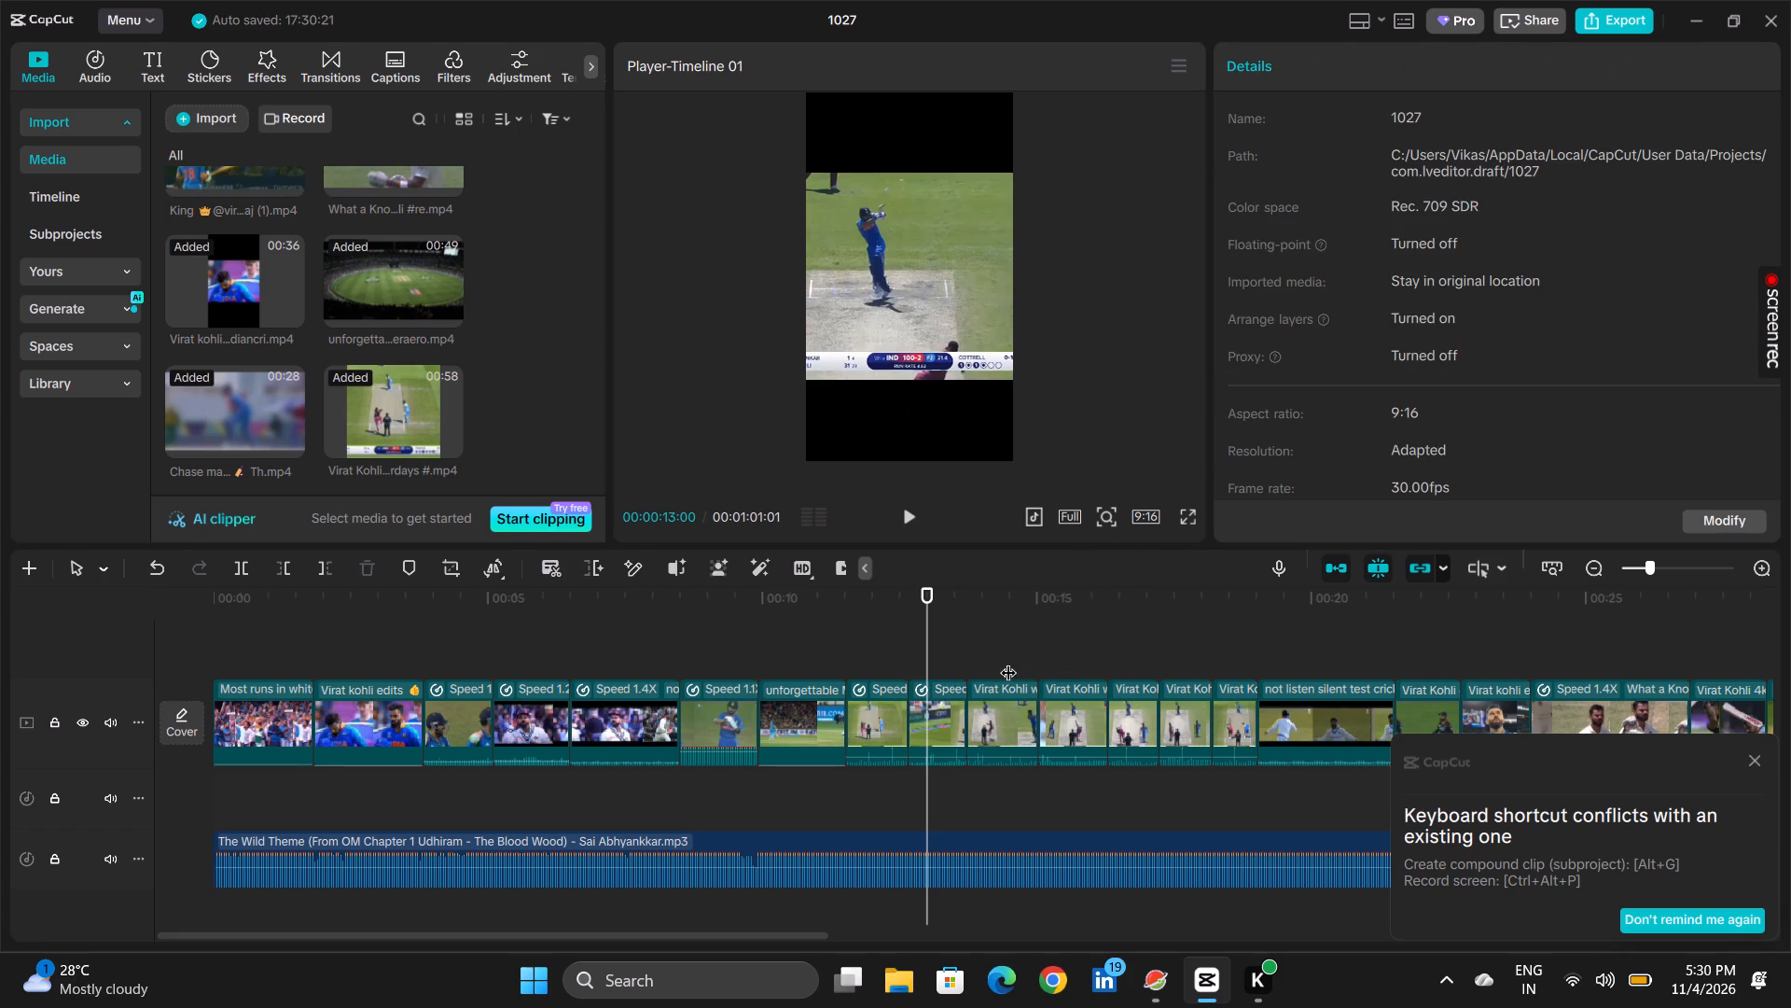
left_click(876, 642)
left_click(852, 630)
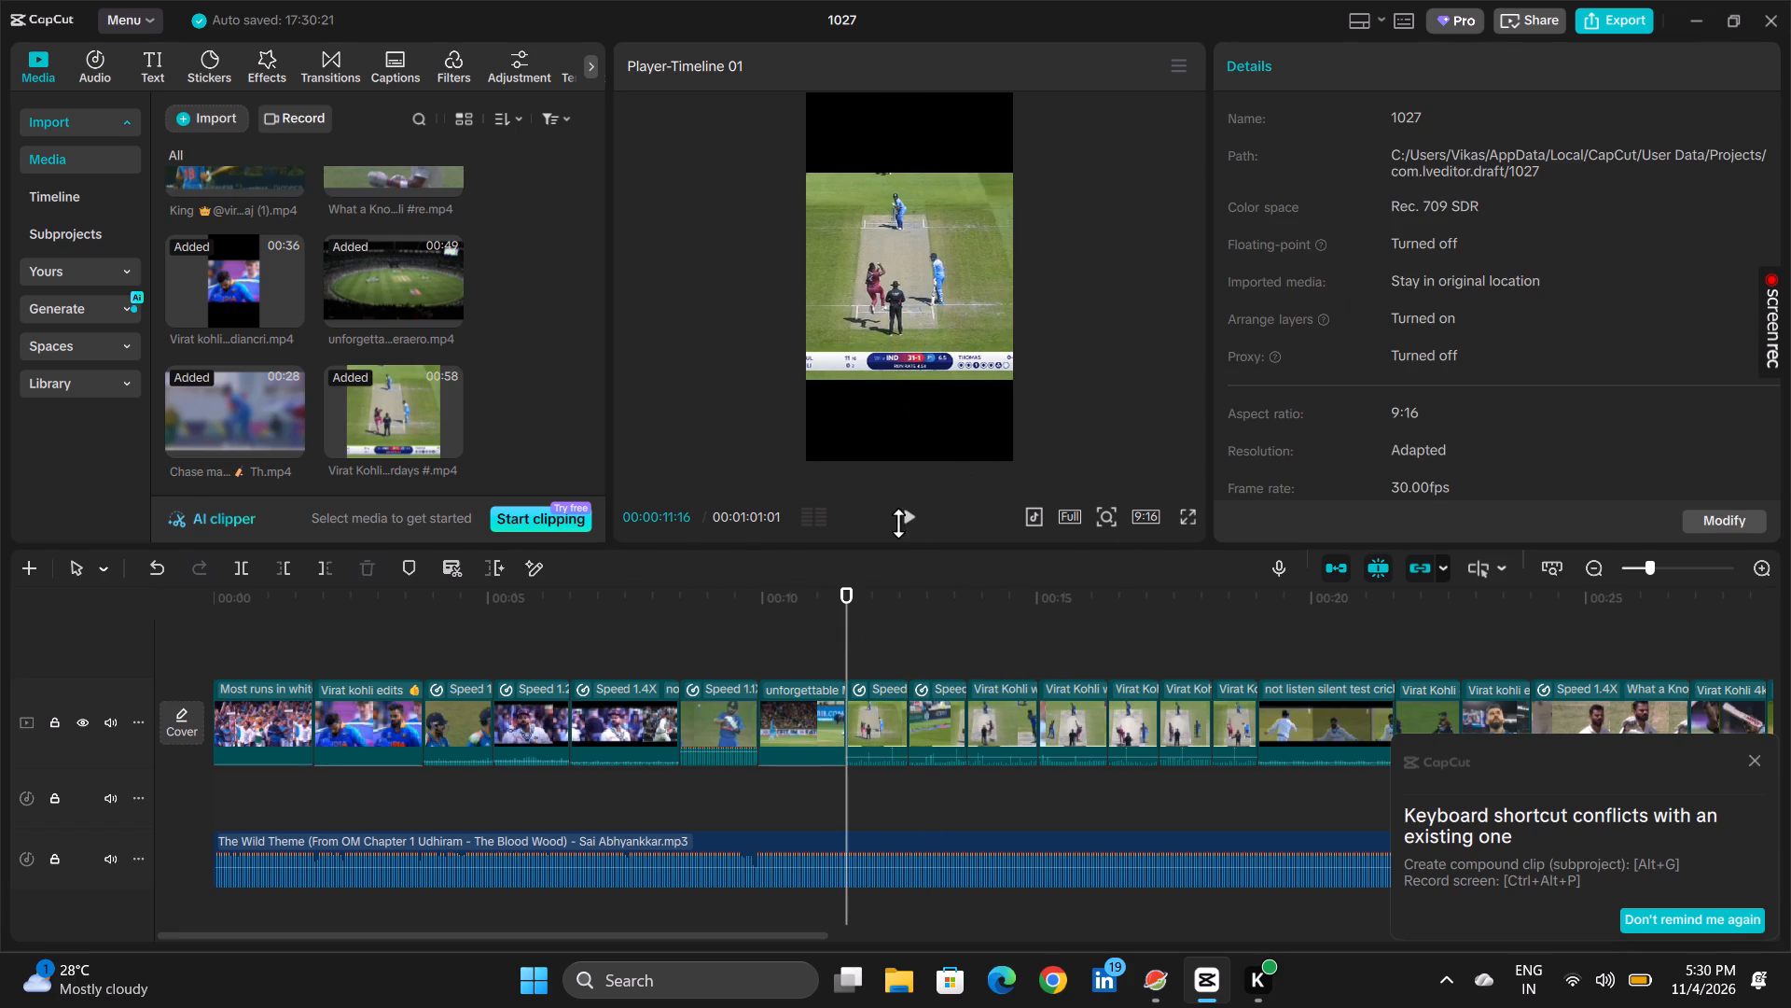
left_click(923, 503)
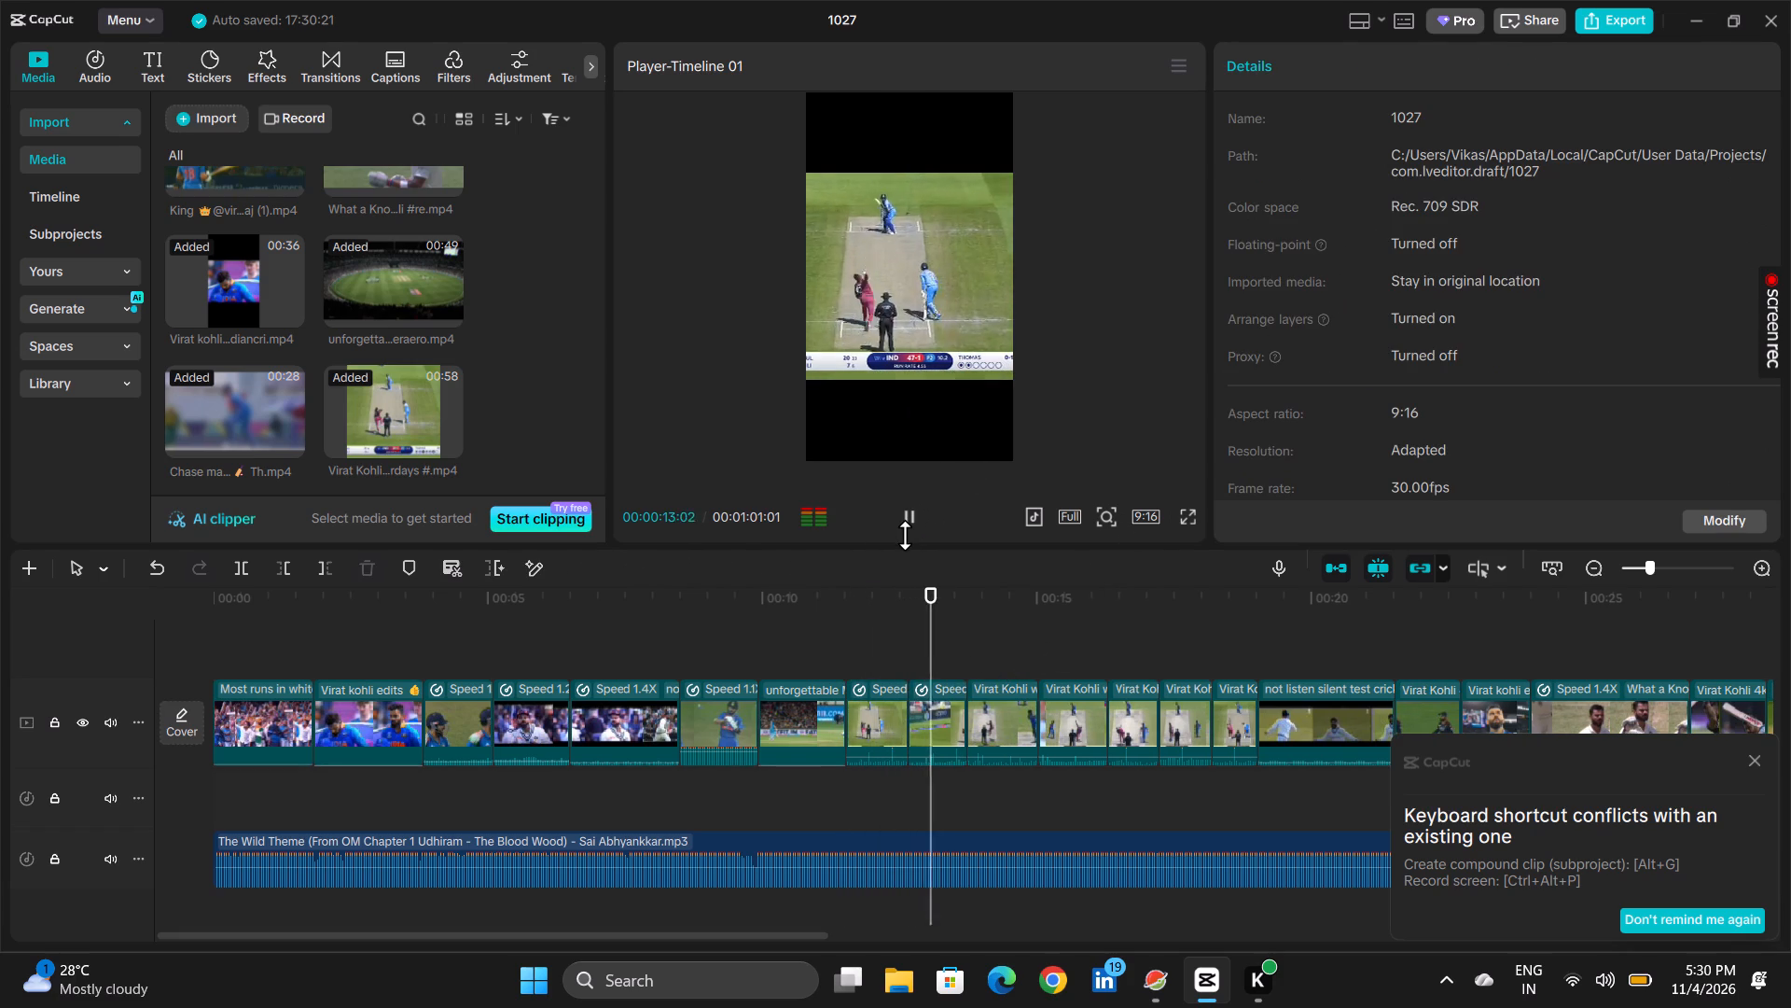
left_click(905, 541)
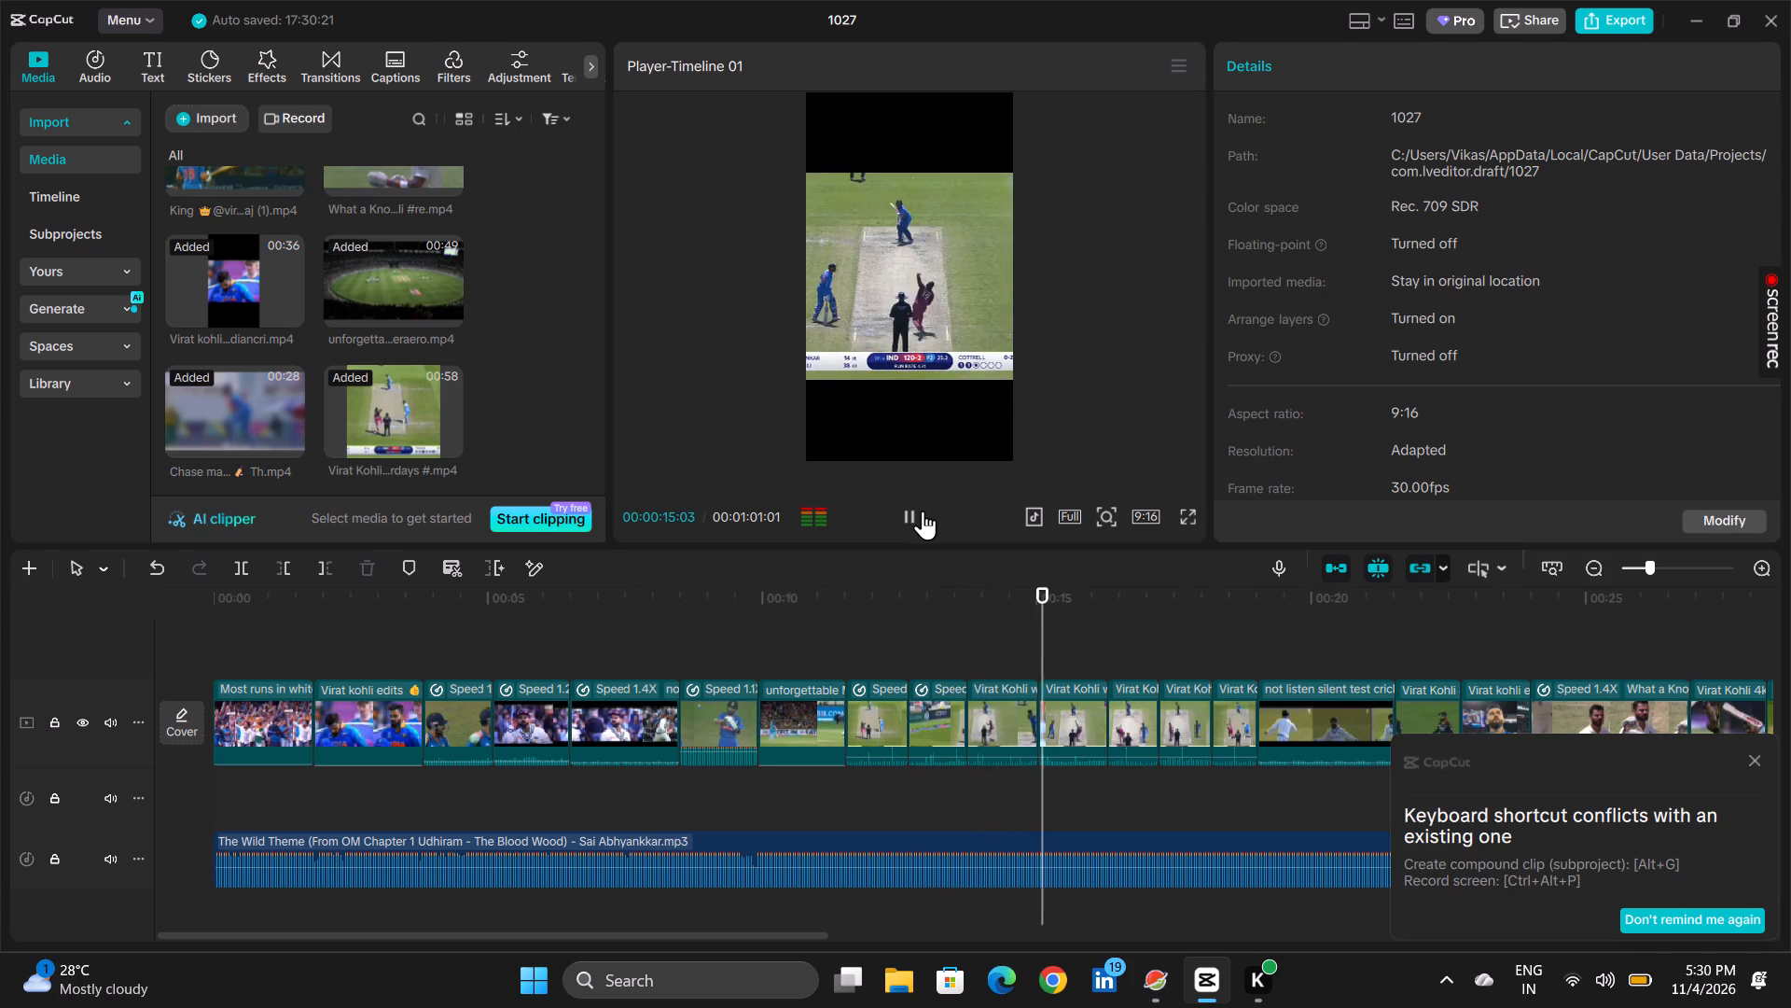
left_click(923, 517)
left_click(908, 625)
left_click(890, 712)
left_click(884, 652)
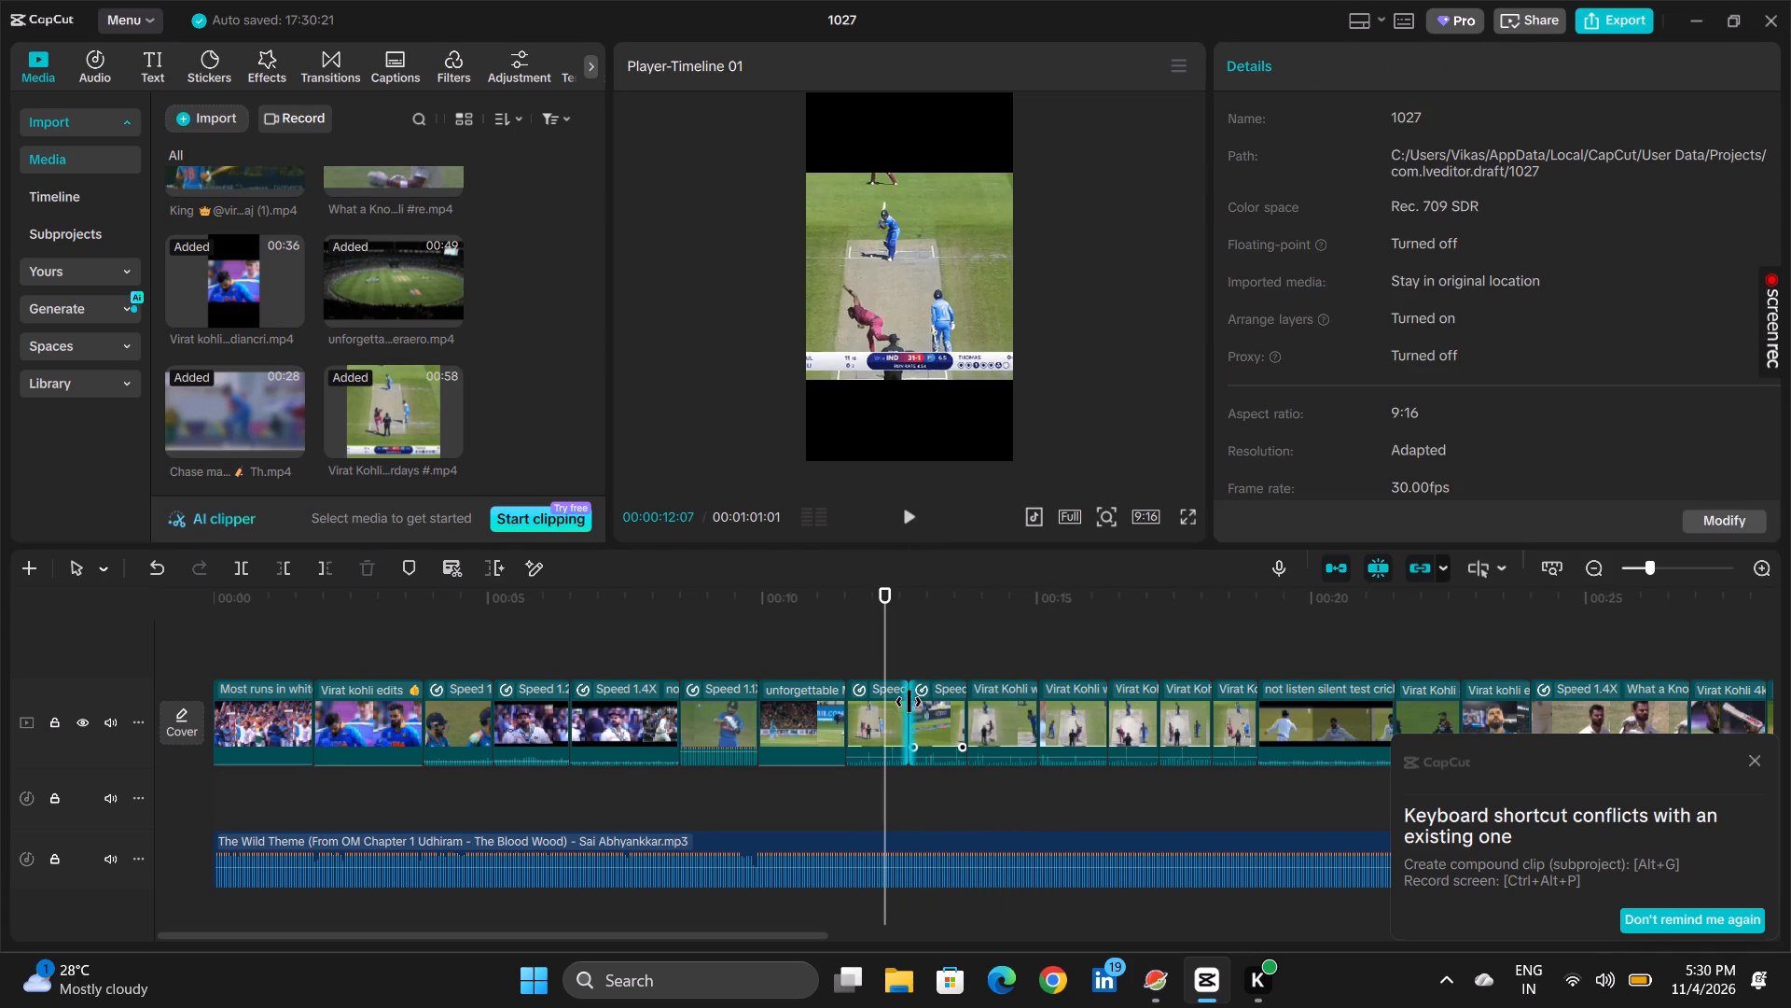
left_click(895, 704)
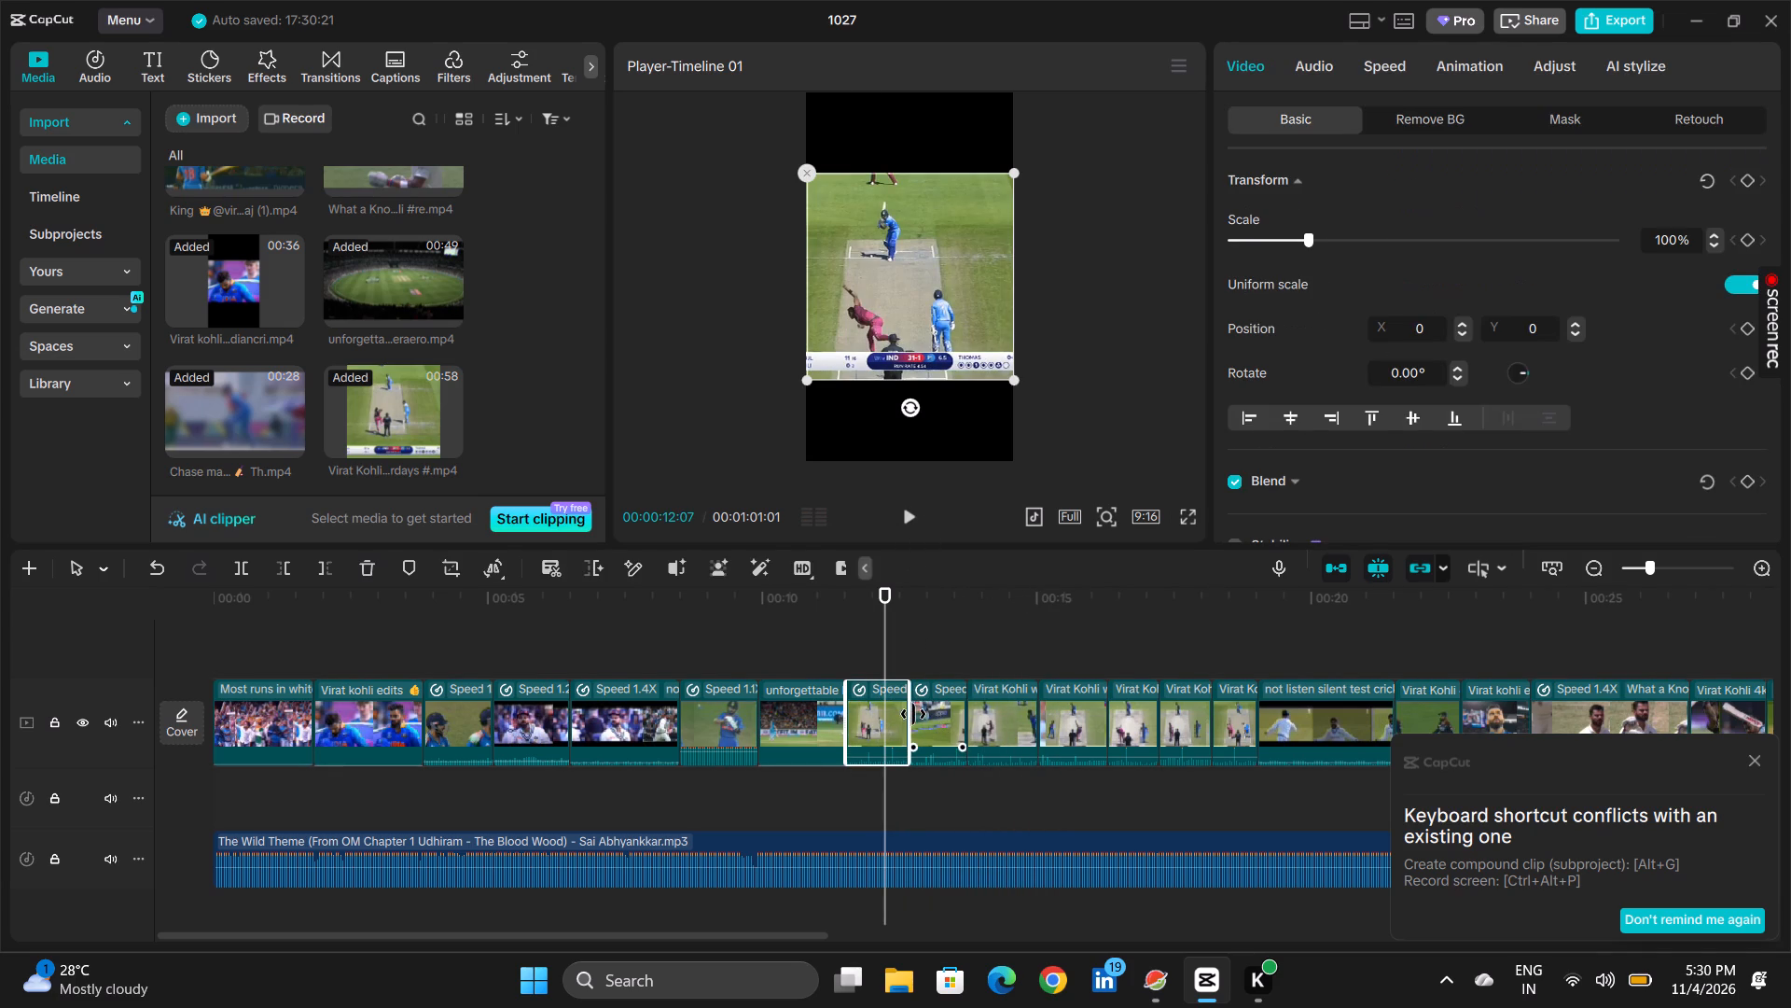
left_click_drag(911, 714, 924, 714)
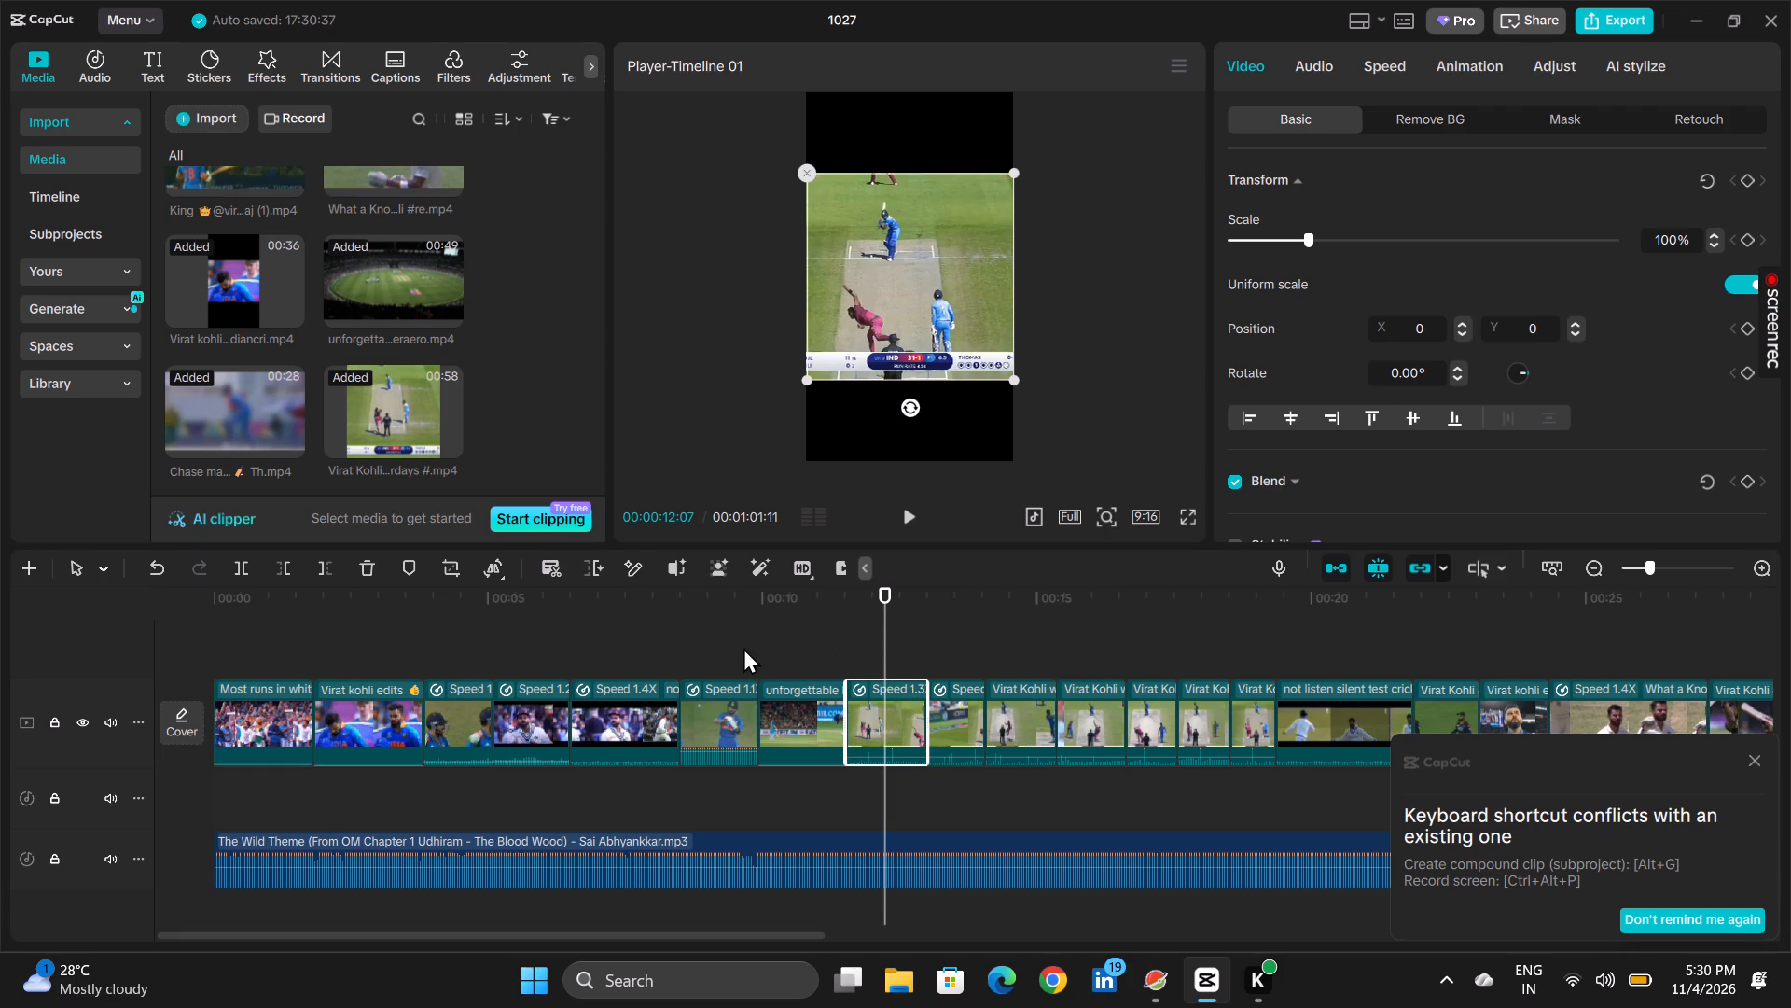
Preview the edit past the batting shots and move the "not listen silent test cricket" clip directly after the early 1.4x clip, at about 00:08:15.
left_click(743, 650)
left_click(915, 512)
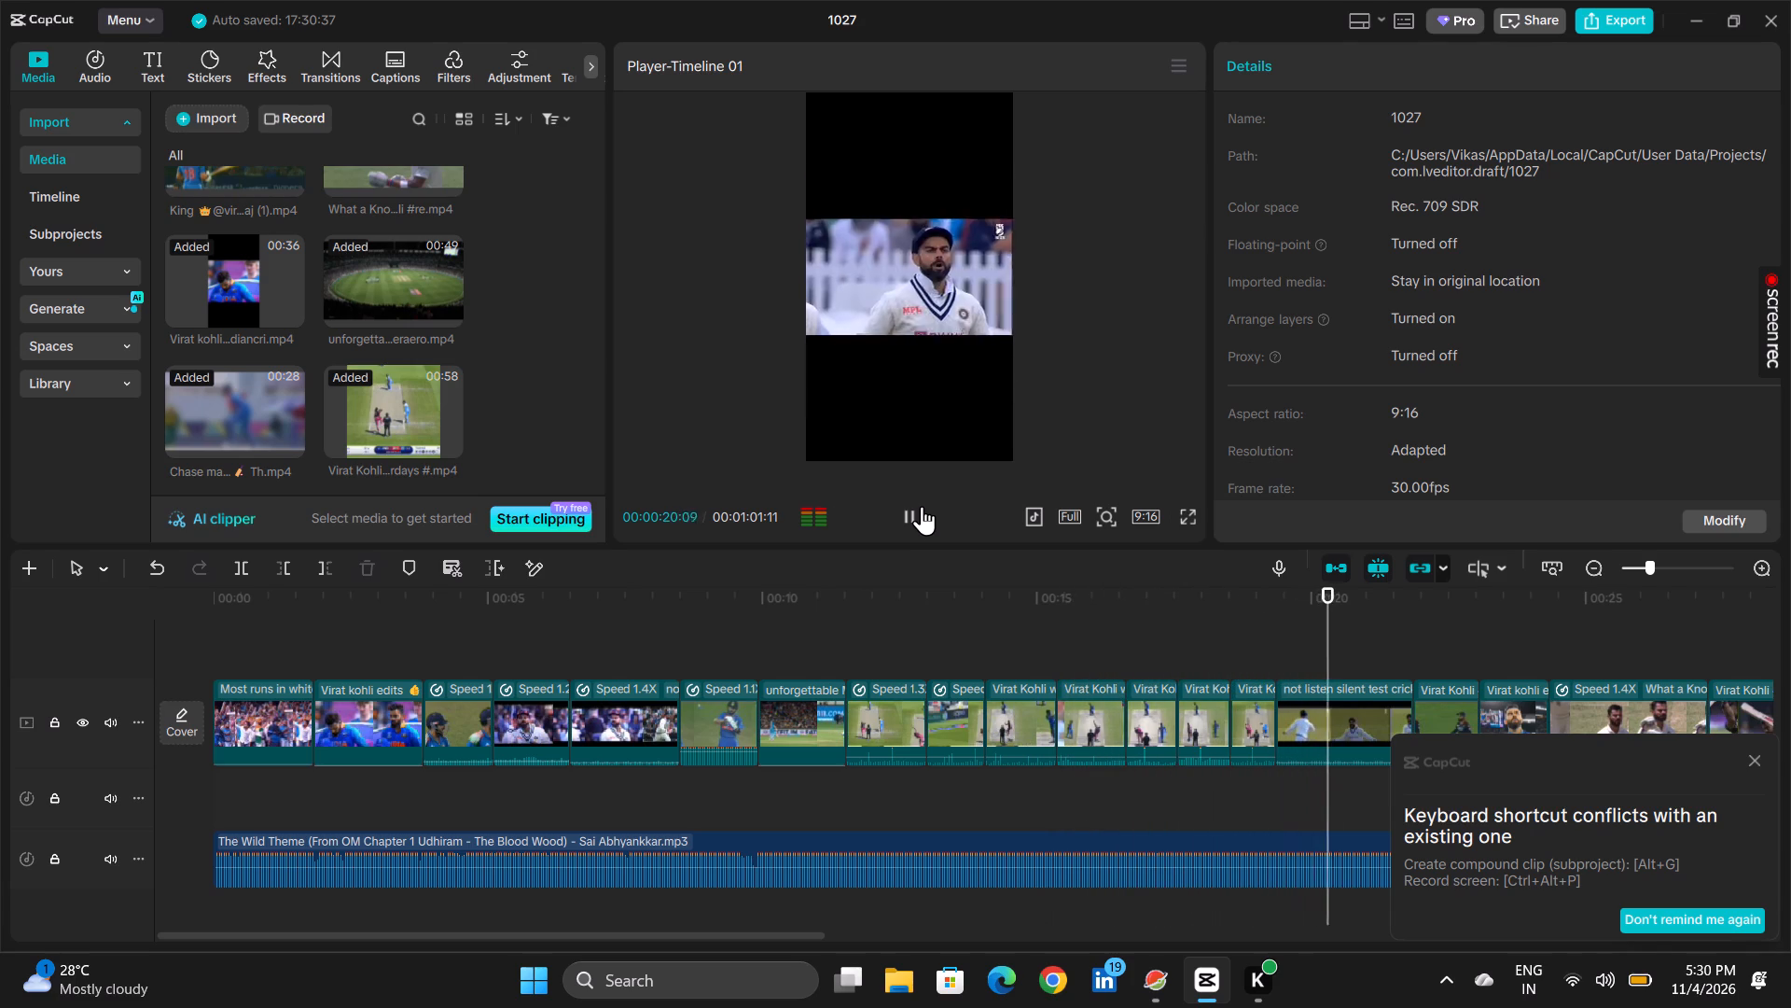
left_click(917, 507)
scroll(1066, 792, "left", 1)
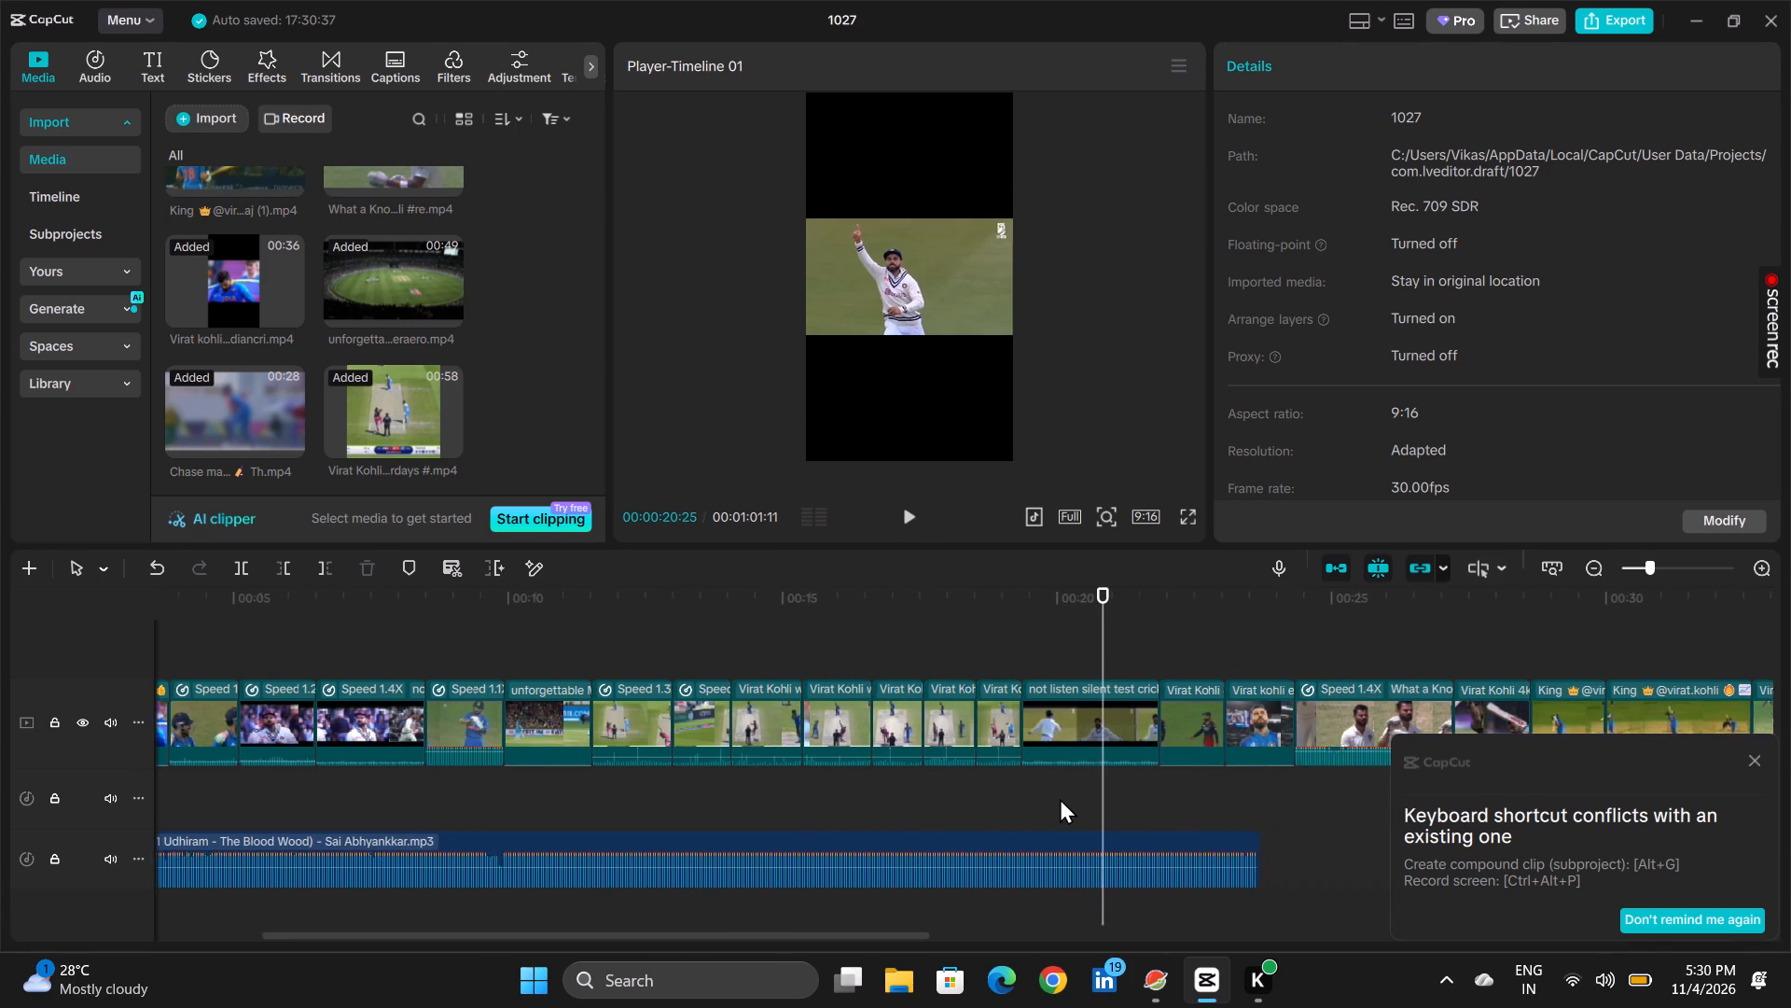
scroll(1060, 798, "left", 1)
left_click_drag(1073, 717, 1015, 650)
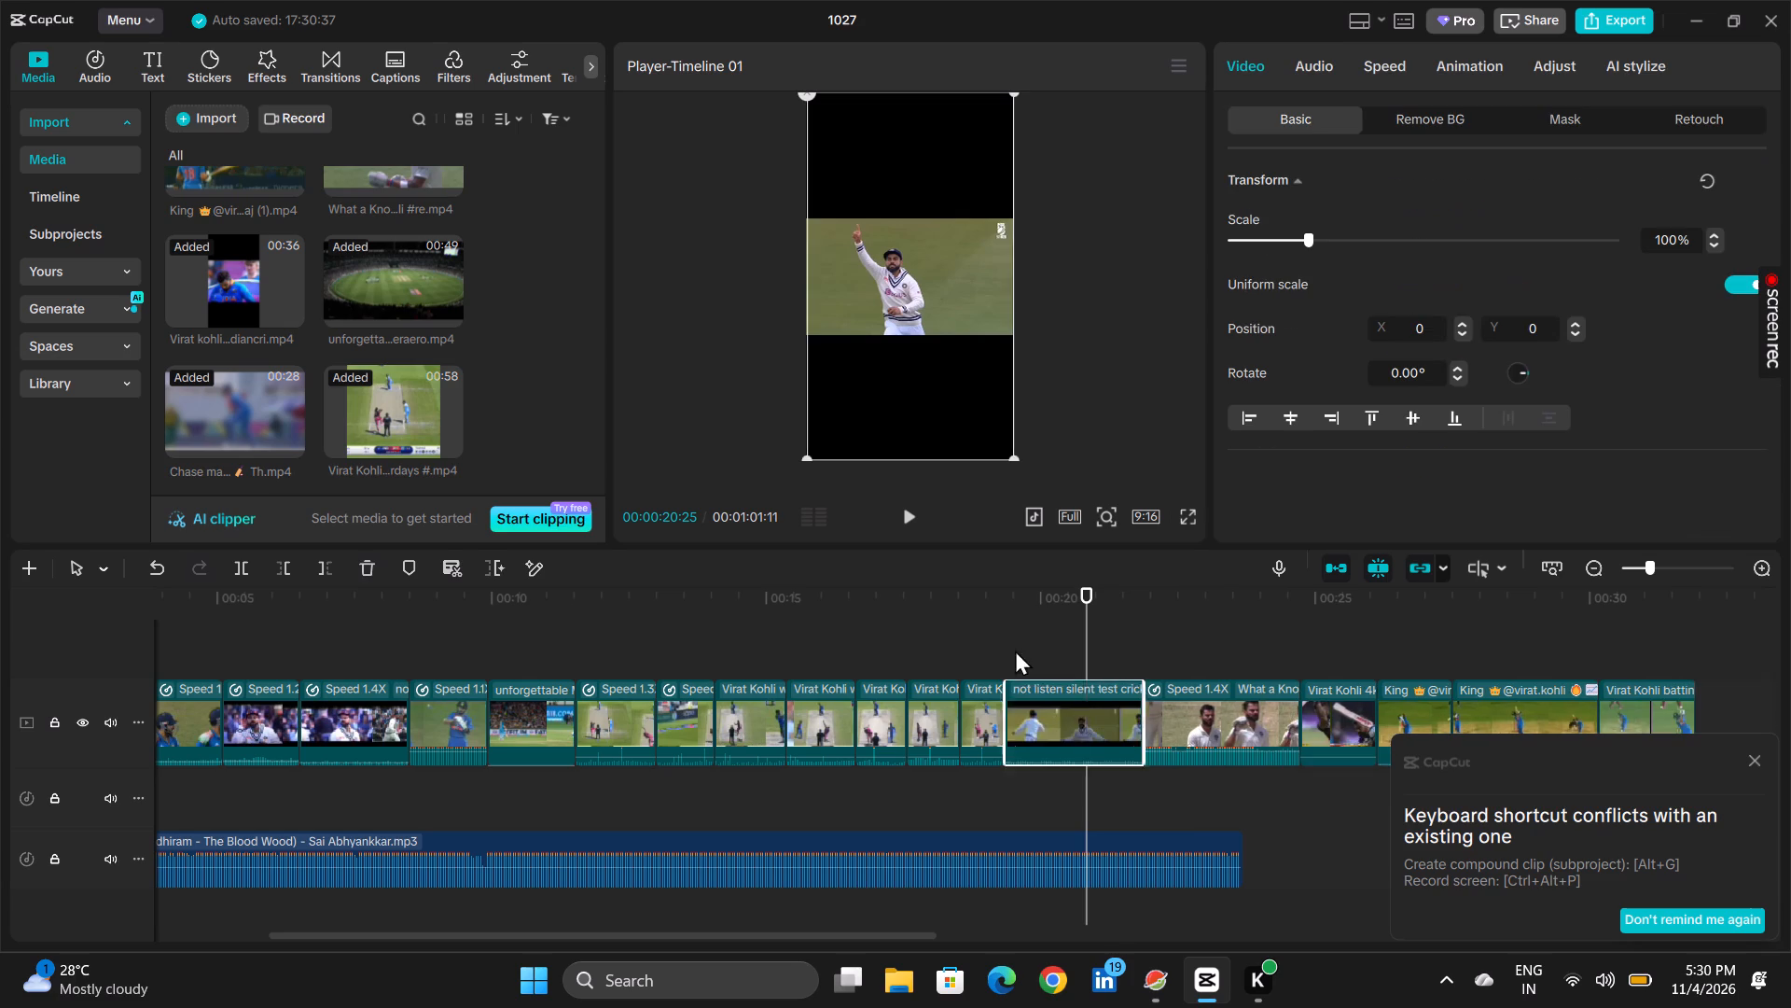
left_click_drag(1015, 650, 354, 715)
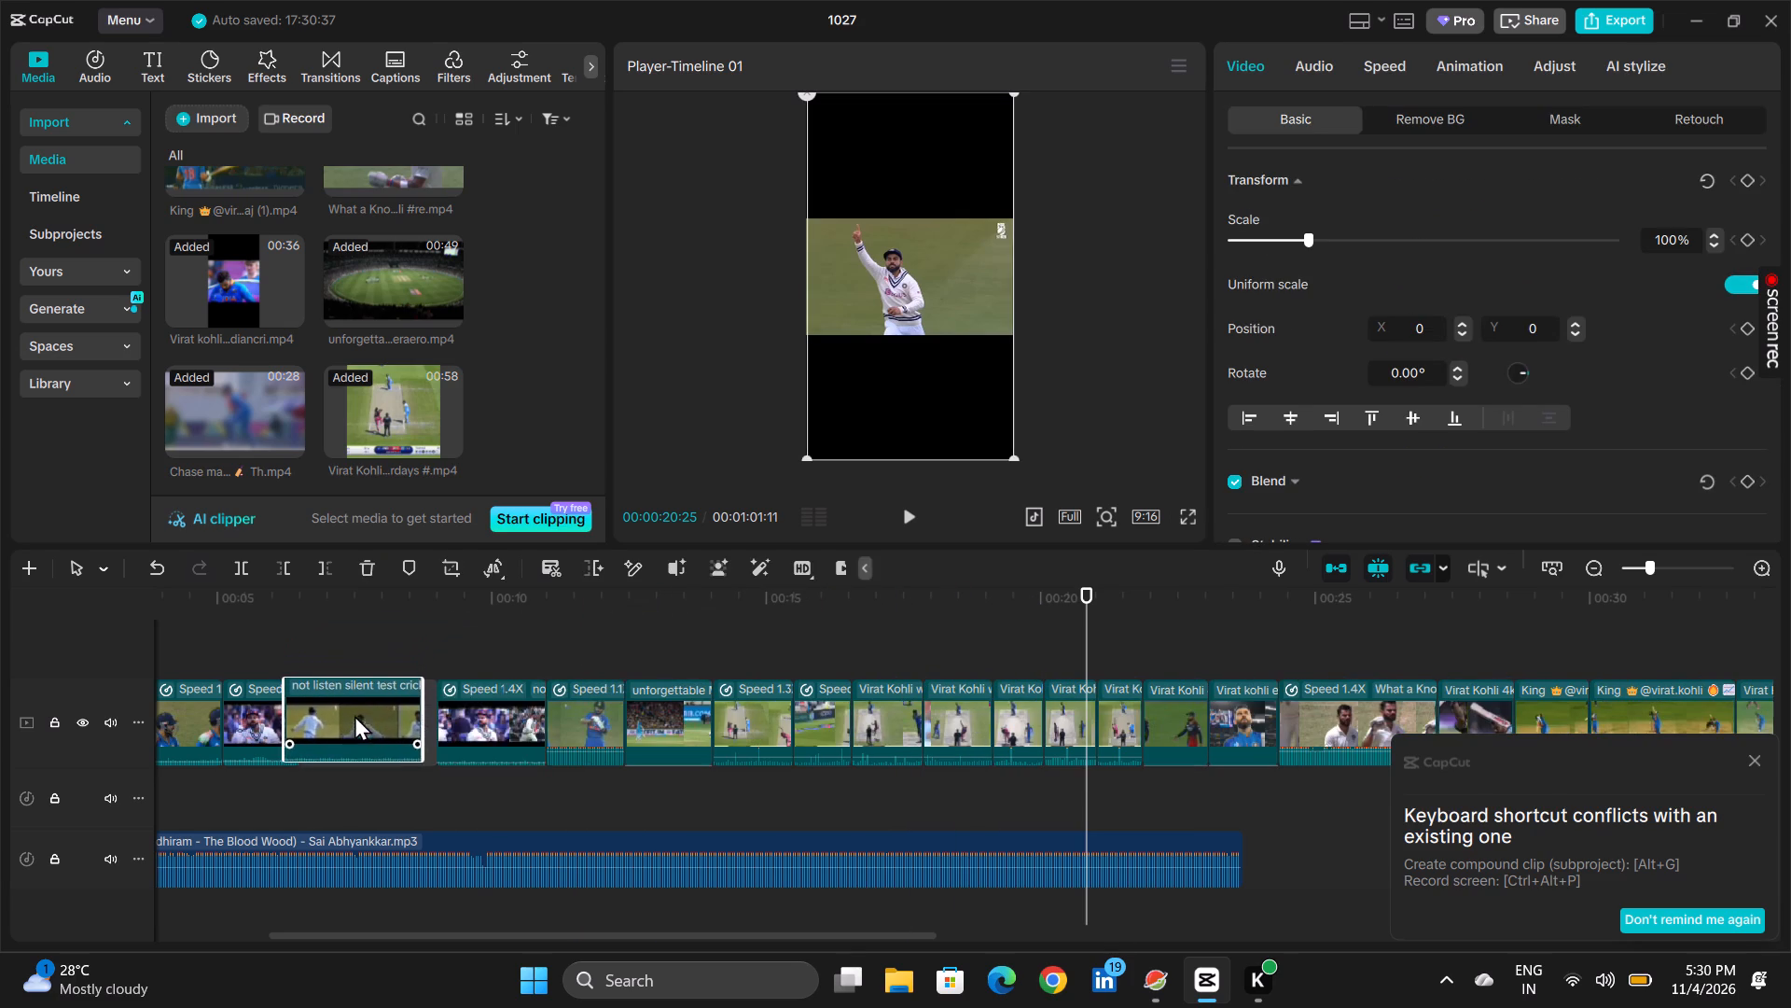
left_click_drag(354, 715, 437, 714)
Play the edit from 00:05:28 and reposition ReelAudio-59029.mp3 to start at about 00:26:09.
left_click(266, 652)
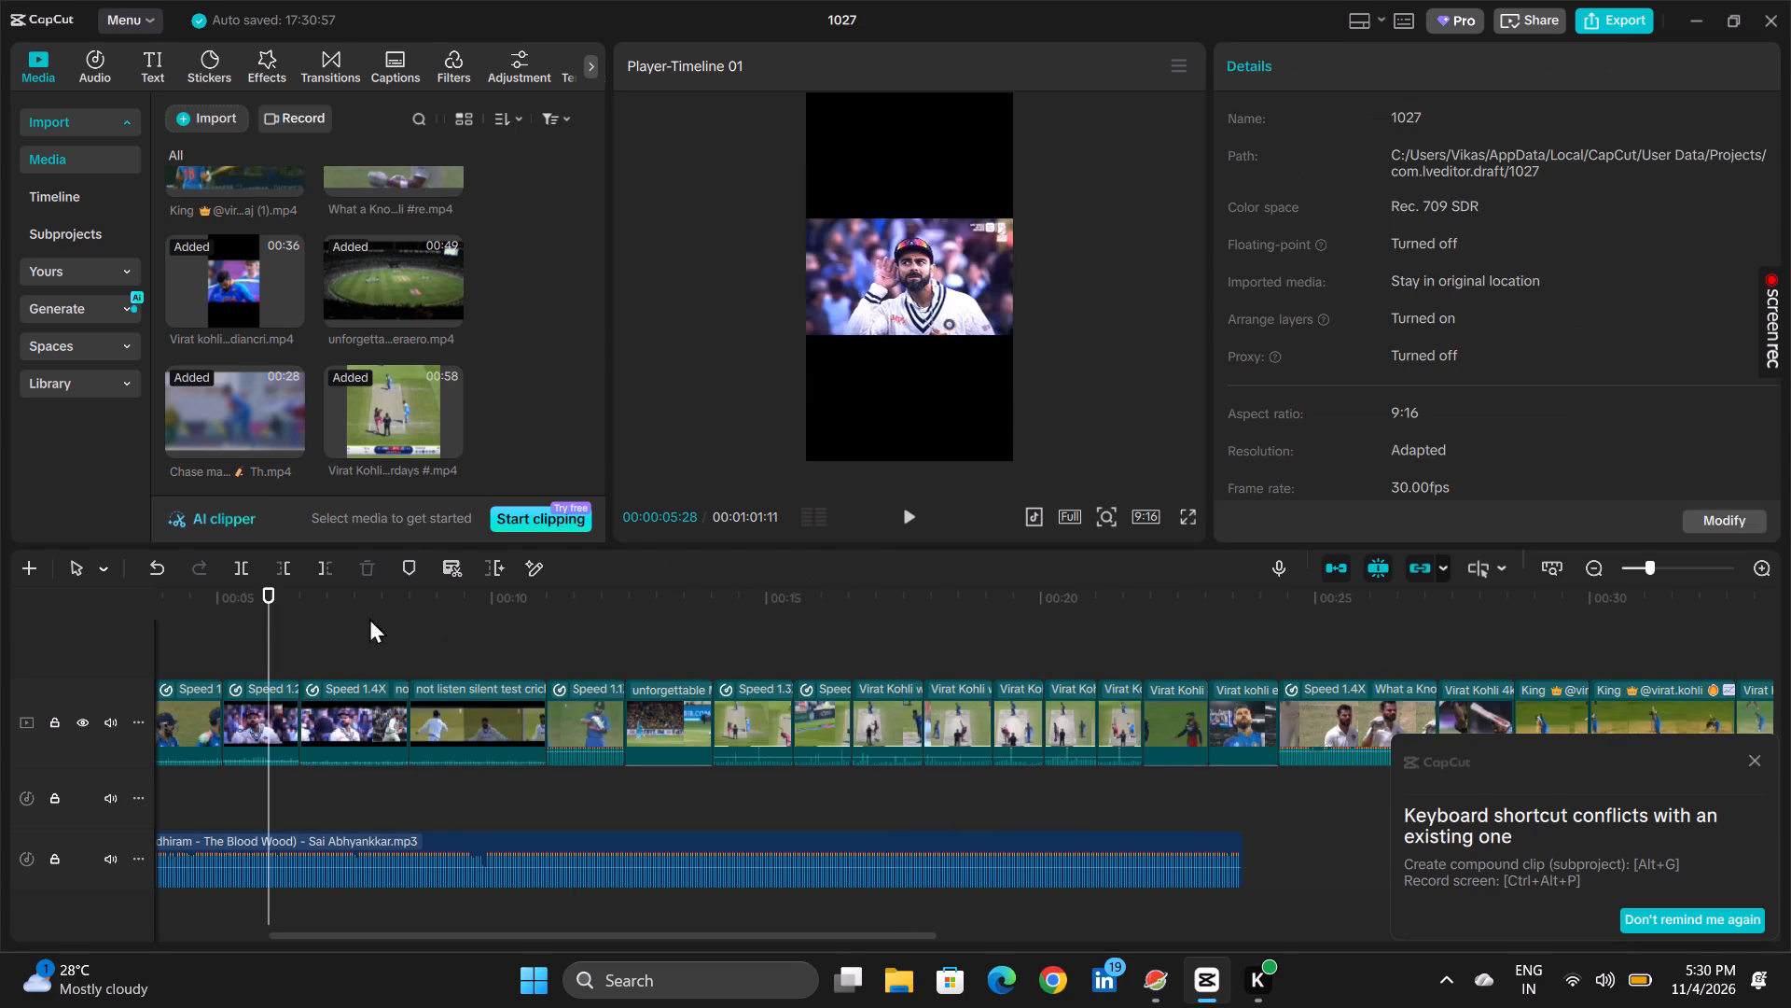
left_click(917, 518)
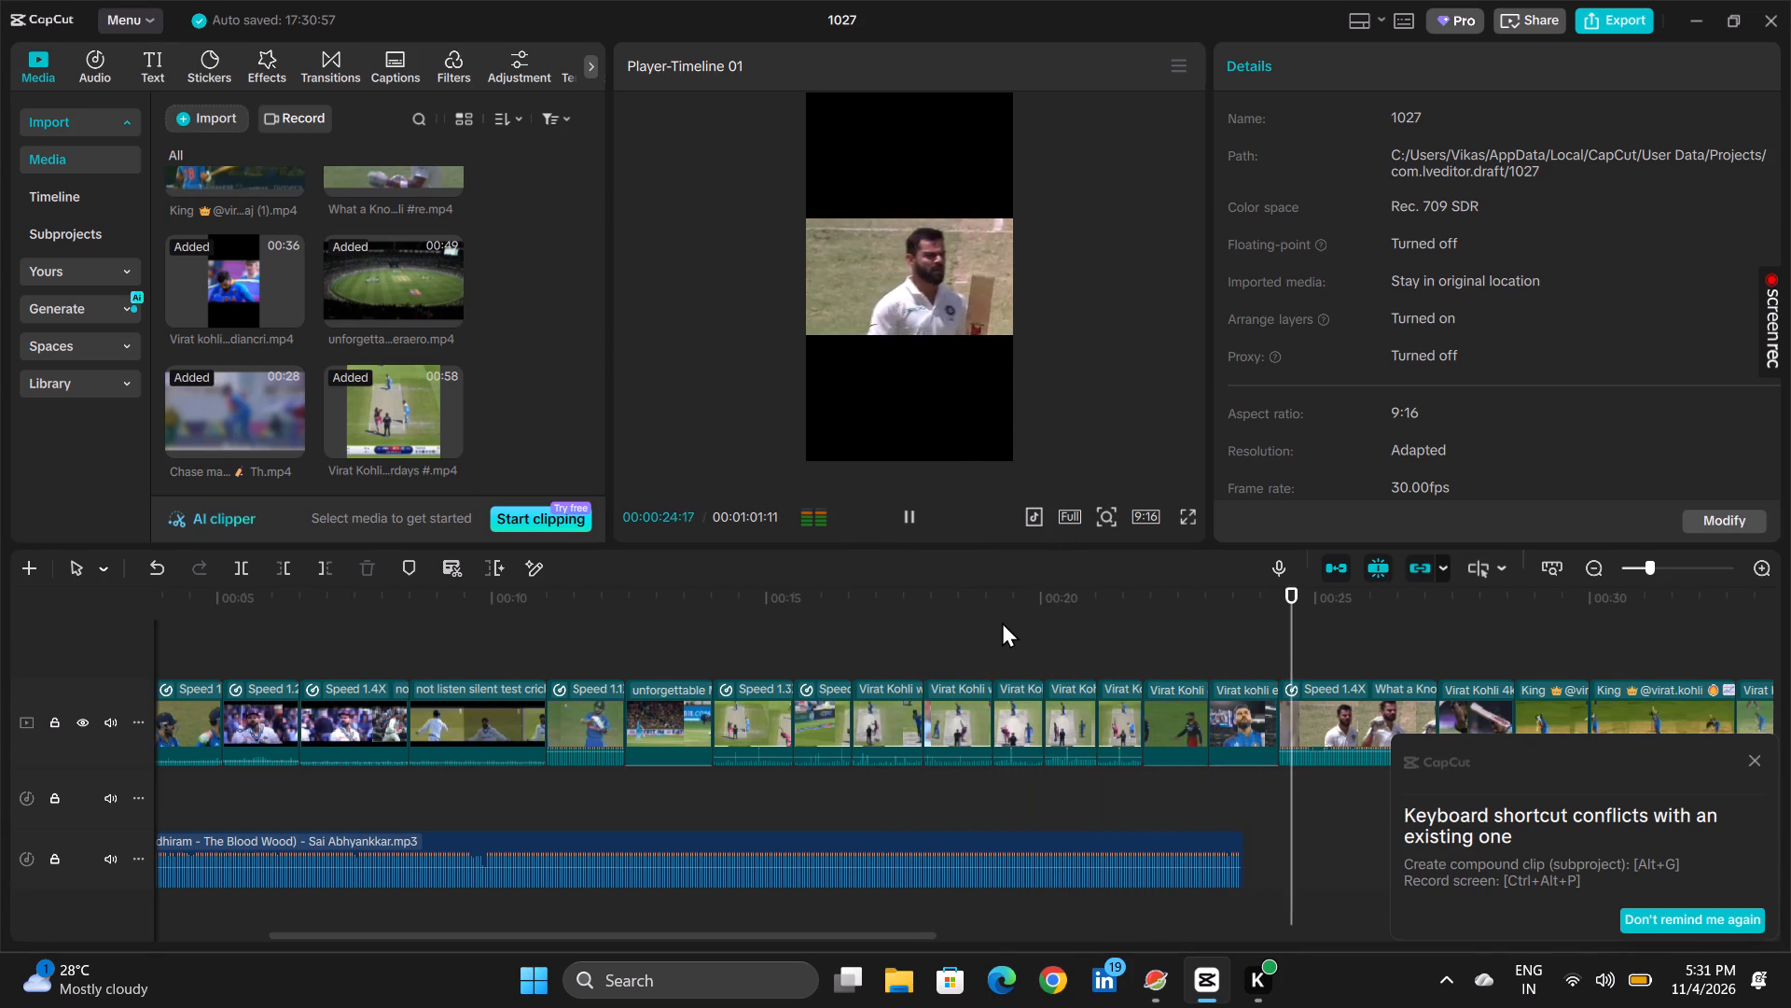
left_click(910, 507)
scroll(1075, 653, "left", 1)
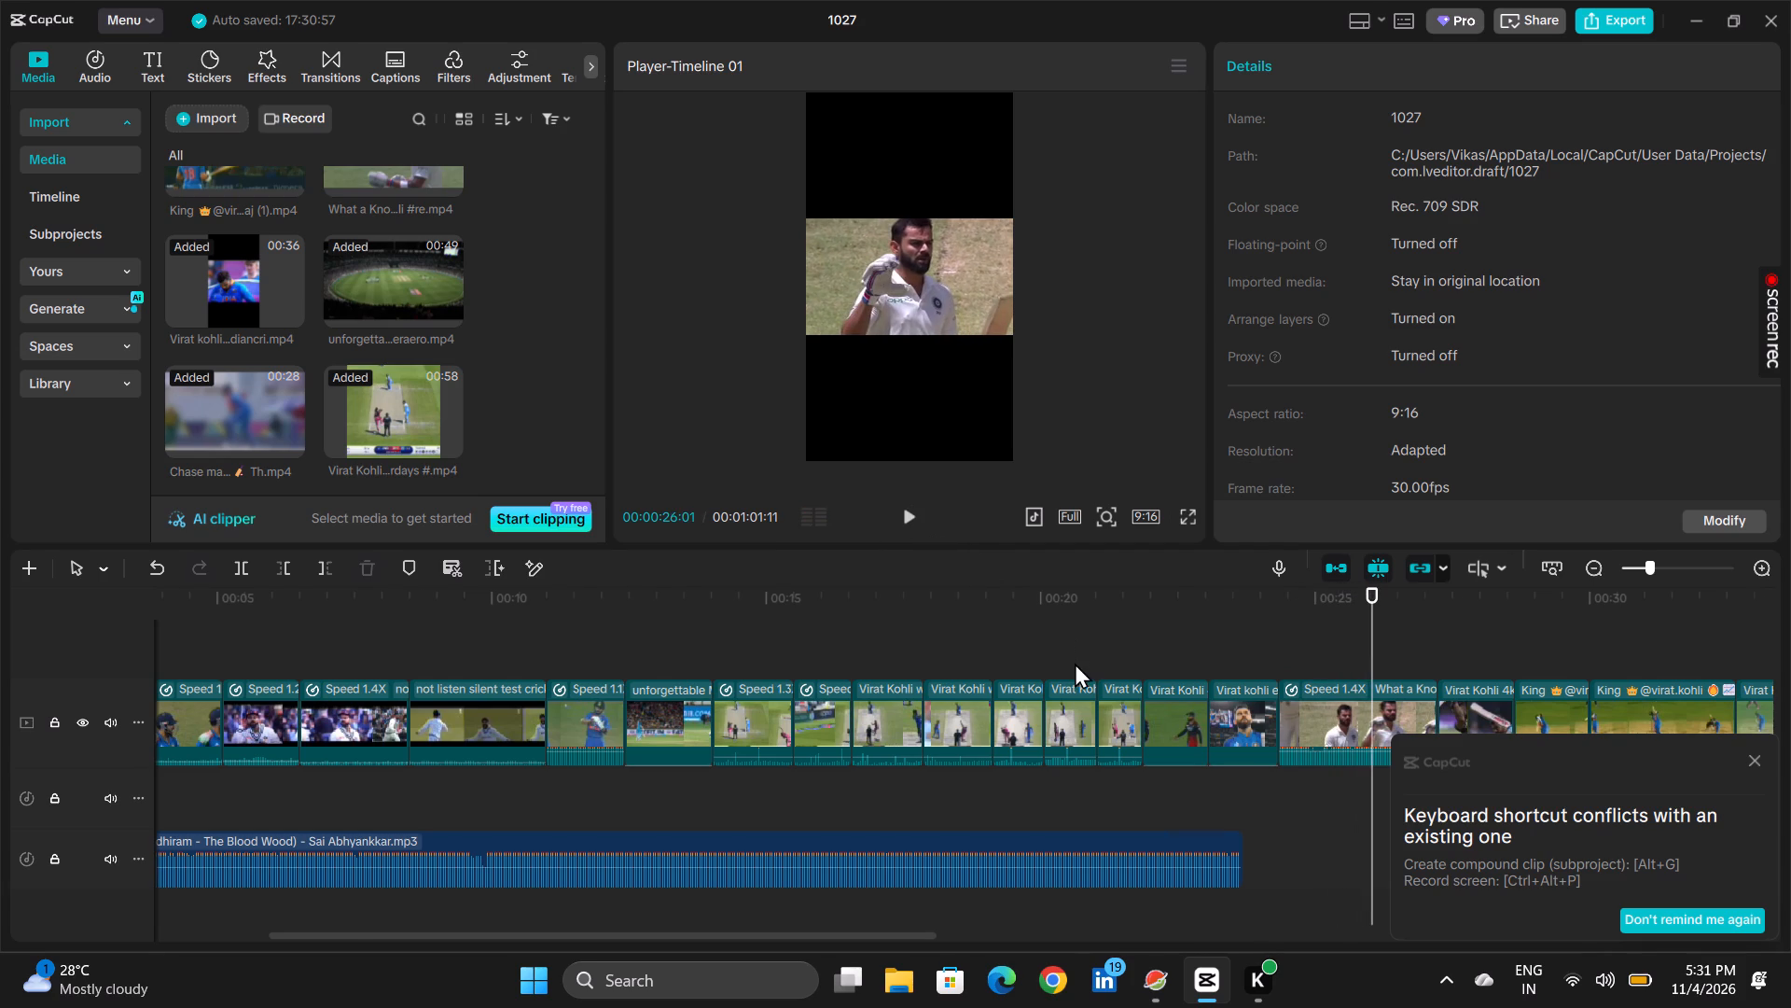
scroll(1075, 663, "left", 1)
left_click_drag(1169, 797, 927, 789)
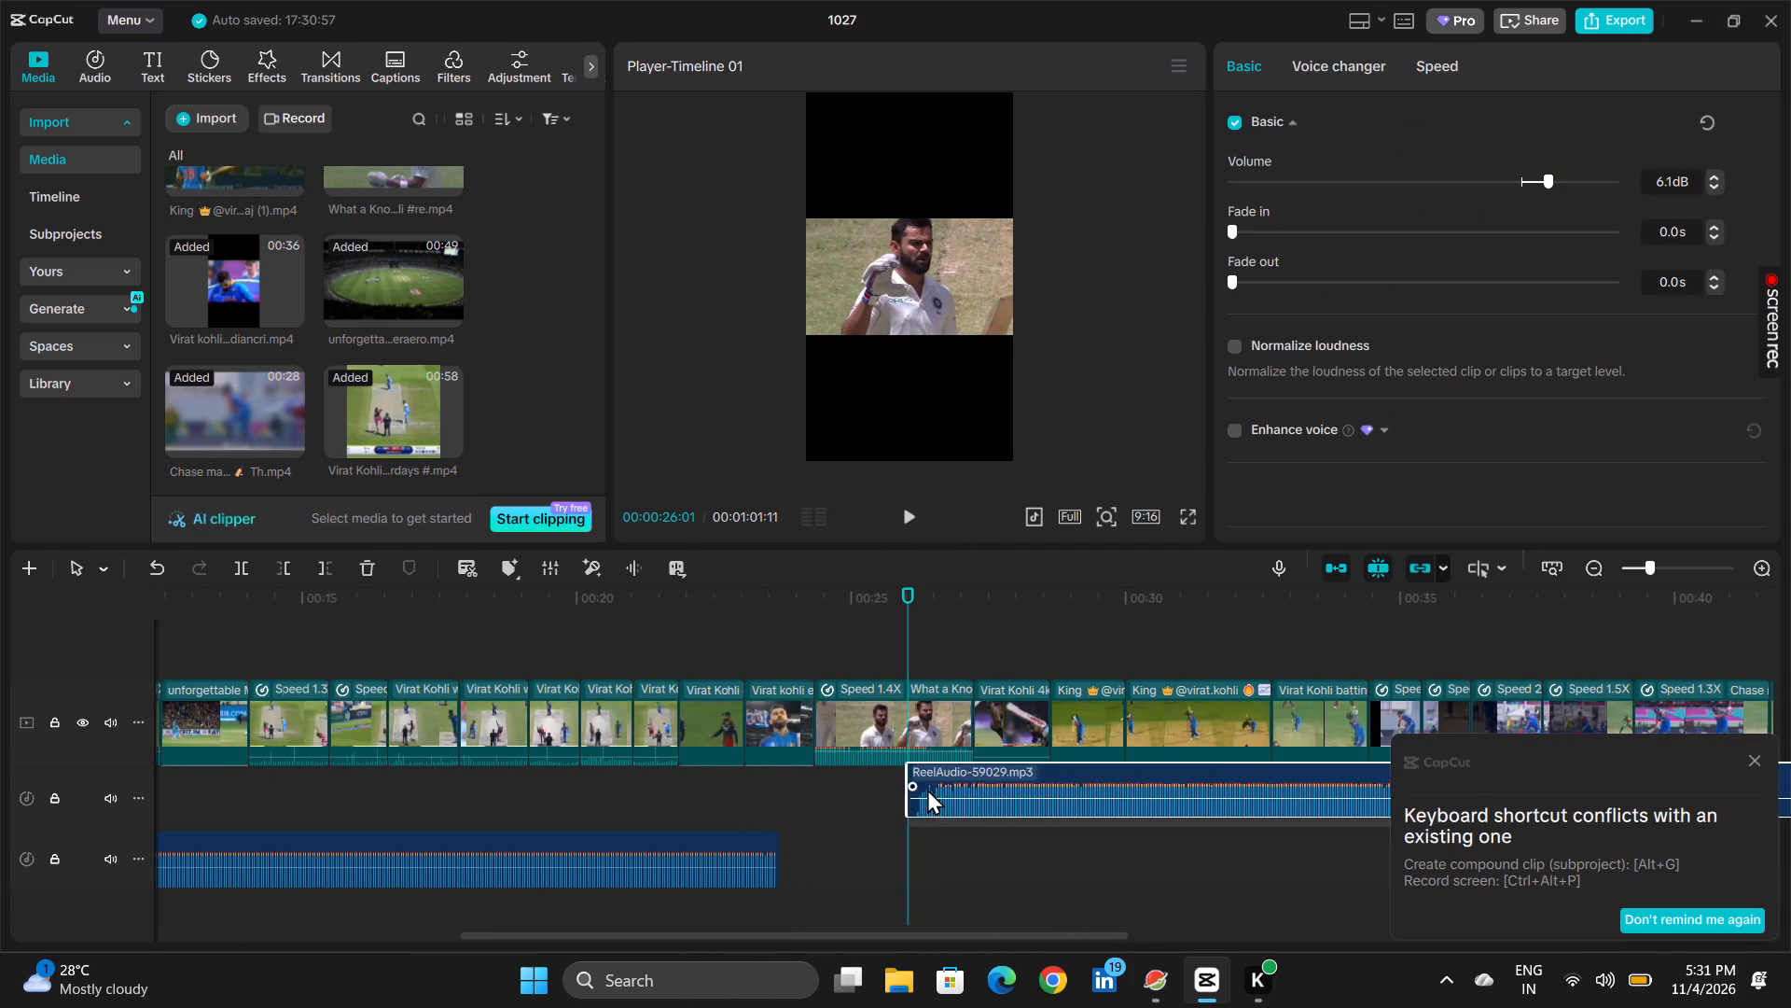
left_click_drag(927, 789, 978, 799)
Trim about 14 frames off the end of the 1.4x "What a Kno..." test-match clip near 00:26.
left_click(916, 729)
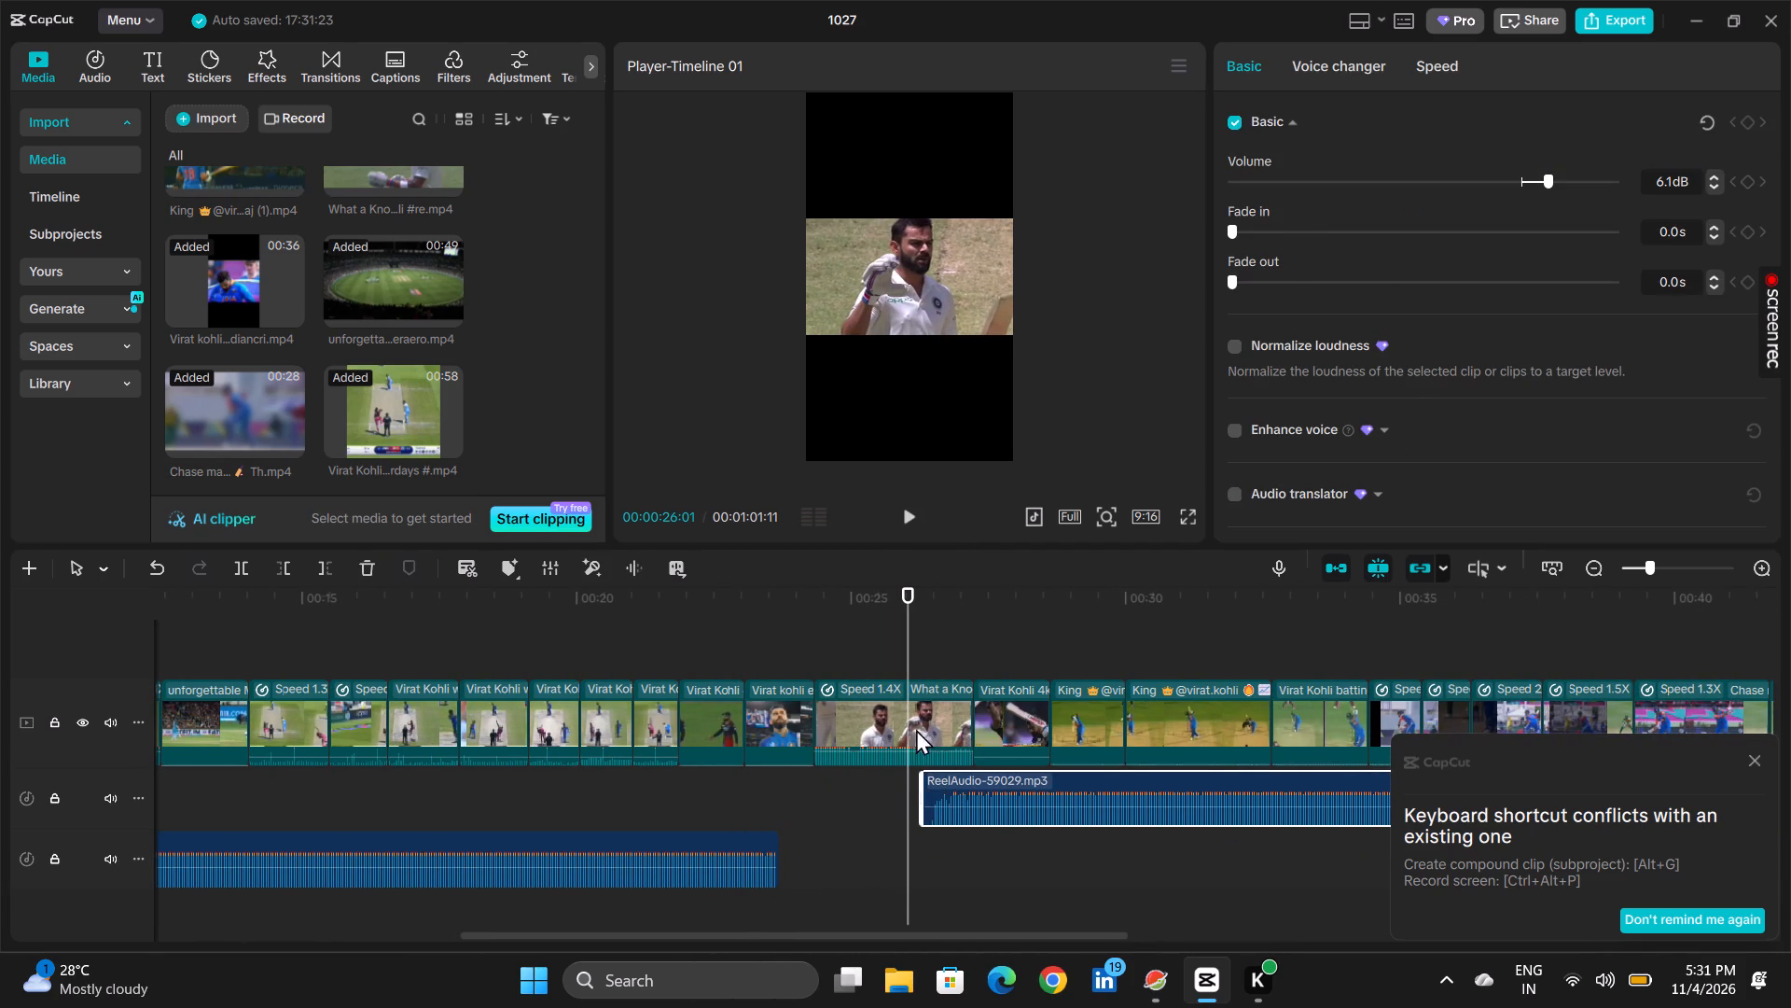
left_click_drag(969, 724, 944, 724)
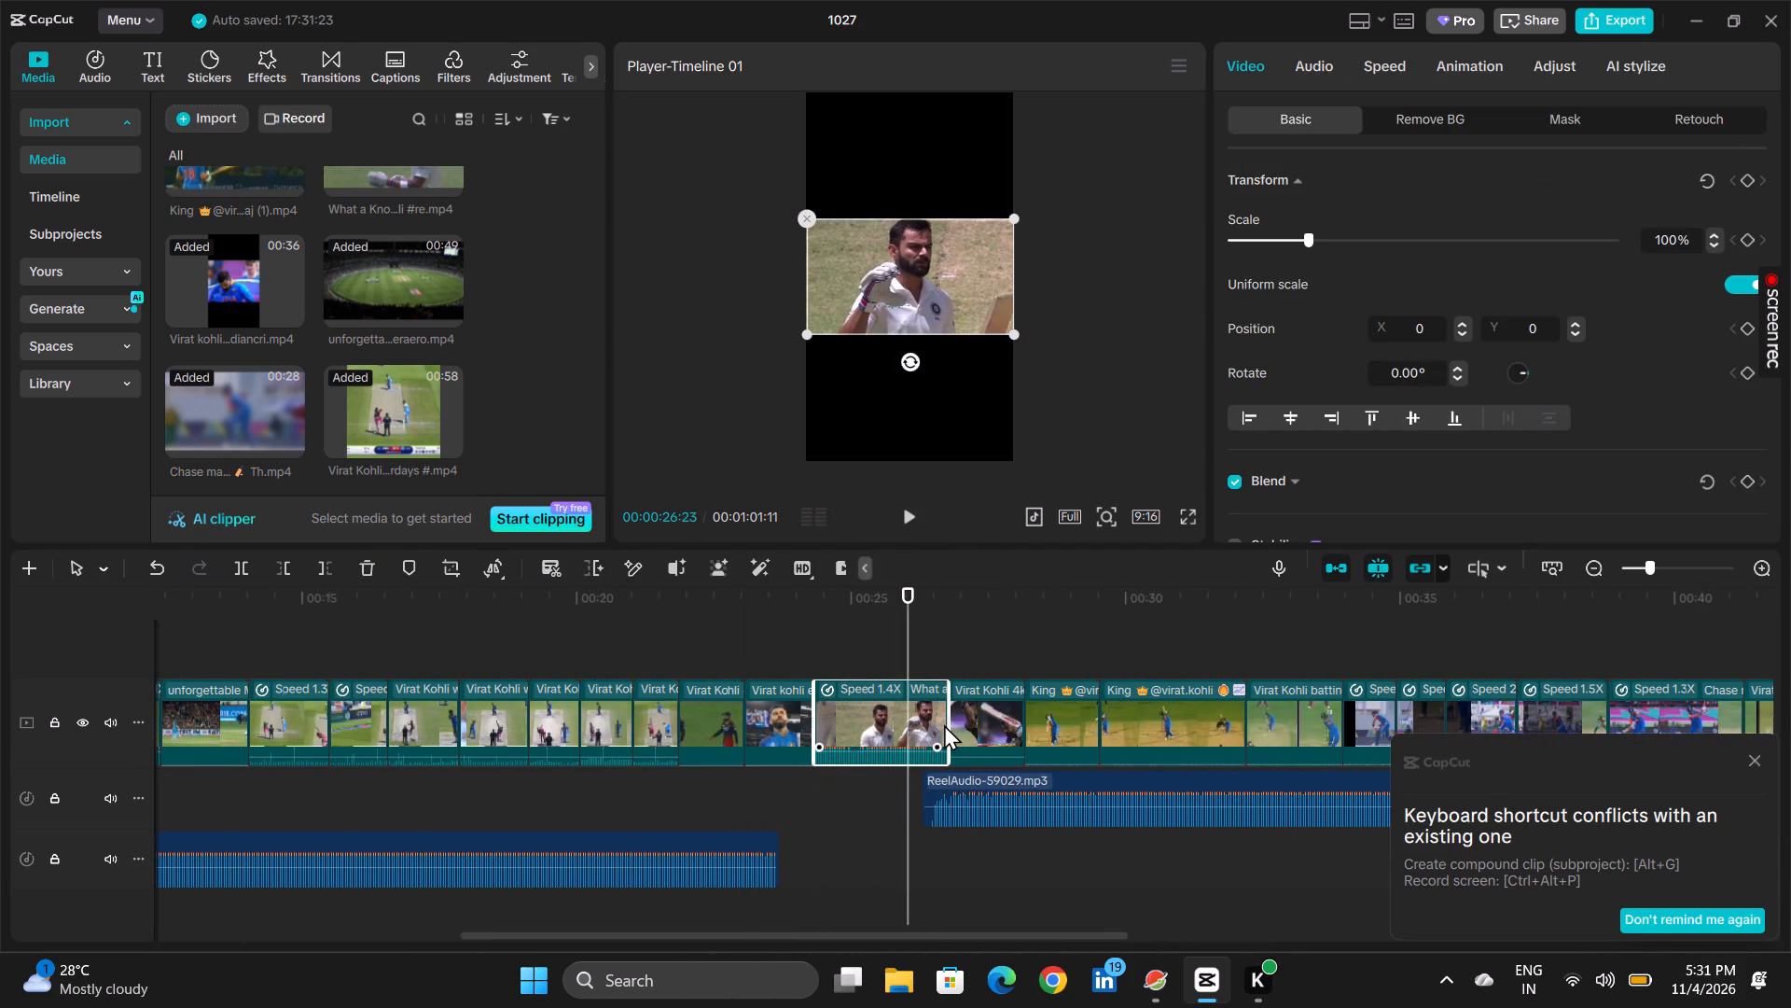
left_click_drag(944, 724, 944, 723)
Lift the Virat Kohli clip at 00:22:17 onto a track above the main one and trim its end by about 3 frames.
left_click(717, 663)
left_click(716, 721)
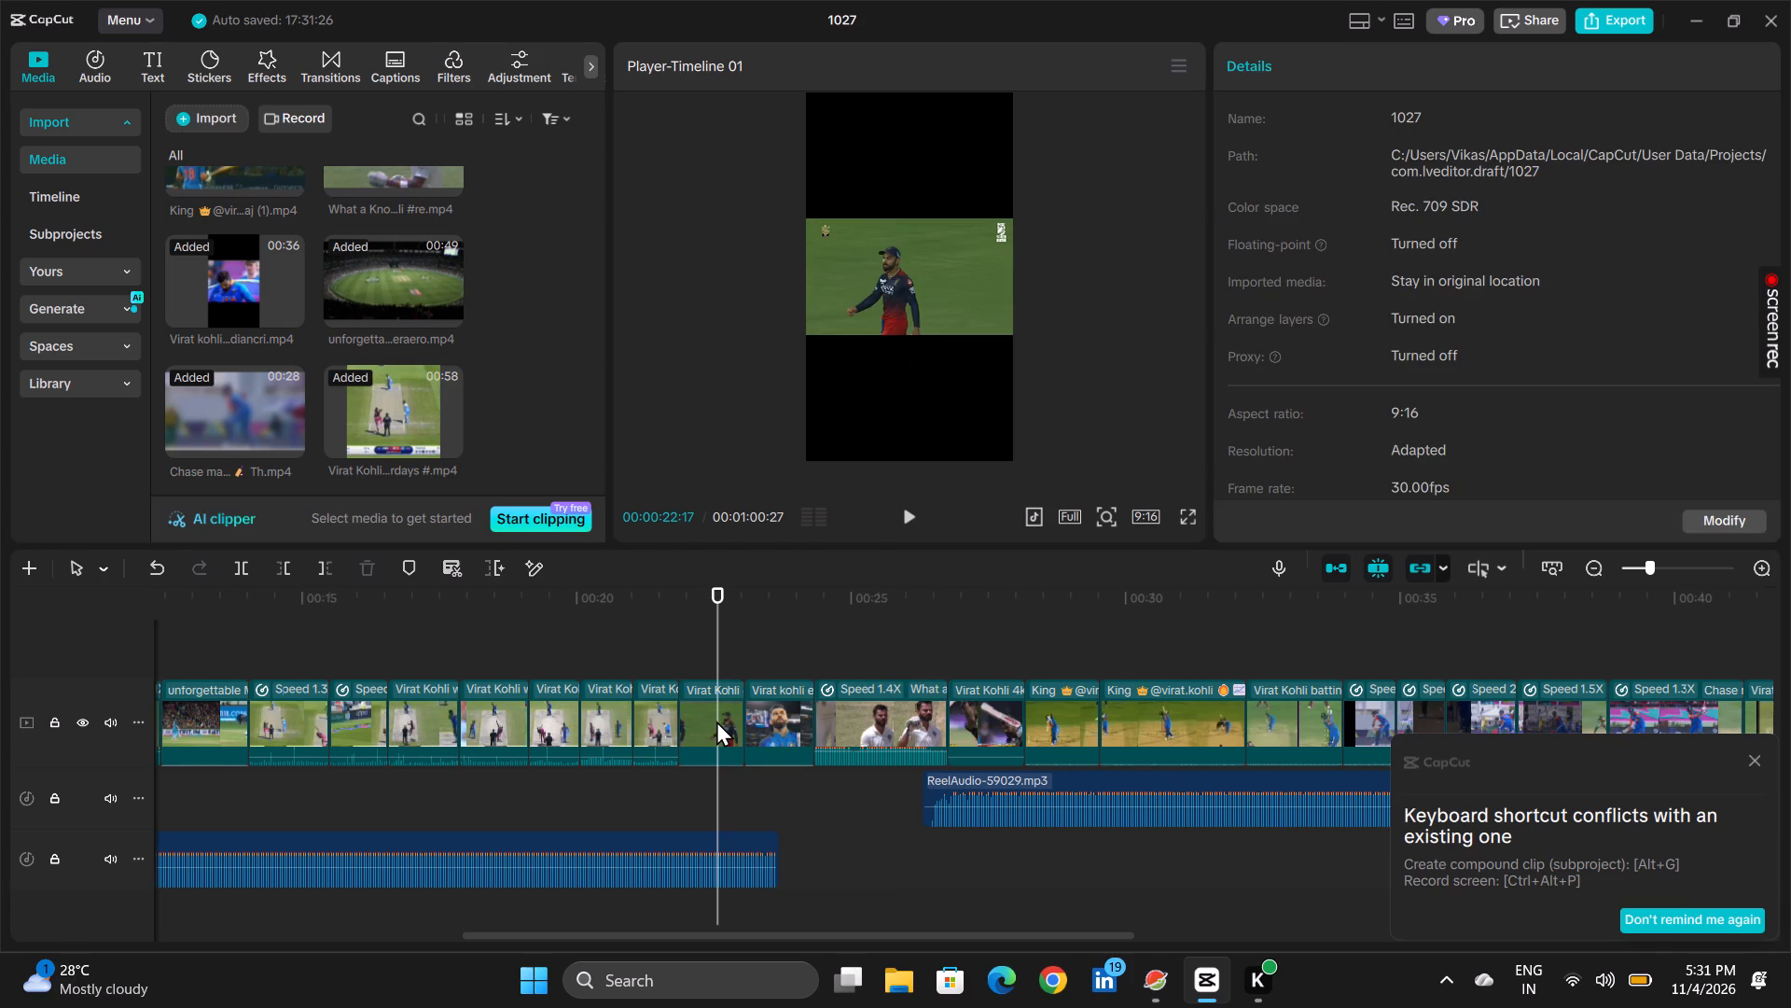
left_click_drag(716, 719, 709, 672)
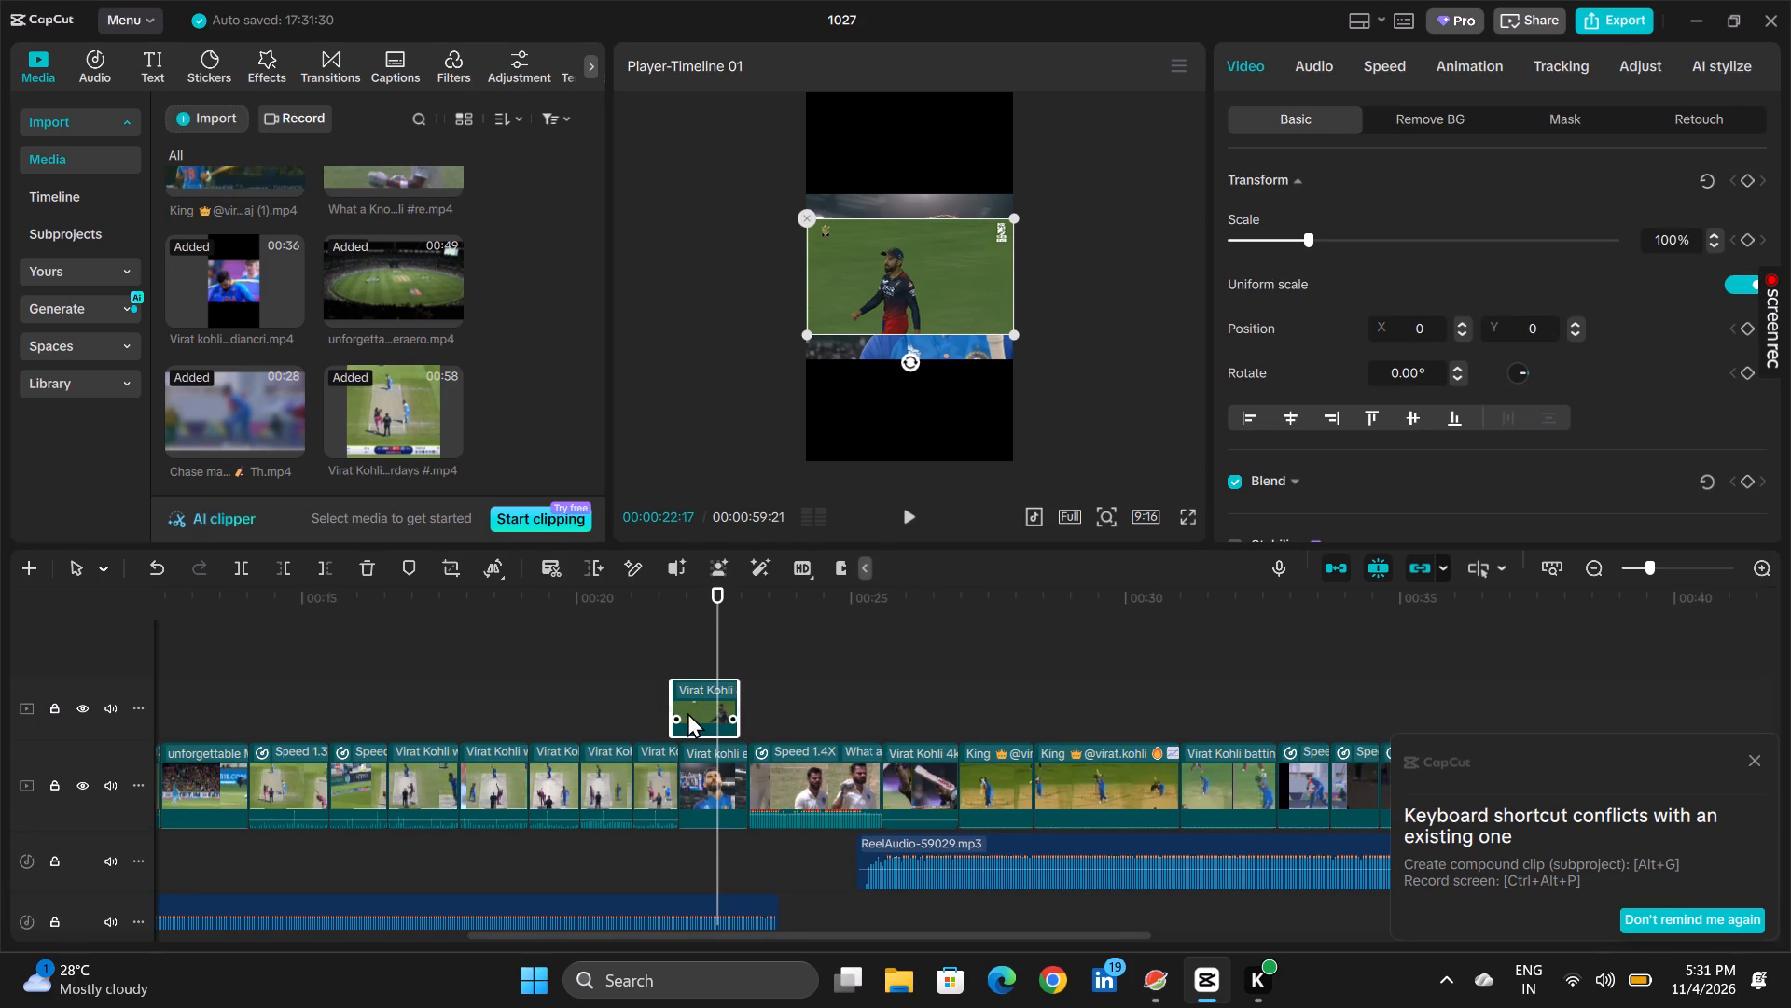
left_click(739, 698)
left_click_drag(739, 698, 748, 711)
left_click_drag(748, 711, 727, 721)
Delete the blue-jersey "Virat kohli e..." clip beneath the lifted clip and return the lifted clip to the main track before the 1.4x clip.
left_click(722, 790)
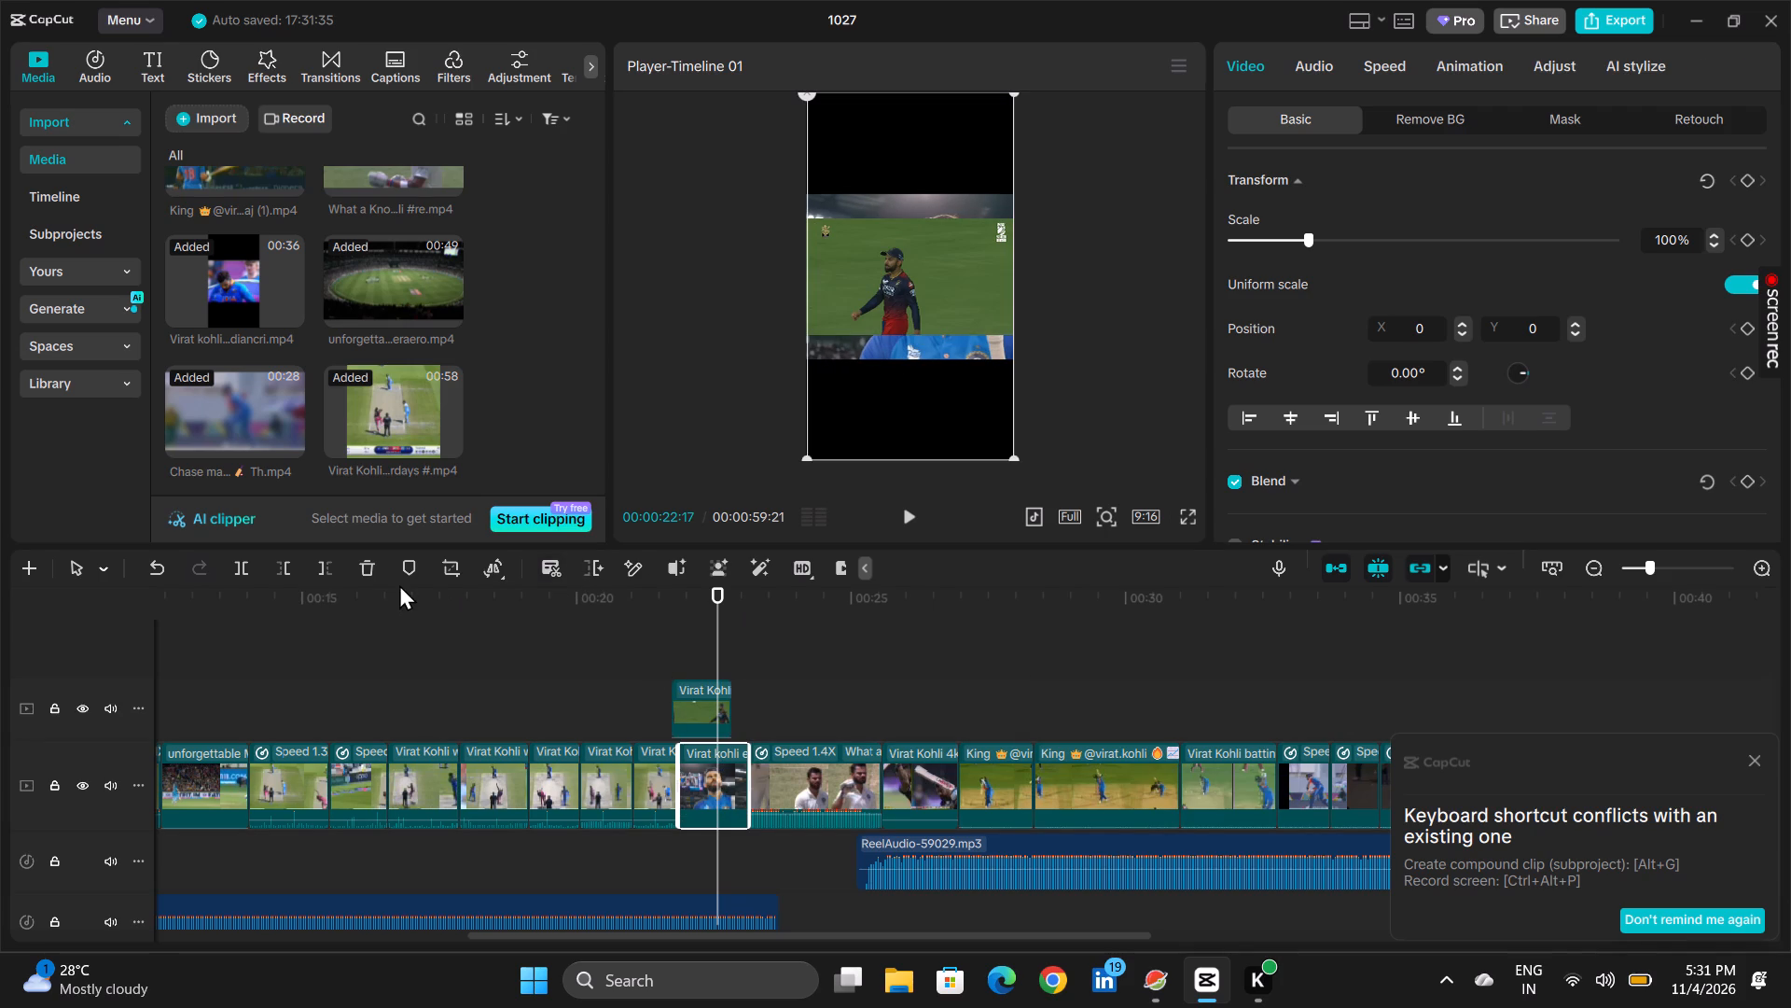
left_click(371, 564)
left_click_drag(681, 700, 681, 702)
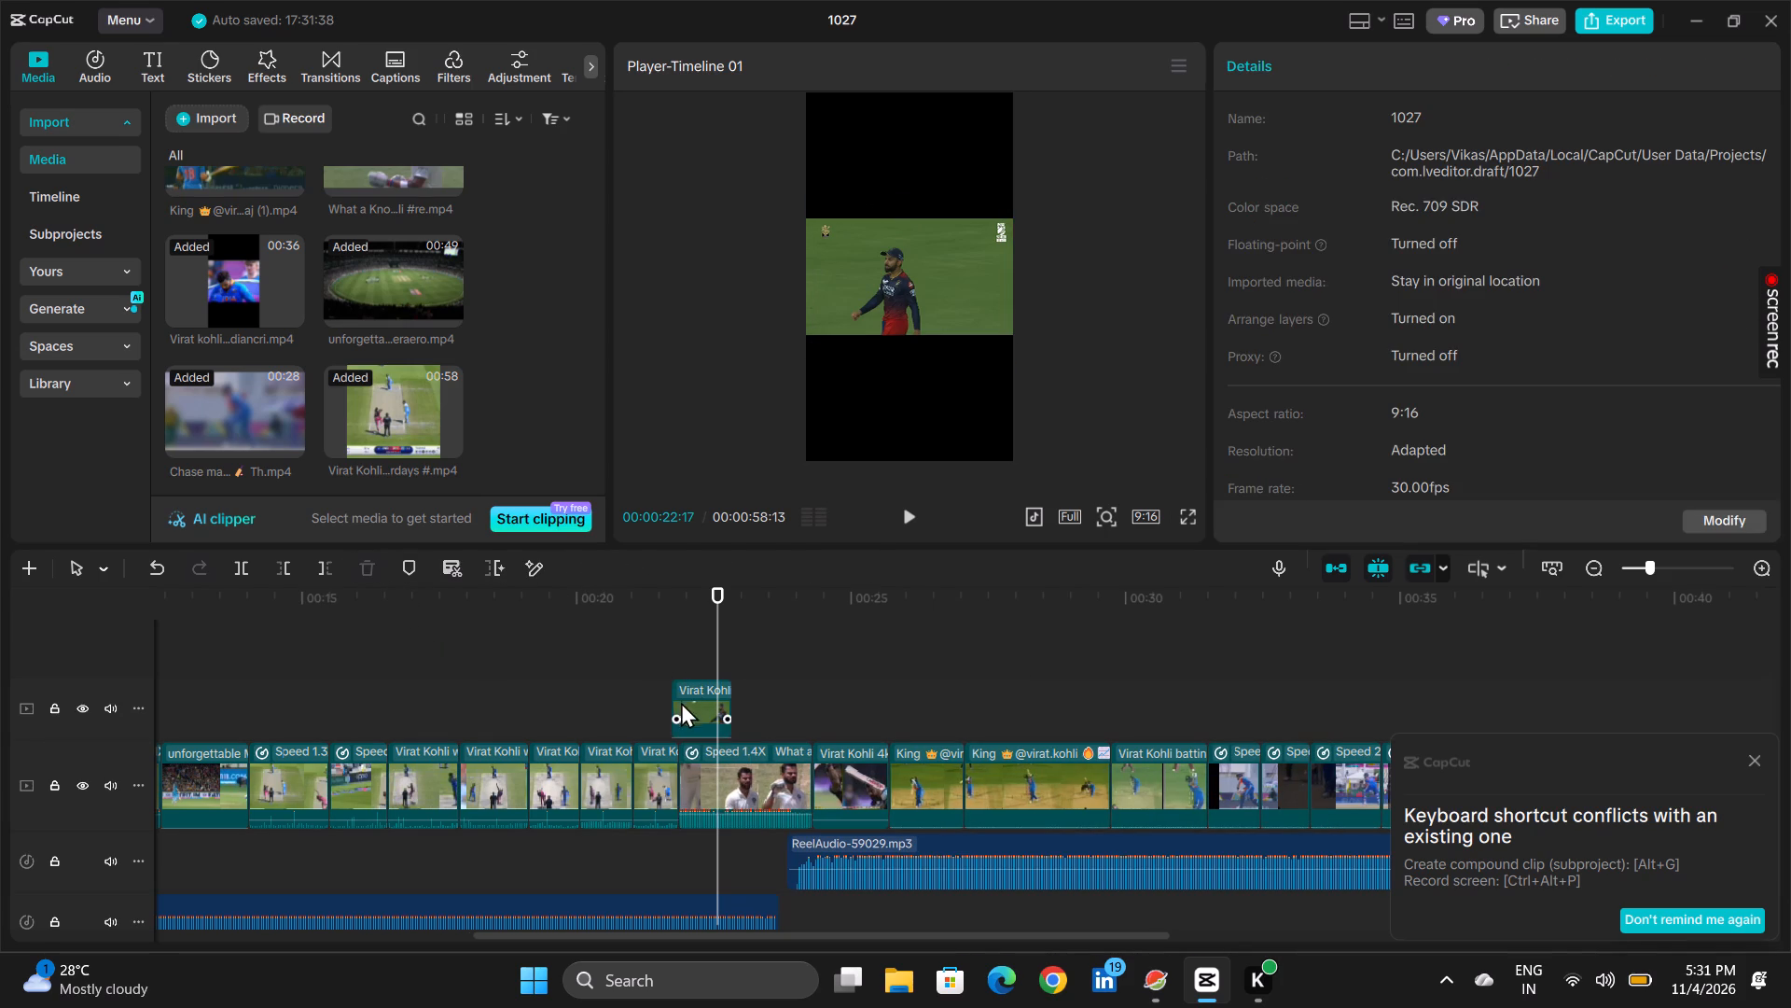
left_click_drag(681, 702, 699, 773)
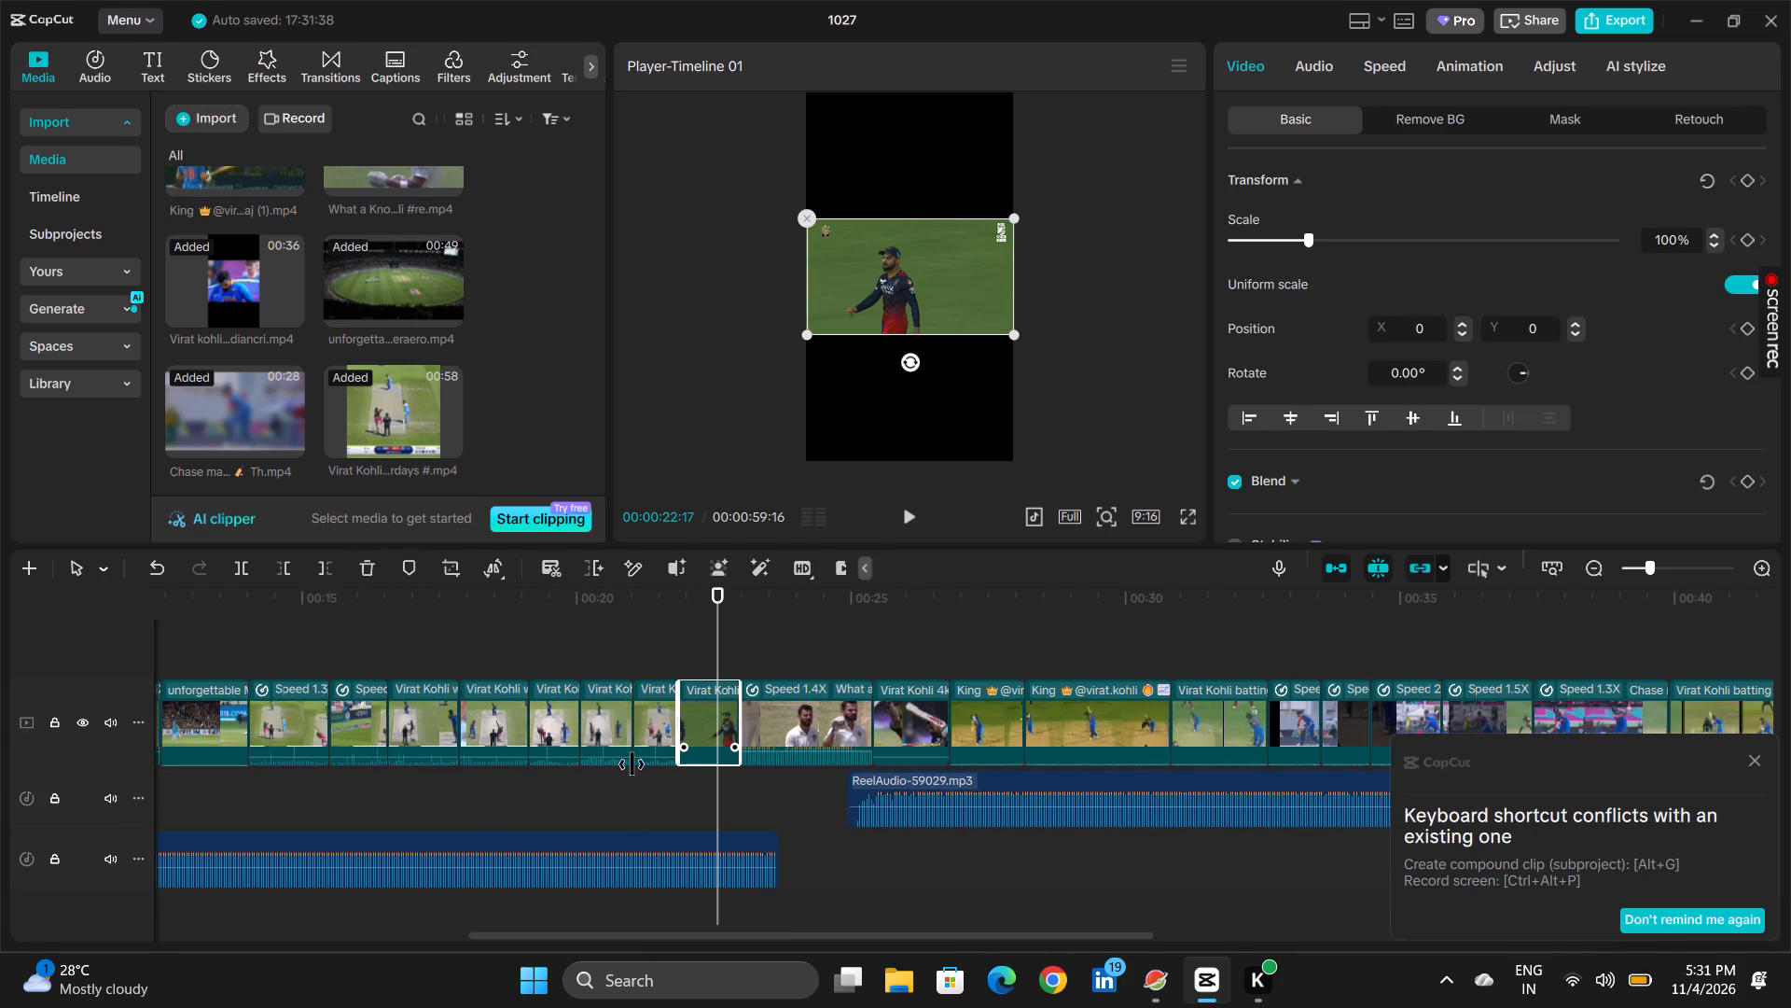
Play the edit from the batting shots onward and move ReelAudio-59029.mp3 to start at about 00:28:00.
left_click(603, 682)
left_click(458, 649)
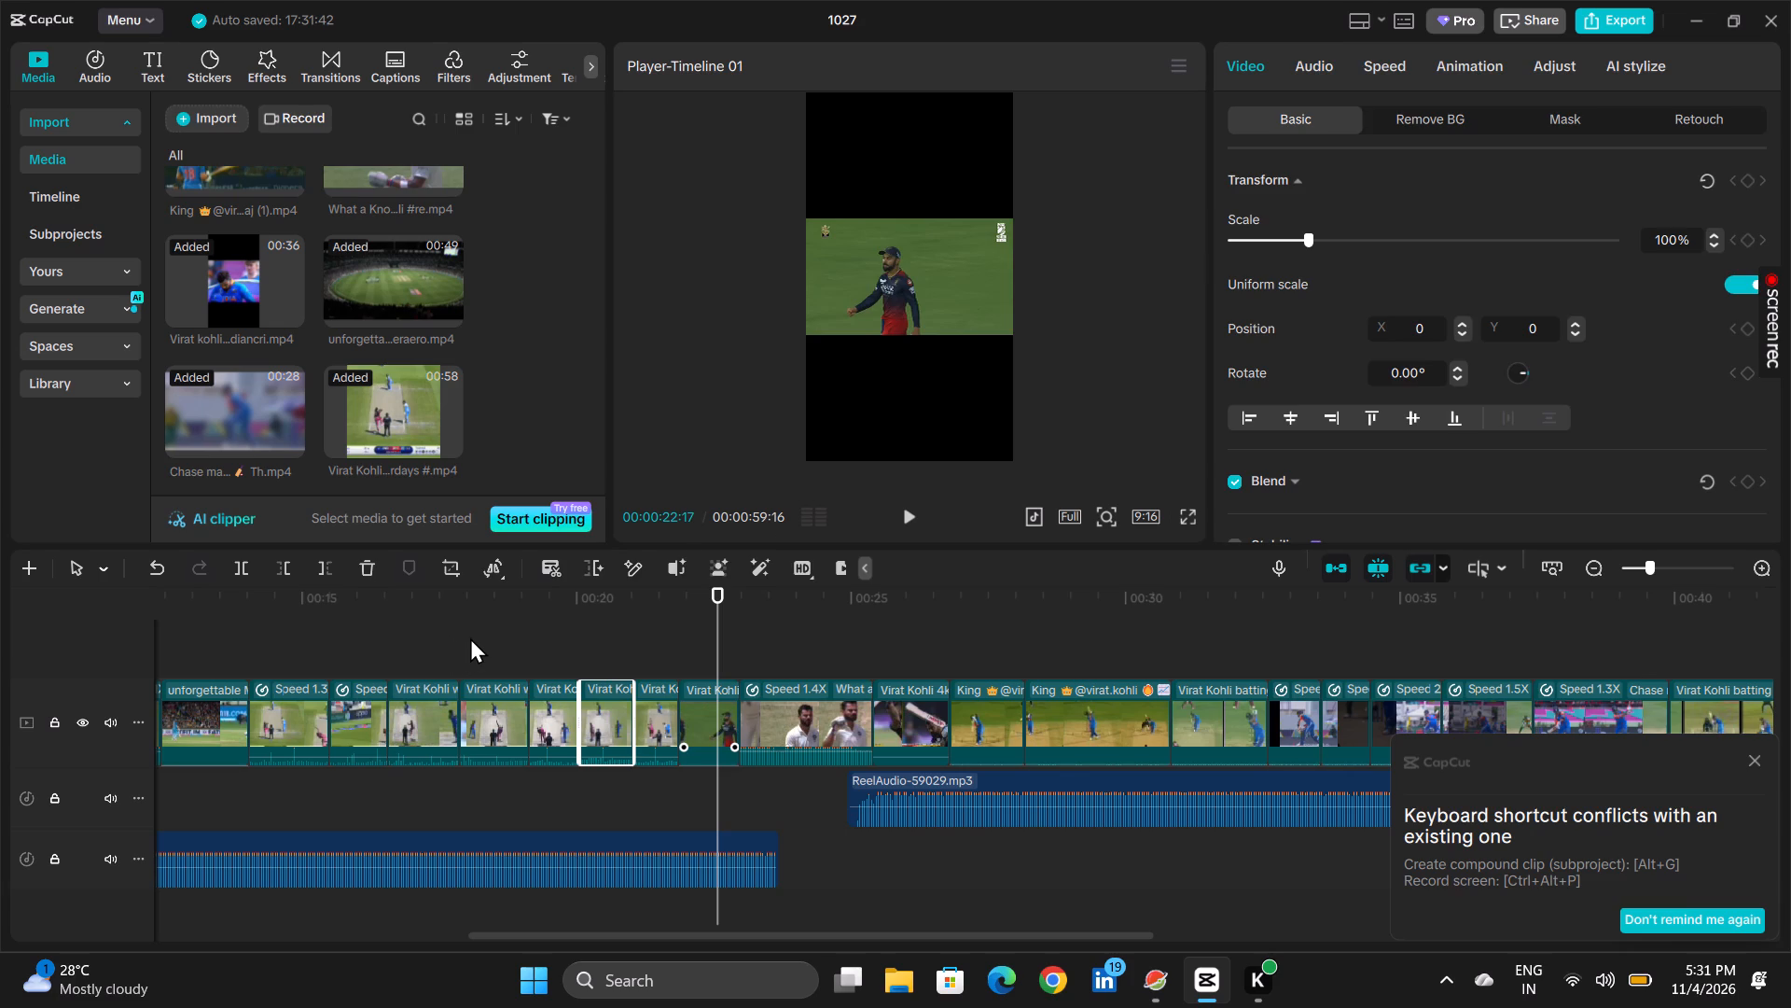
left_click(910, 513)
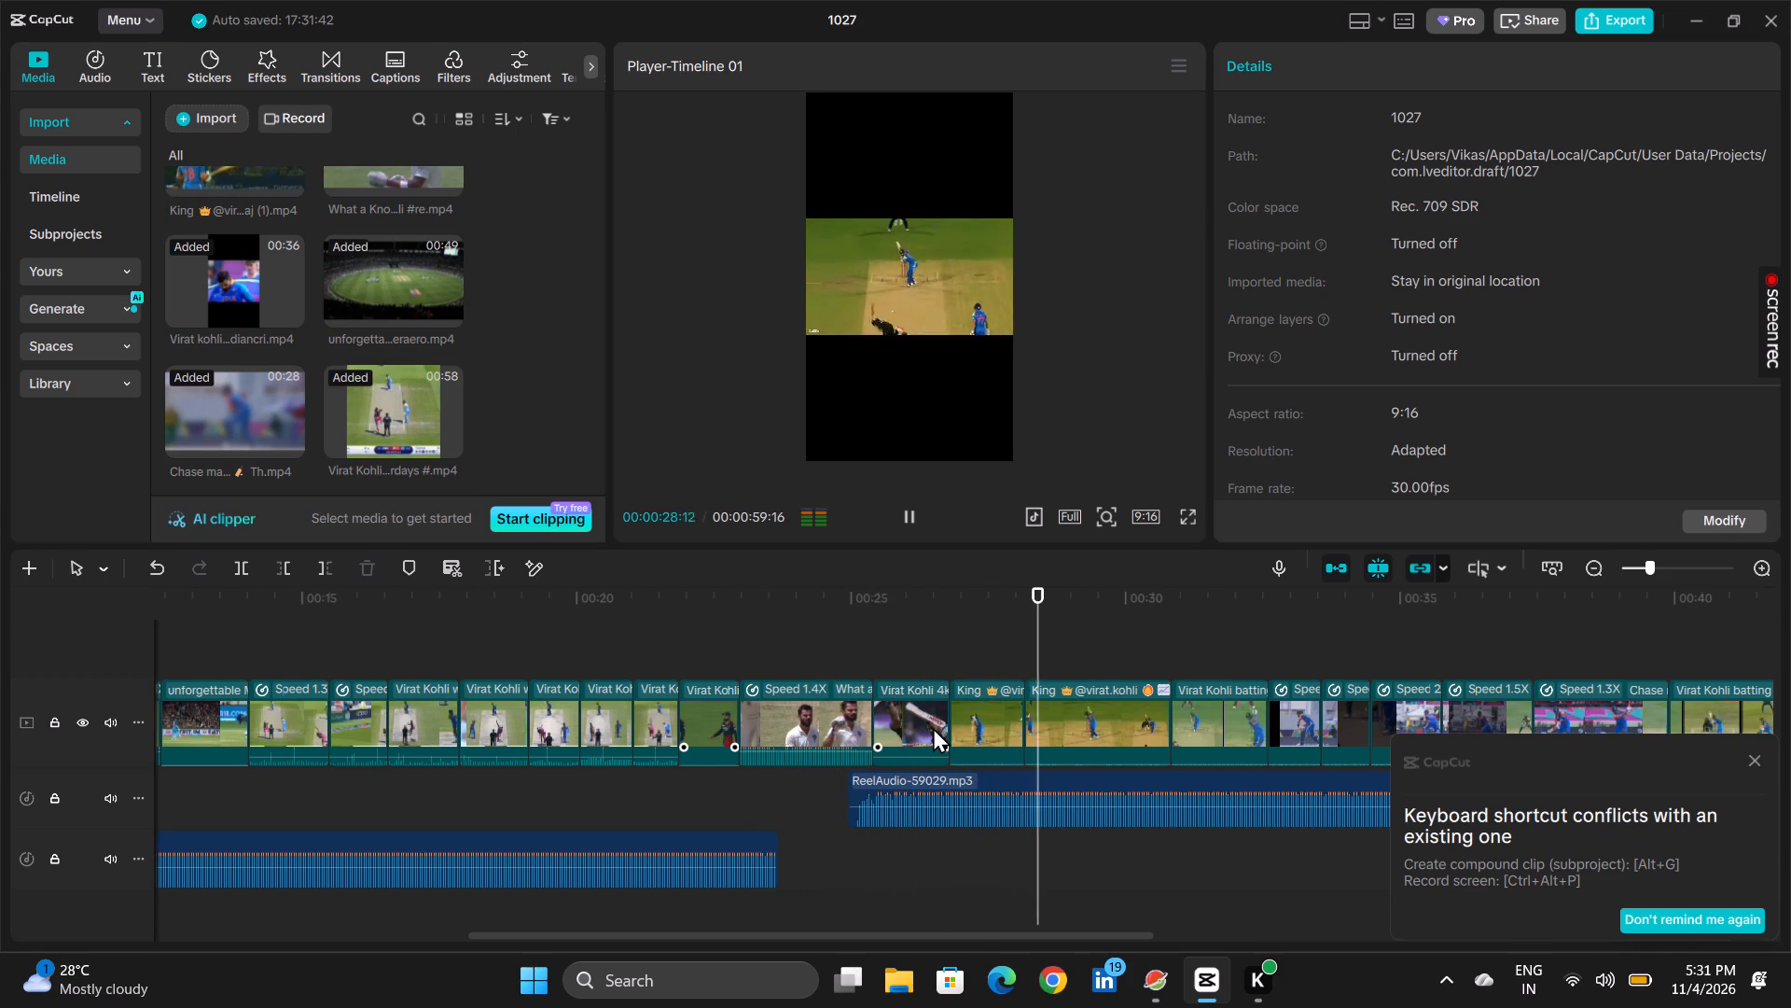
left_click_drag(937, 822, 1104, 814)
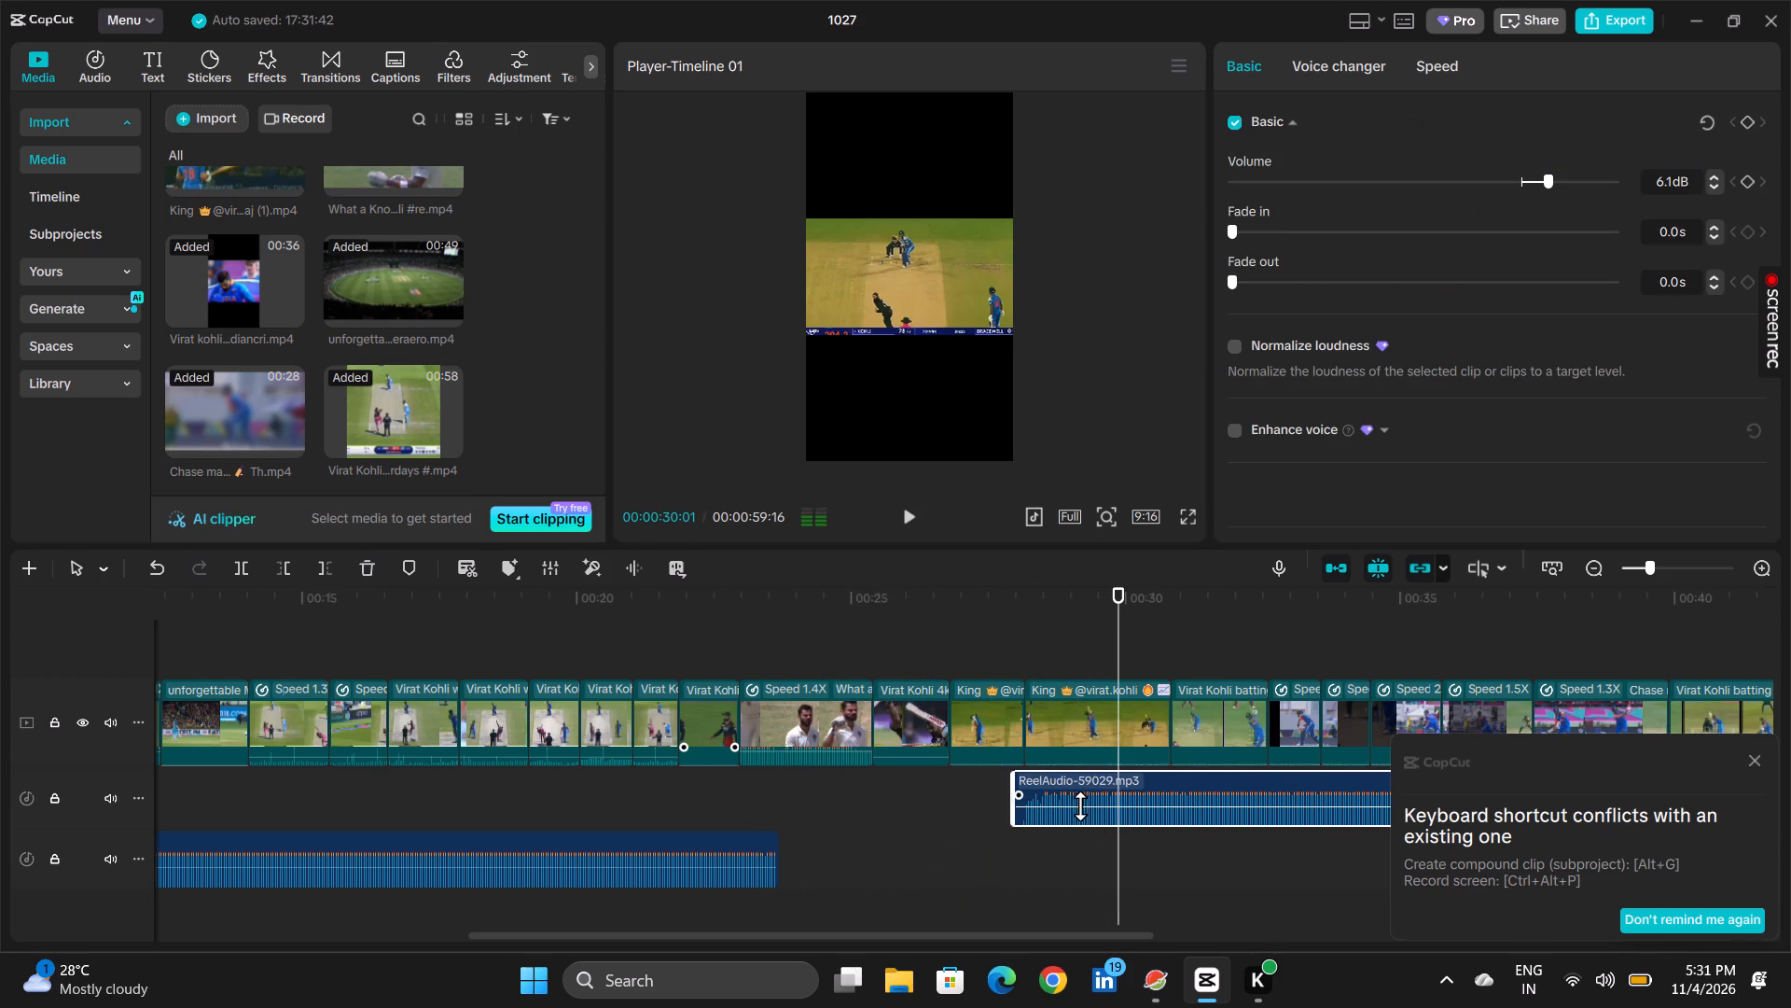
Play the edit from 00:24:22 to check the repositioned ReelAudio-59029.mp3 against the batting footage.
left_click(837, 634)
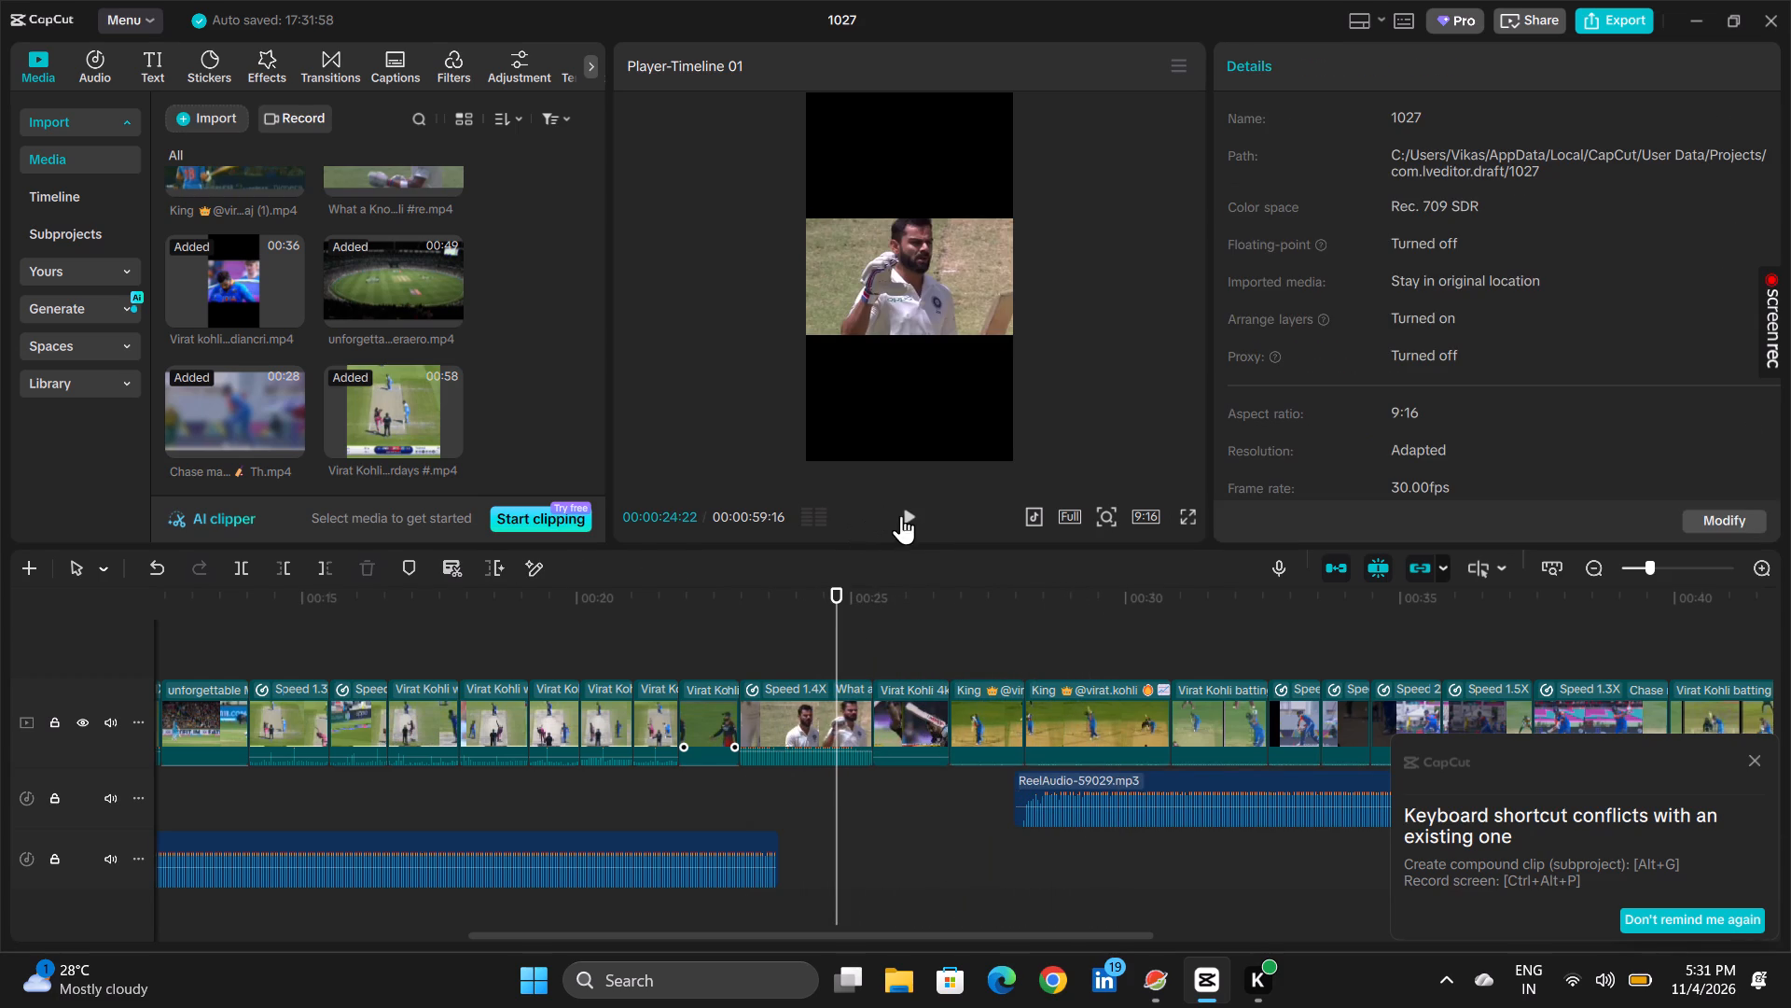
left_click(906, 511)
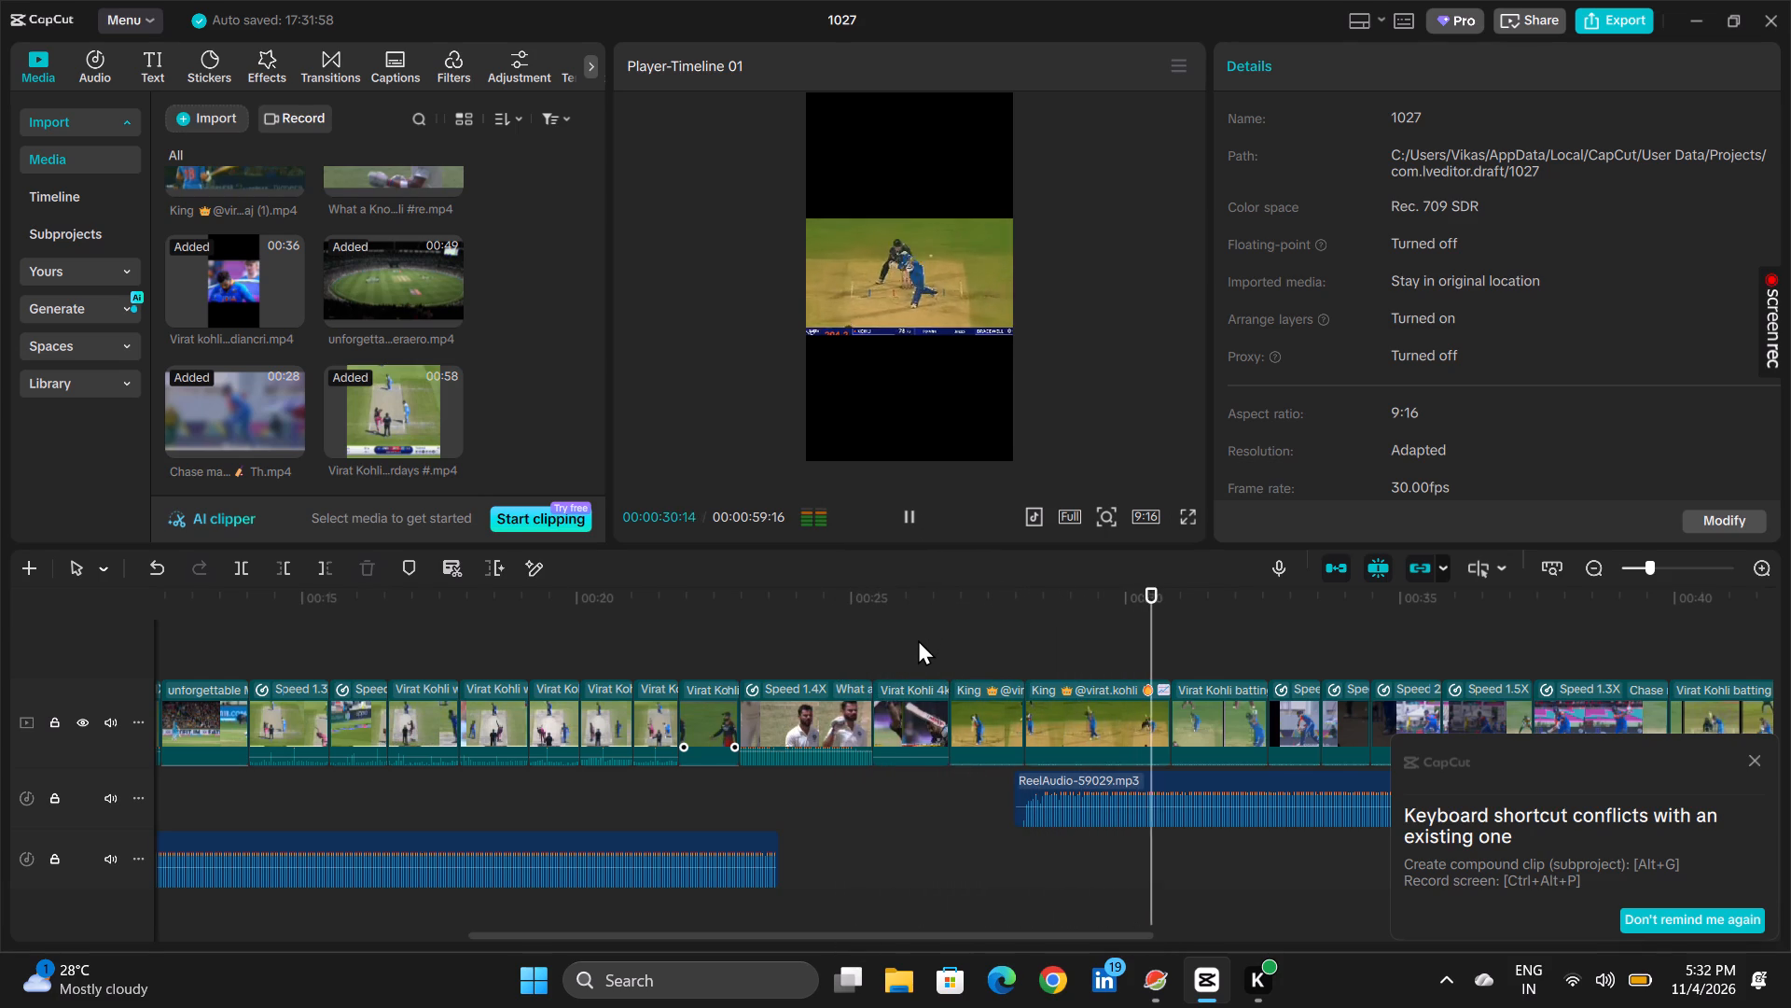
key("space")
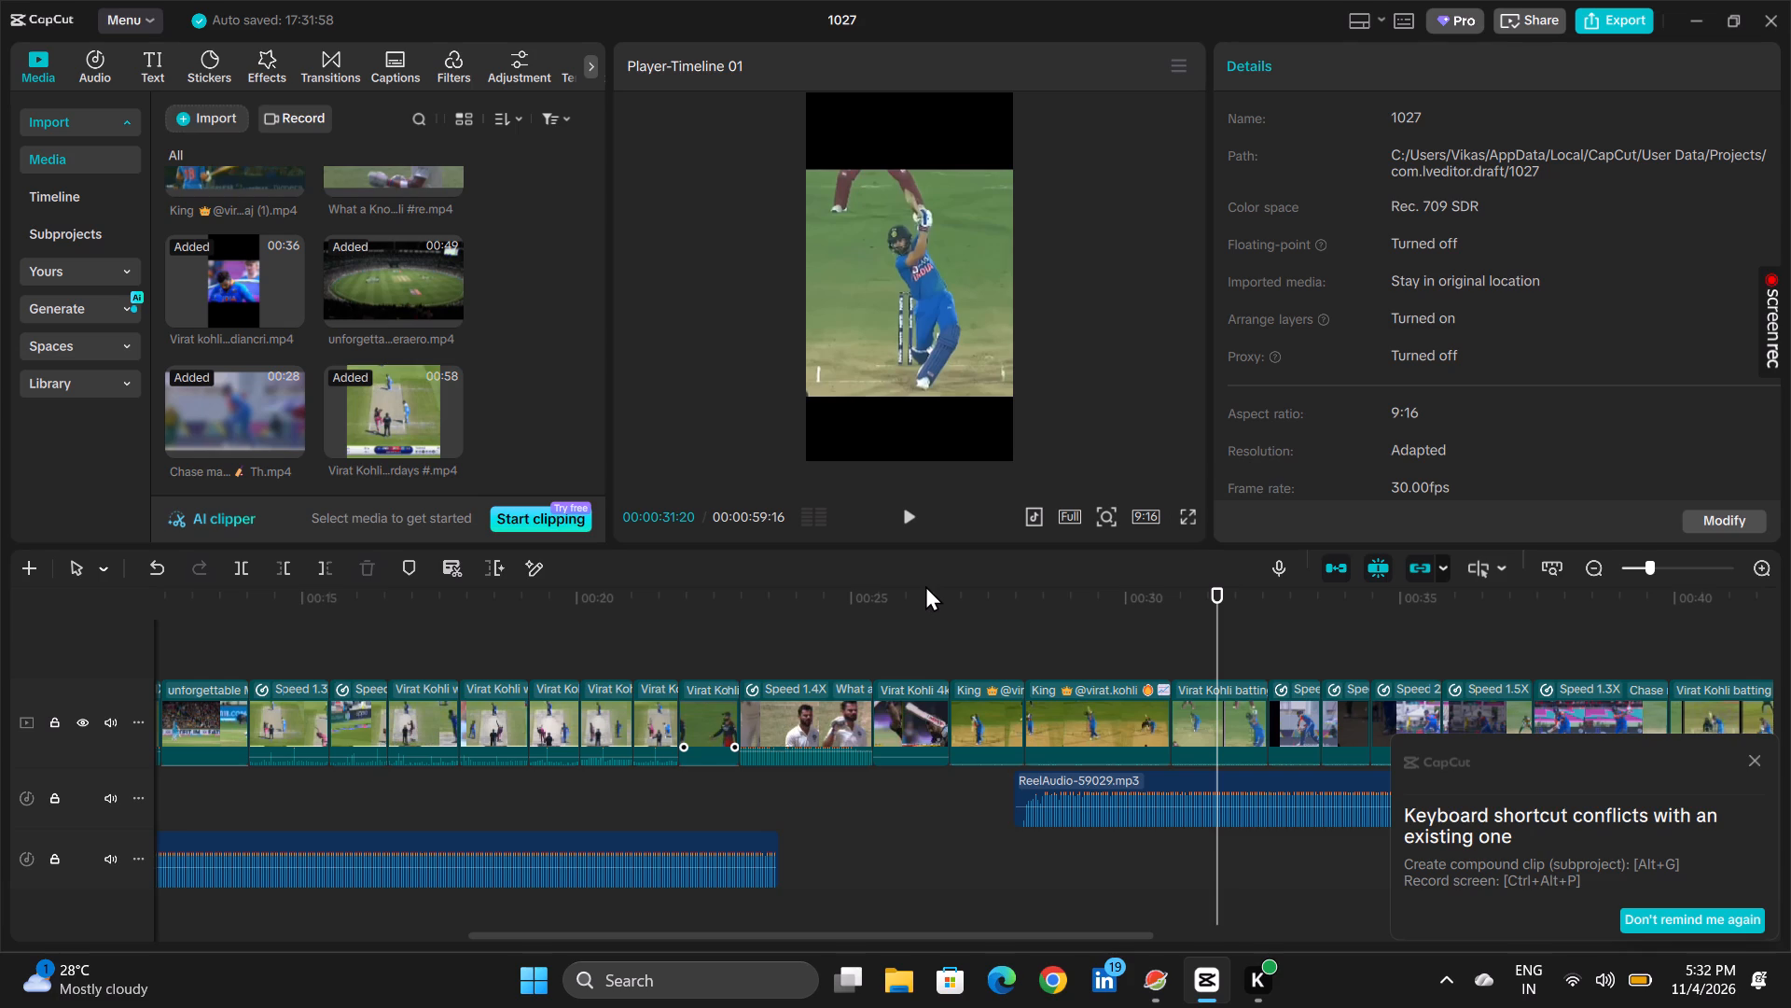
Go back to the start of the timeline and play the edit from 00:00:00:00 in the full-screen preview.
scroll(925, 585, "right", 3)
scroll(370, 672, "right", 7)
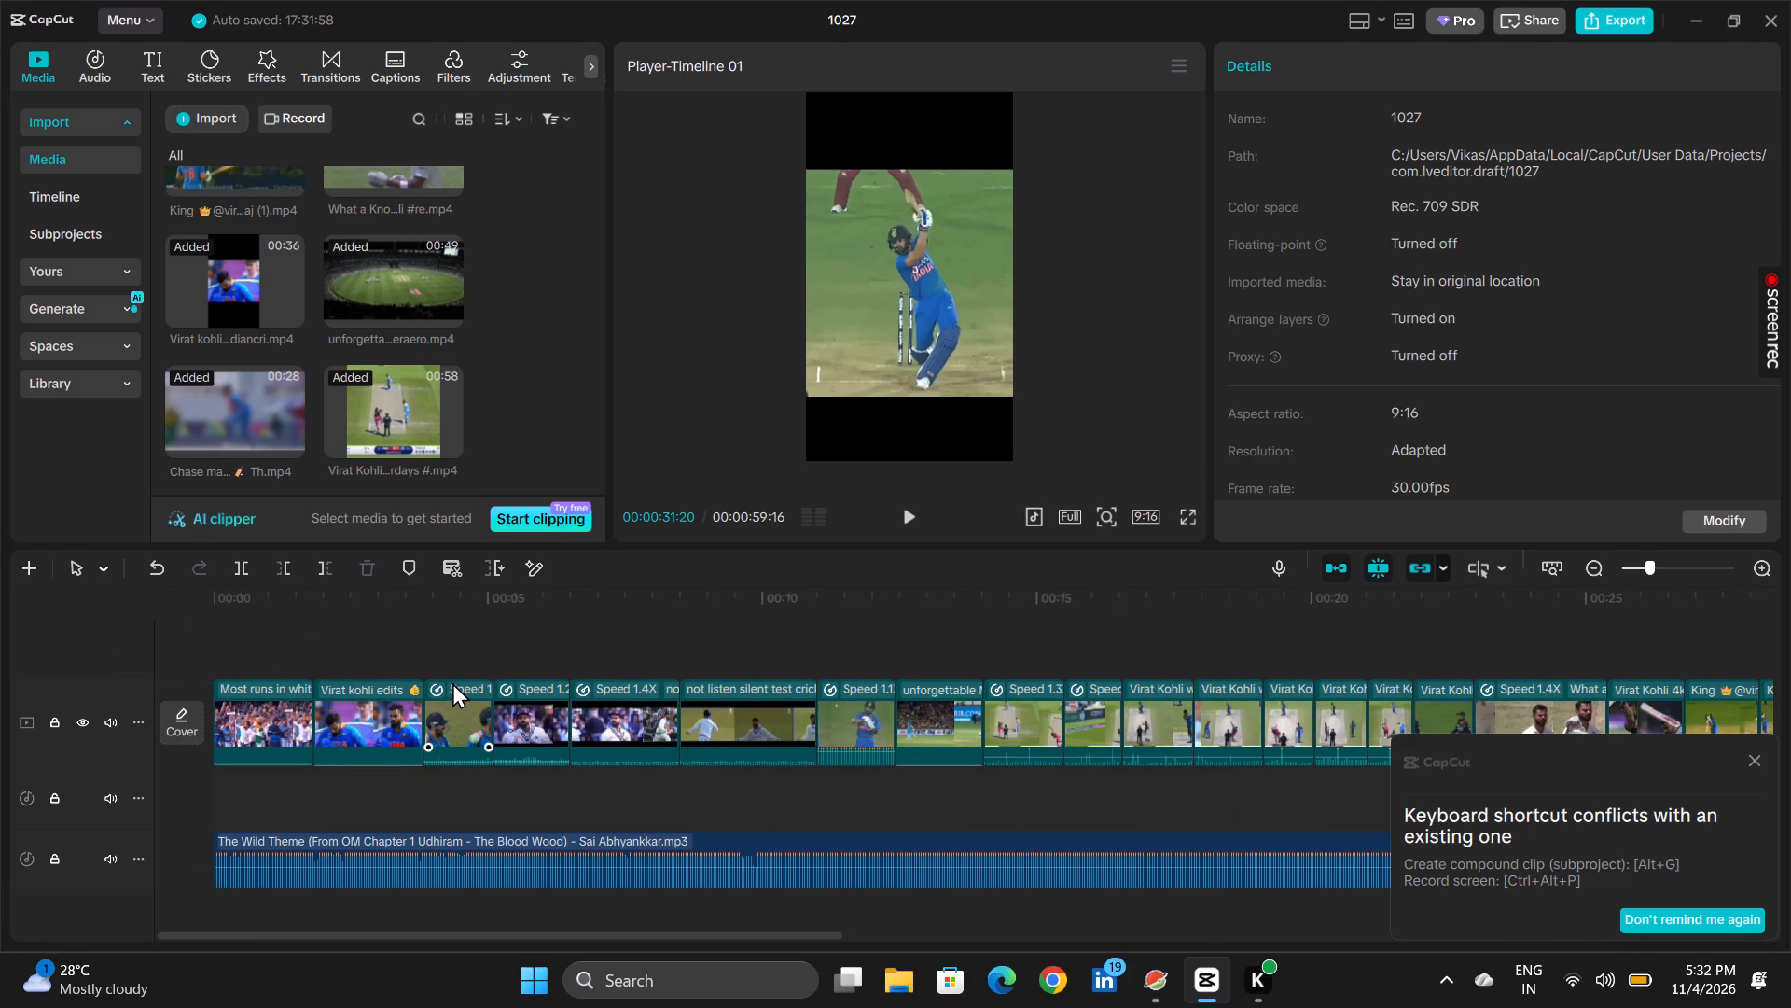
left_click(216, 635)
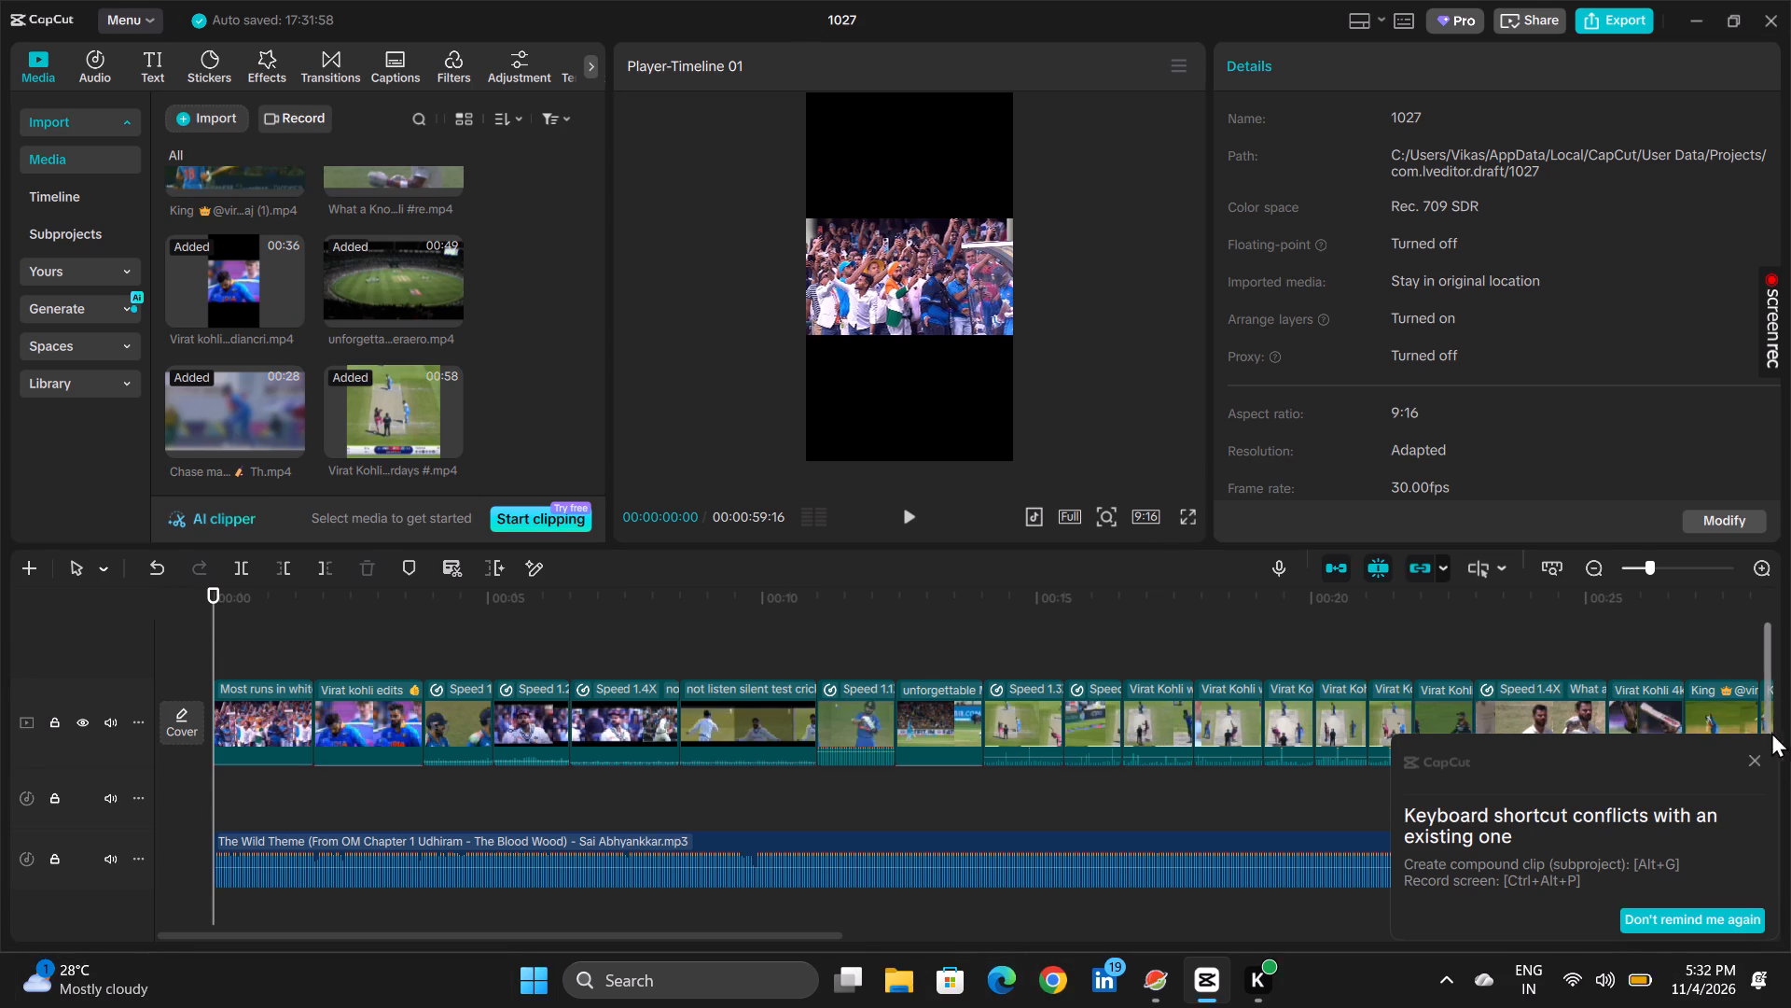
left_click(1757, 758)
left_click(907, 521)
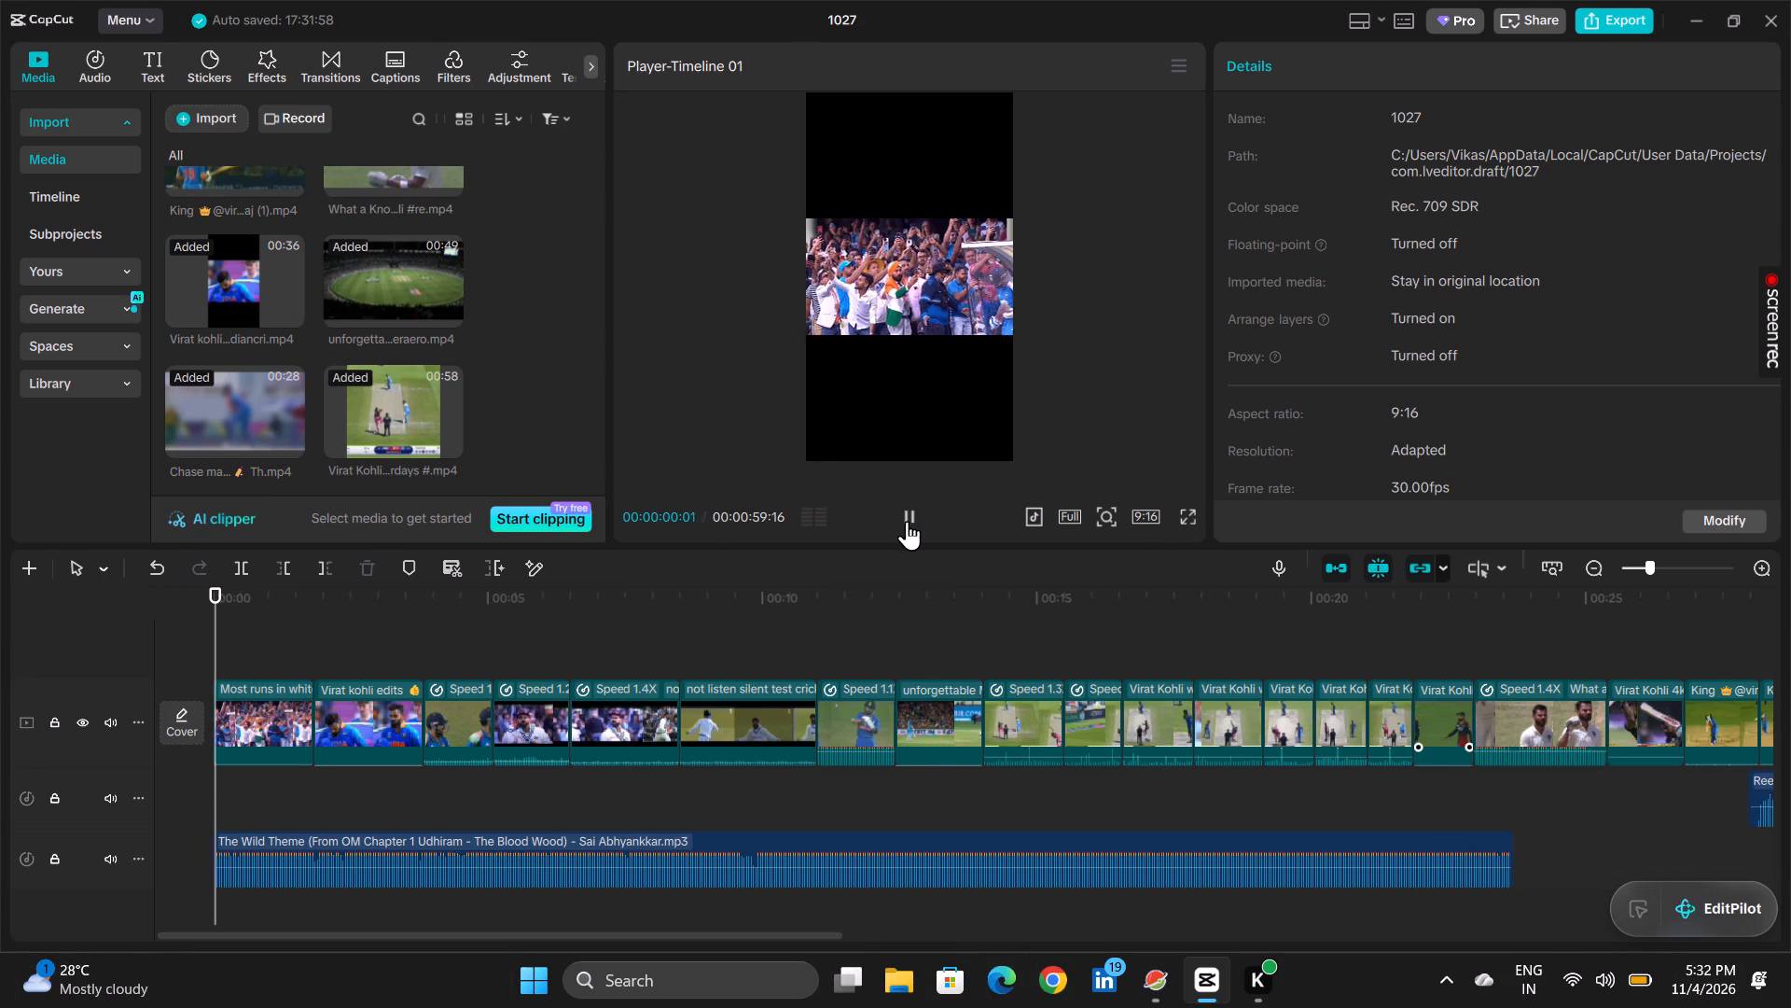
left_click(906, 522)
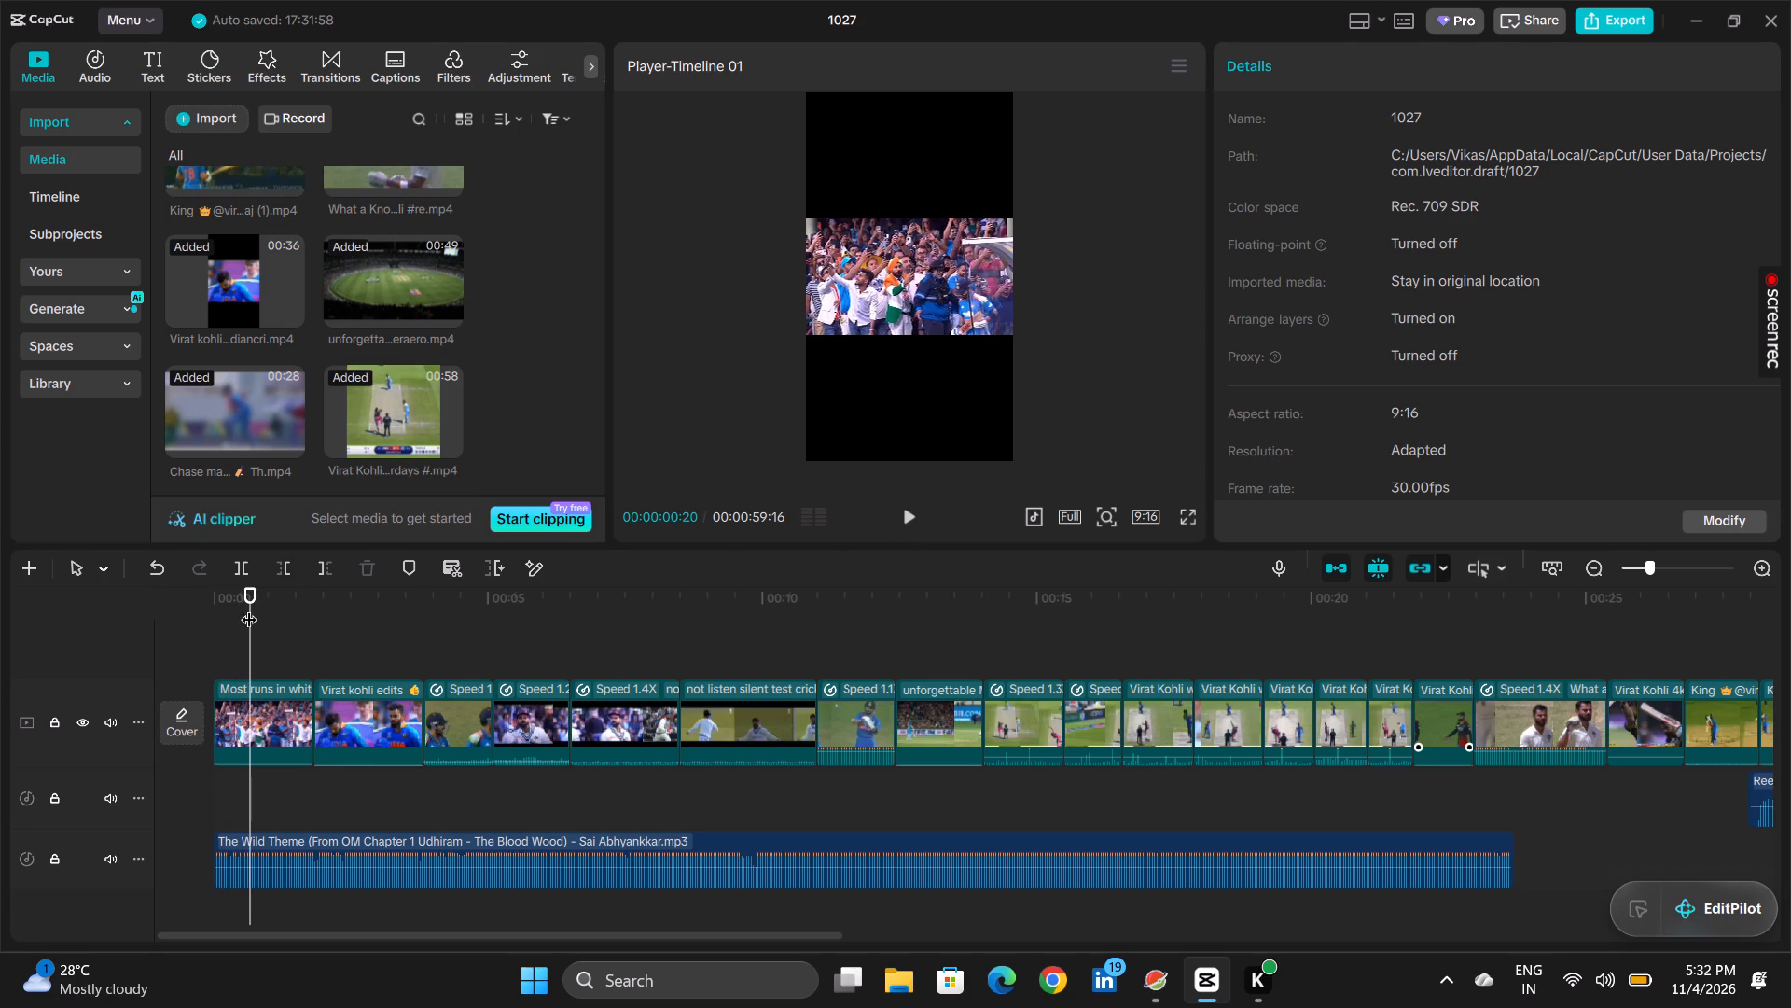
left_click_drag(253, 611, 136, 664)
left_click(908, 519)
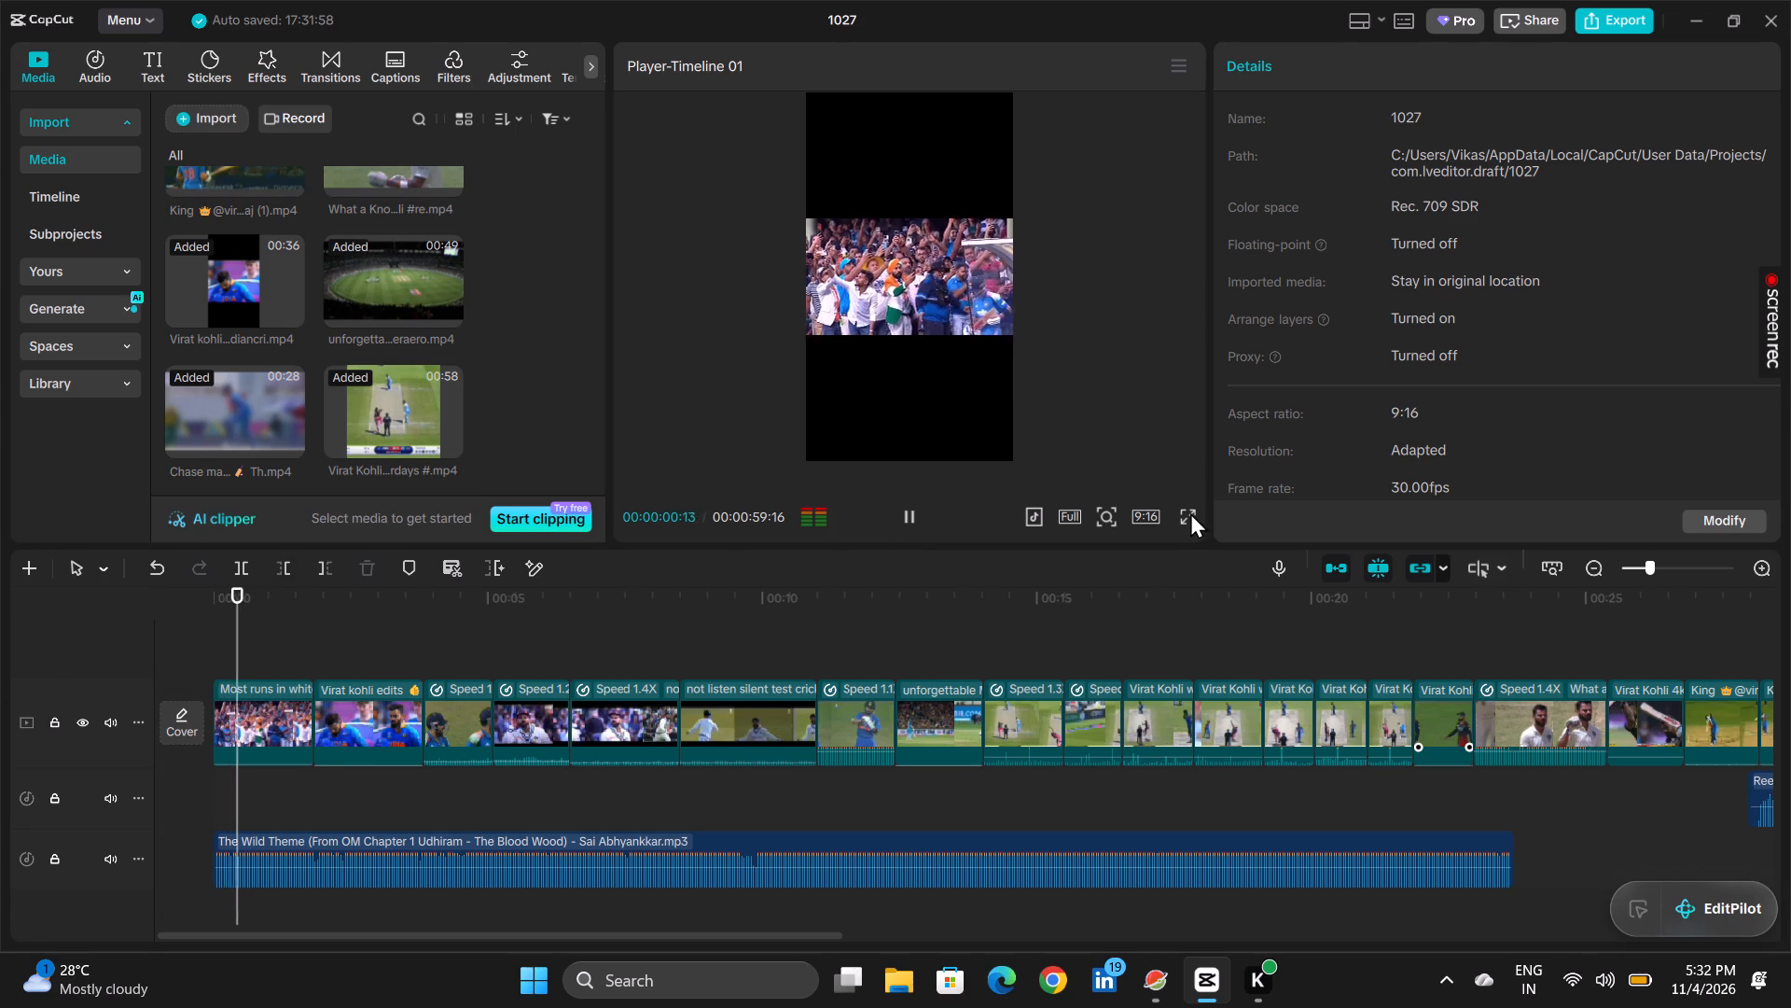
left_click(1199, 521)
left_click(1189, 522)
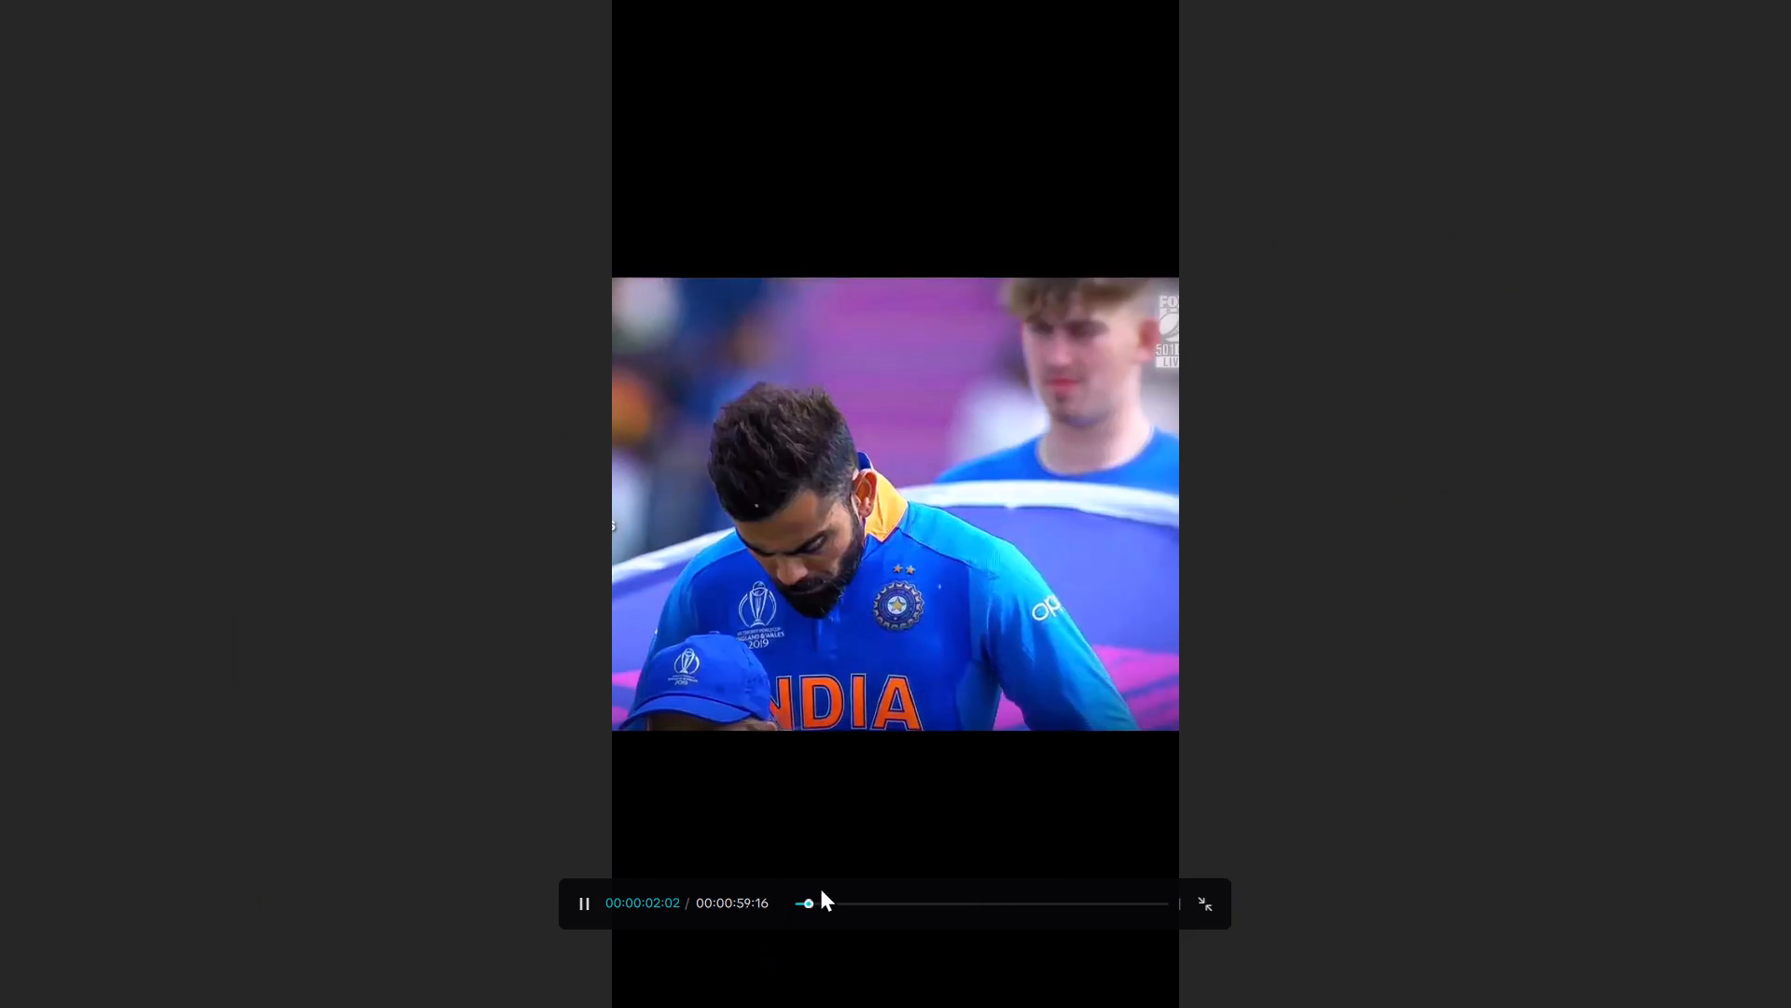
Review the opening crowd clip full screen in short stretches, returning to the first frame at 00:00:00:00 after each.
left_click(833, 814)
key("space")
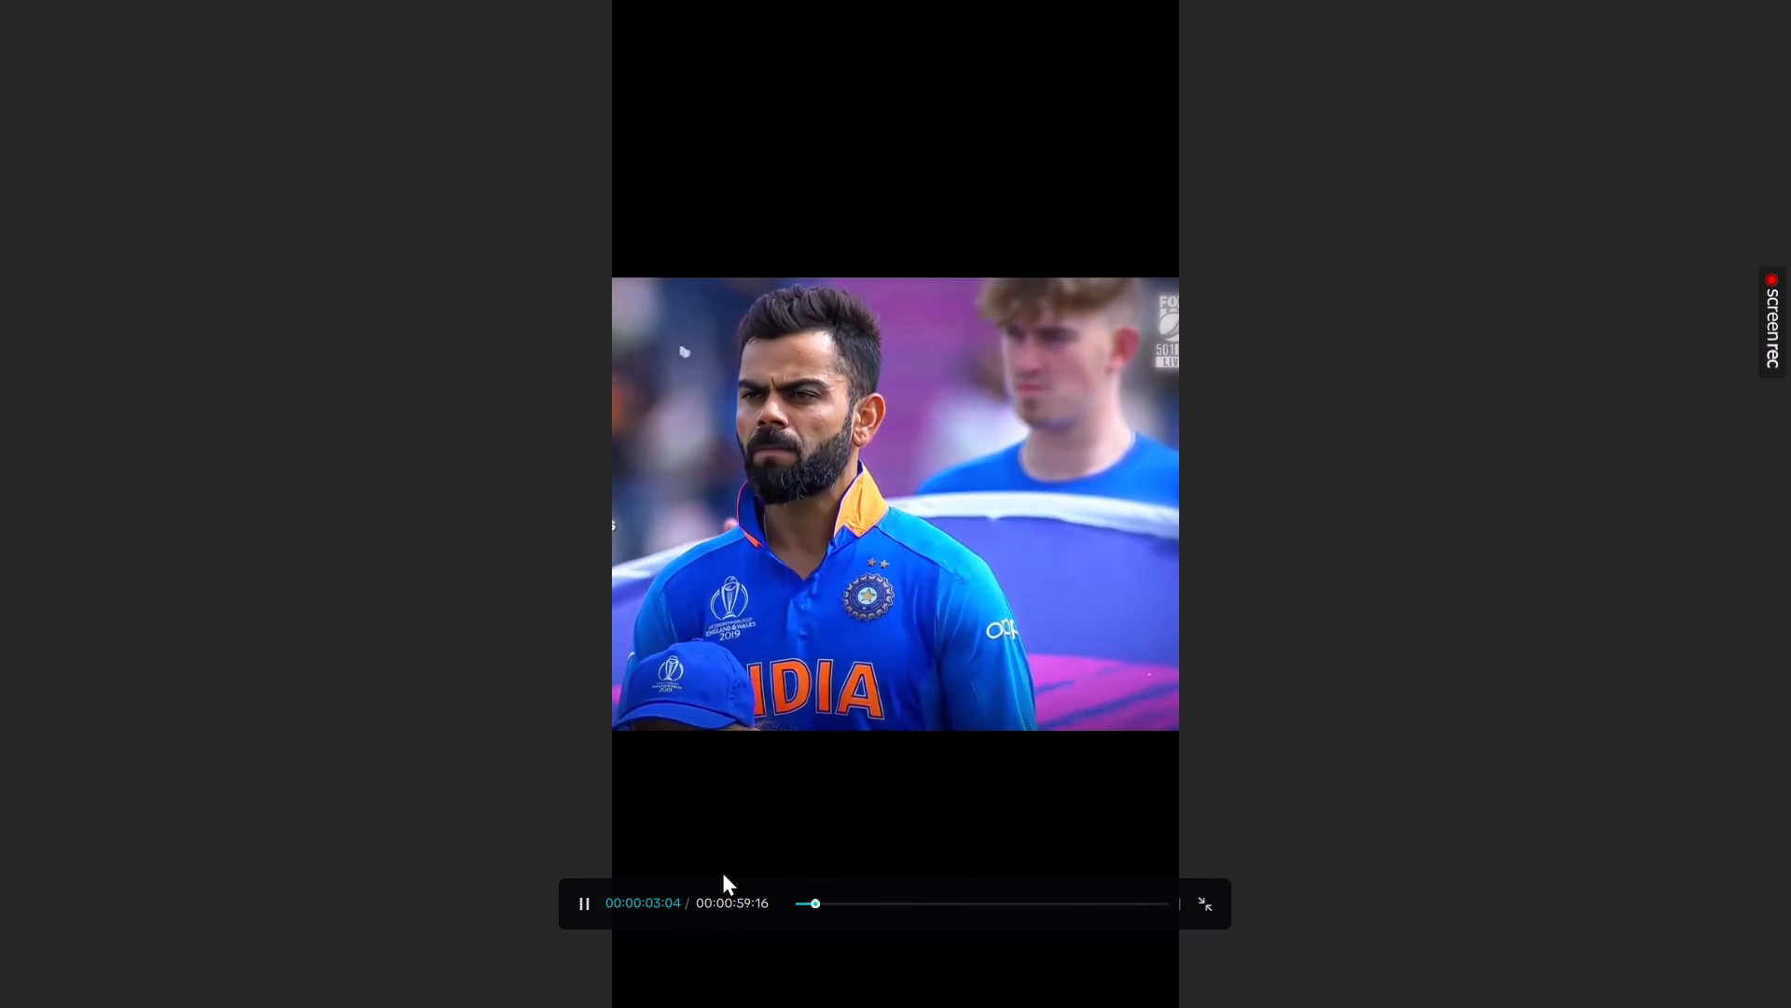
left_click_drag(799, 903, 791, 905)
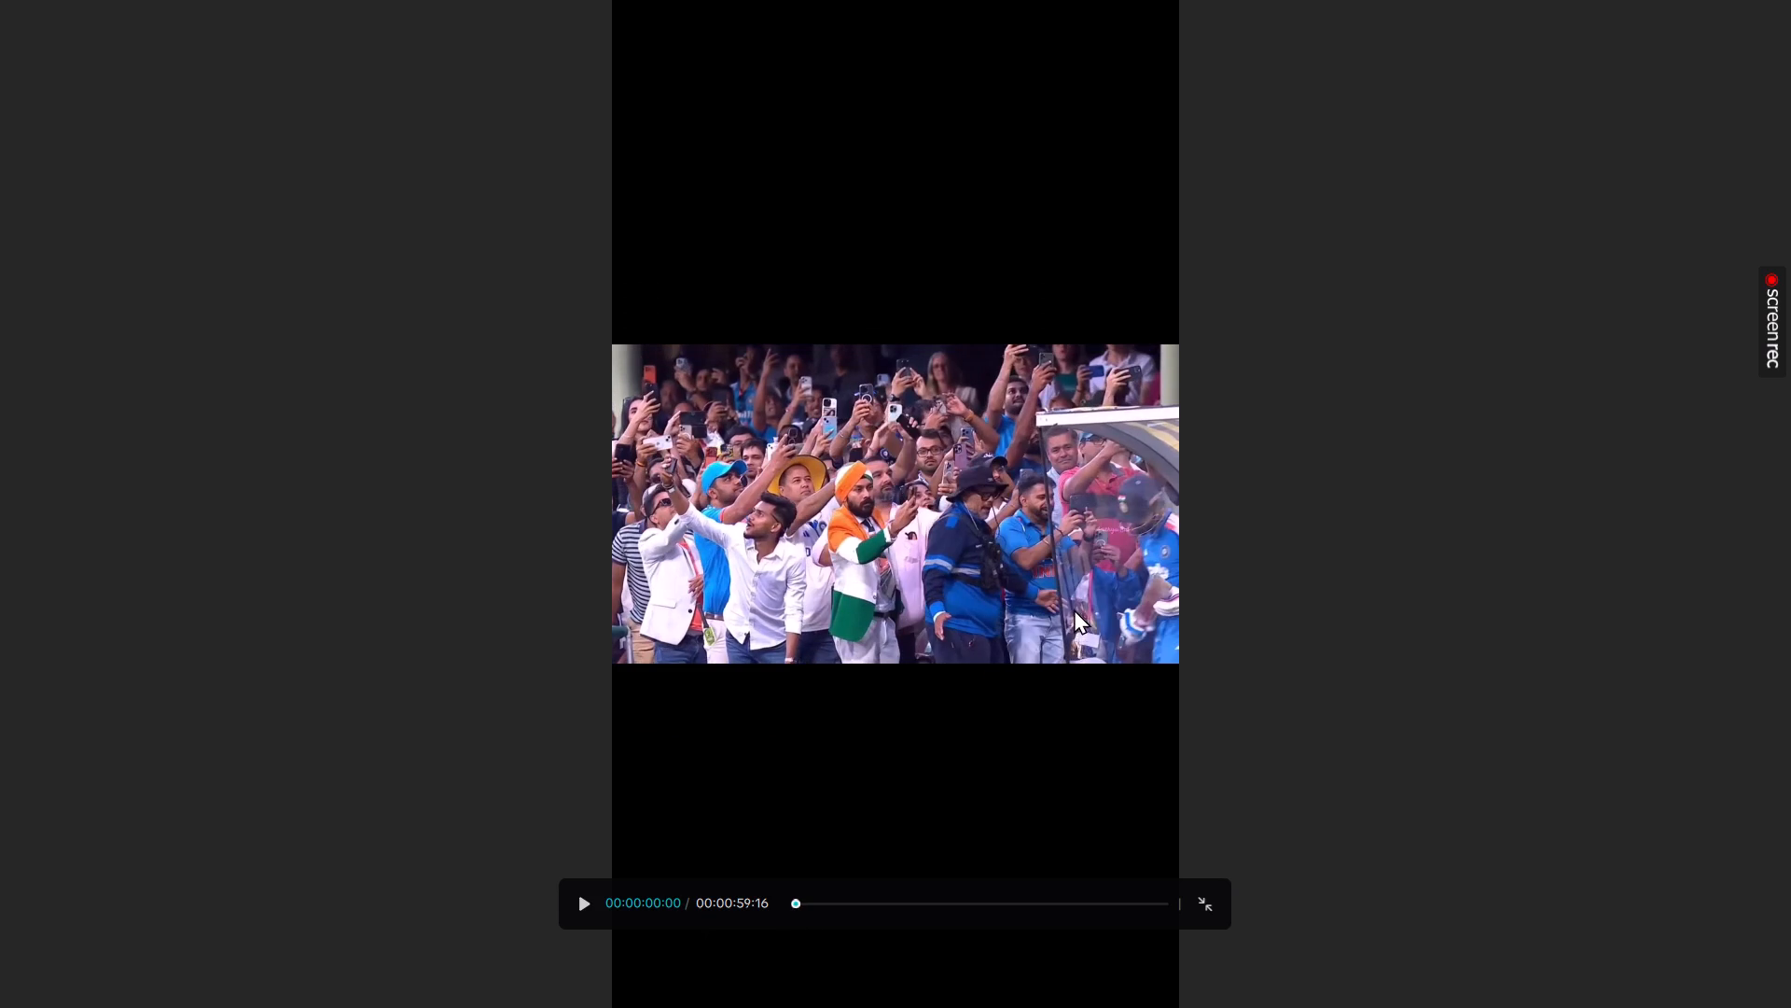
key("space")
key("space")
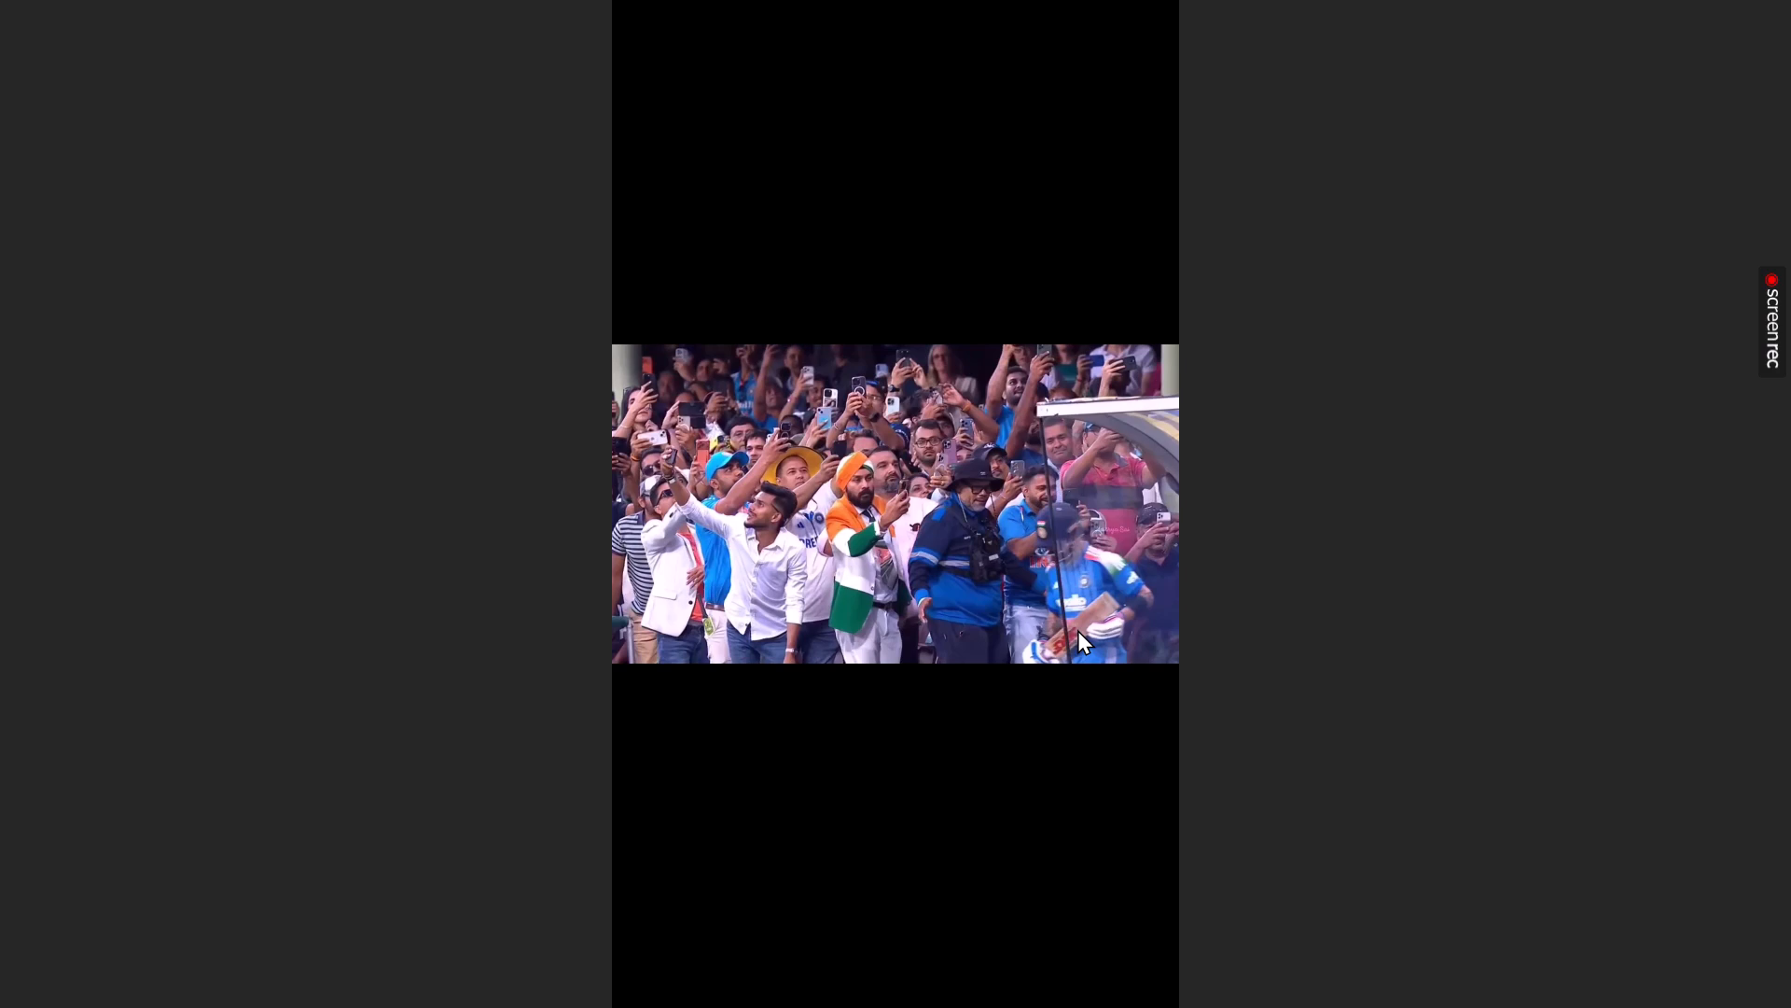
key("space")
key("space")
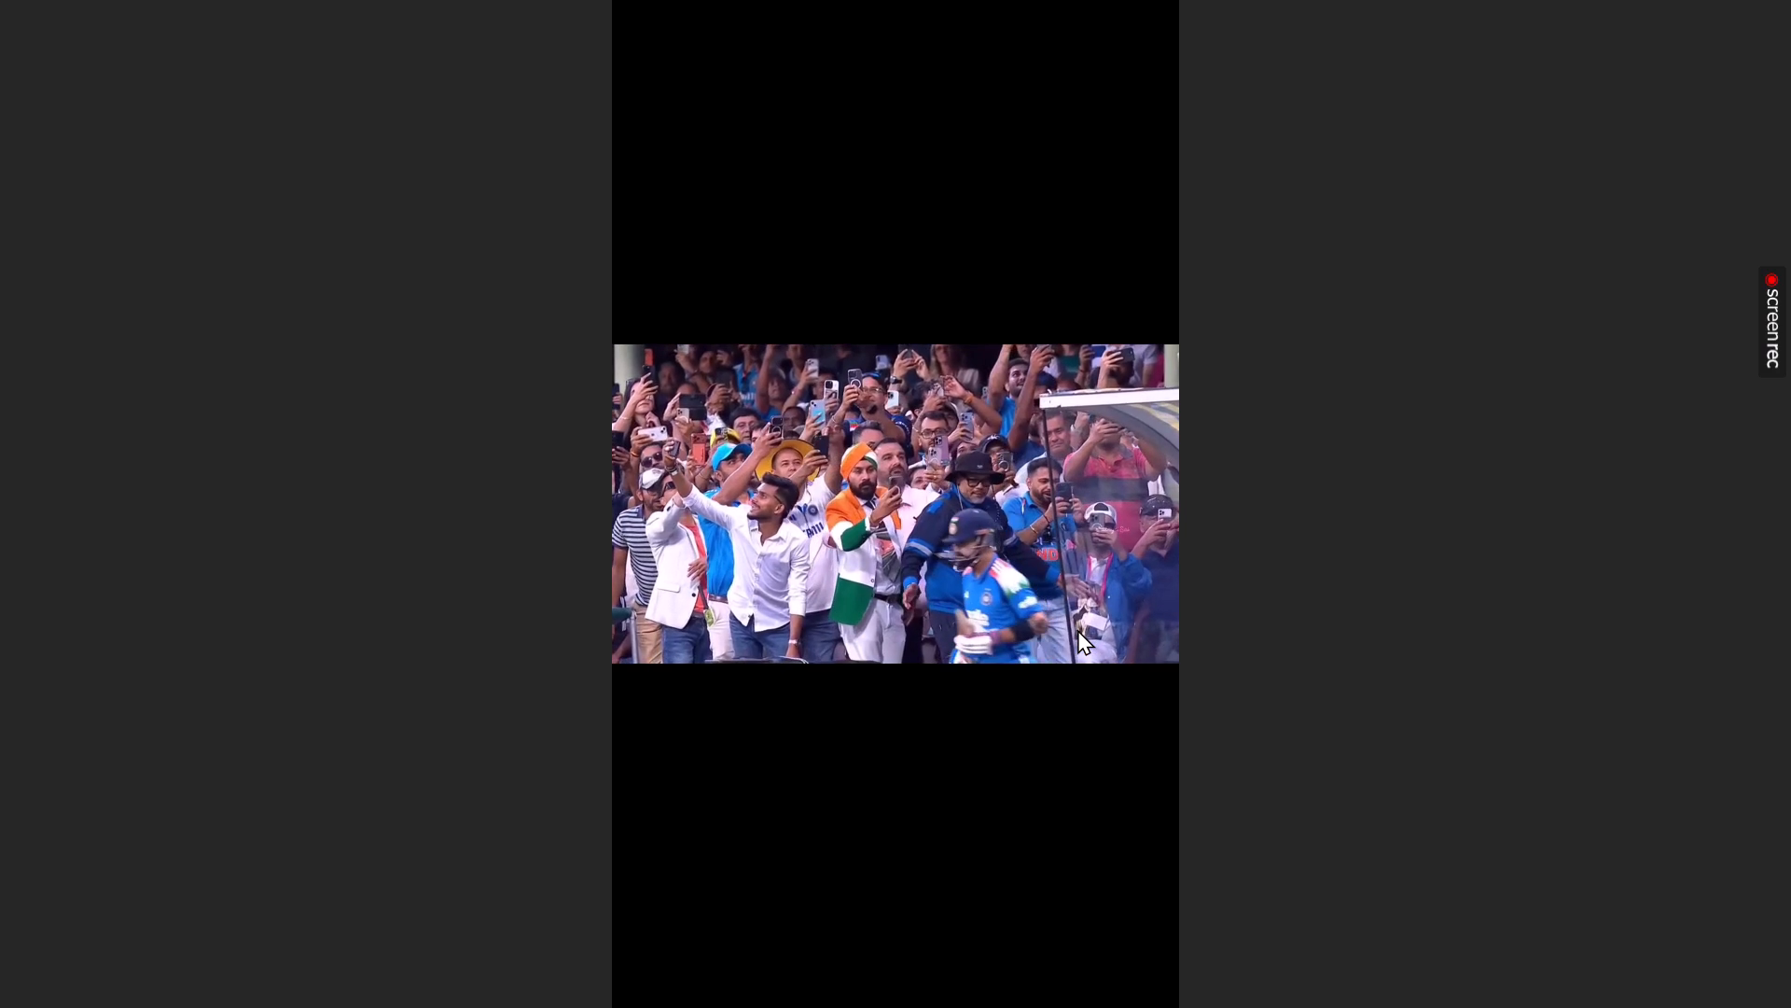
key("Left")
key("Left")
key("Left")
key("Left")
key("Left")
key("Left")
key("Left")
key("Left")
key("Left")
key("Left")
key("Left")
key("Left")
key("Left")
key("Left")
key("Left")
key("Left")
key("Left")
key("Left")
key("Left")
key("Left")
key("Left")
key("Left")
key("Left")
key("Left")
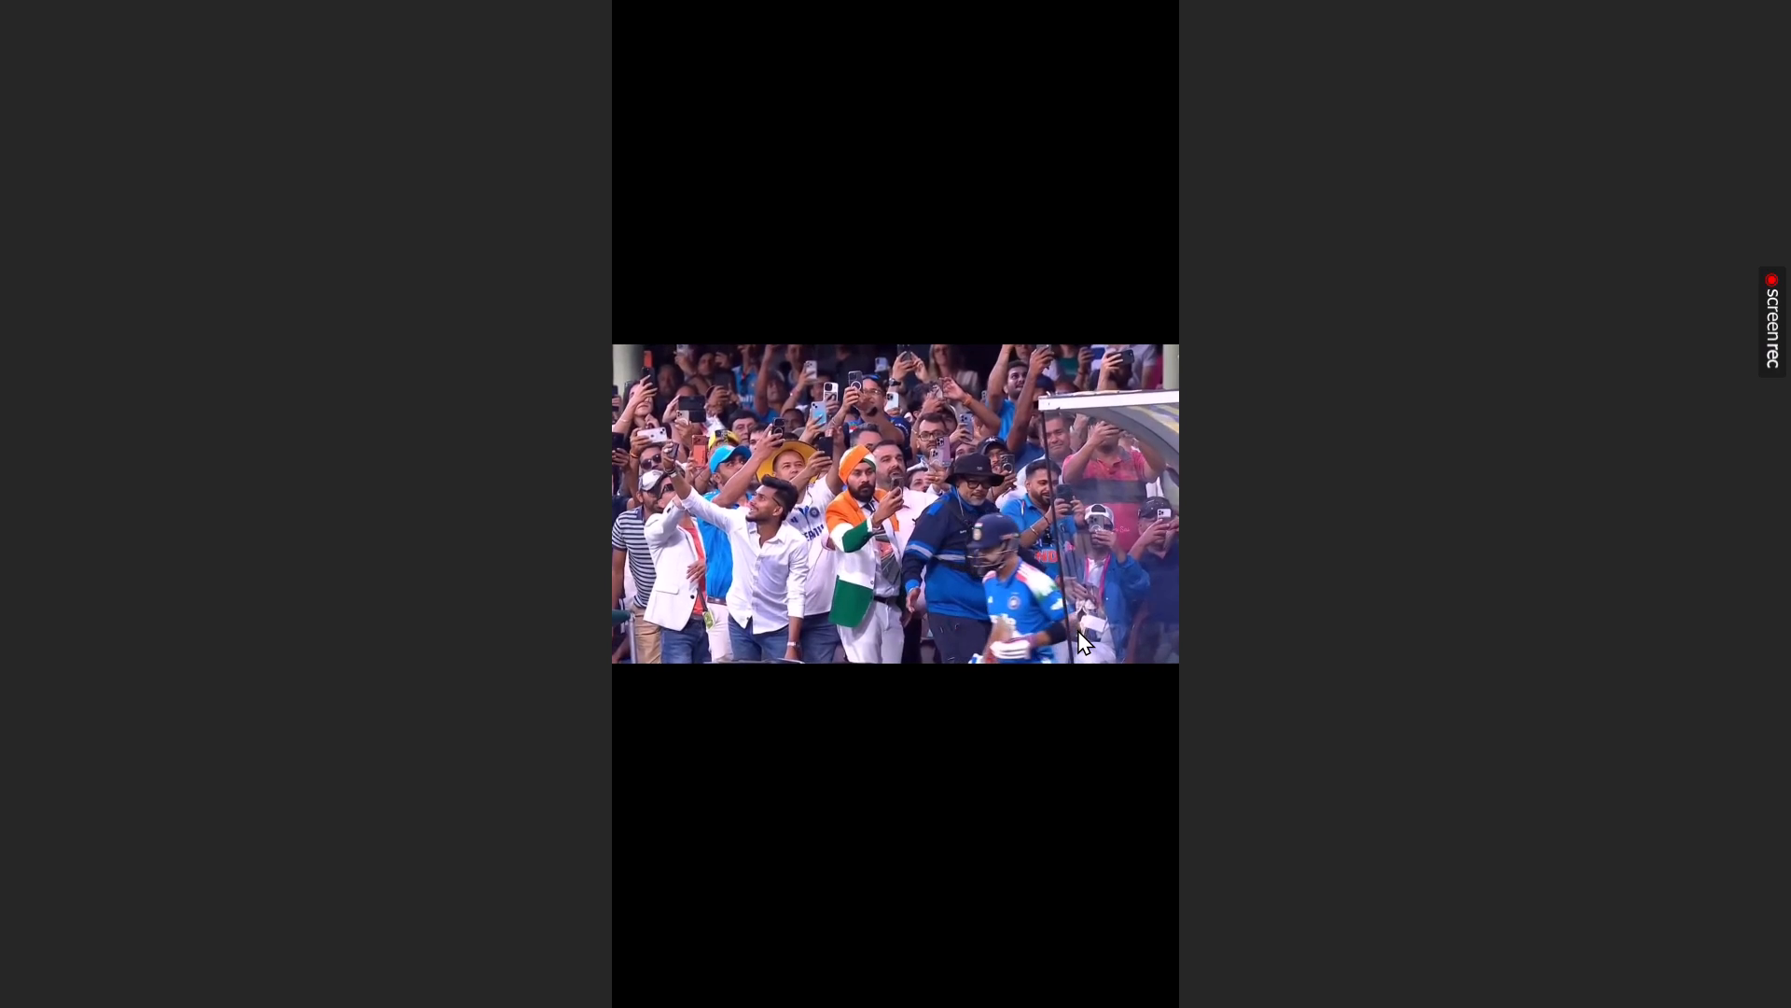
key("Left")
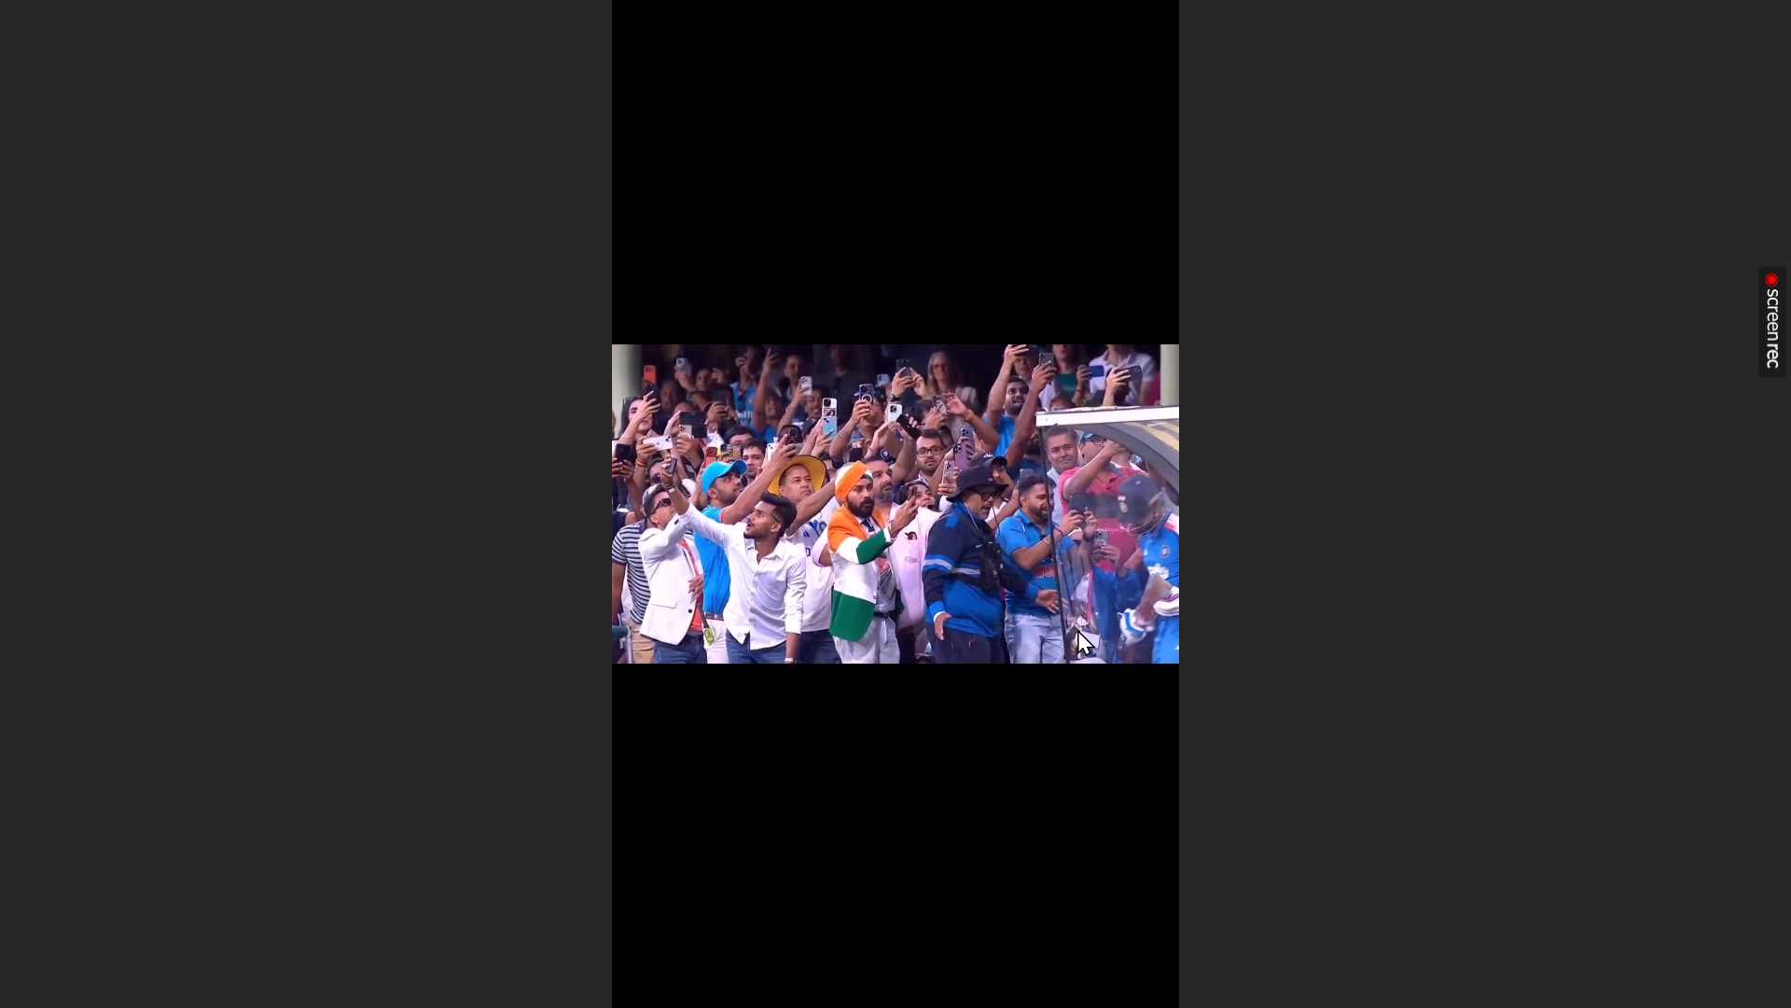
key("Left")
key("Left")
left_click(983, 625)
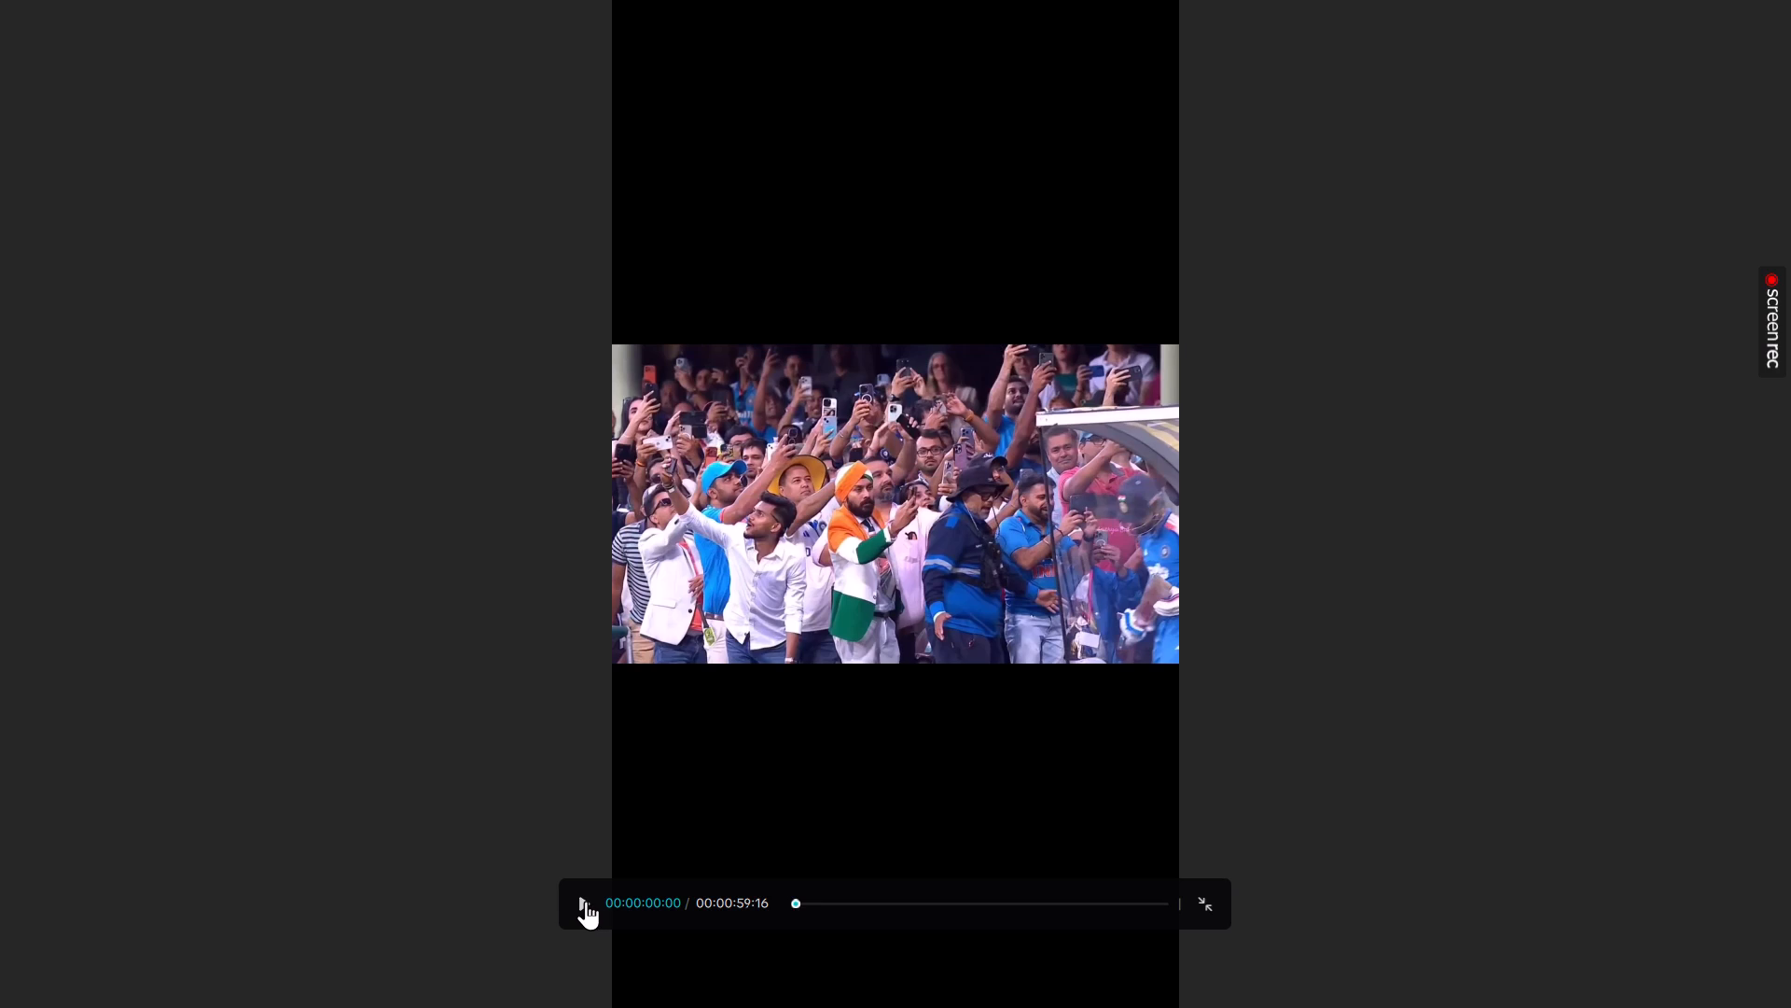
left_click(586, 898)
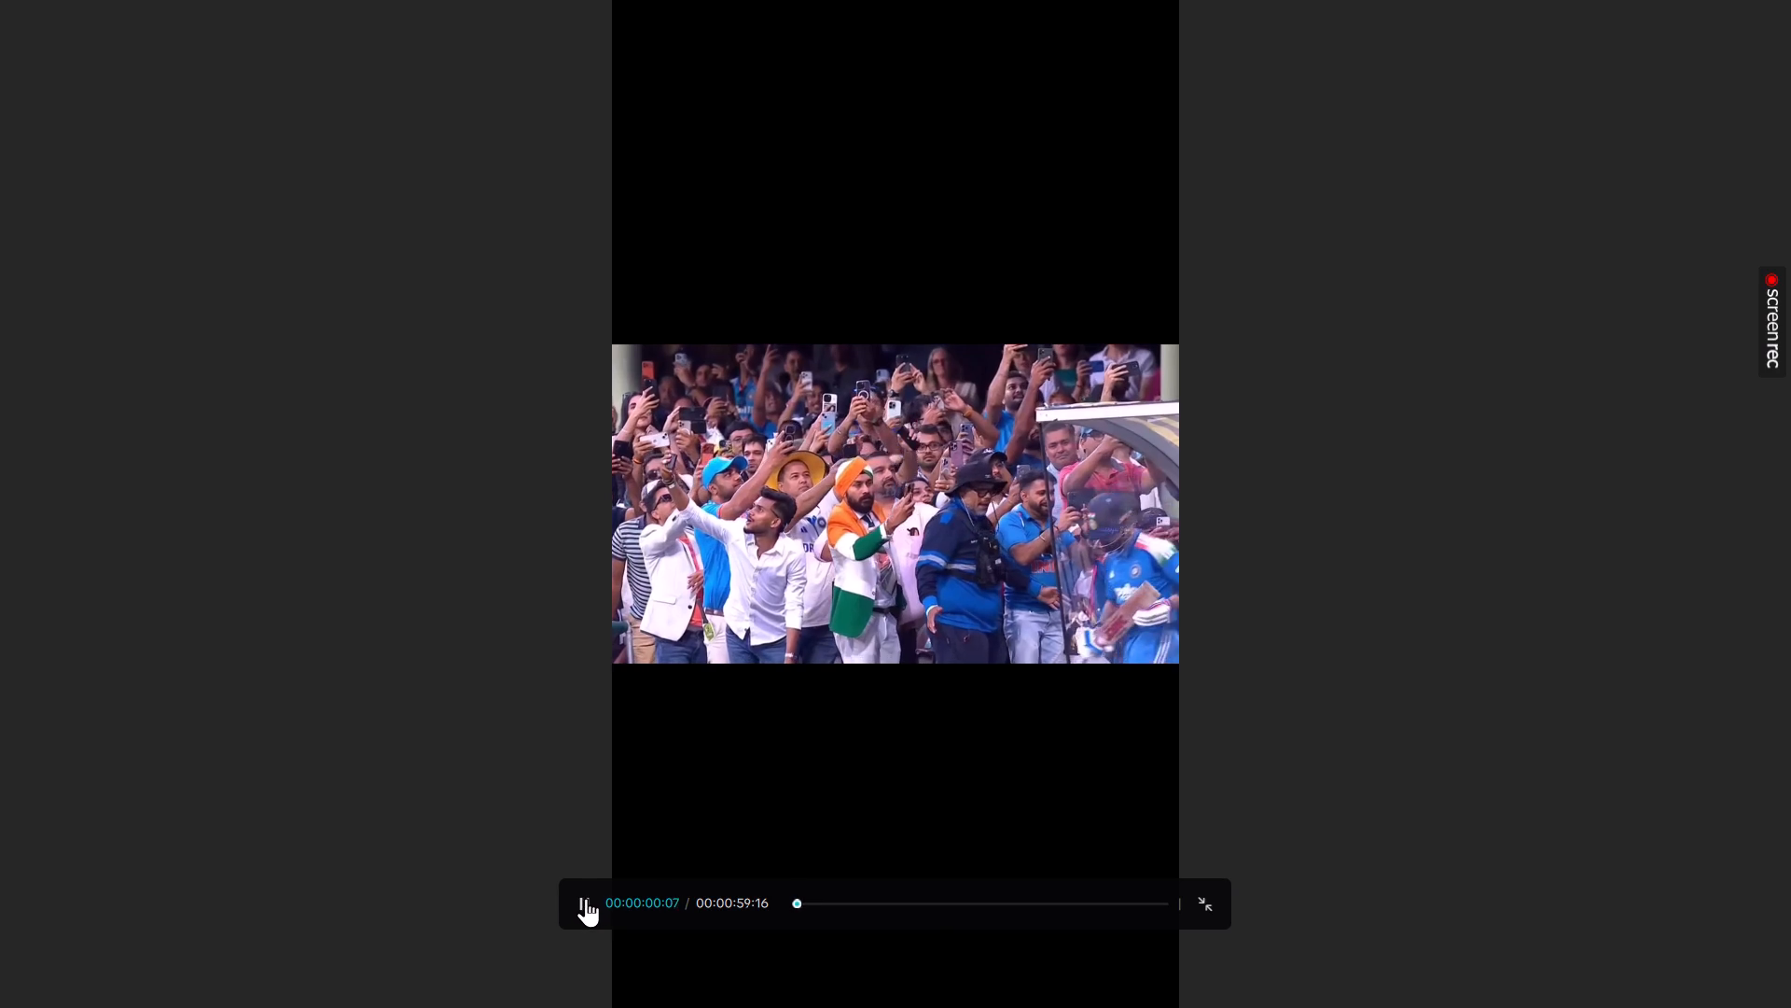
left_click(588, 899)
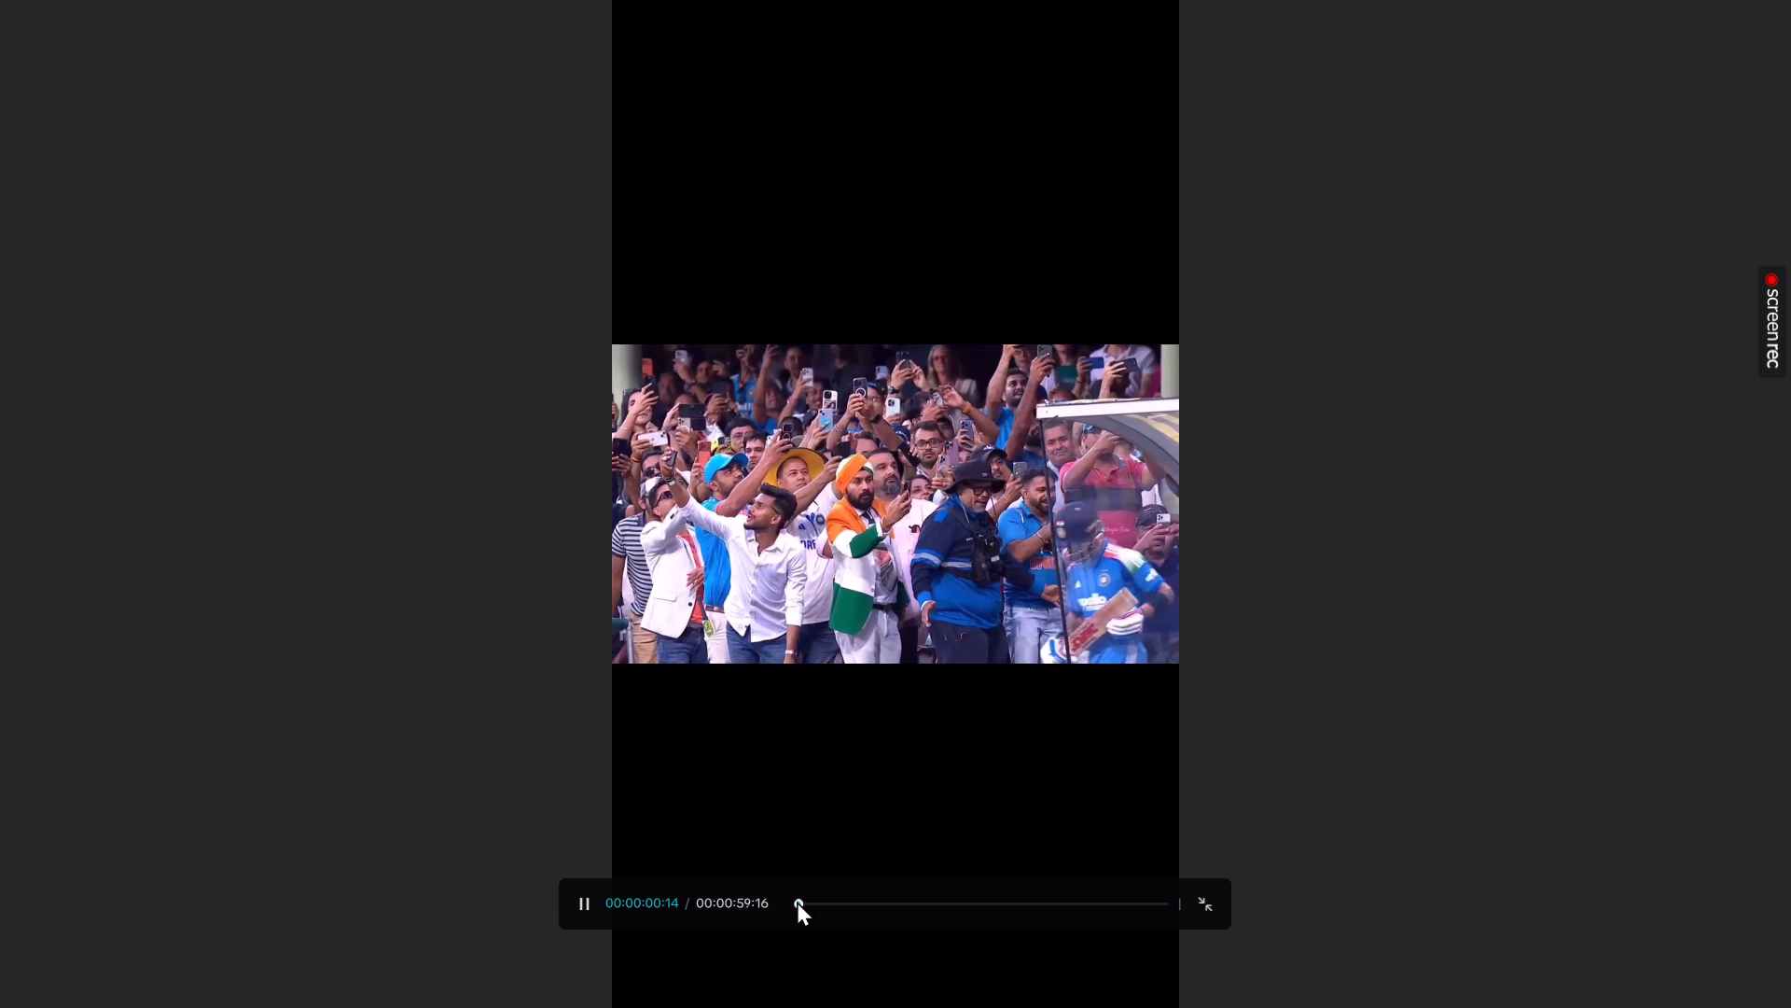
left_click_drag(797, 899, 788, 900)
Scrub back and forth through the full-screen preview between the opening crowd shot and the batting footage around 00:00:40, ending at 00:00:00:00.
left_click_drag(794, 900, 890, 897)
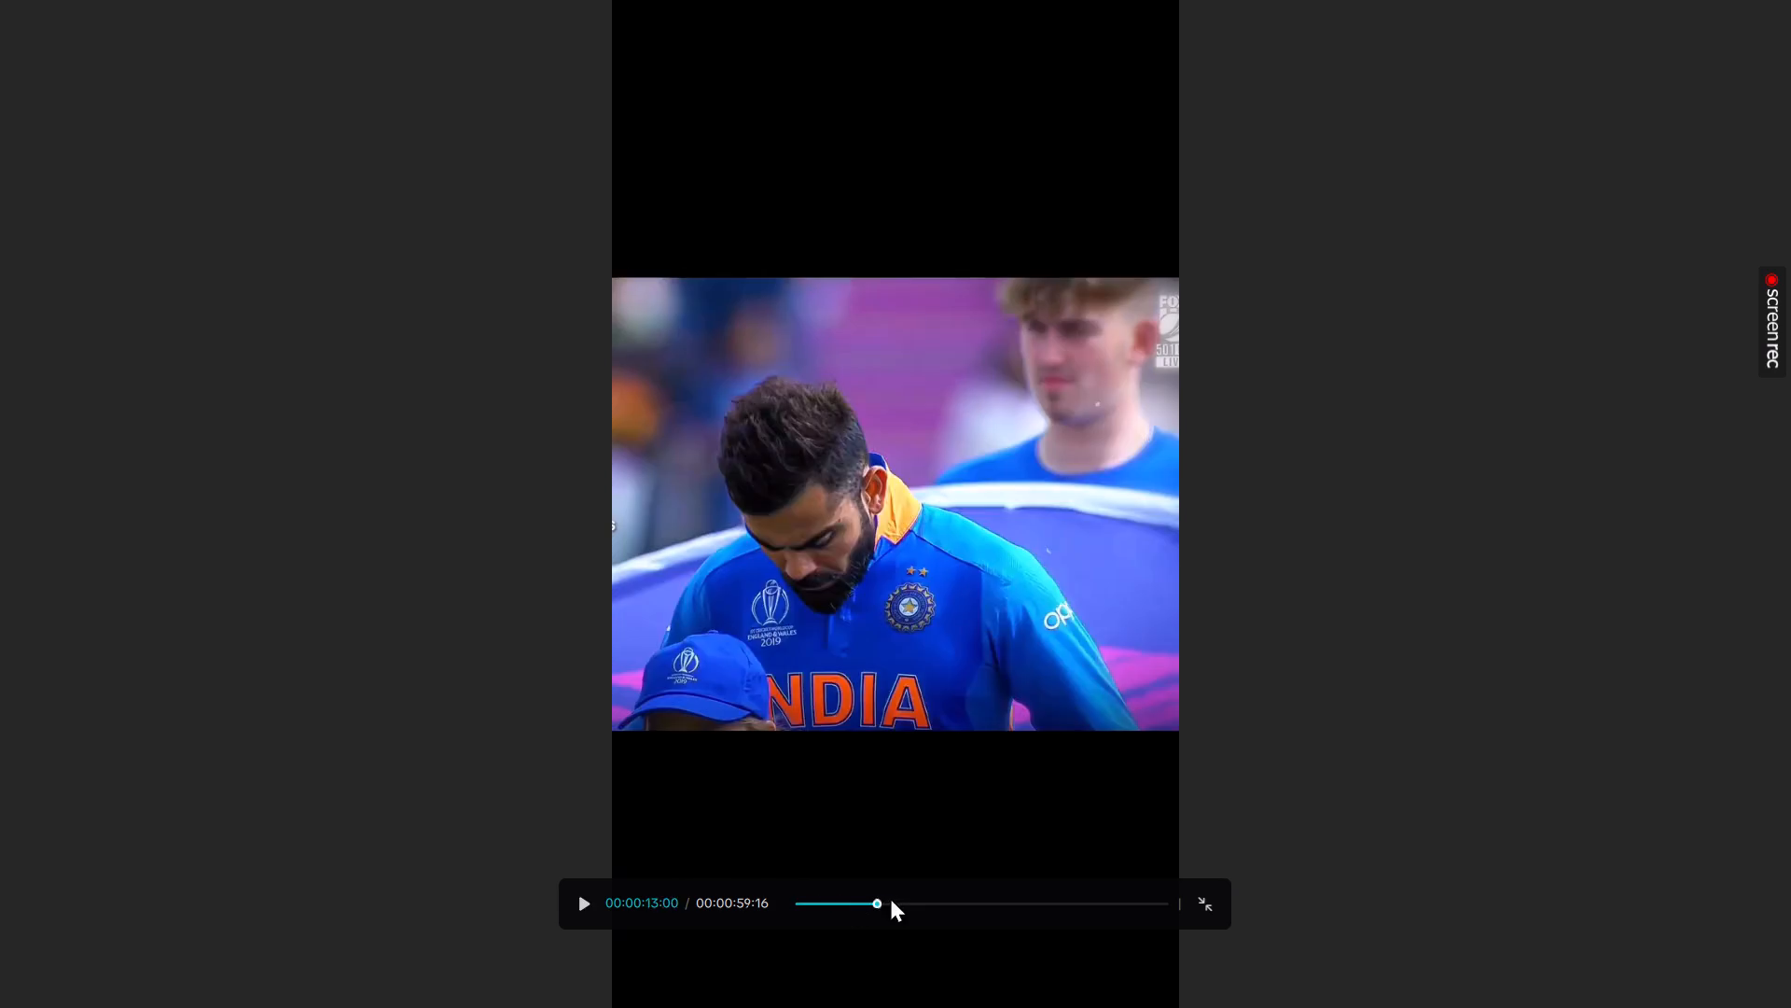
left_click_drag(890, 897, 769, 882)
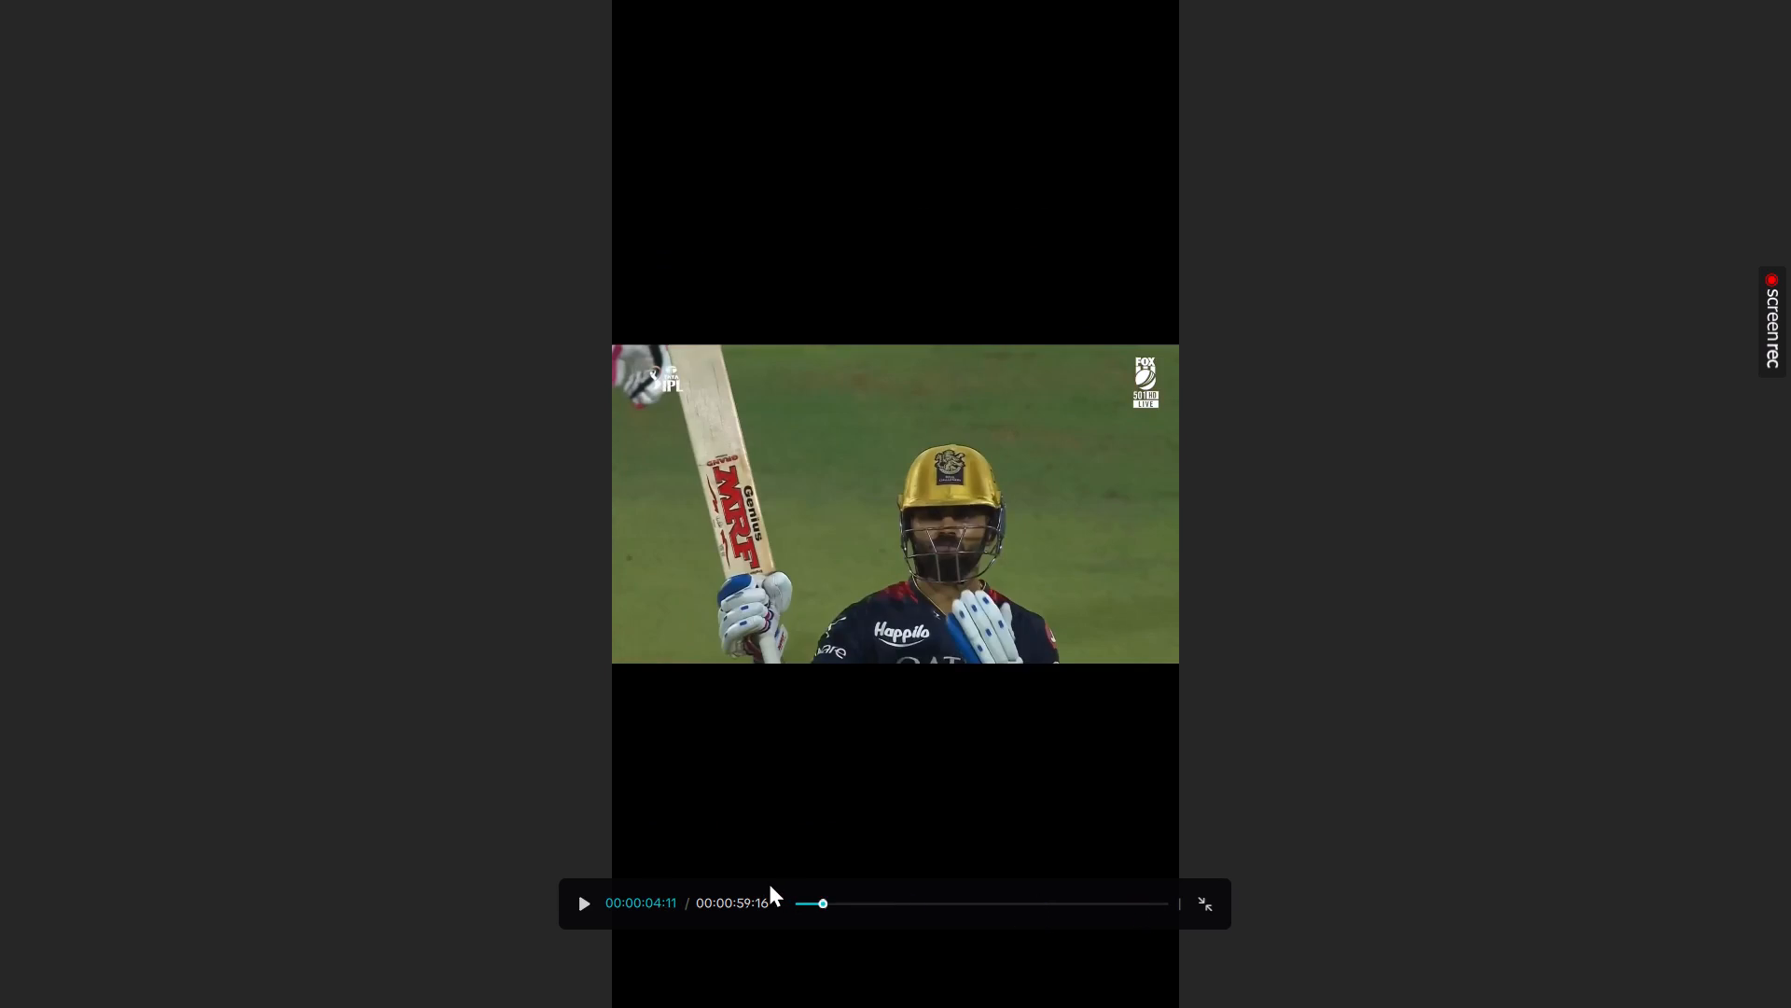
left_click_drag(769, 882, 787, 922)
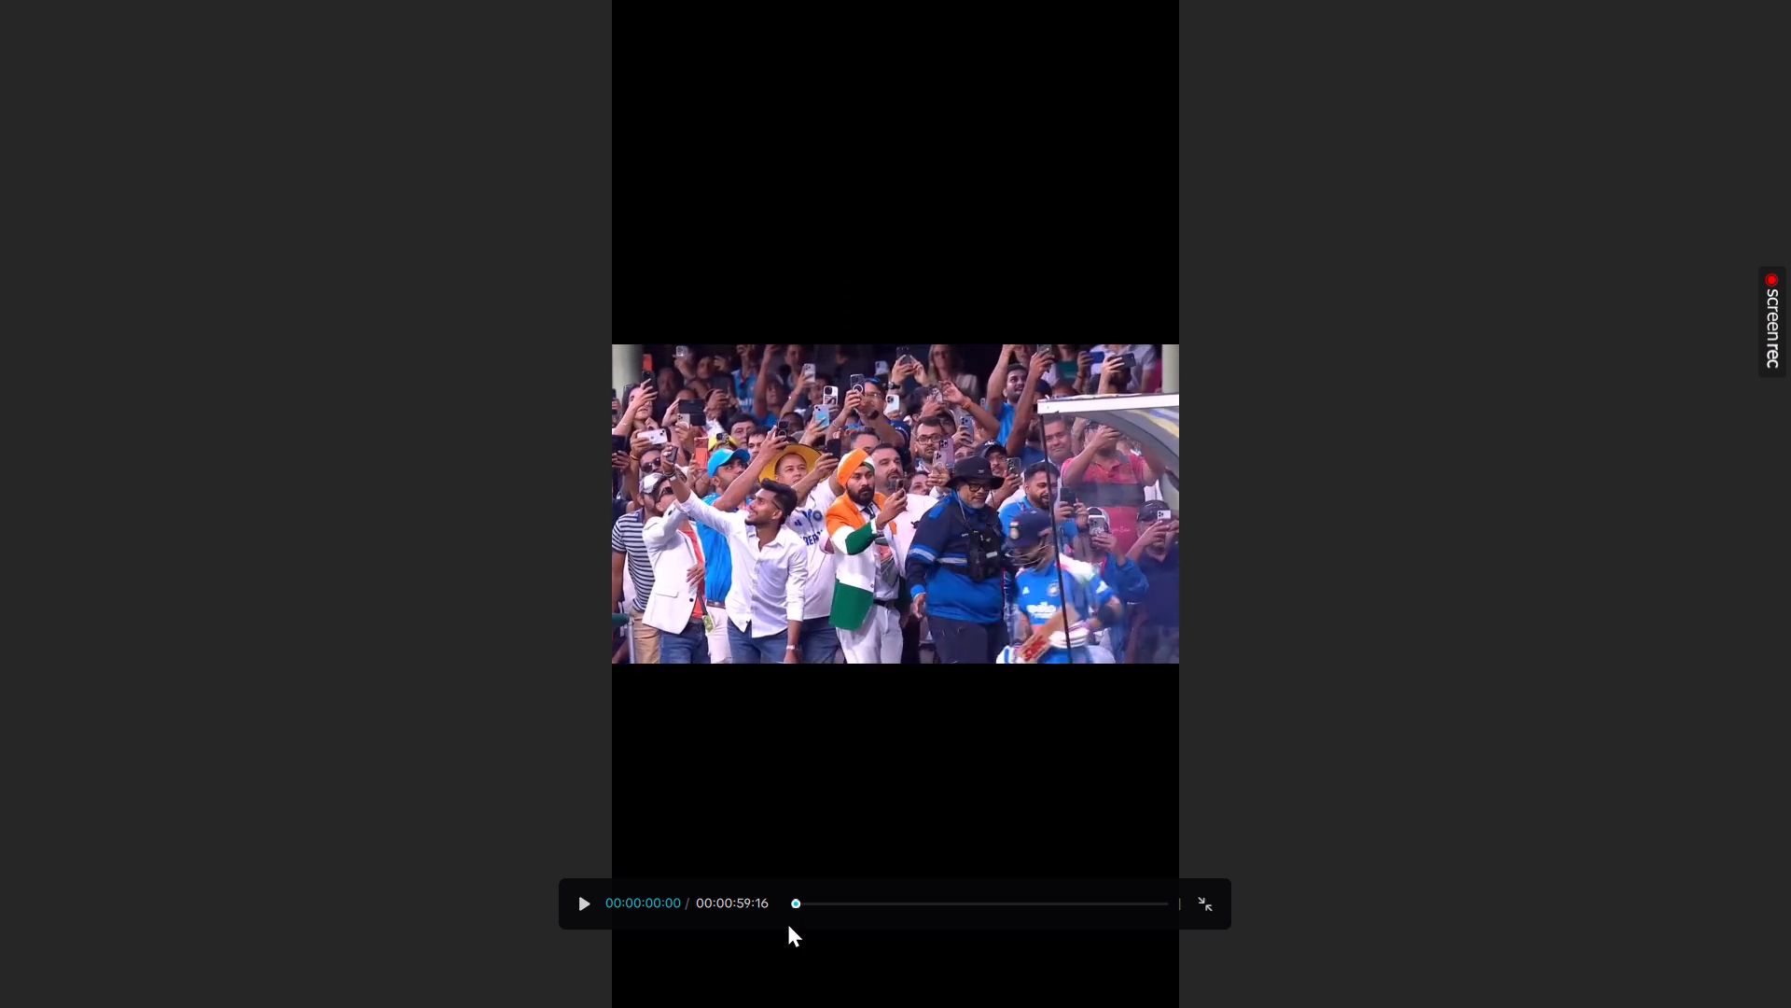
left_click_drag(787, 922, 817, 925)
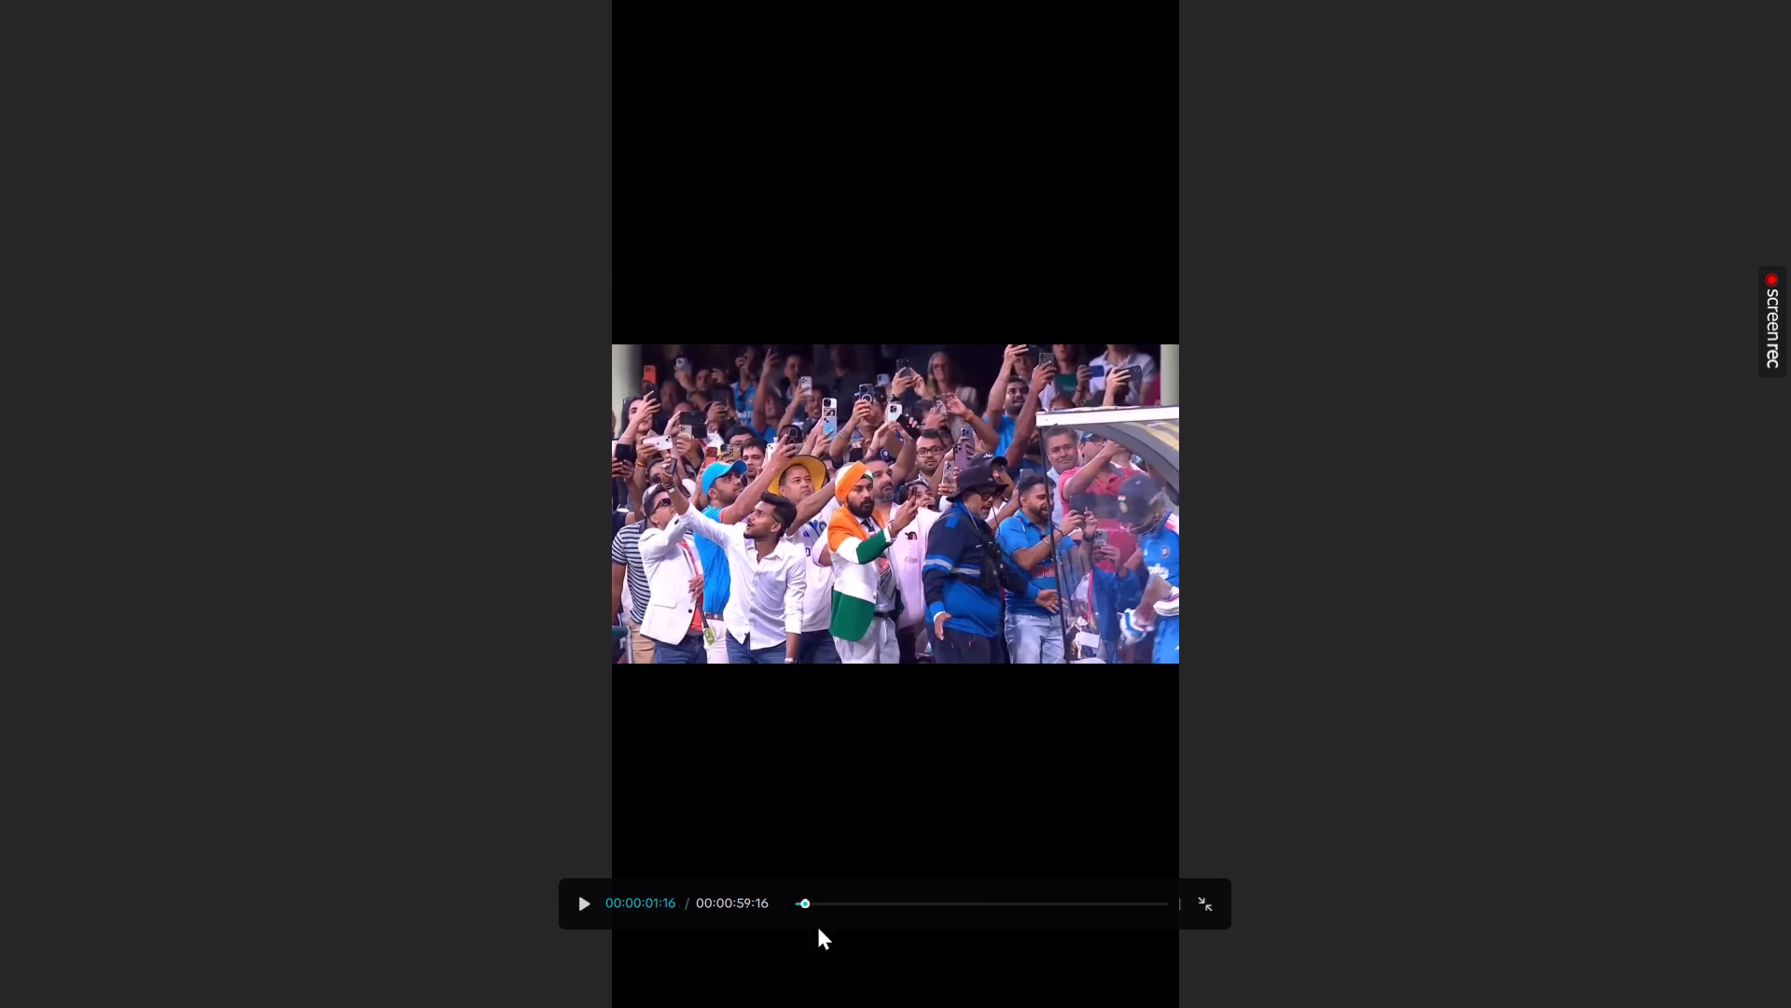
left_click_drag(817, 925, 846, 915)
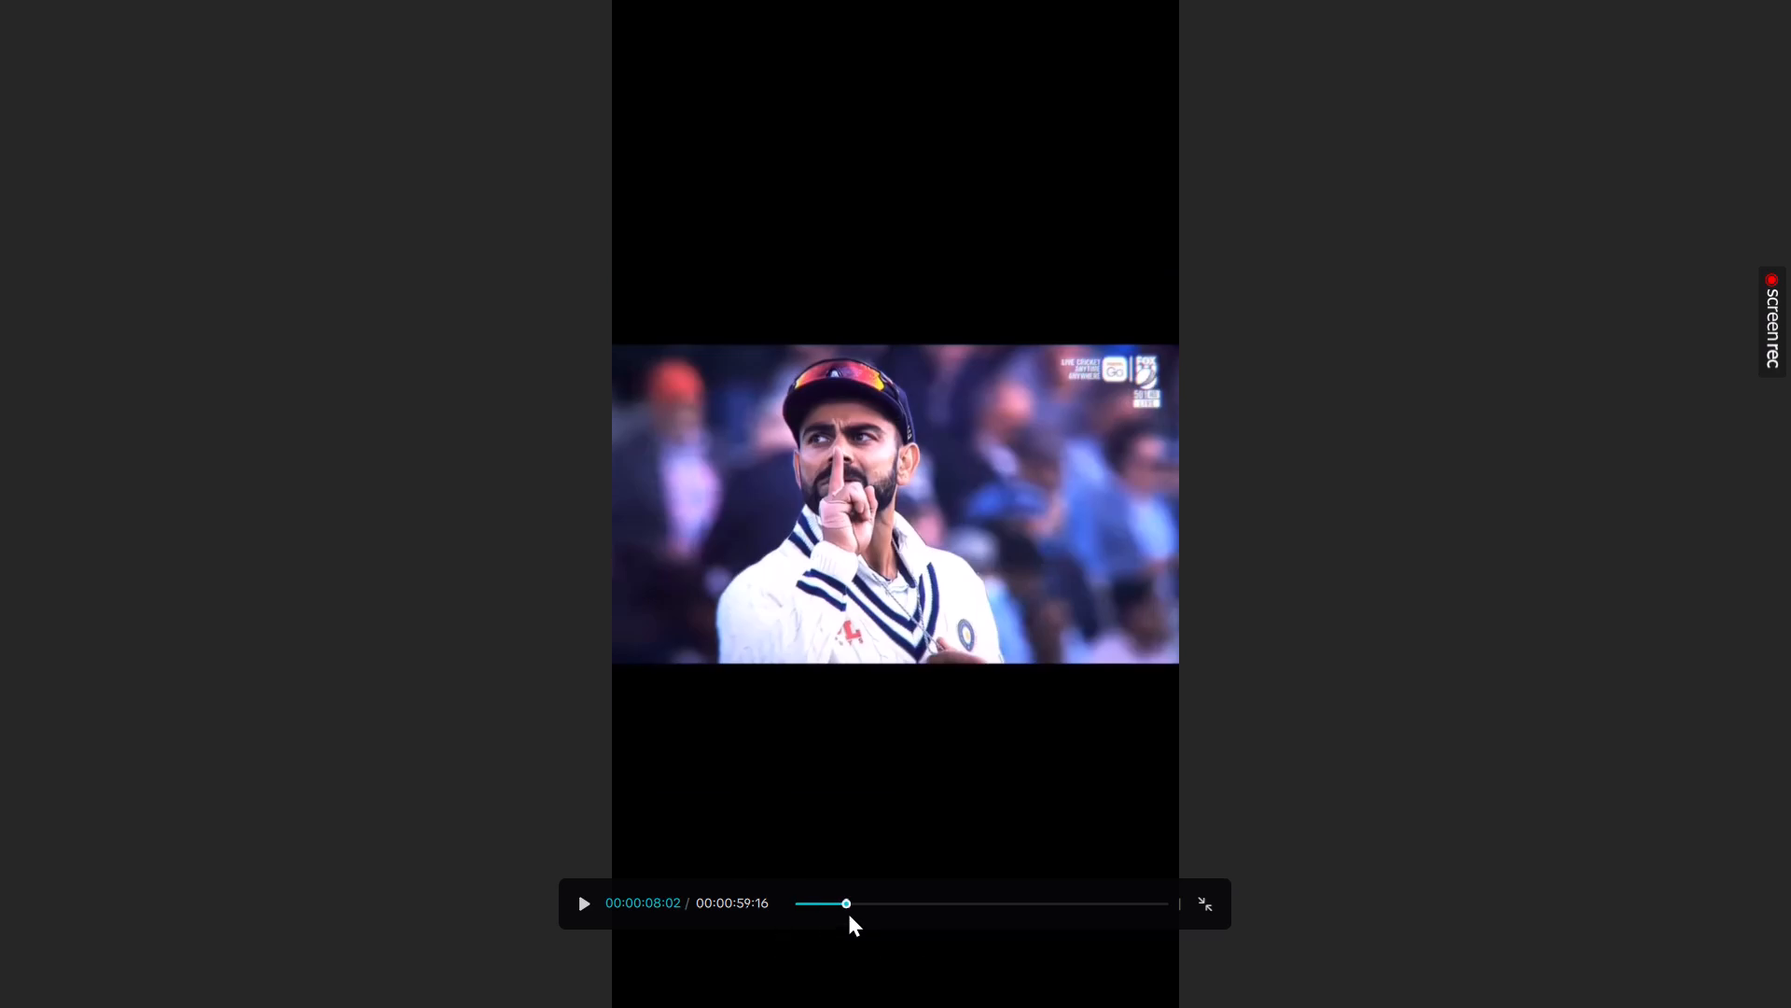
left_click_drag(848, 912, 770, 910)
left_click(798, 918)
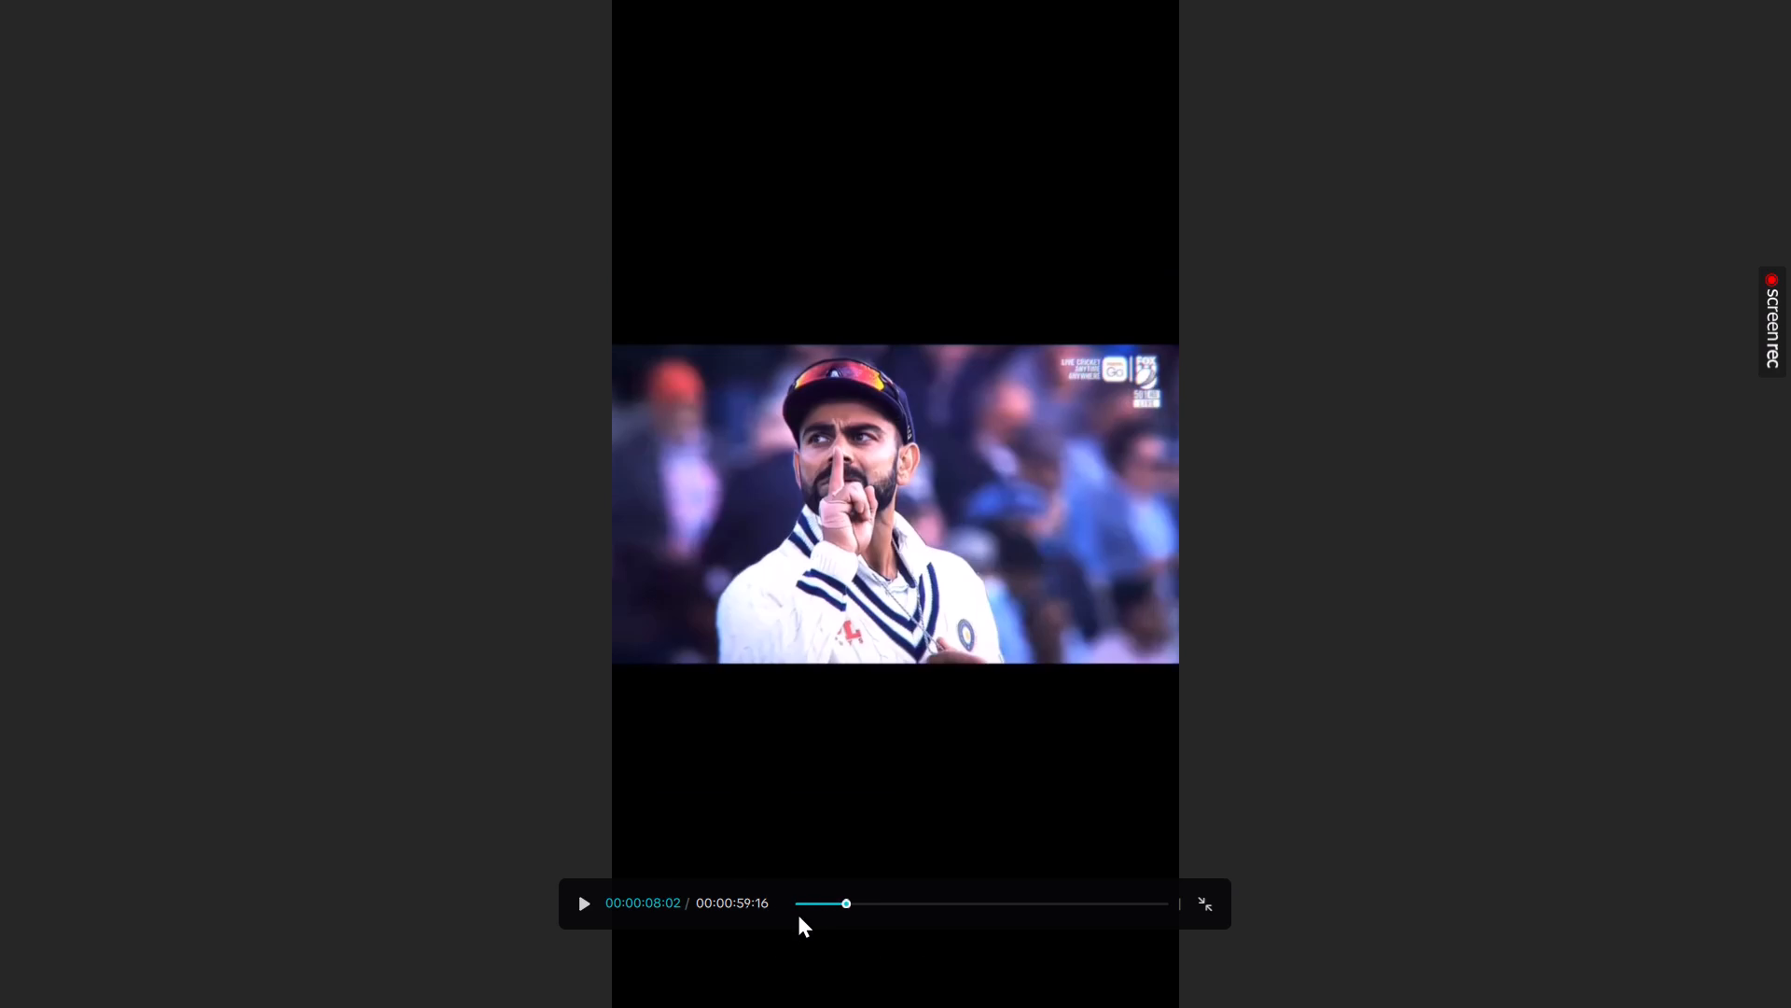
left_click(794, 910)
left_click(792, 904)
left_click_drag(795, 901, 802, 903)
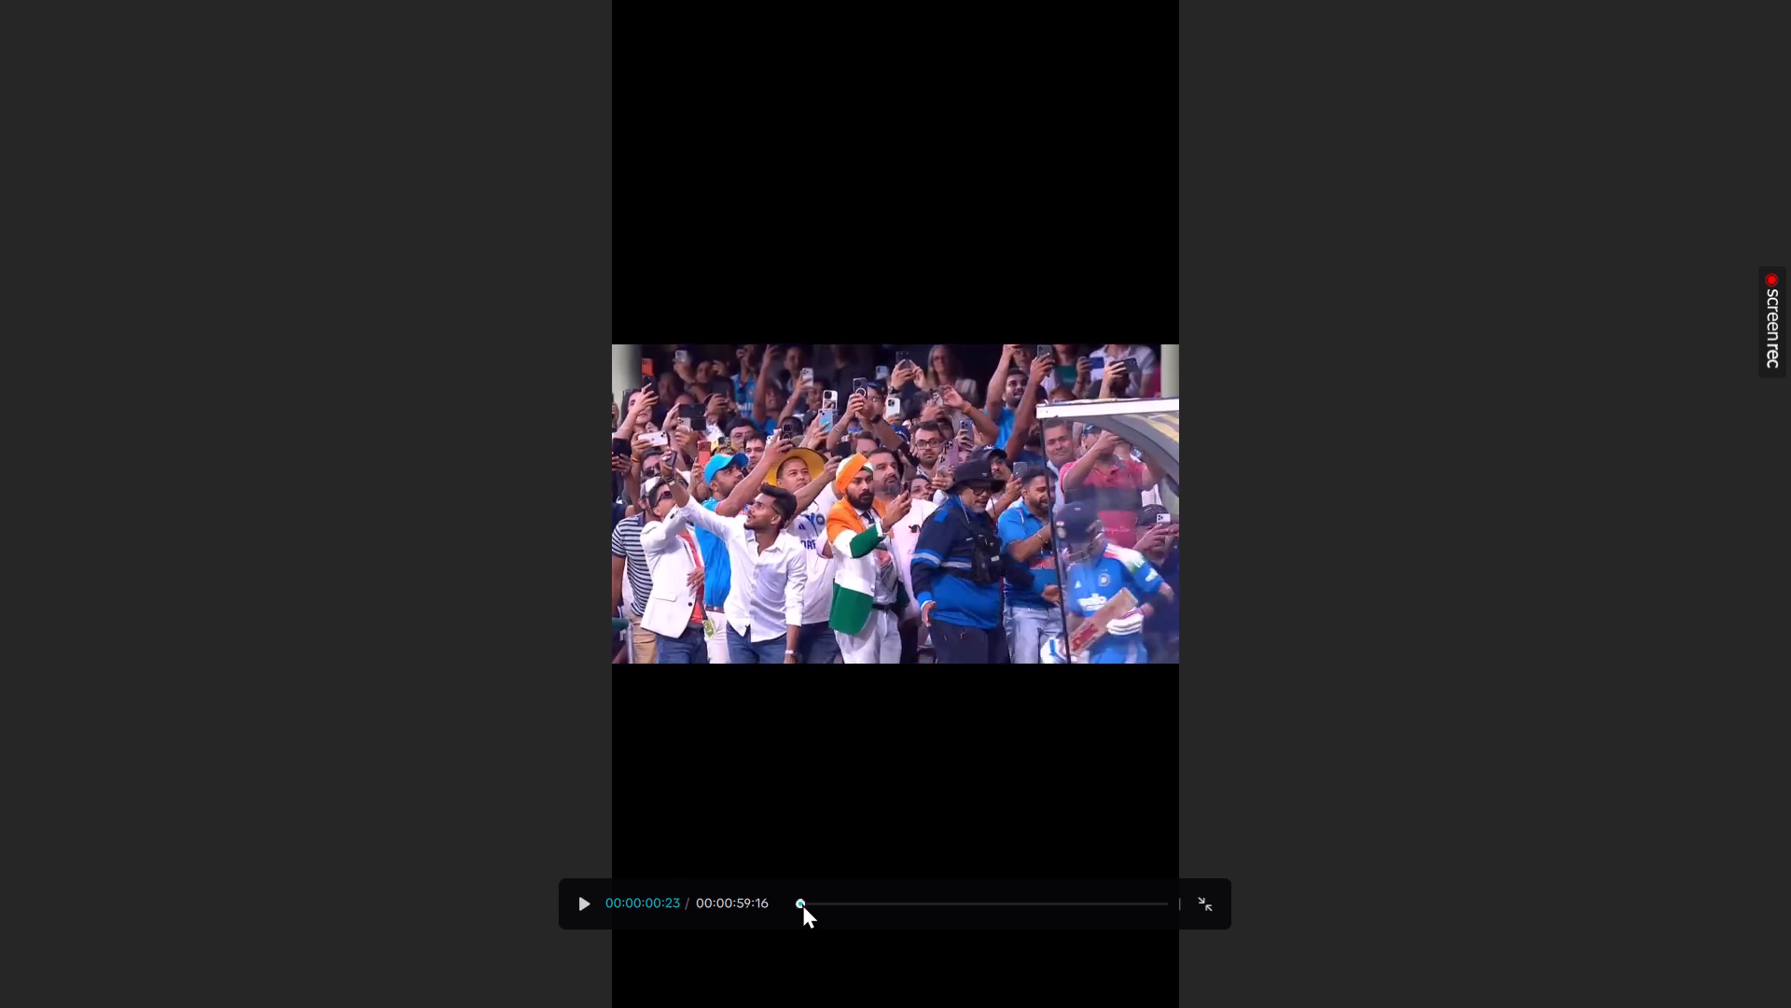
left_click_drag(802, 903, 992, 887)
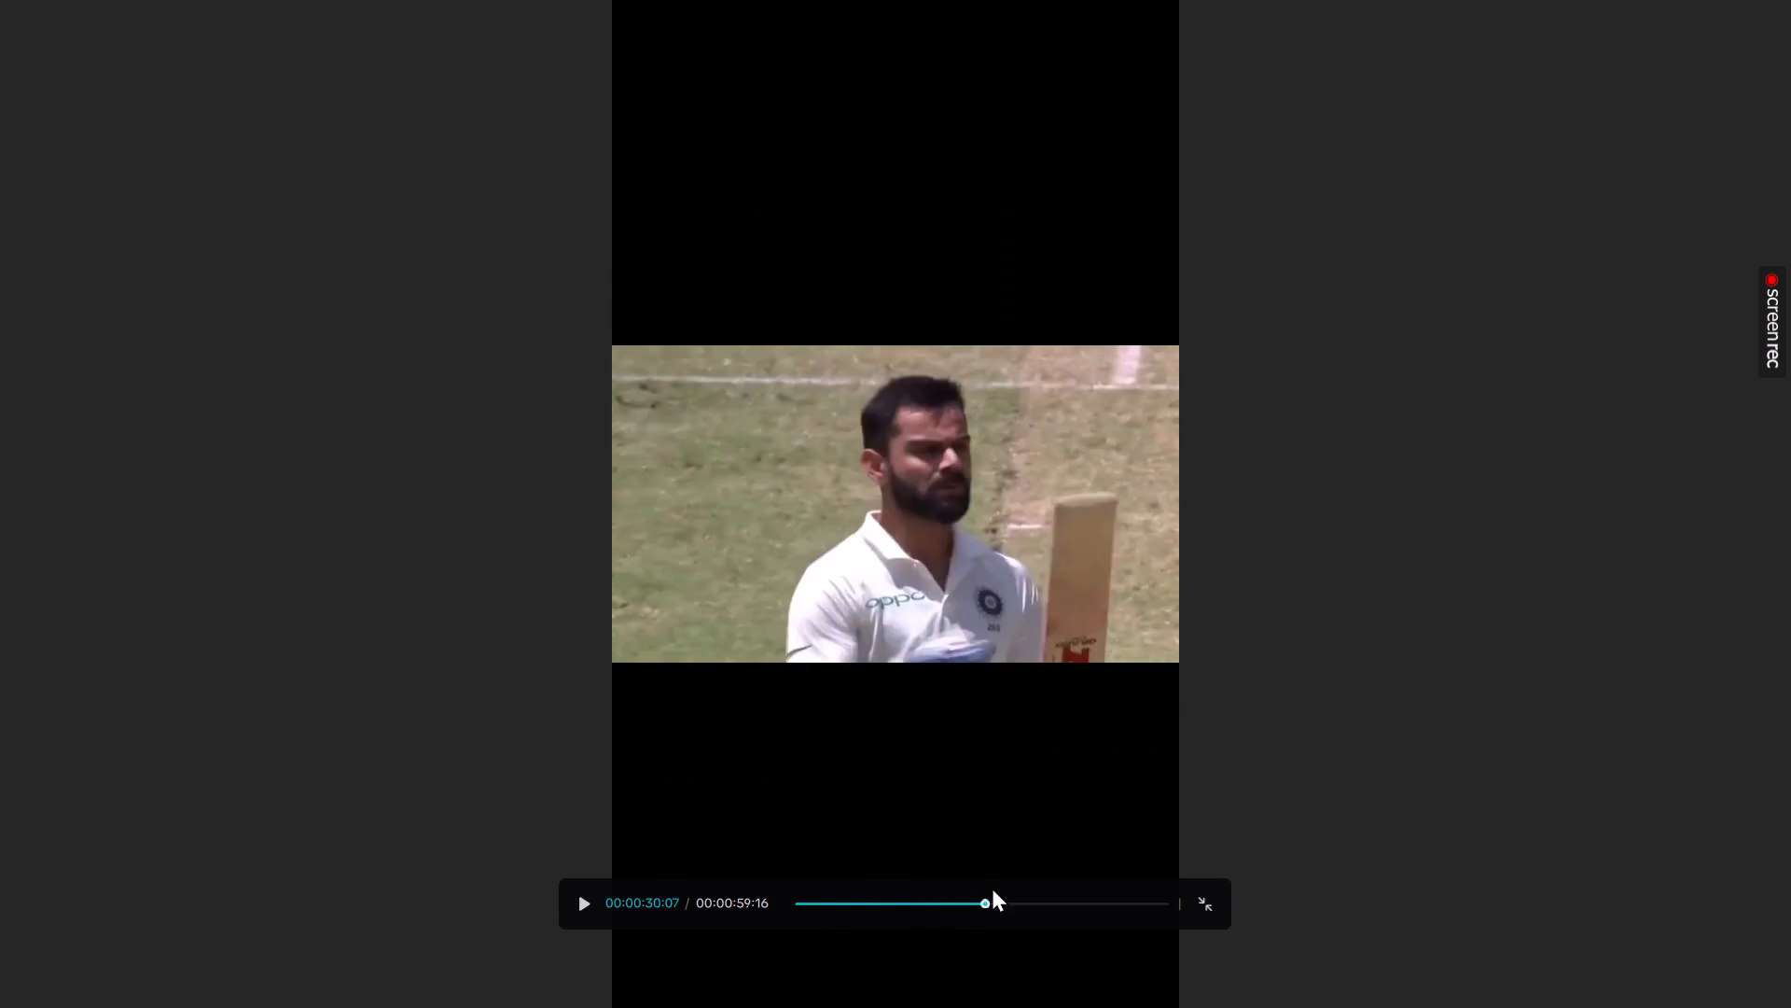
left_click_drag(992, 887, 899, 924)
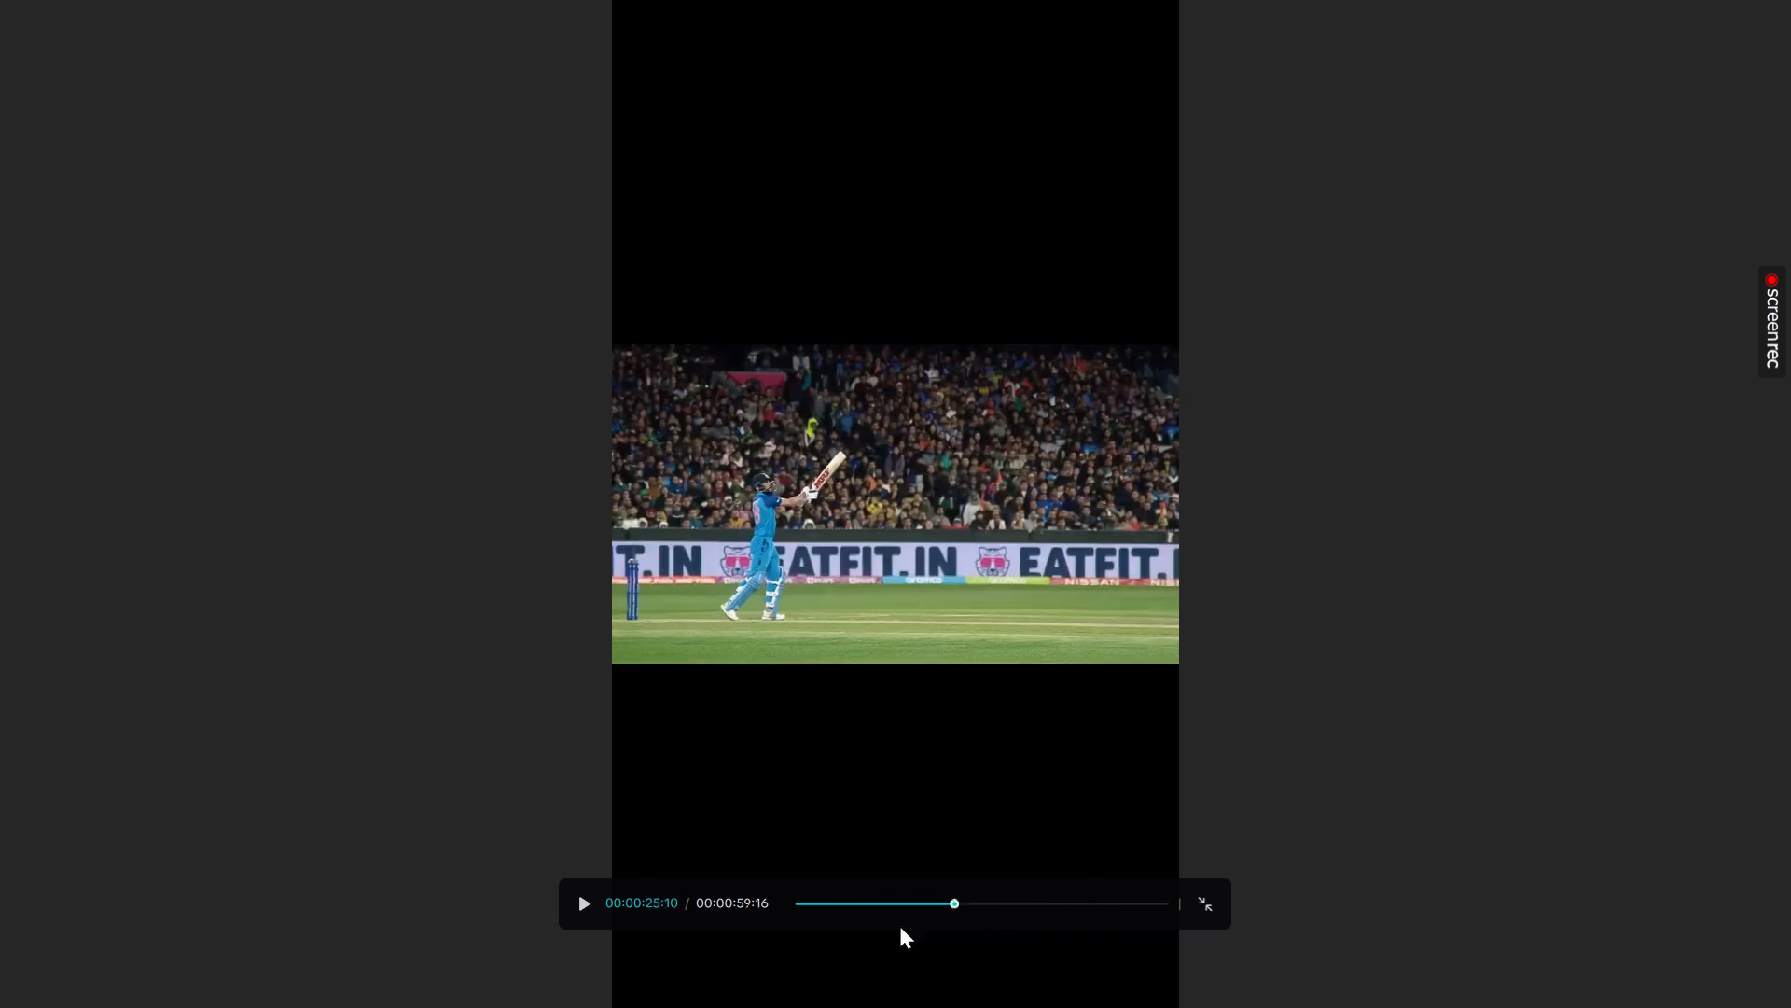
left_click_drag(899, 924, 857, 907)
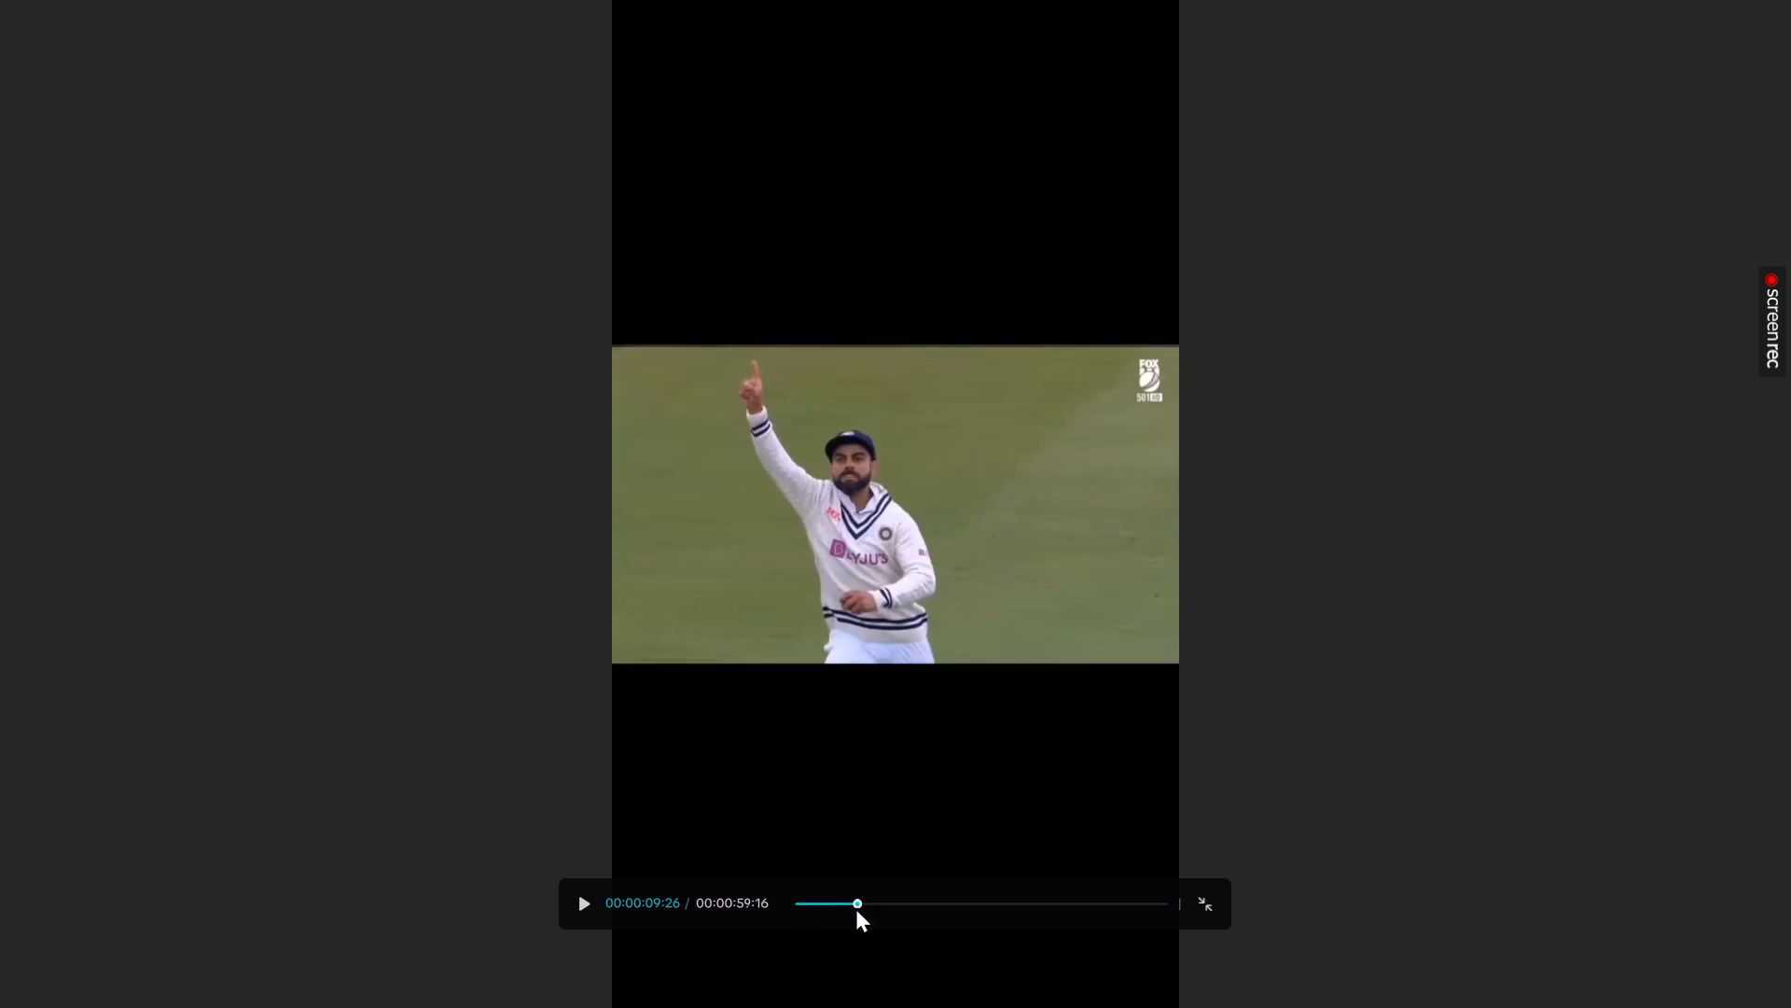
left_click_drag(829, 897, 797, 901)
left_click(793, 899)
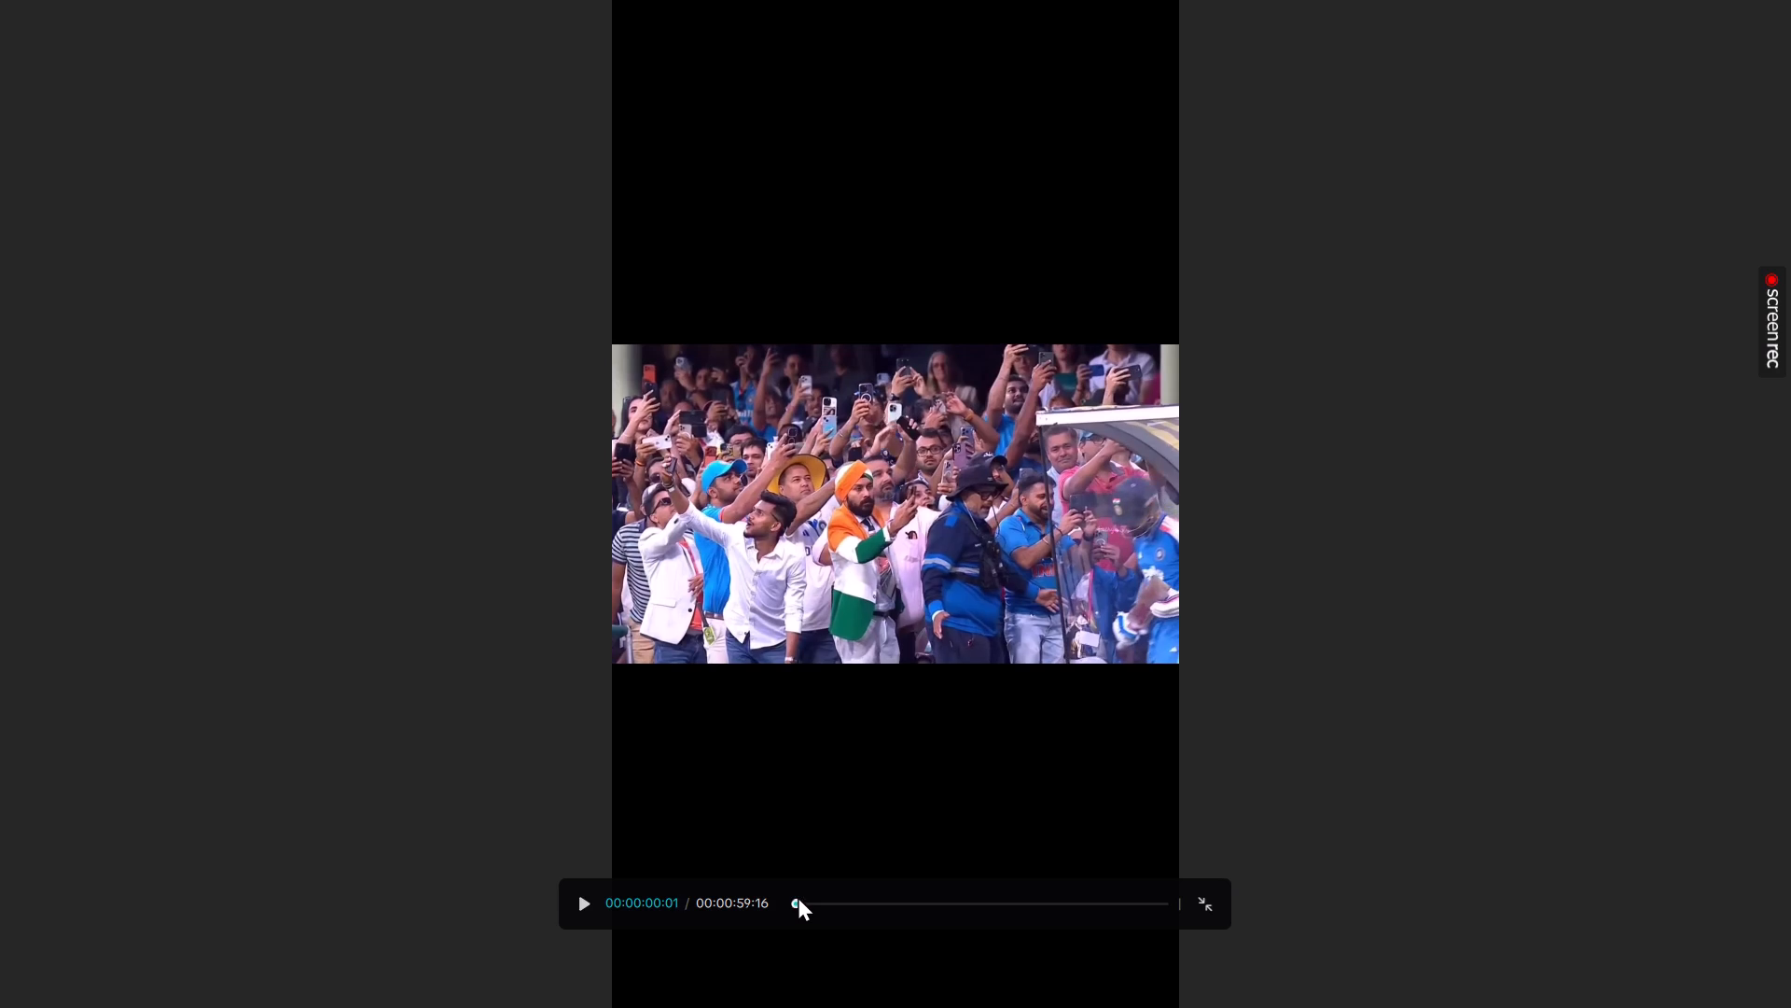
left_click_drag(797, 899, 816, 901)
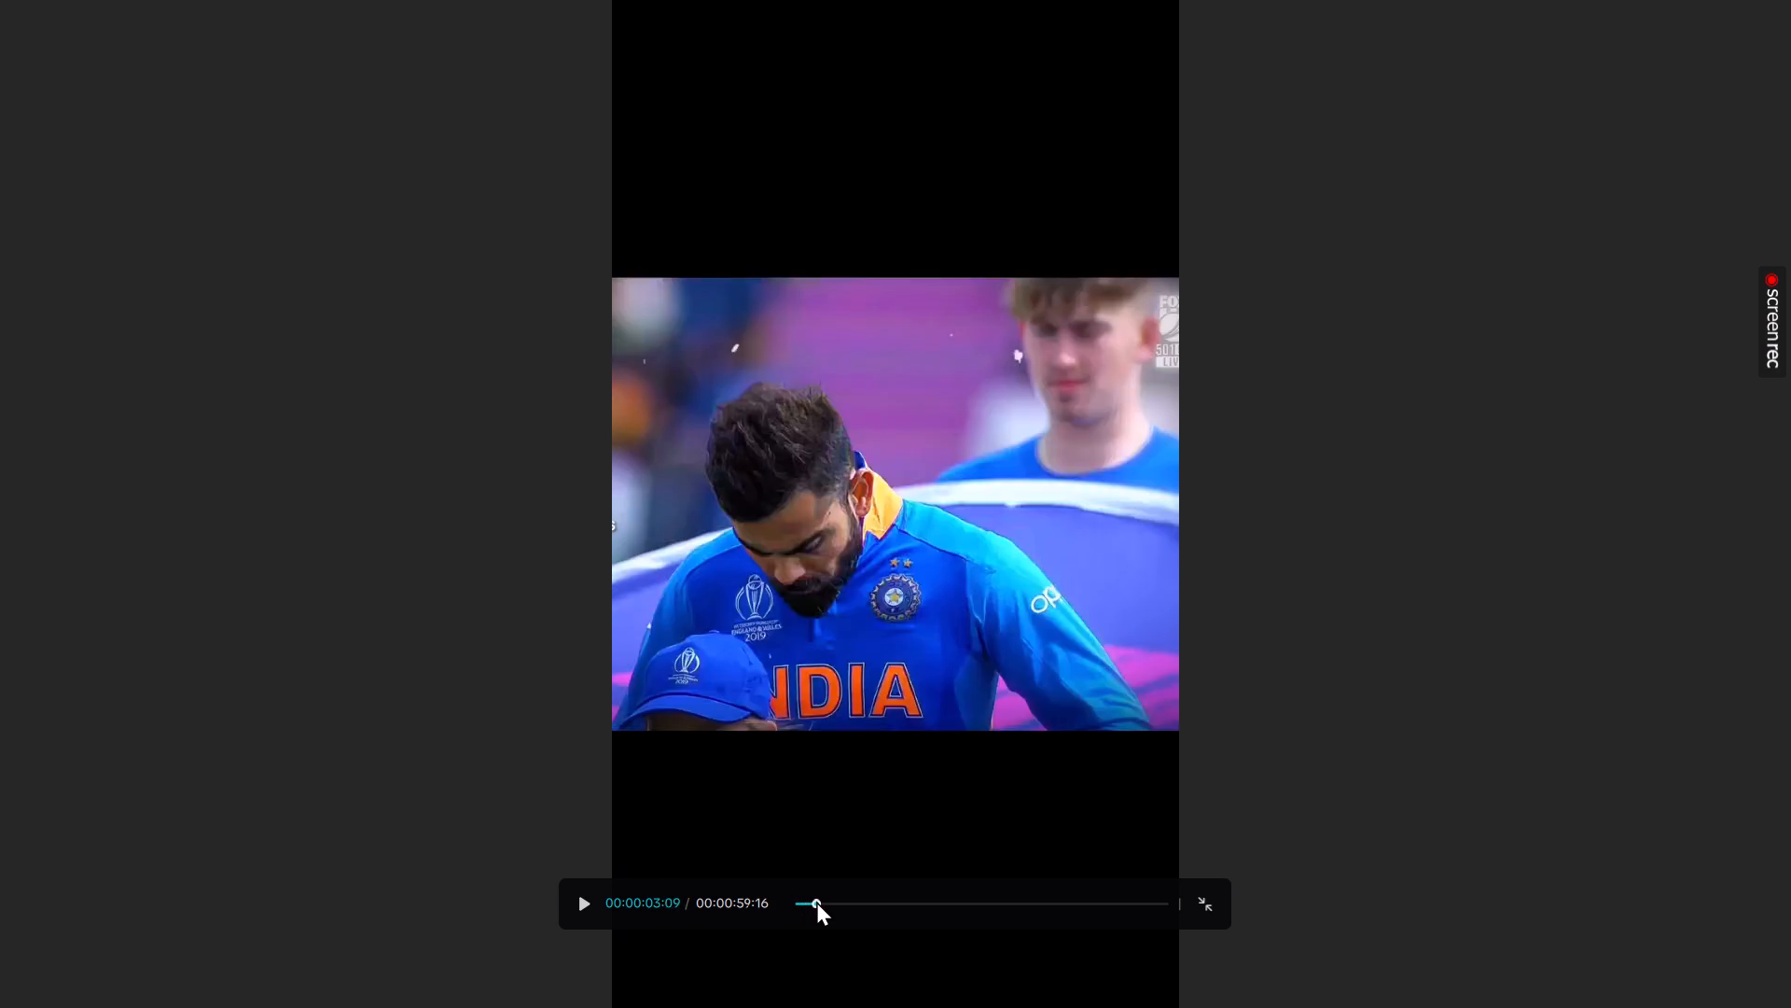
left_click_drag(816, 901, 793, 903)
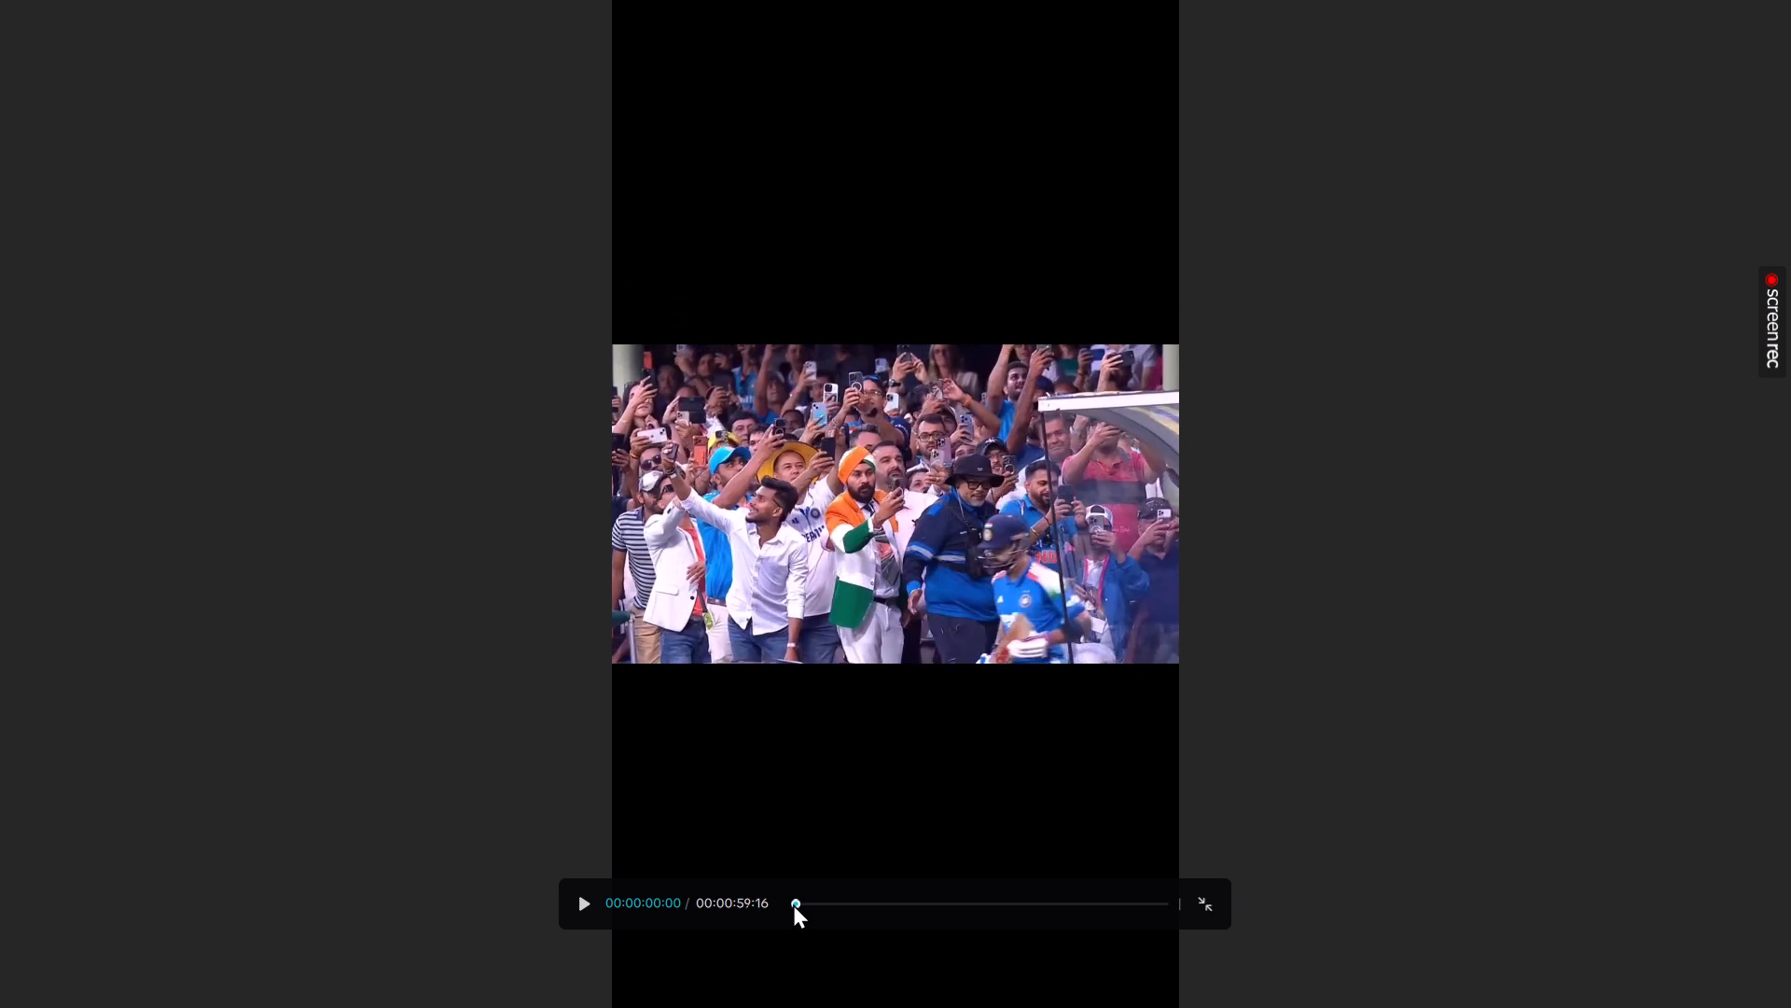
left_click_drag(793, 903, 1060, 887)
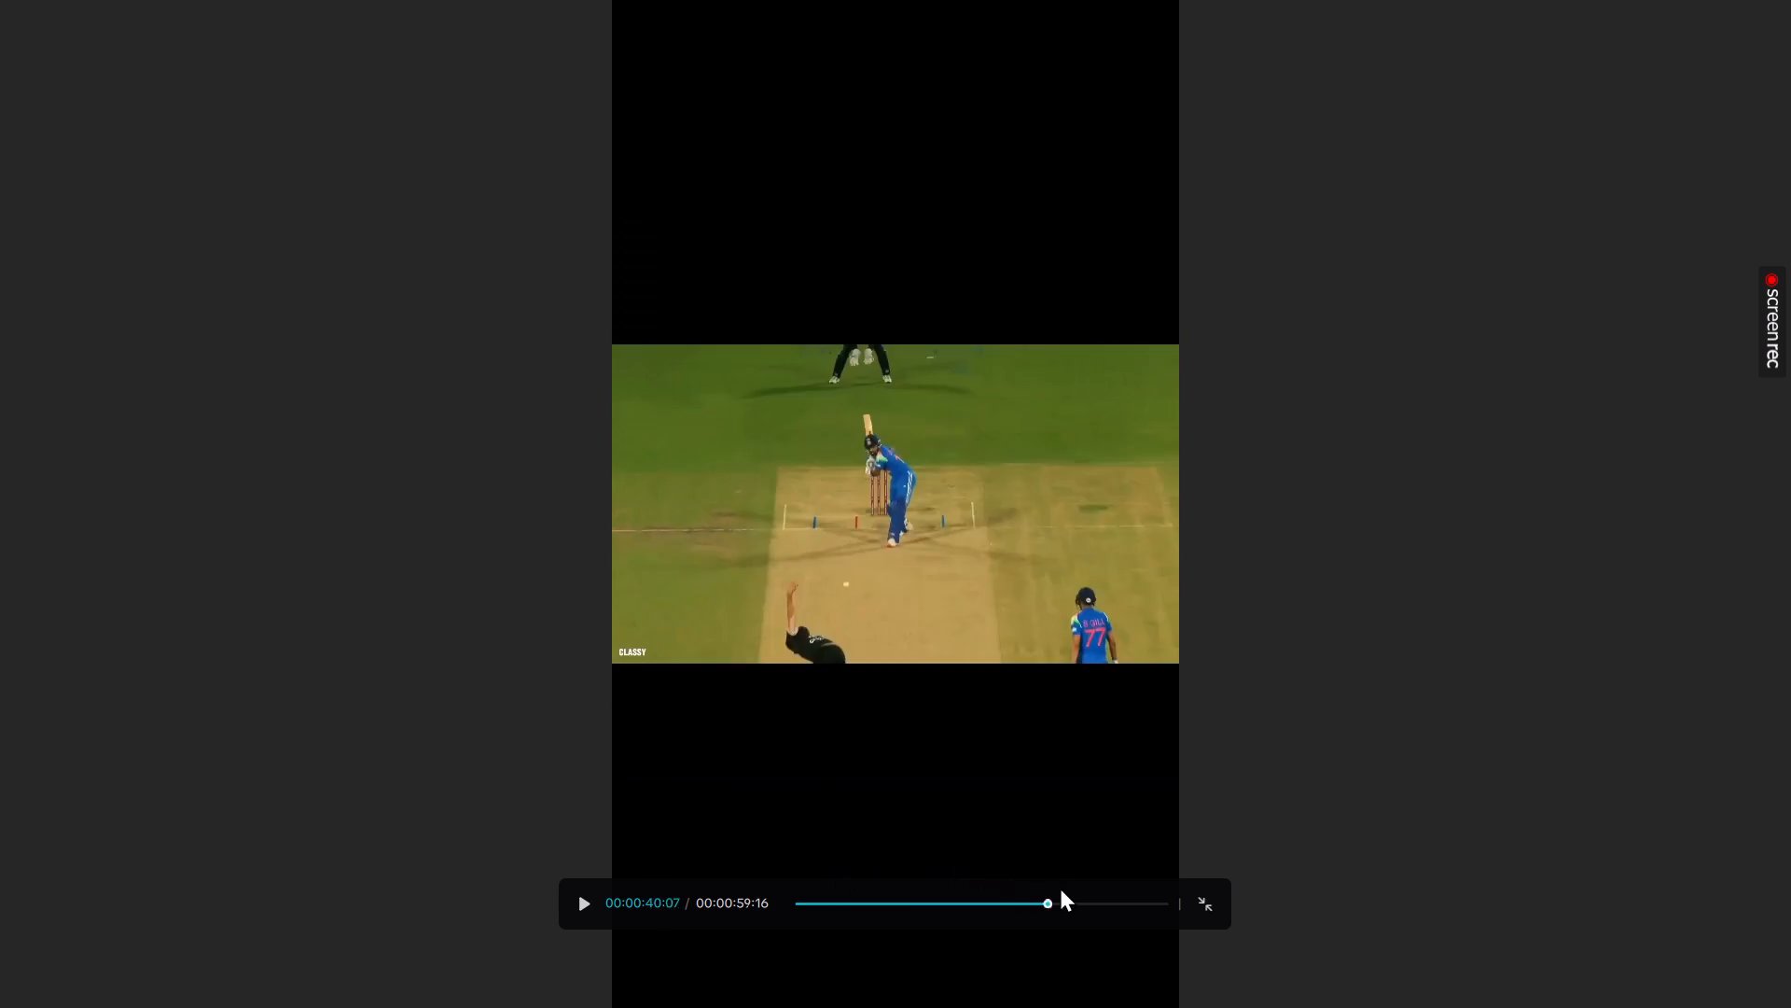
left_click_drag(1060, 887, 723, 937)
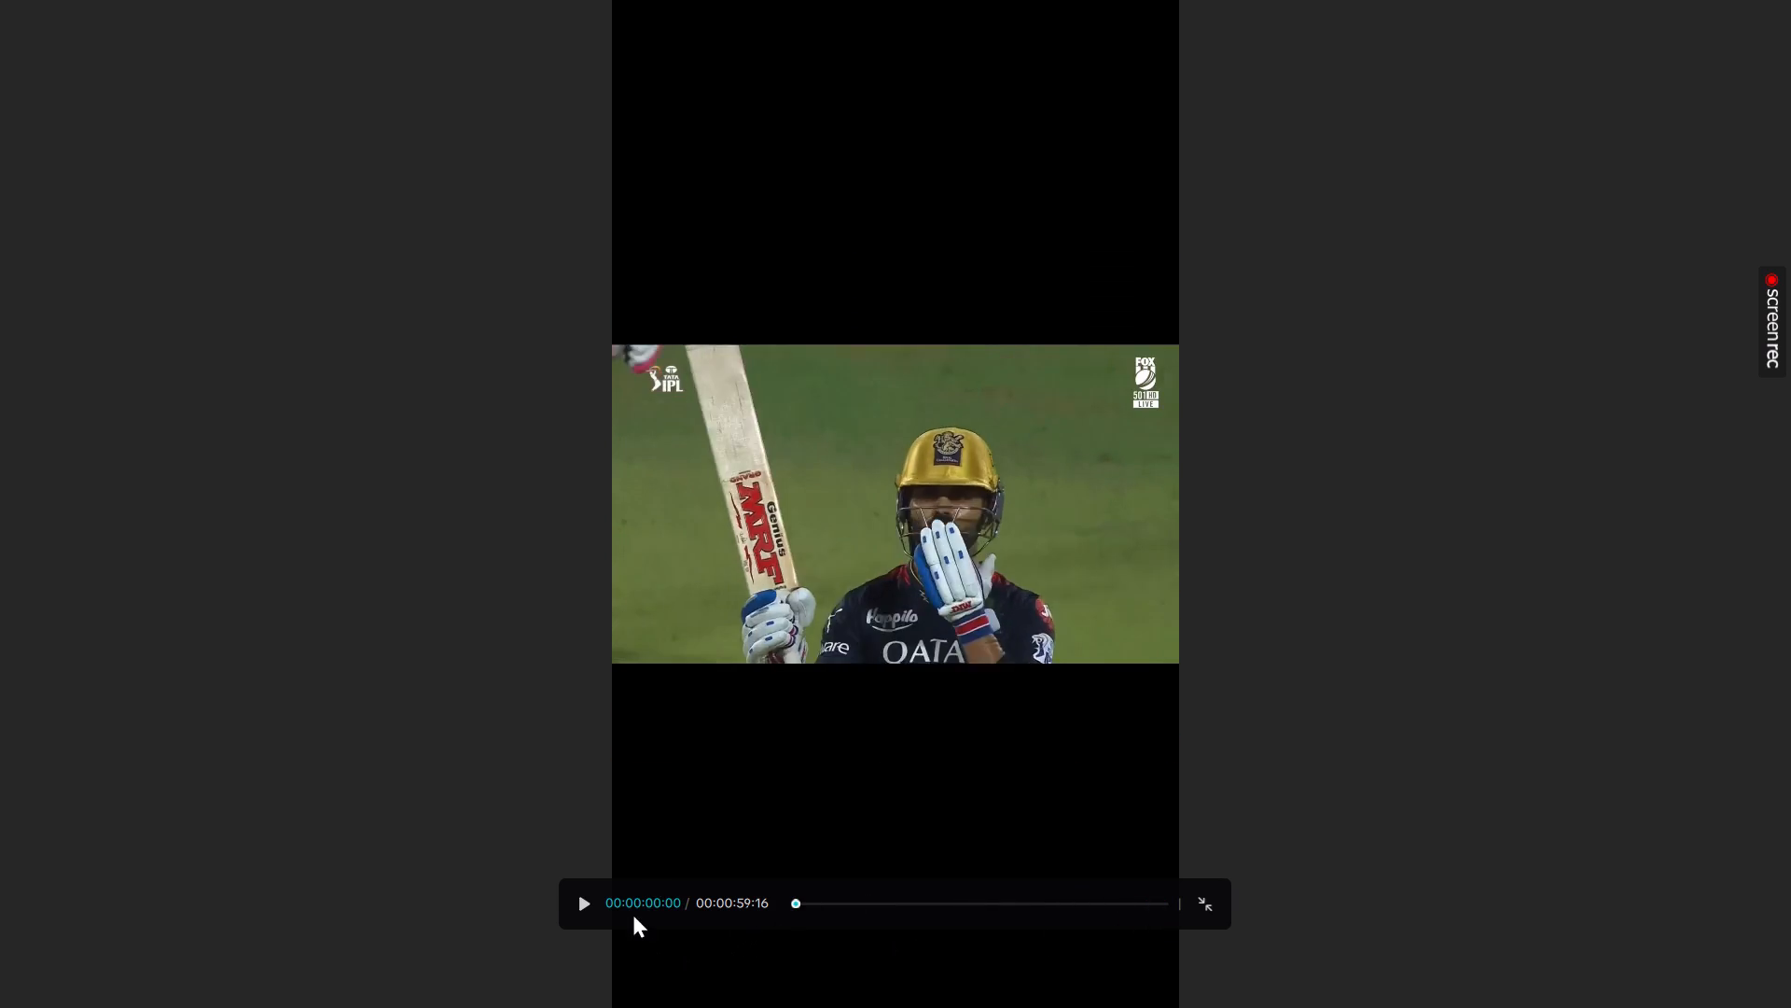
Play the edit full screen from 00:00:00:00, pausing at the early clips and running on into the batting footage, then leave full screen.
left_click(582, 898)
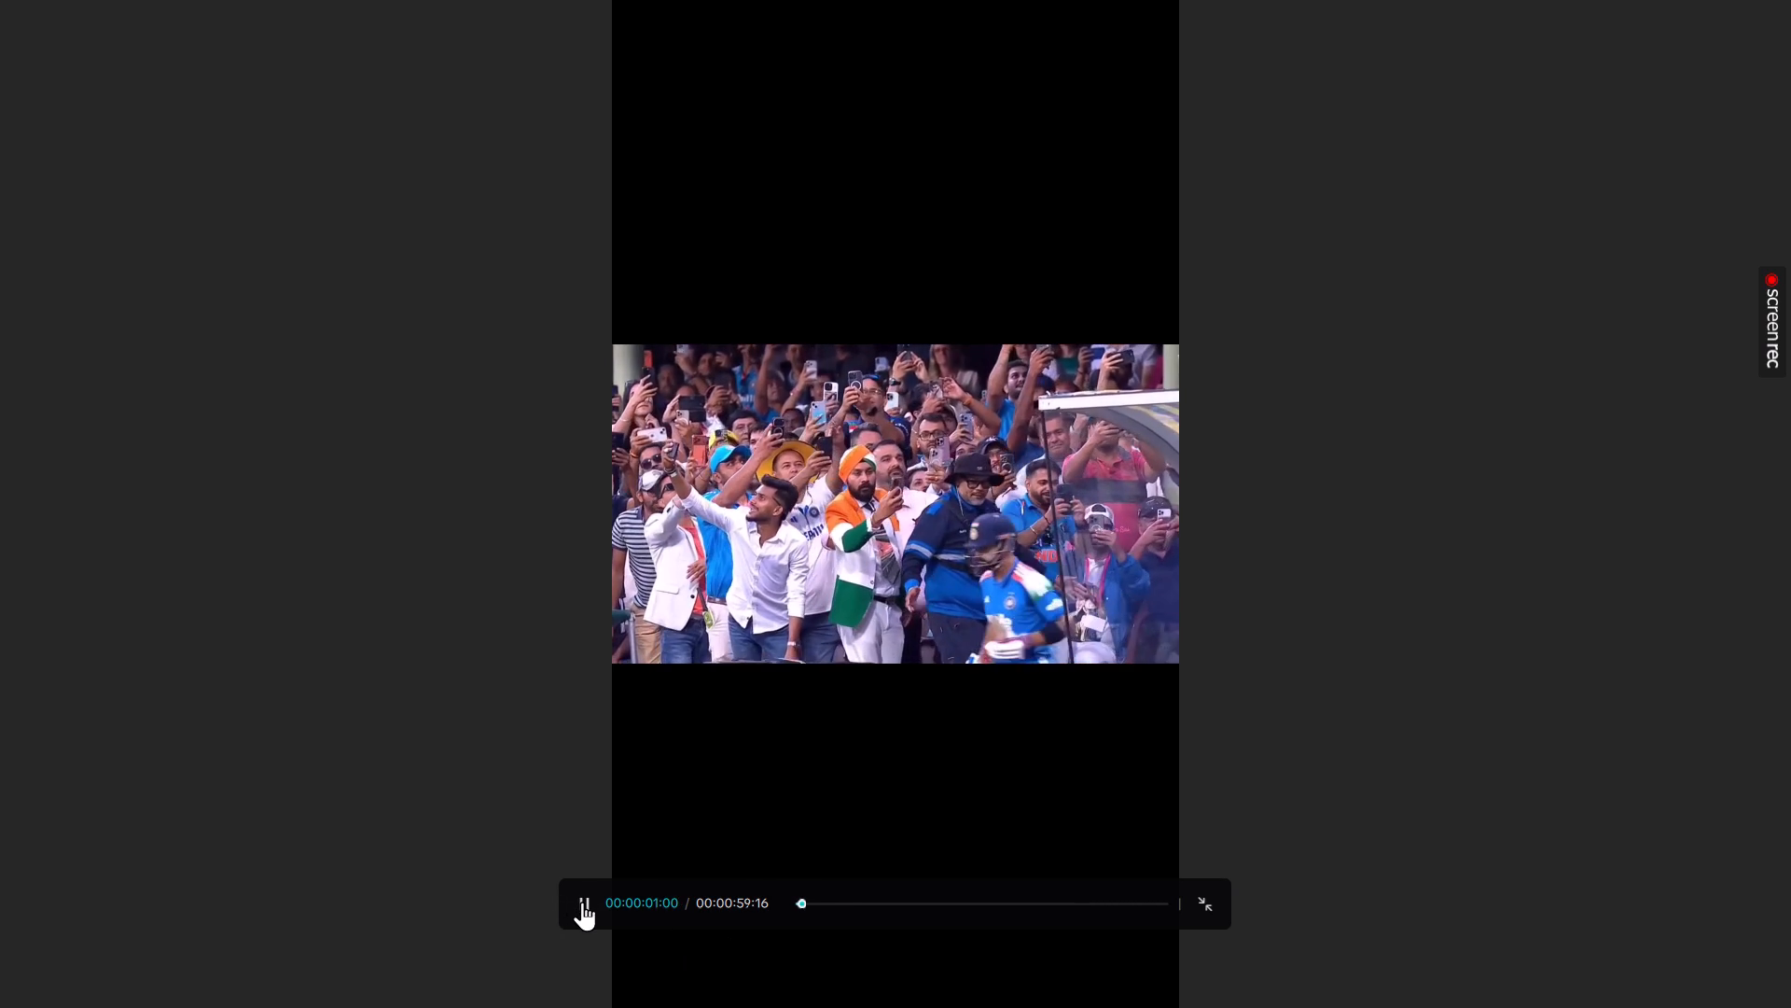
left_click(582, 902)
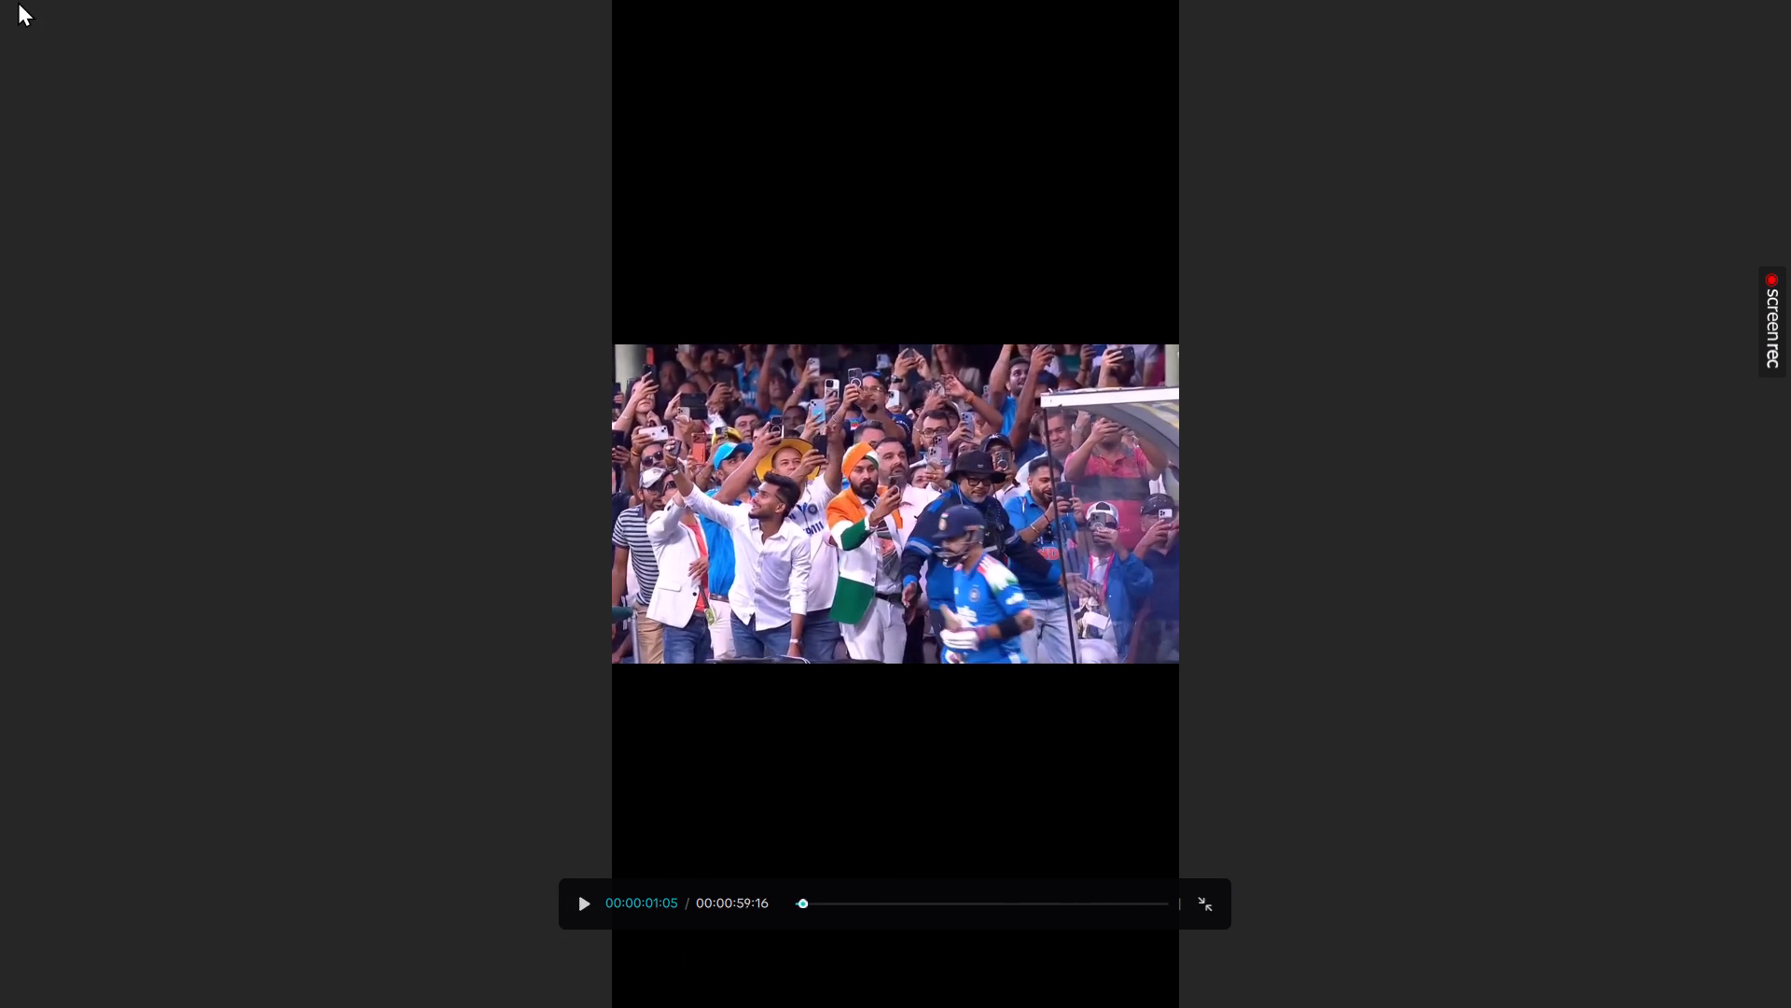
key("space")
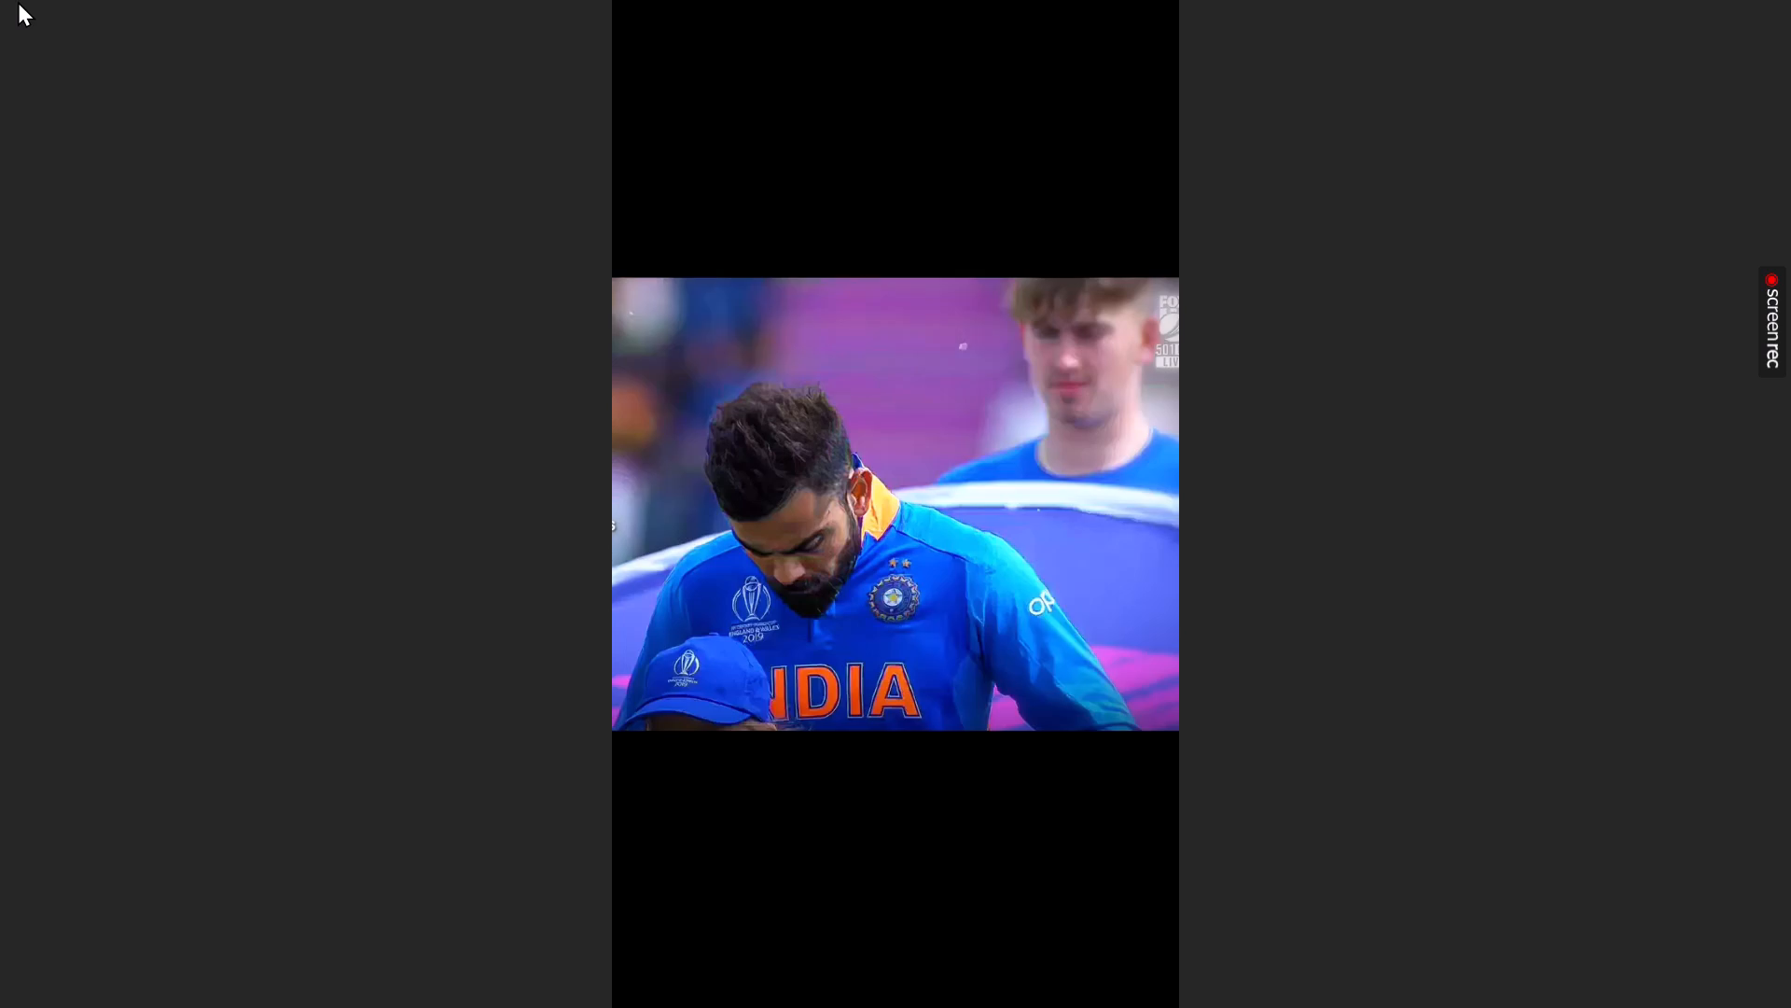
key("space")
key("space")
key("space")
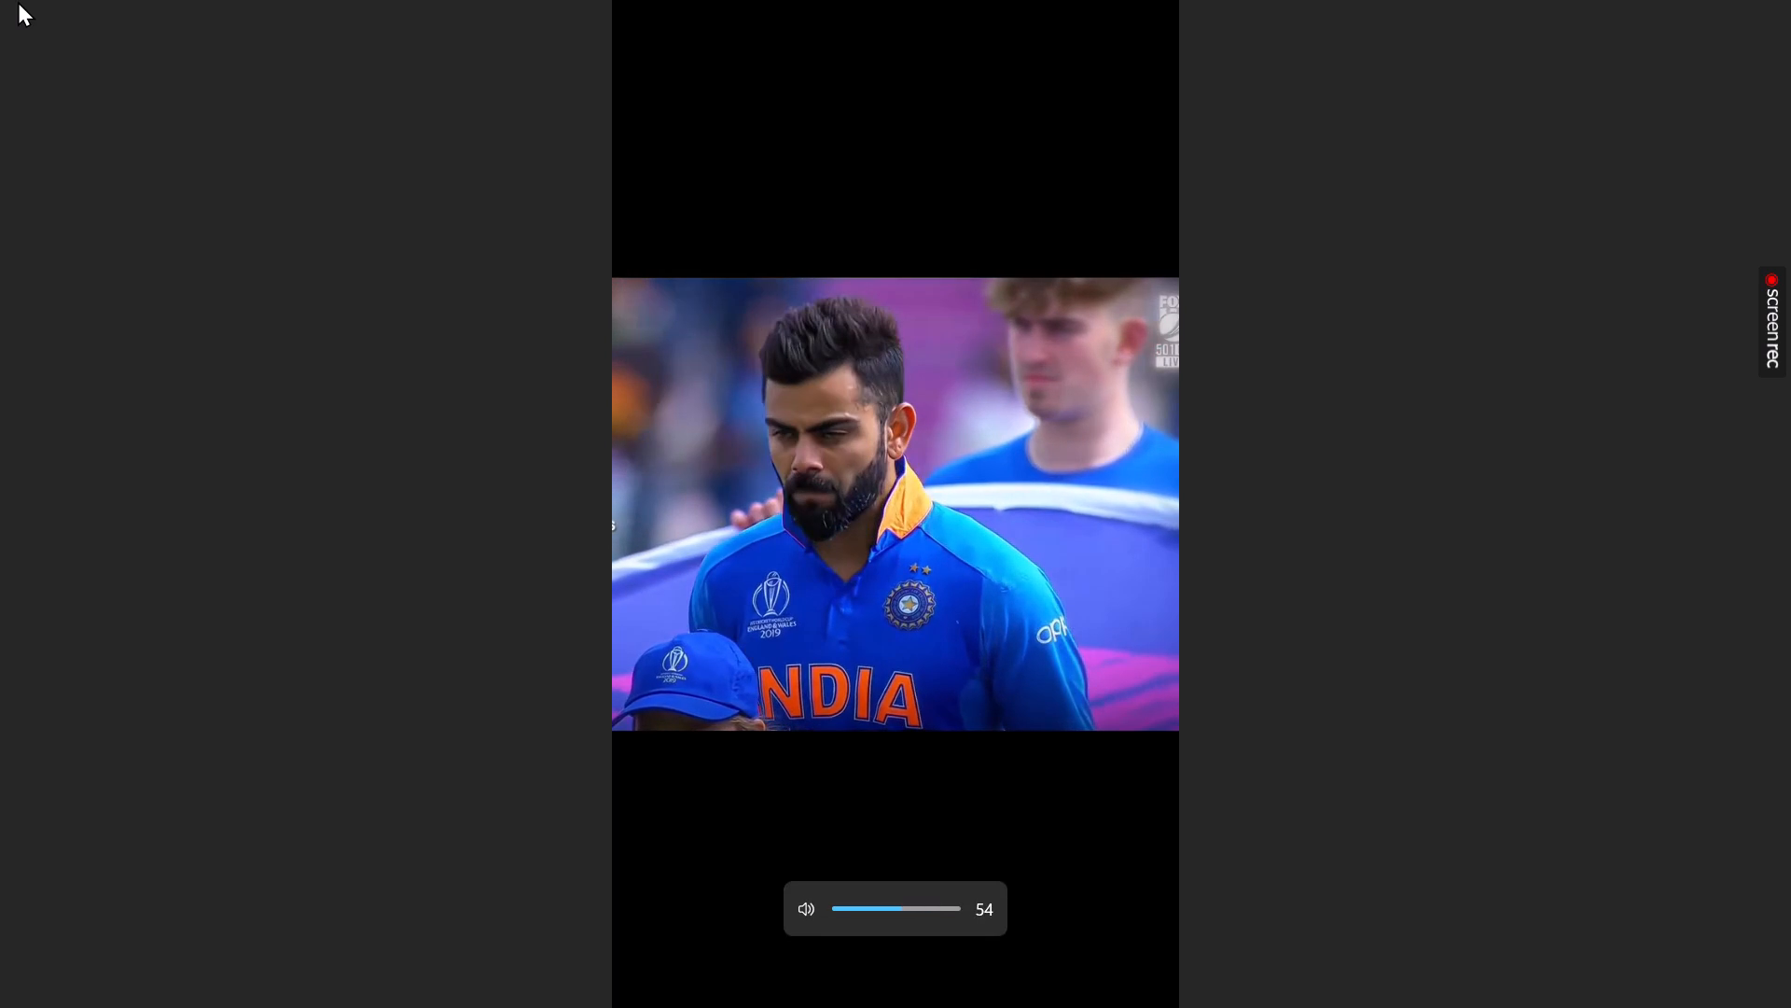
key("space")
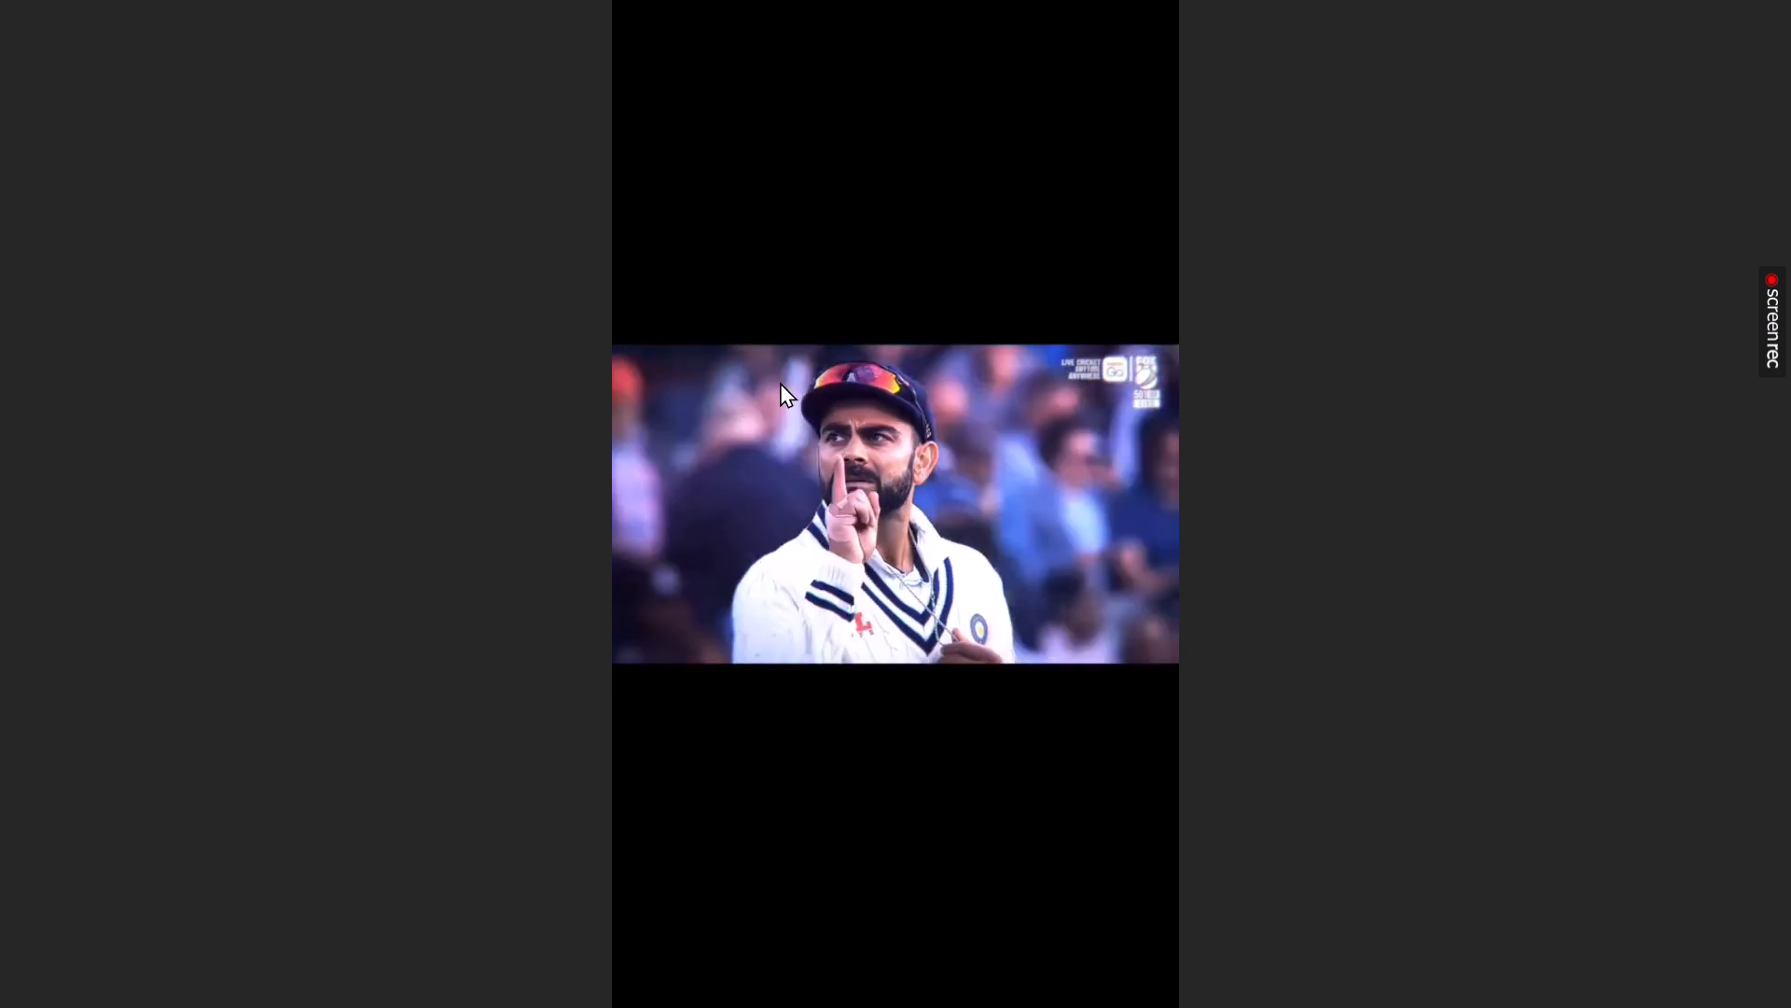
key("space")
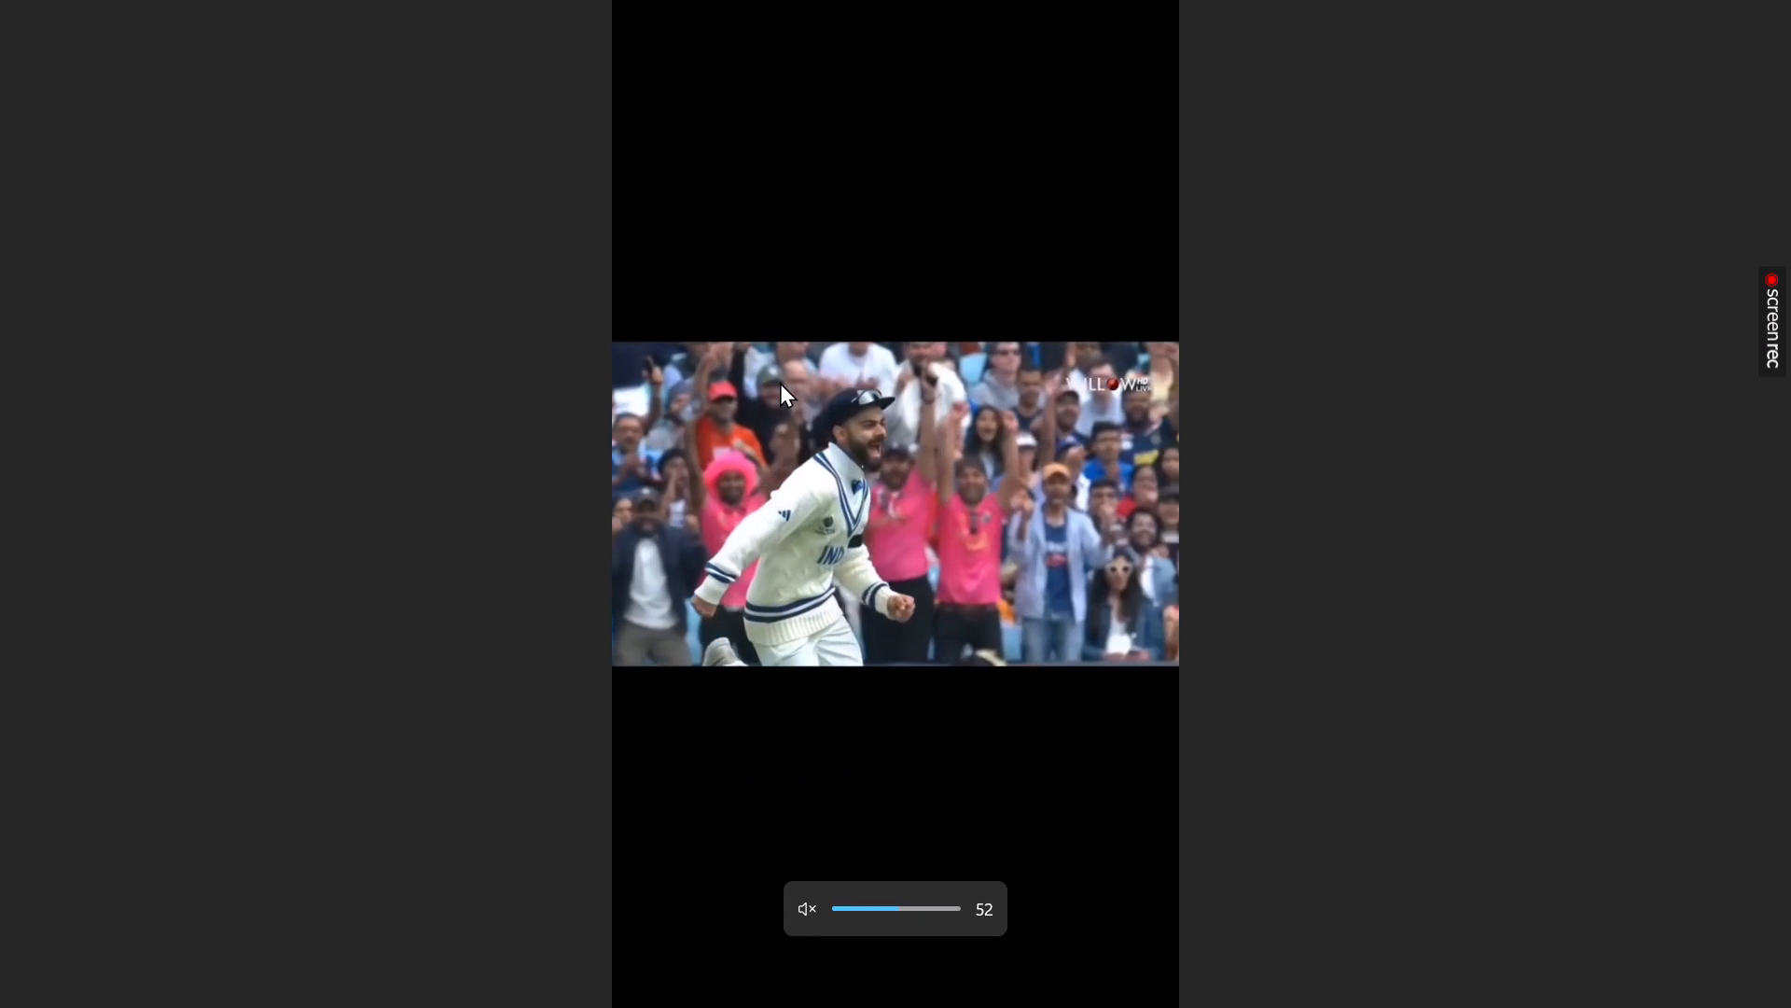
key("space")
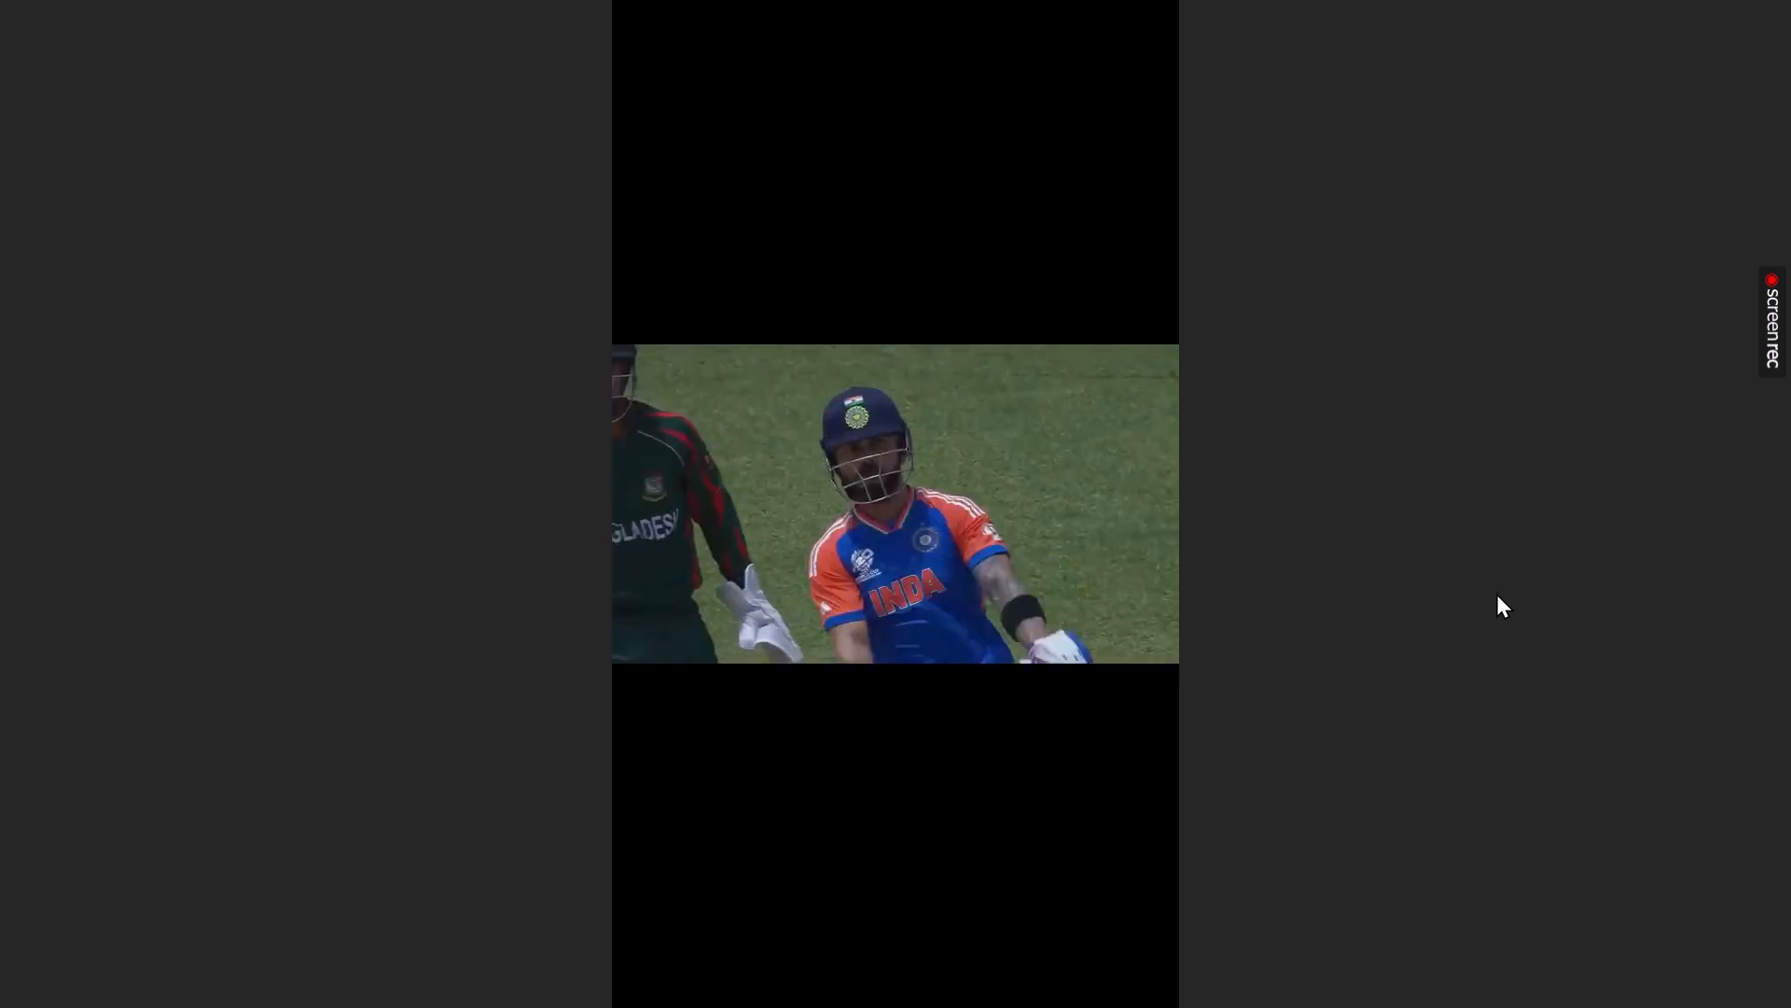
key("space")
key("Escape")
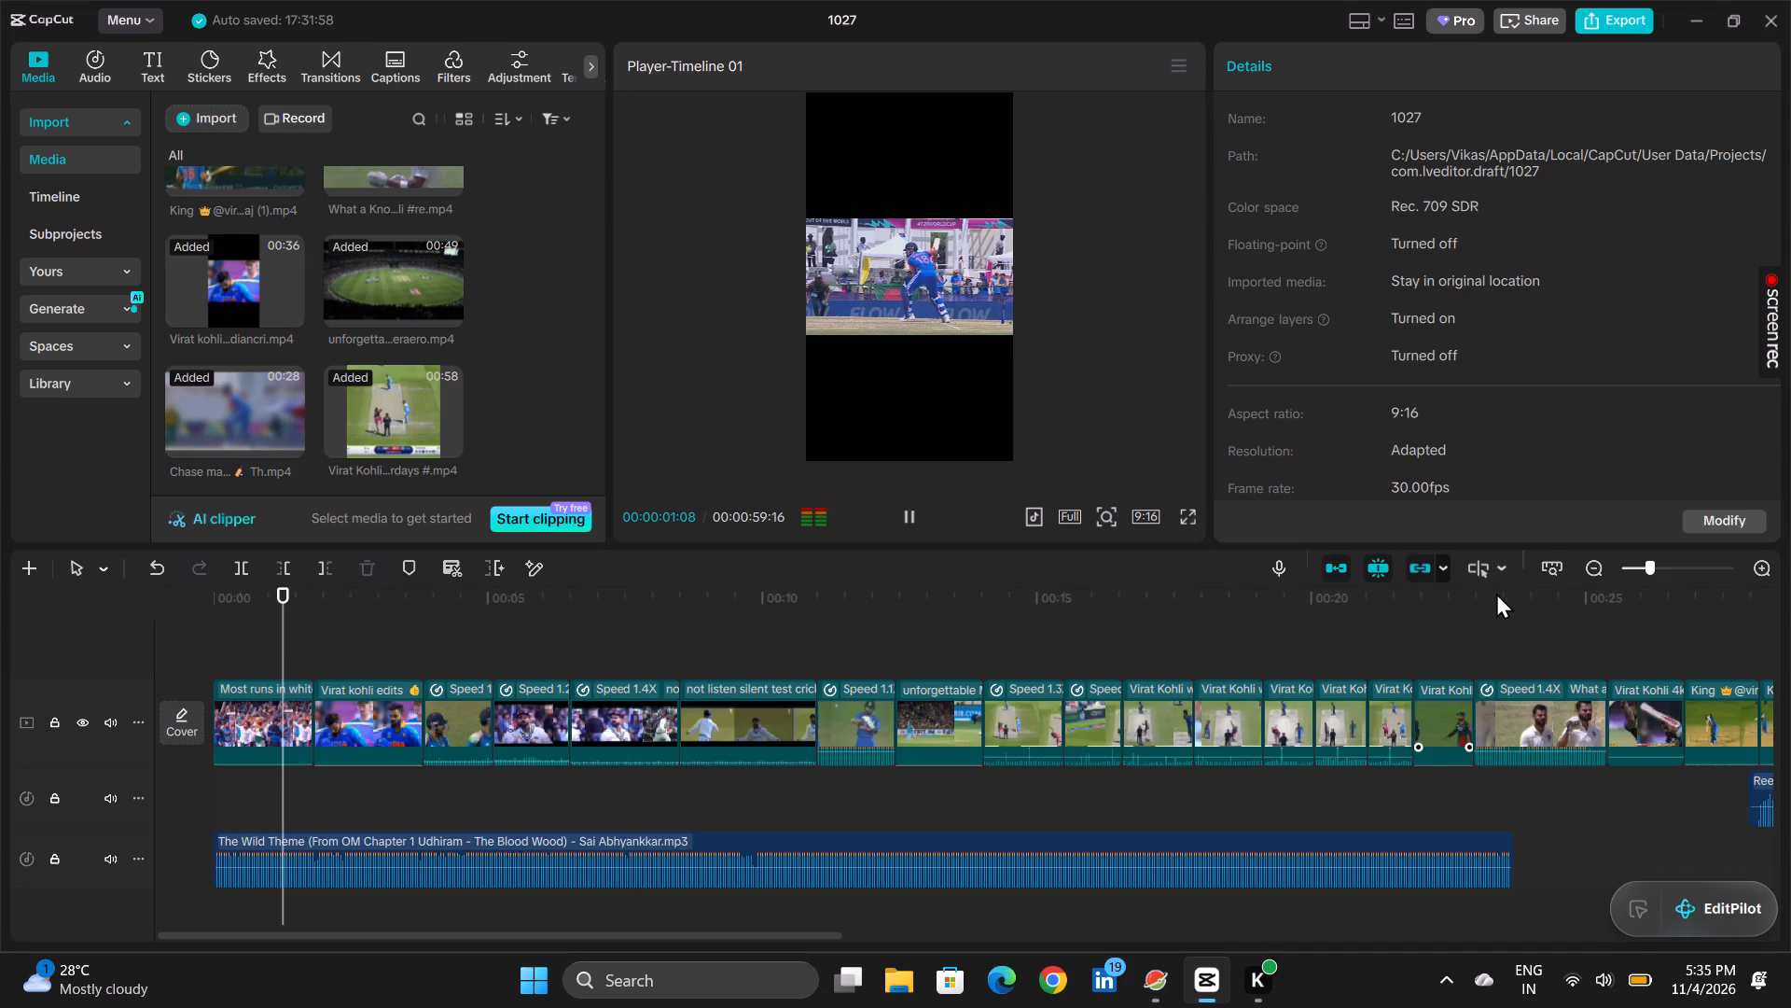
Return the playhead to 00:00:00:00 on the timeline and reopen the preview full screen.
scroll(1085, 669, "right", 4)
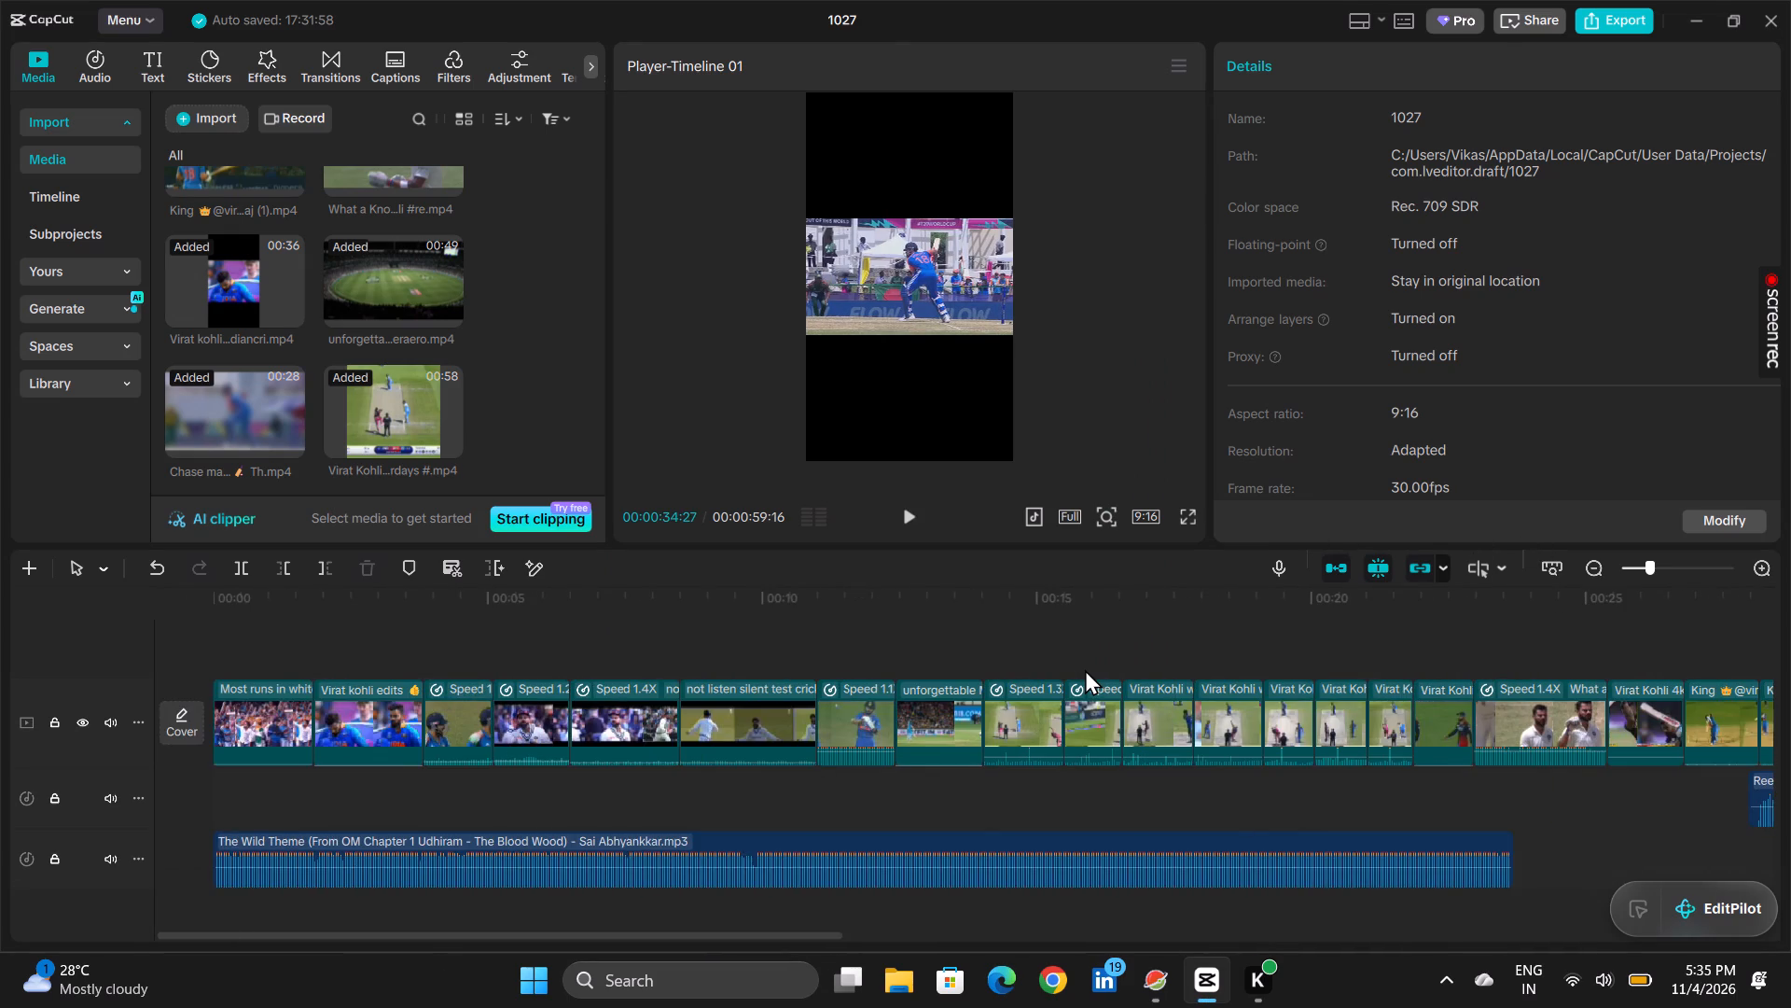
scroll(1085, 669, "left", 1)
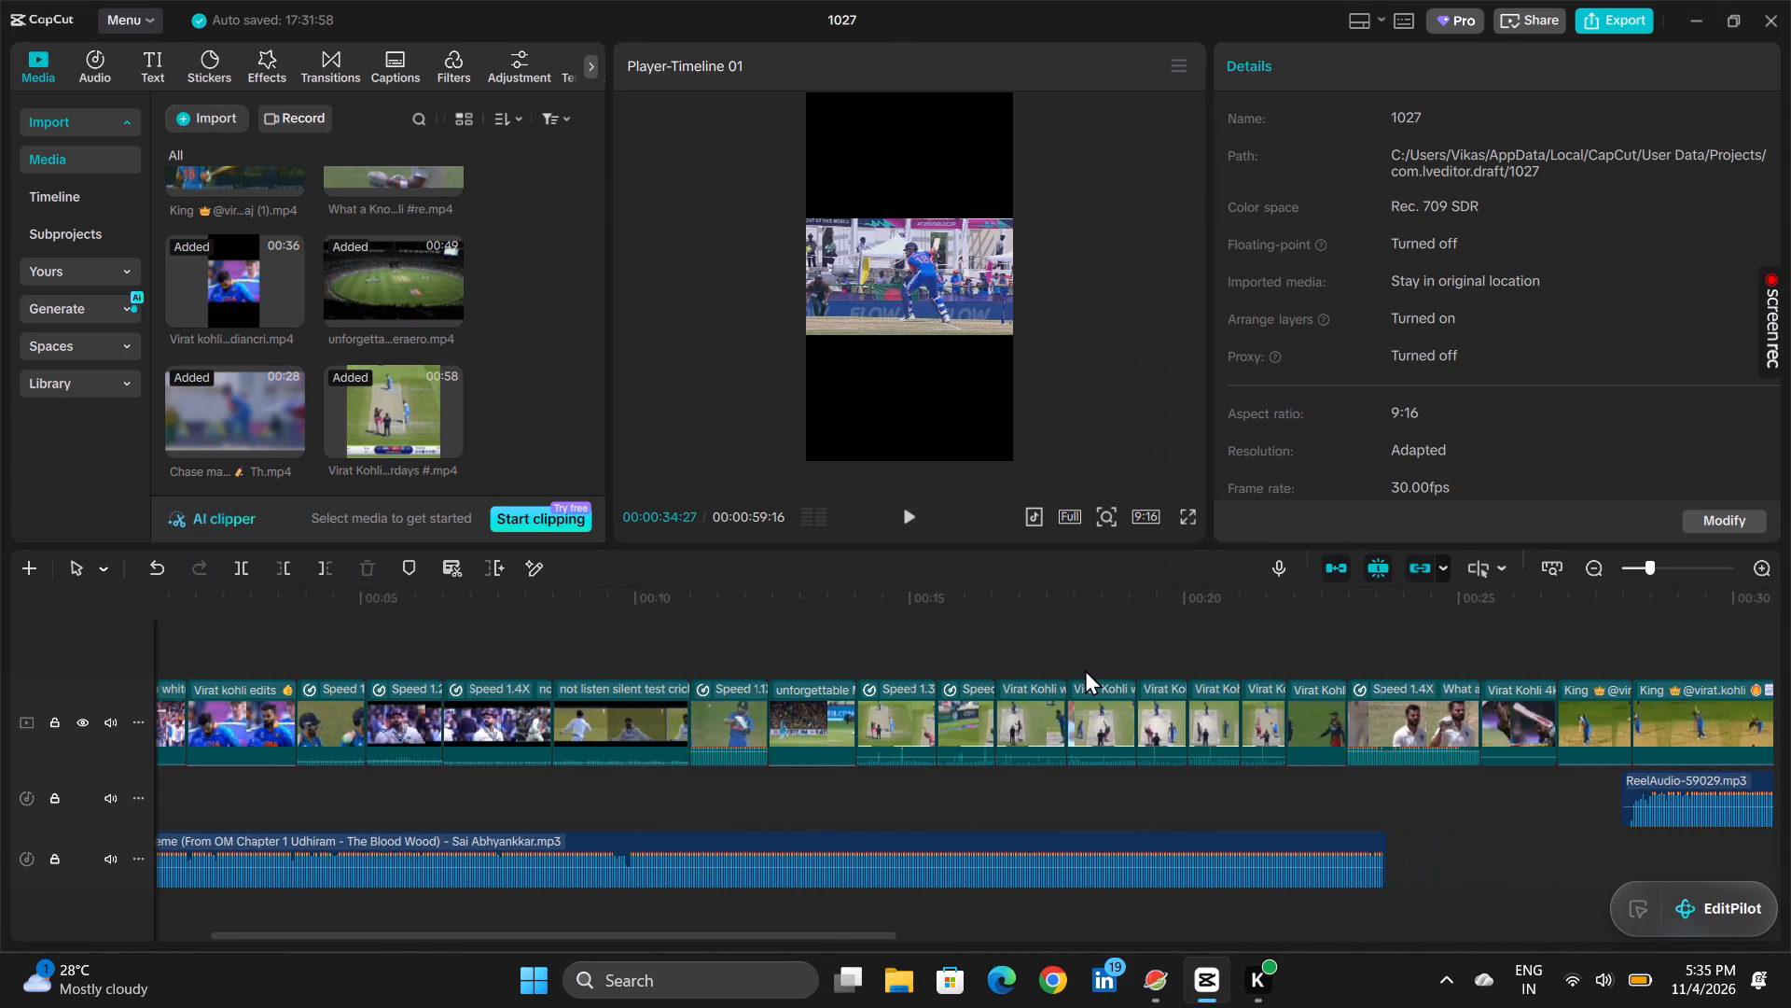
scroll(1085, 669, "right", 3)
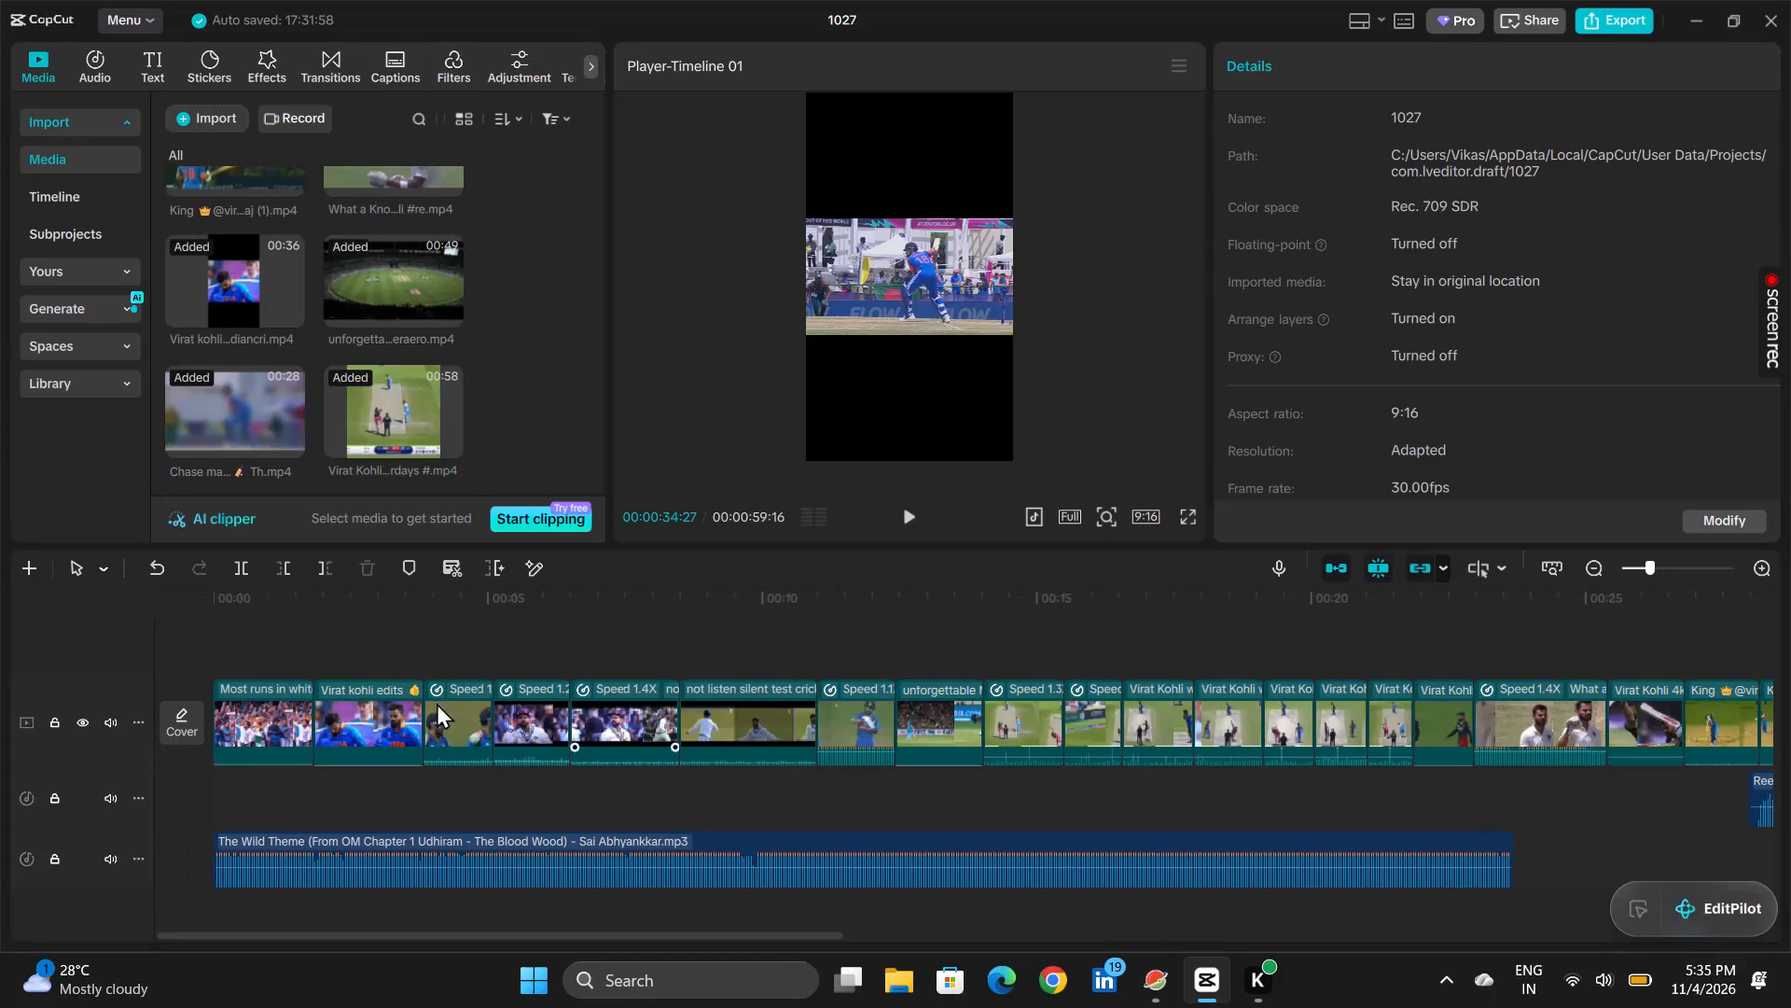
left_click(209, 643)
double_click(209, 643)
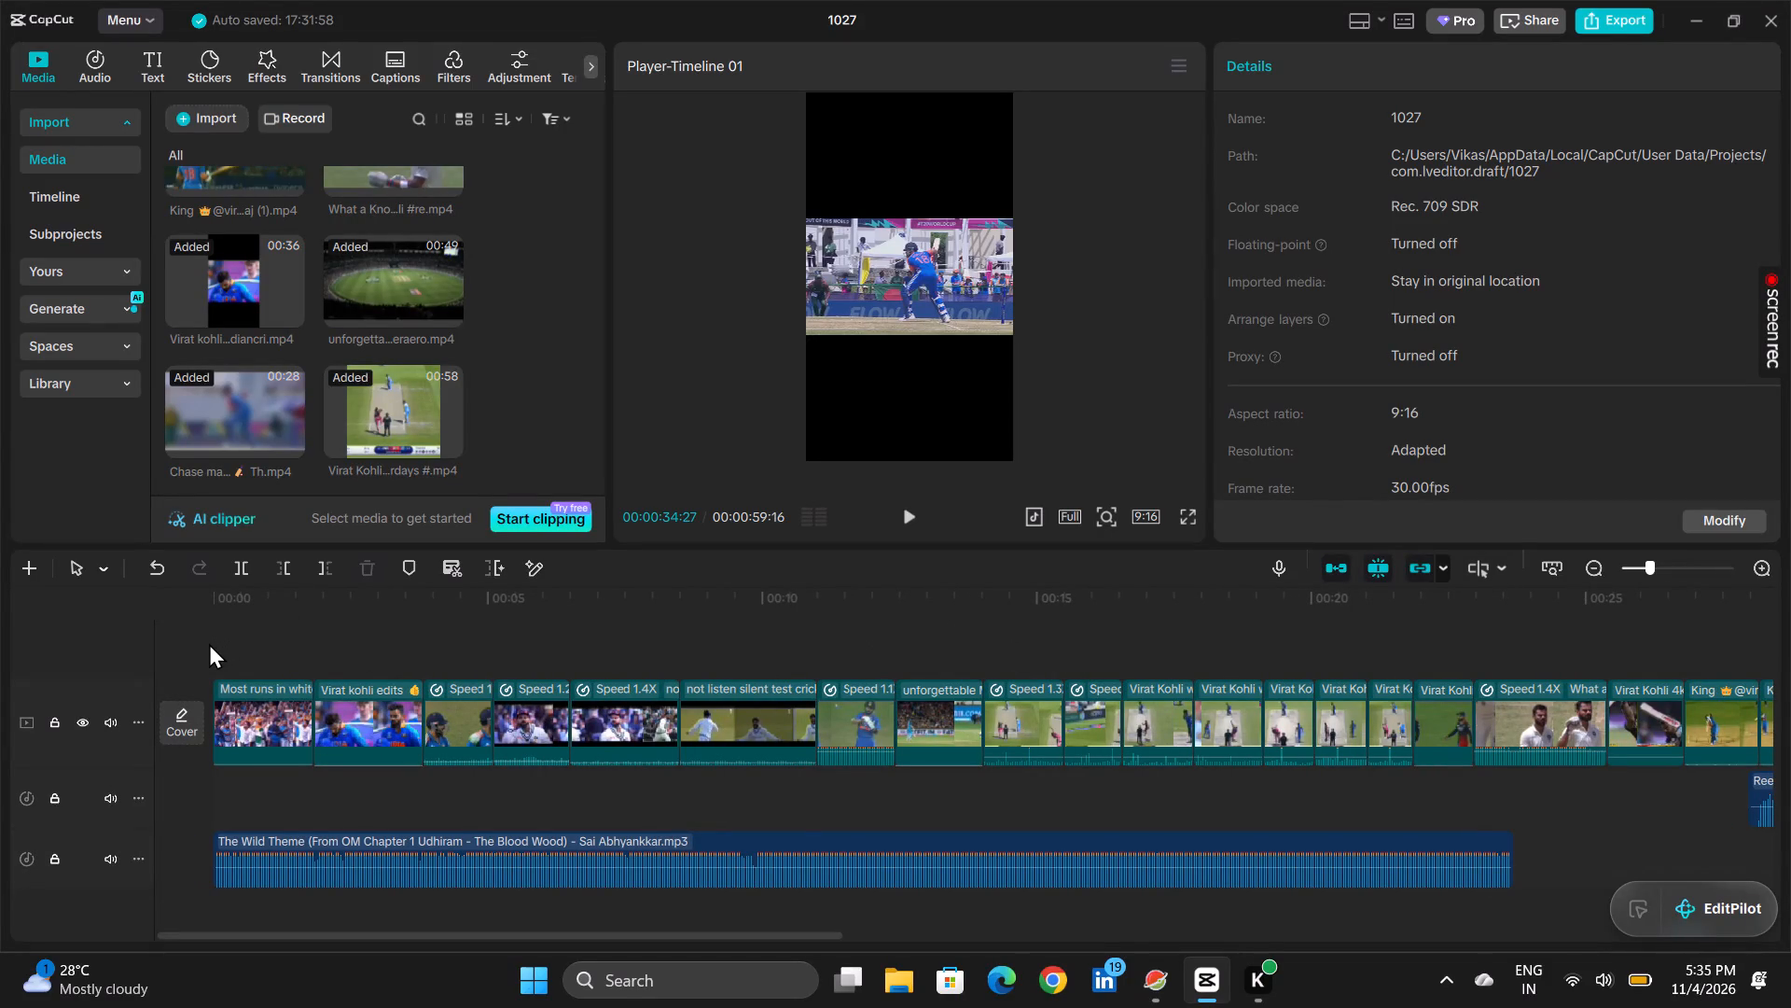
left_click(214, 642)
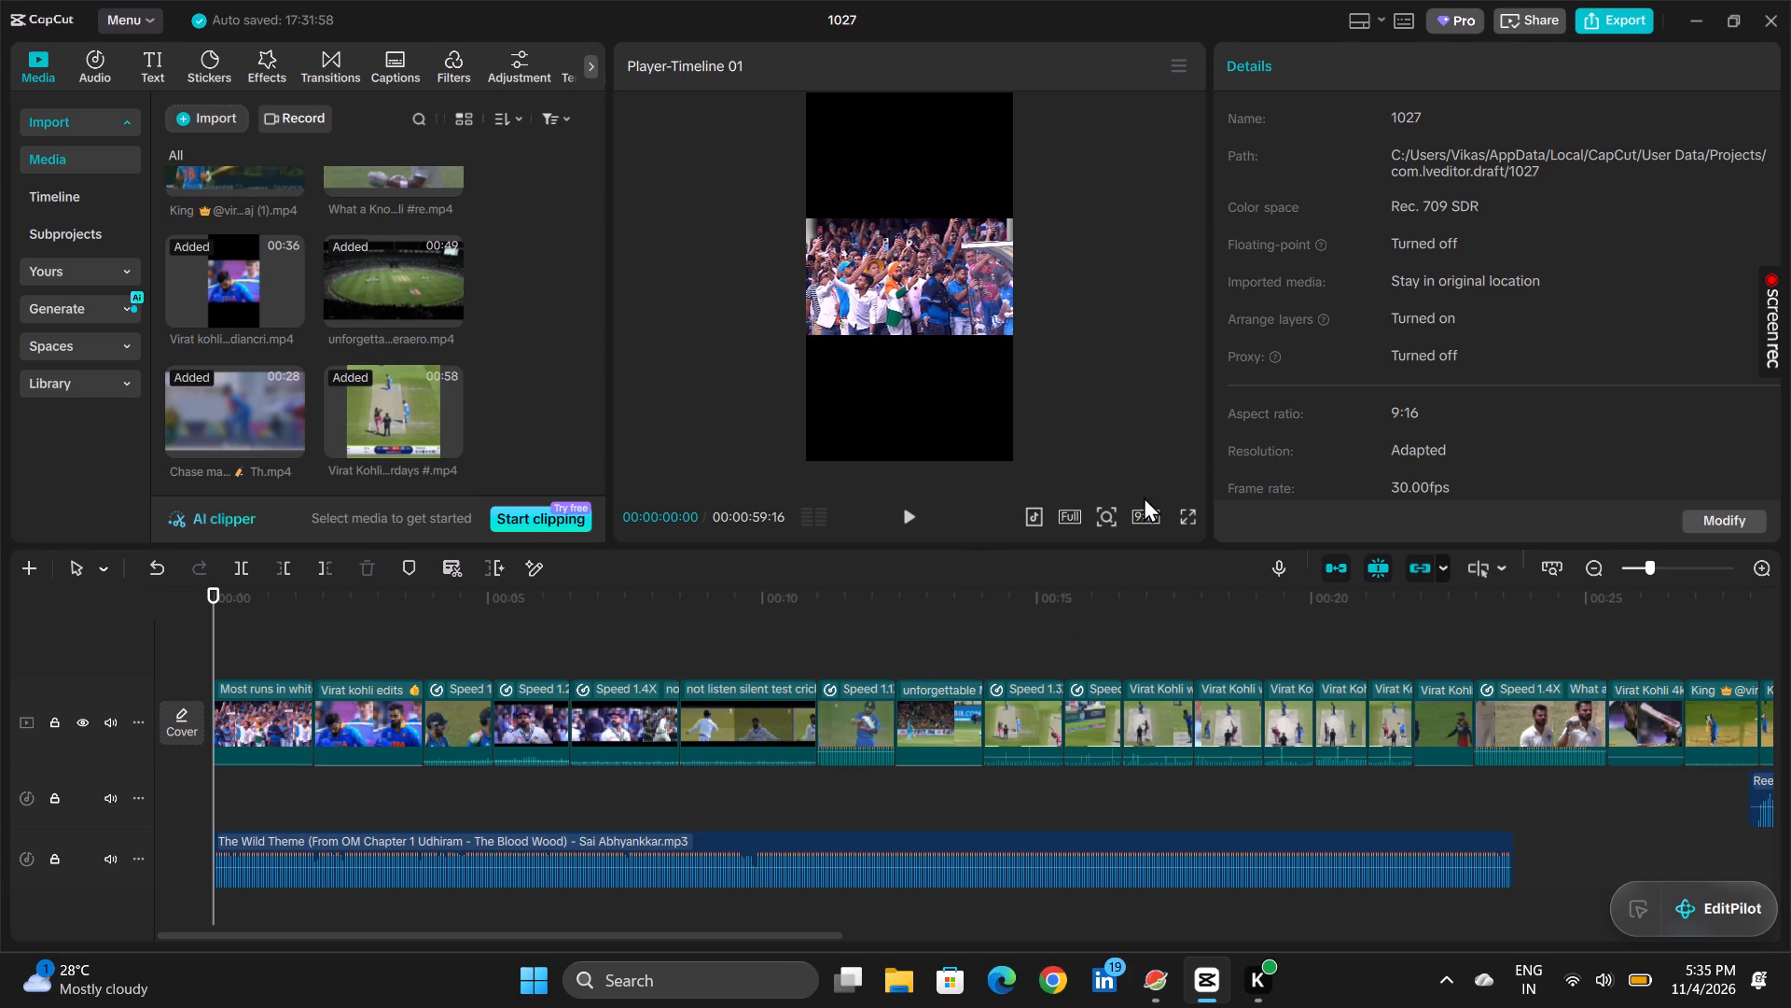
left_click(1180, 513)
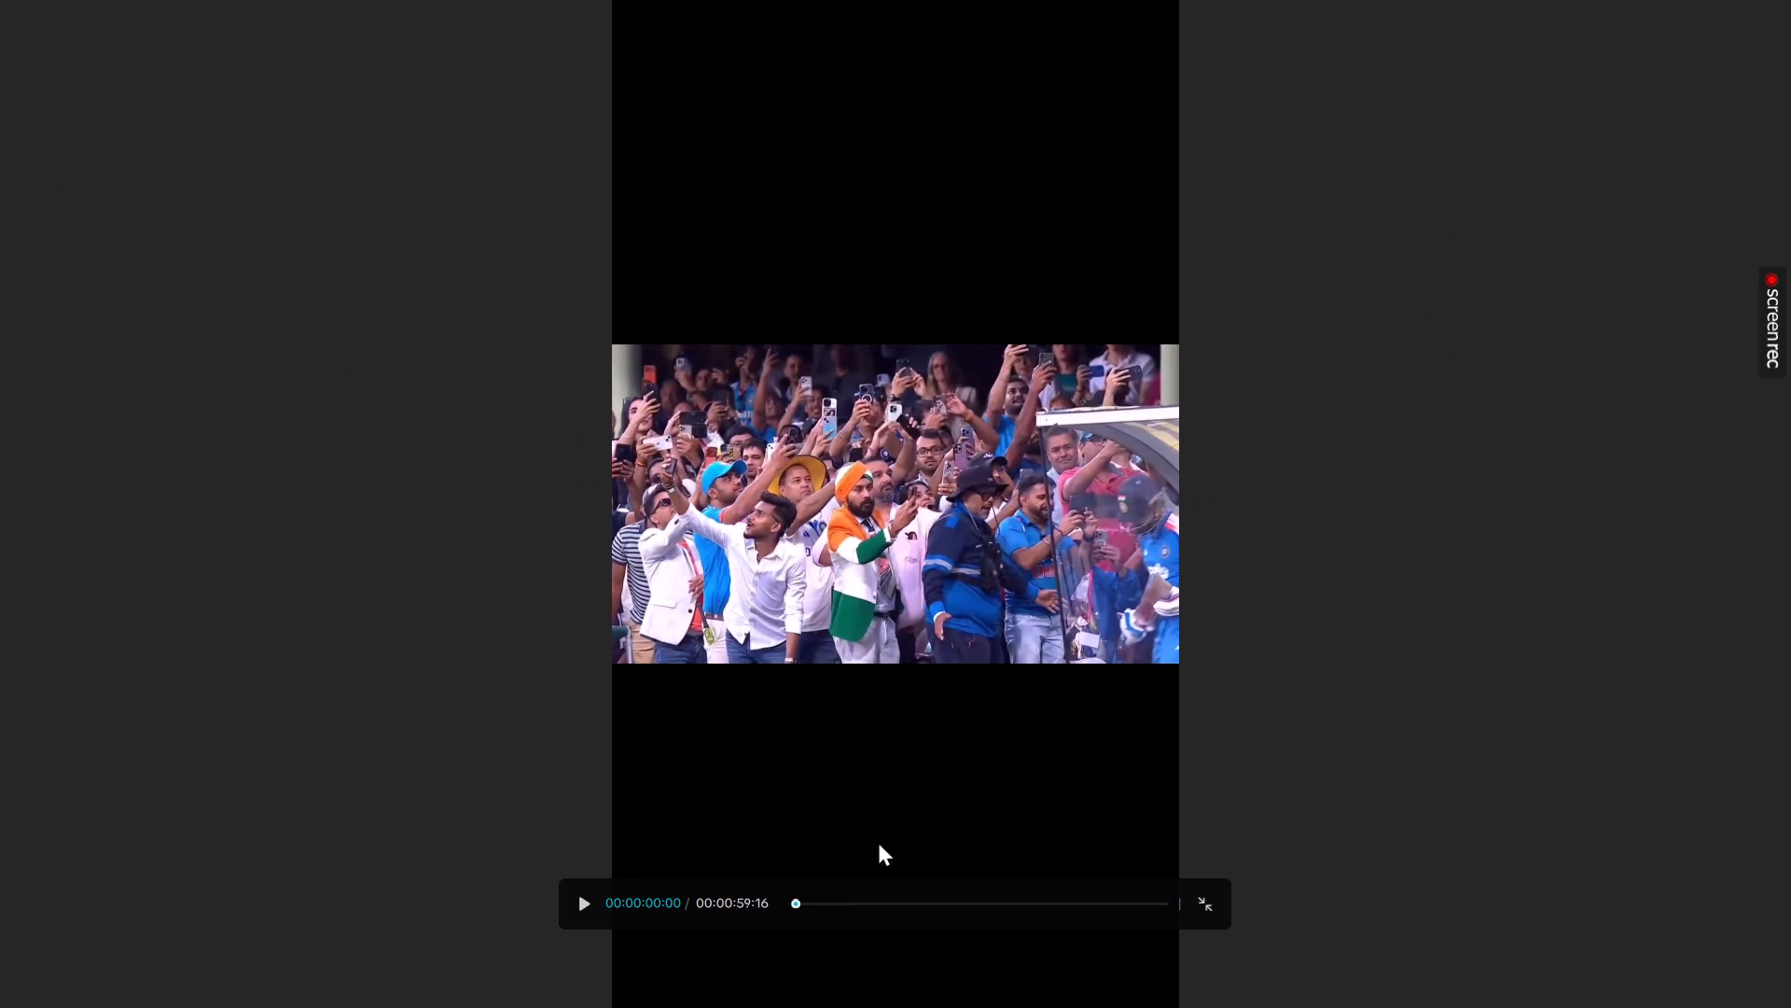
Scrub the full-screen preview out to about 00:00:43 and back to the first frame, then leave full screen.
left_click_drag(801, 892, 800, 936)
left_click_drag(800, 936, 798, 904)
left_click_drag(798, 904, 1090, 904)
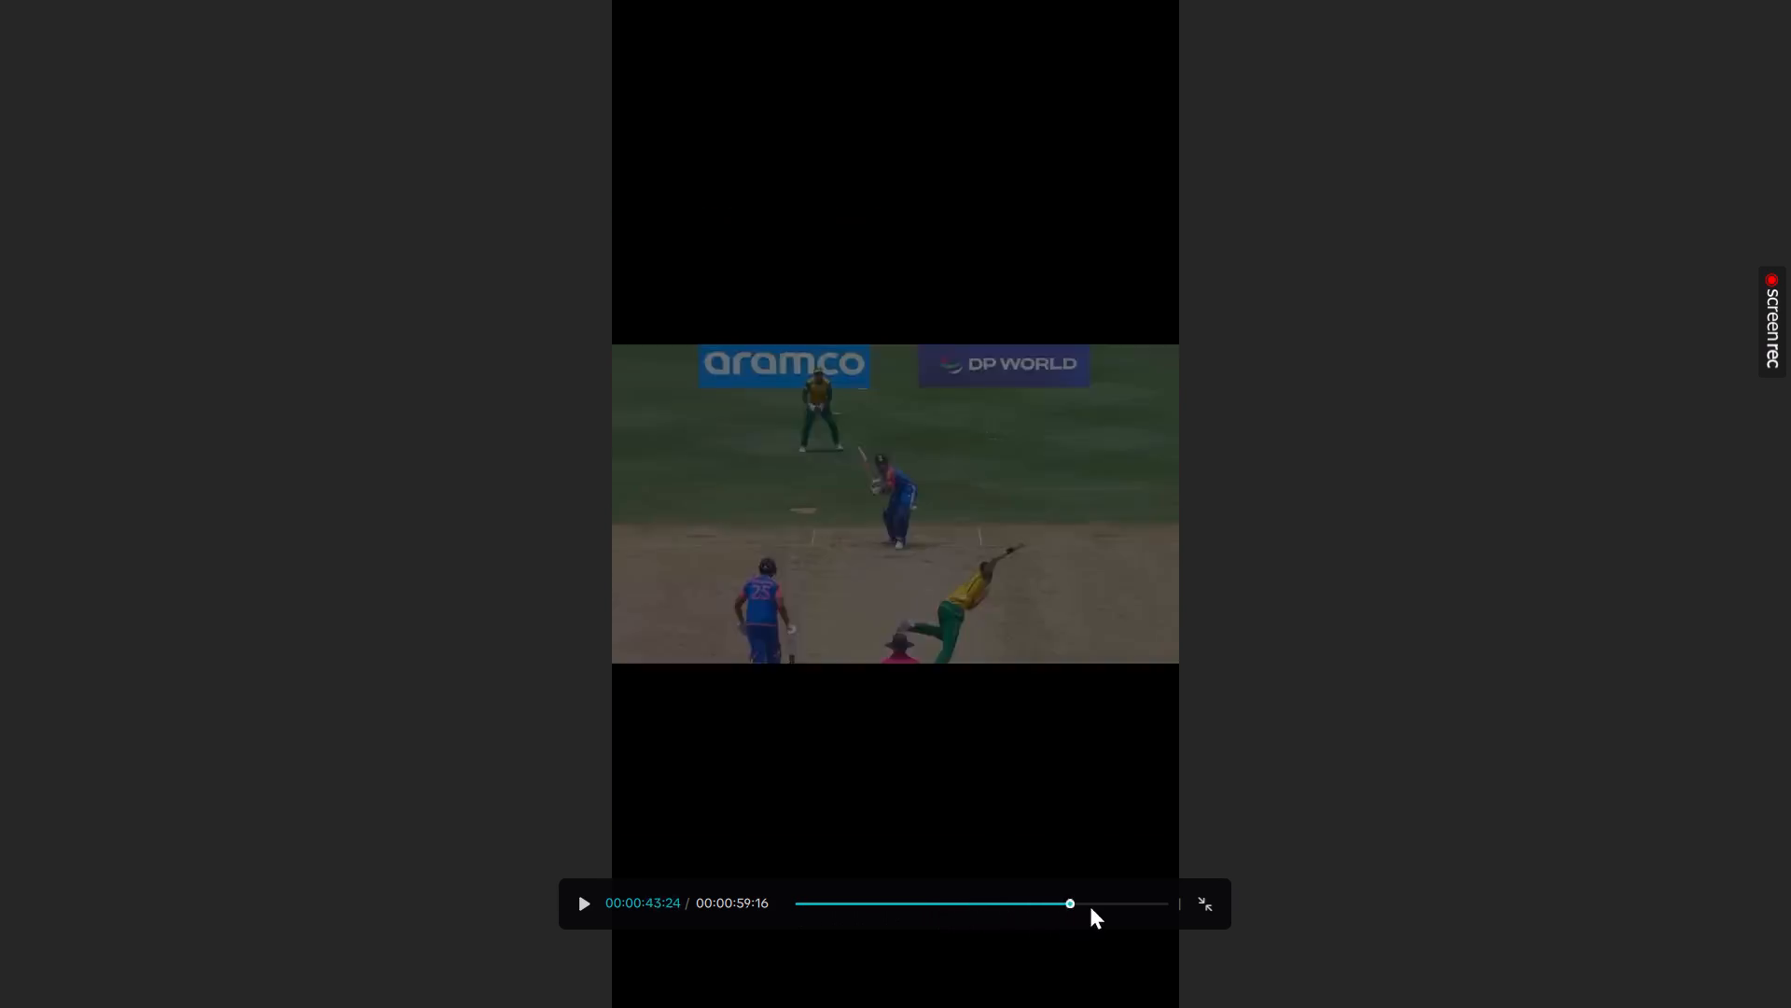
left_click_drag(1090, 904, 802, 907)
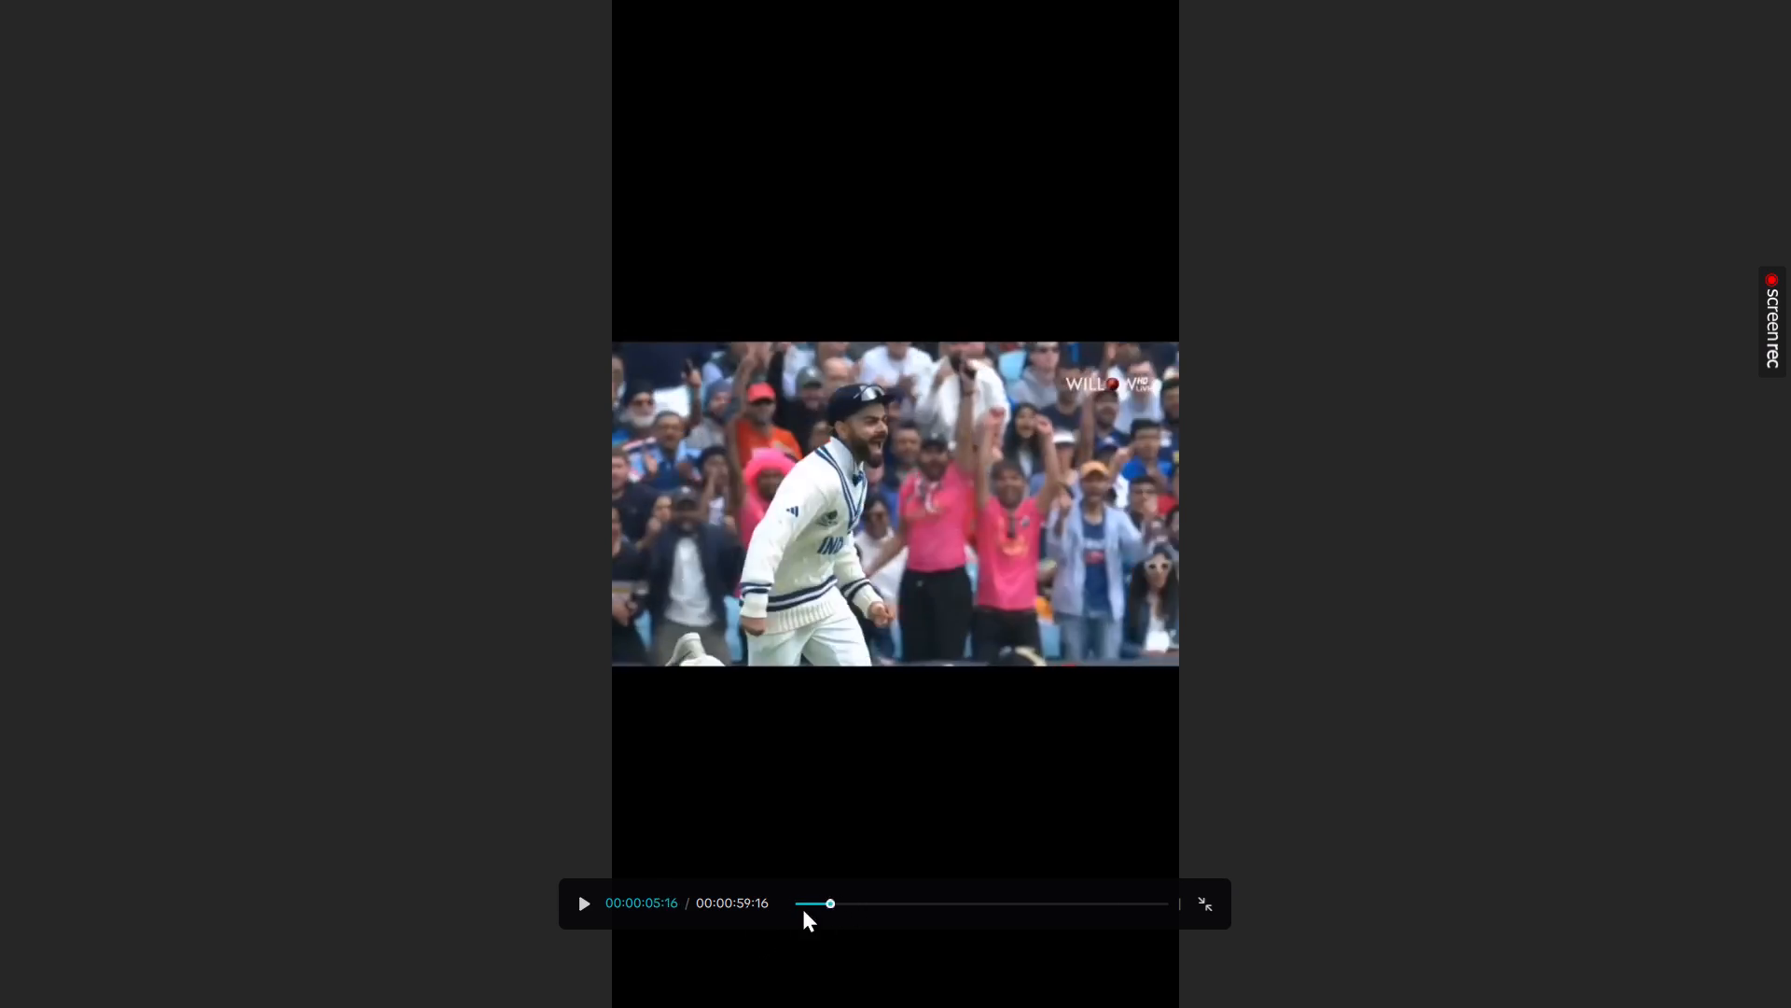
left_click_drag(802, 907, 685, 934)
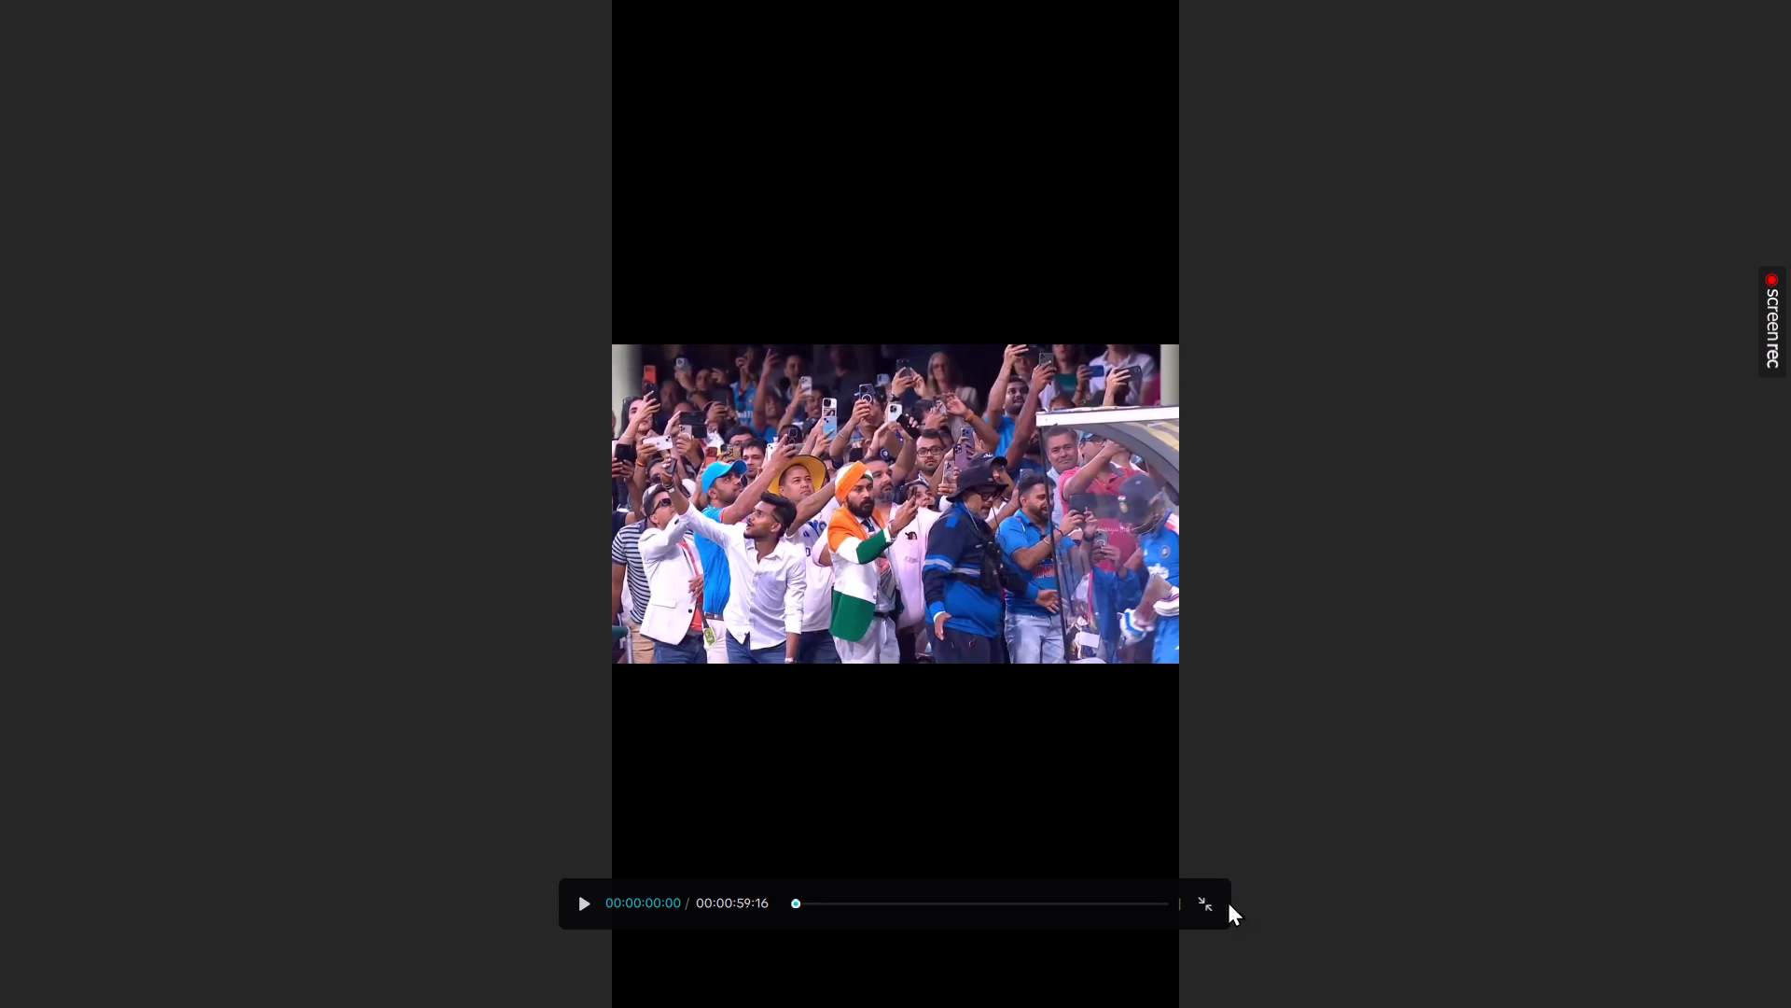
left_click(1204, 897)
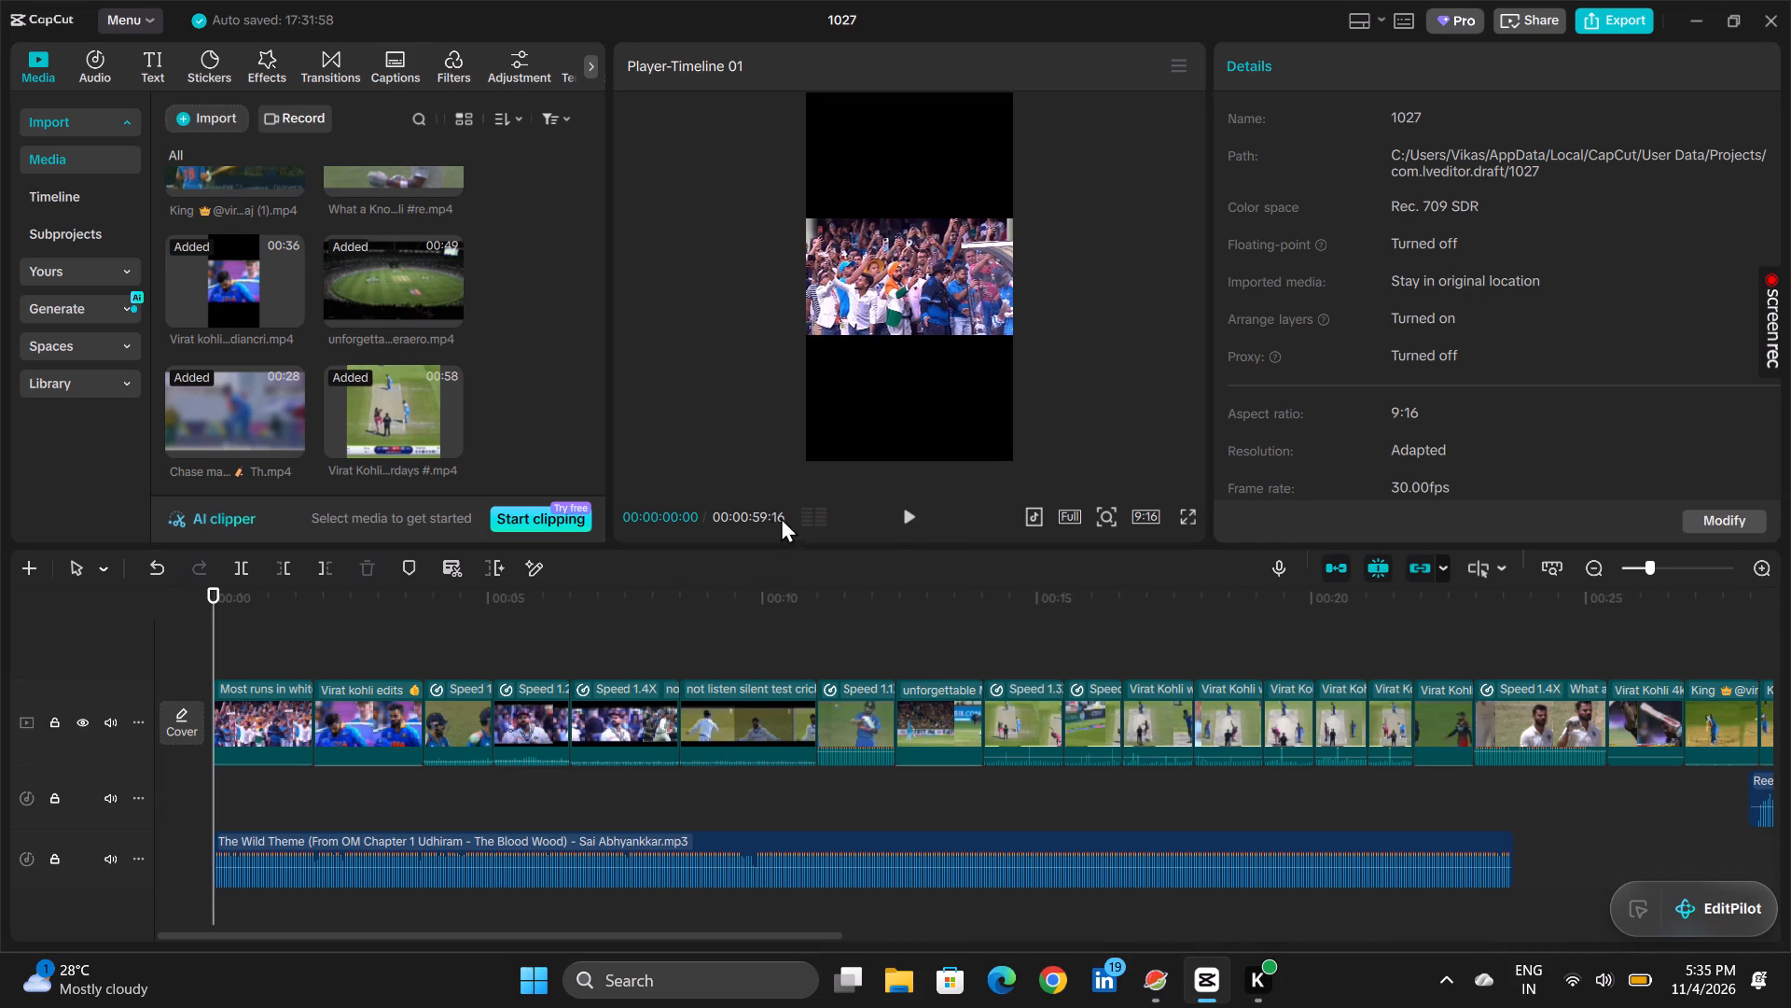
Play the opening crowd clip in the regular preview, pausing midway and stopping at 00:00:02:01 in the second clip.
key("space")
key("space")
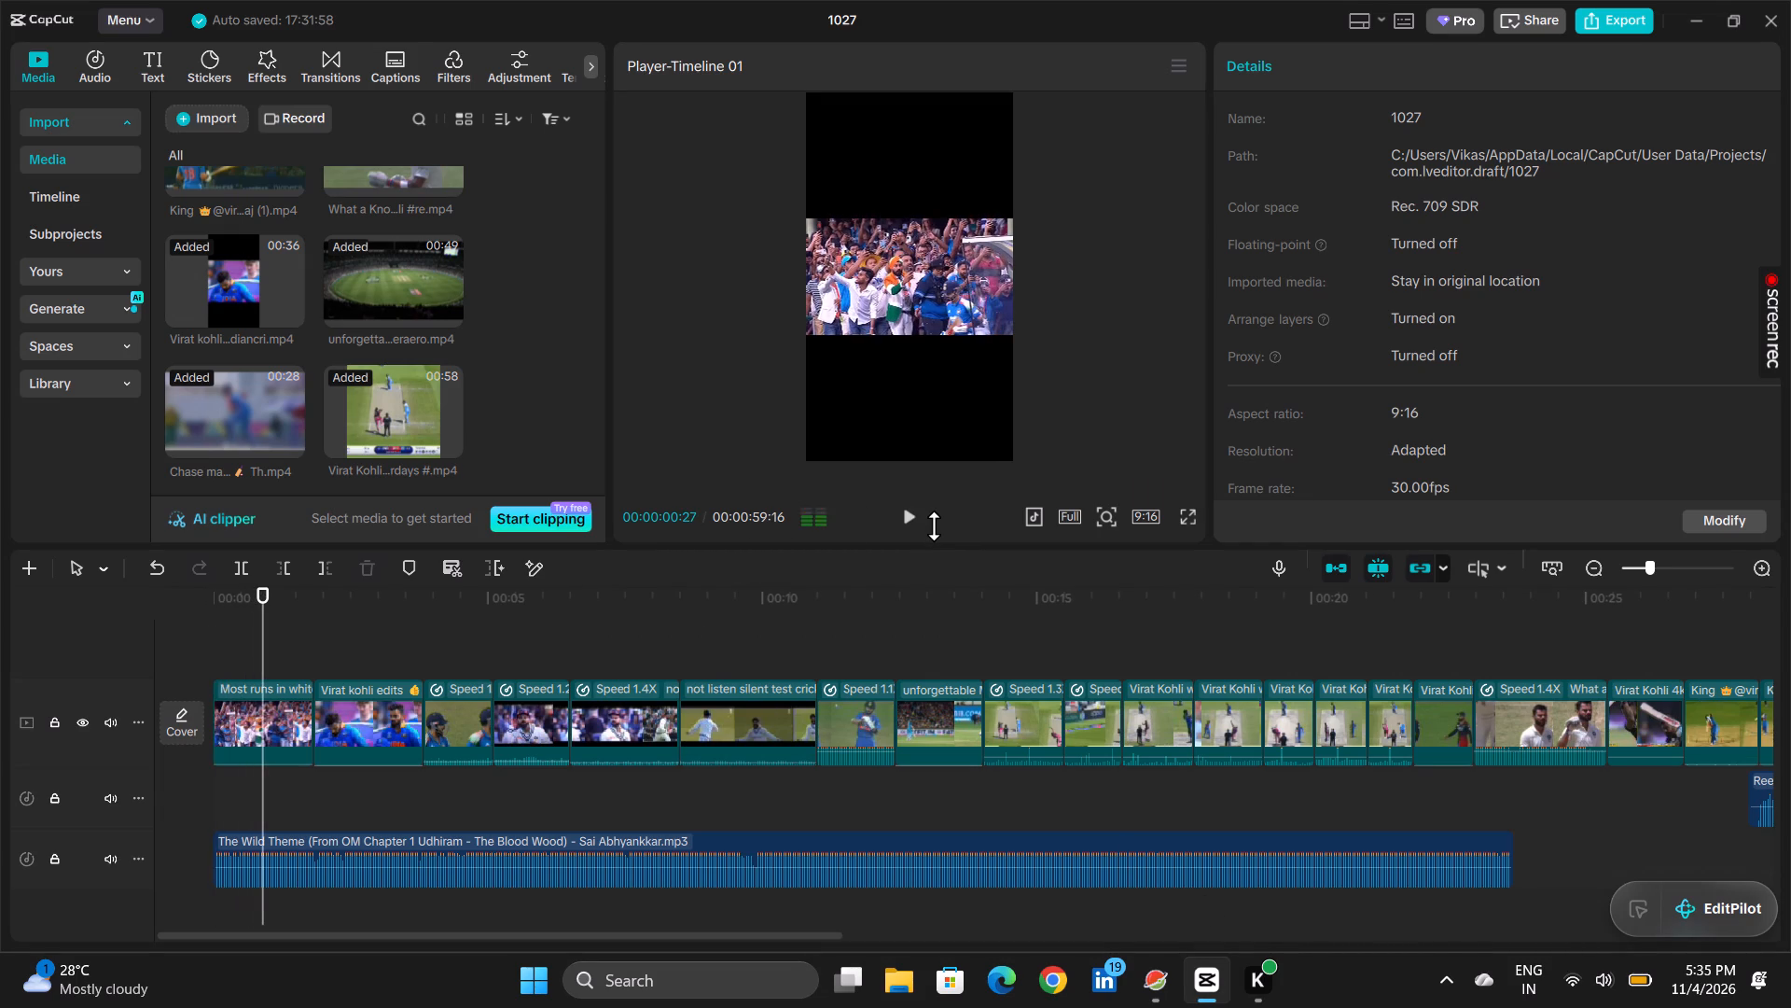
key("space")
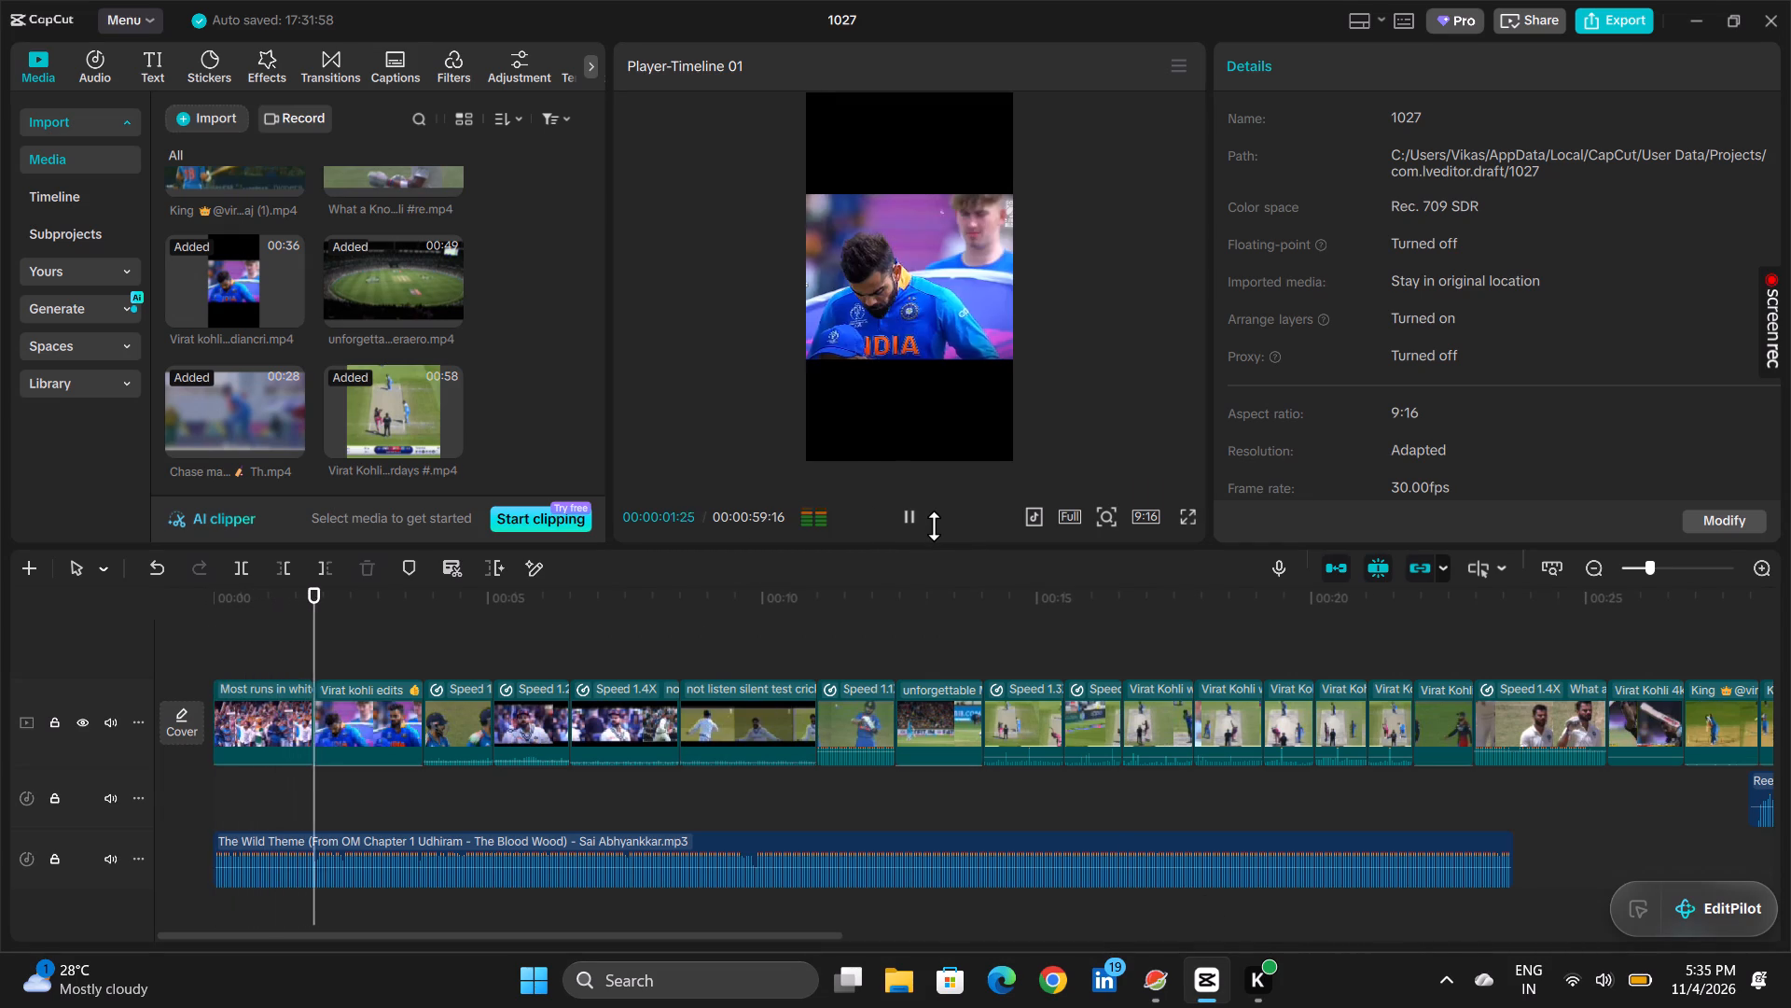
key("space")
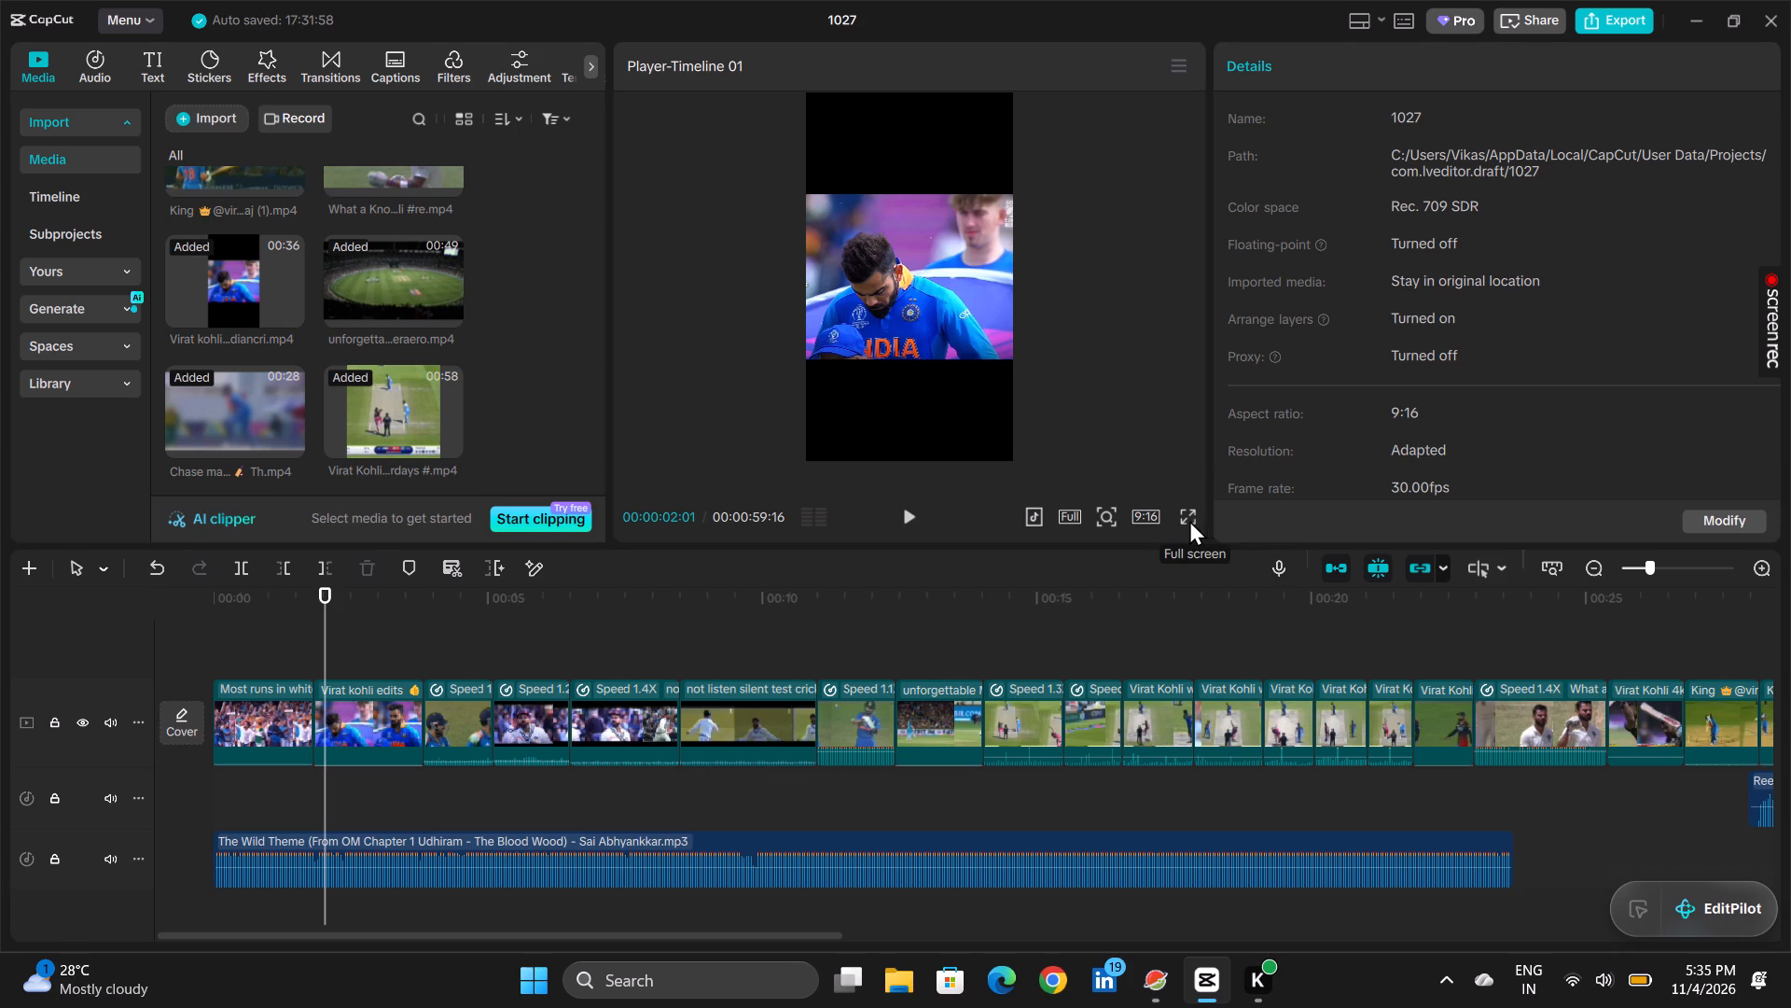
Review the edit full screen from 00:00:02:01 in short stretches through the blue-jersey shots and the Test fielding celebrations.
left_click(1189, 520)
key("space")
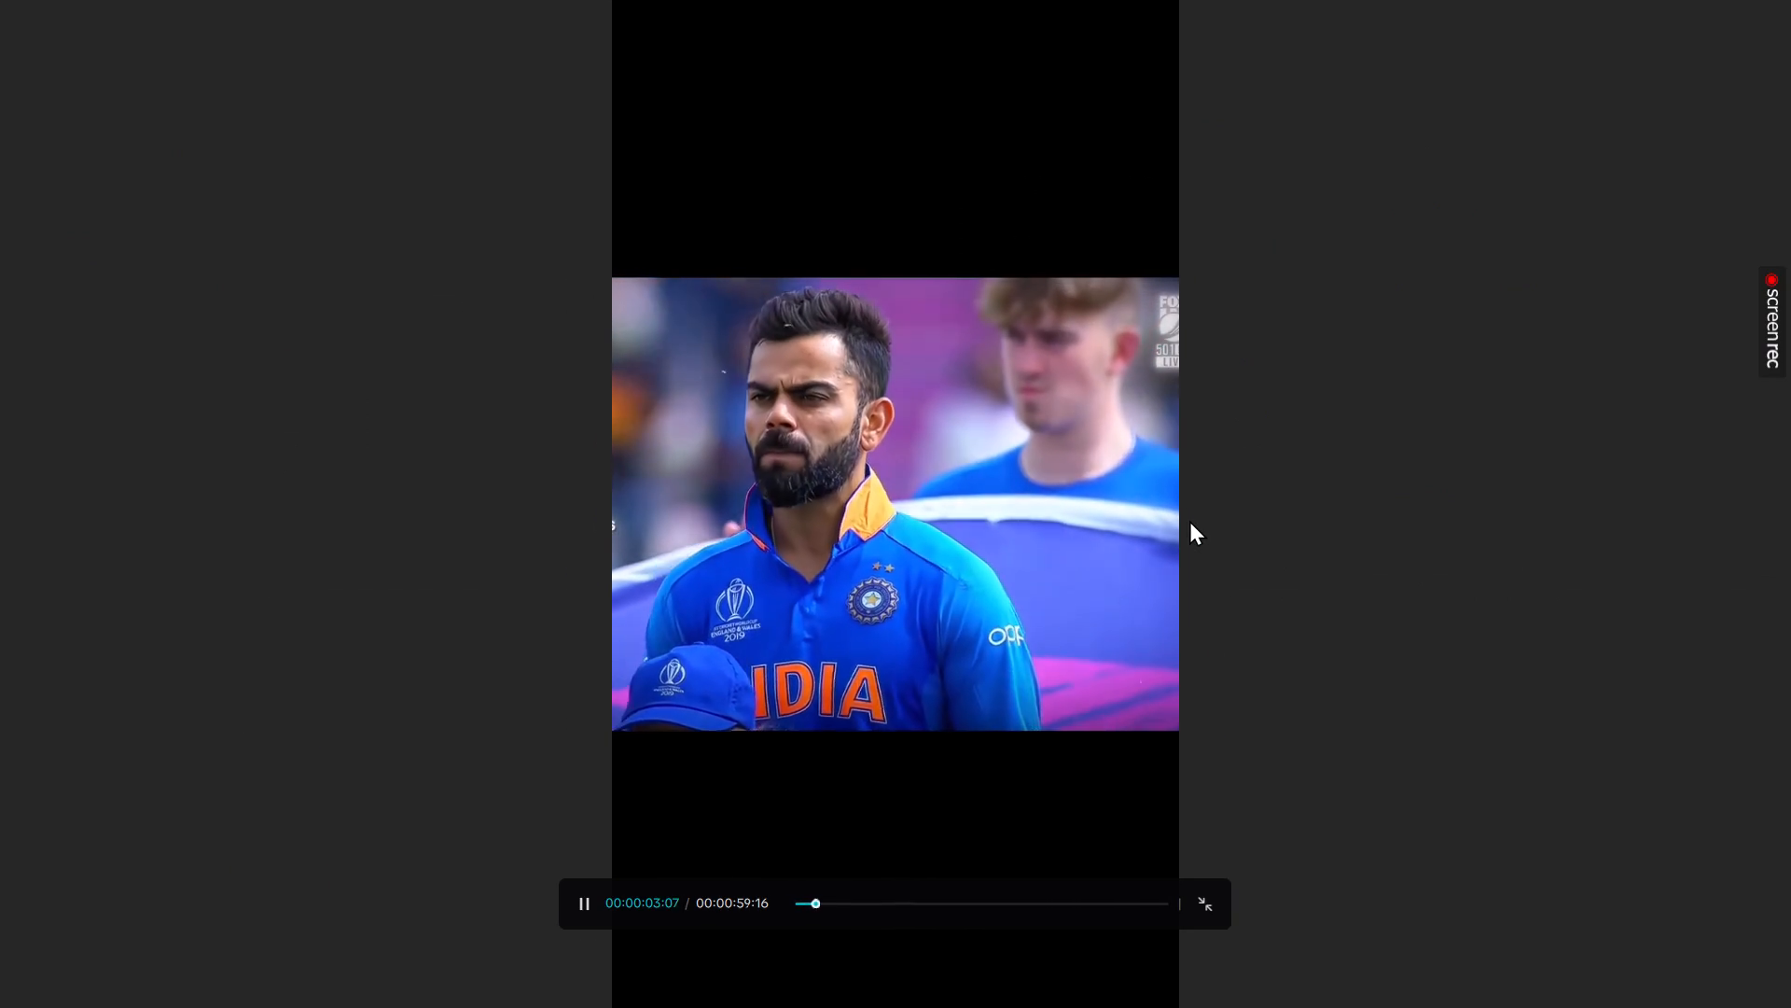
key("space")
key("space")
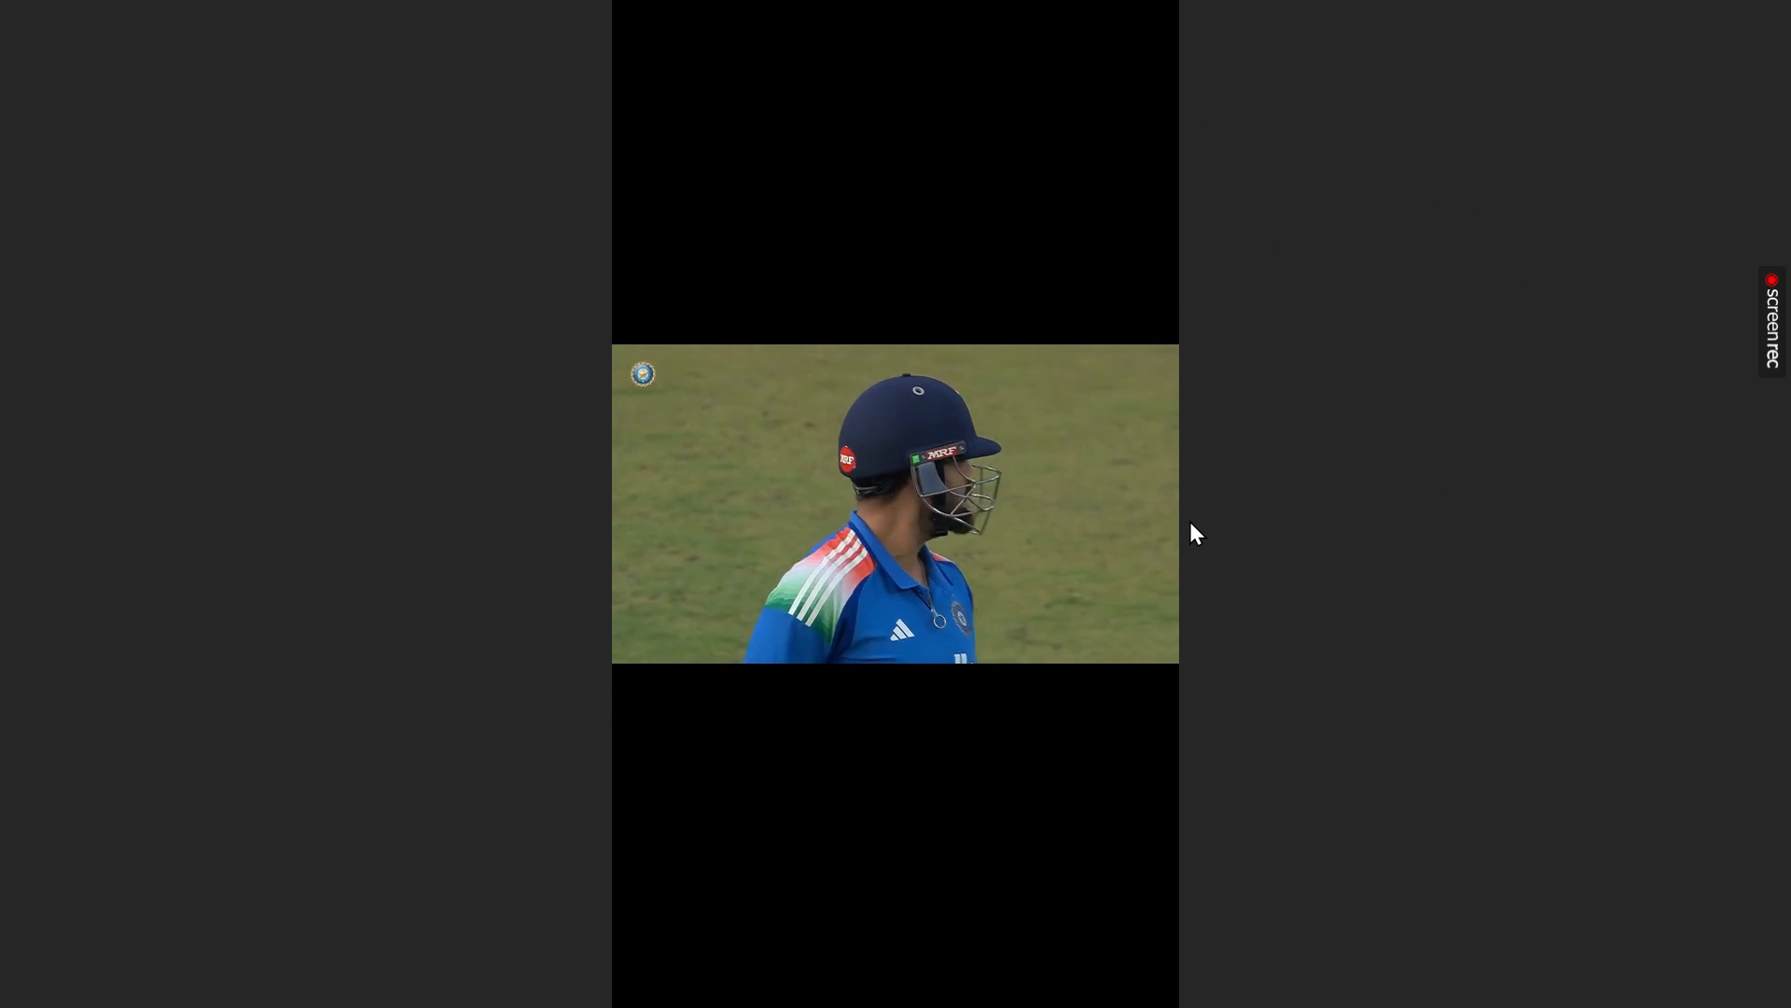
key("space")
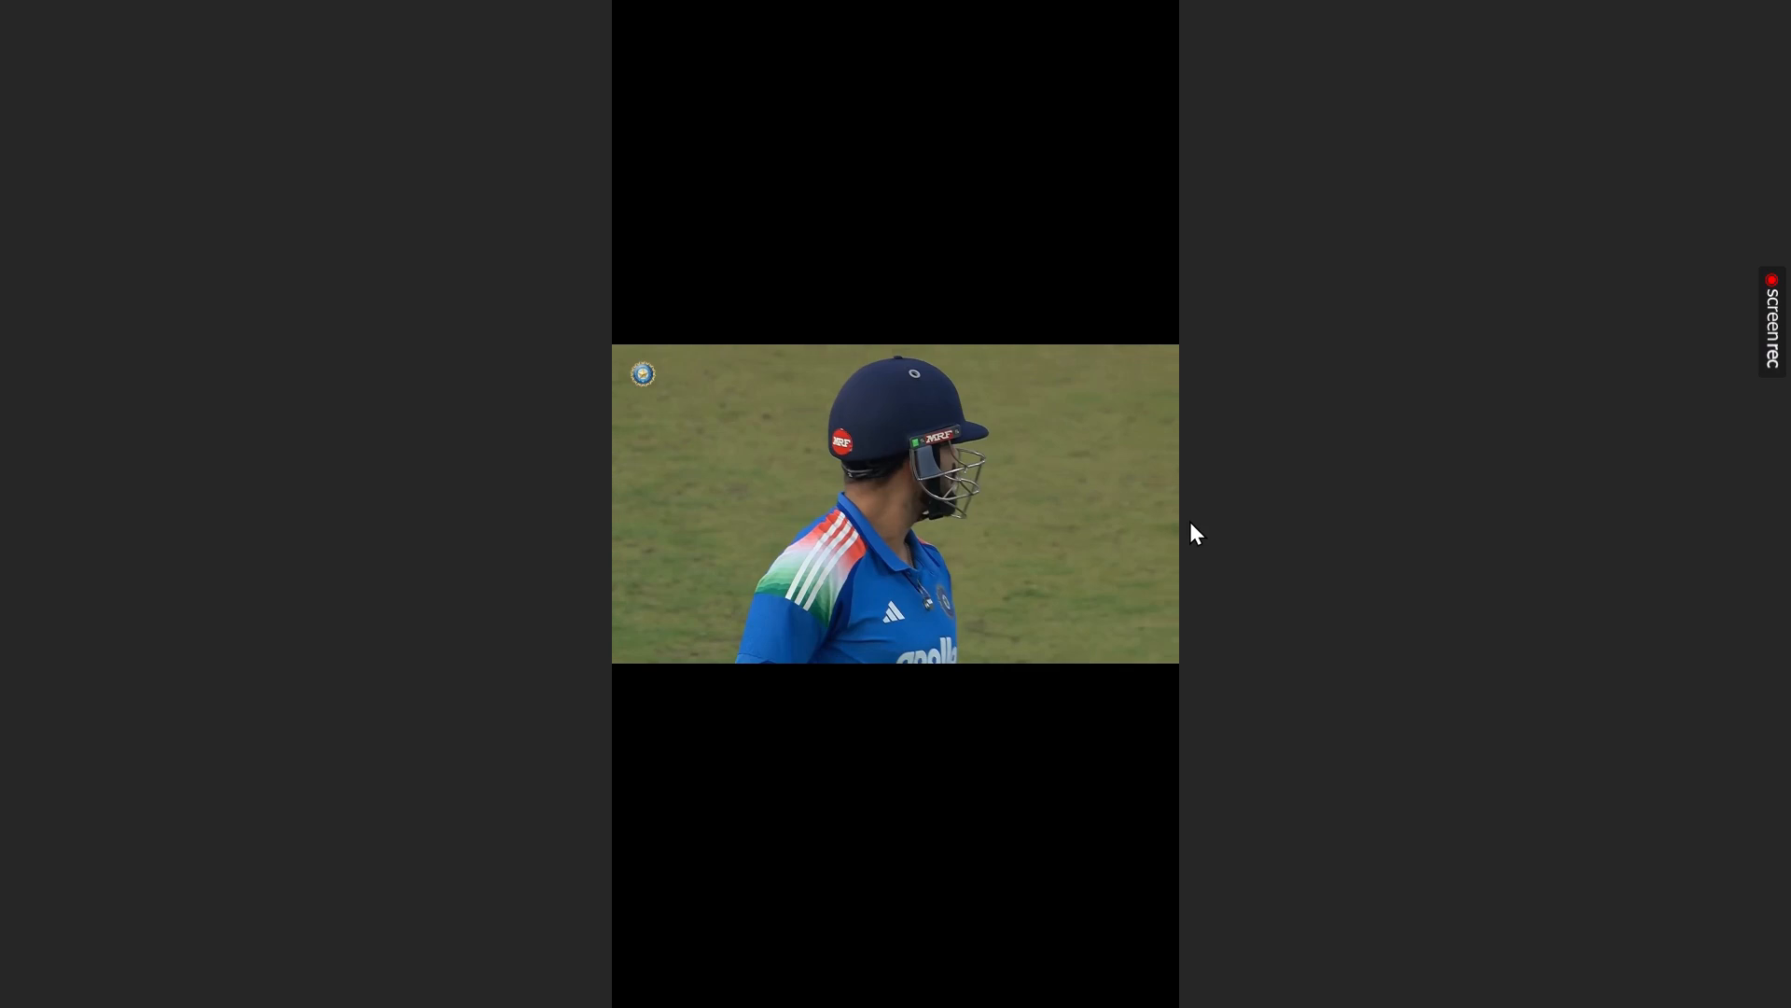
type("b")
key("space")
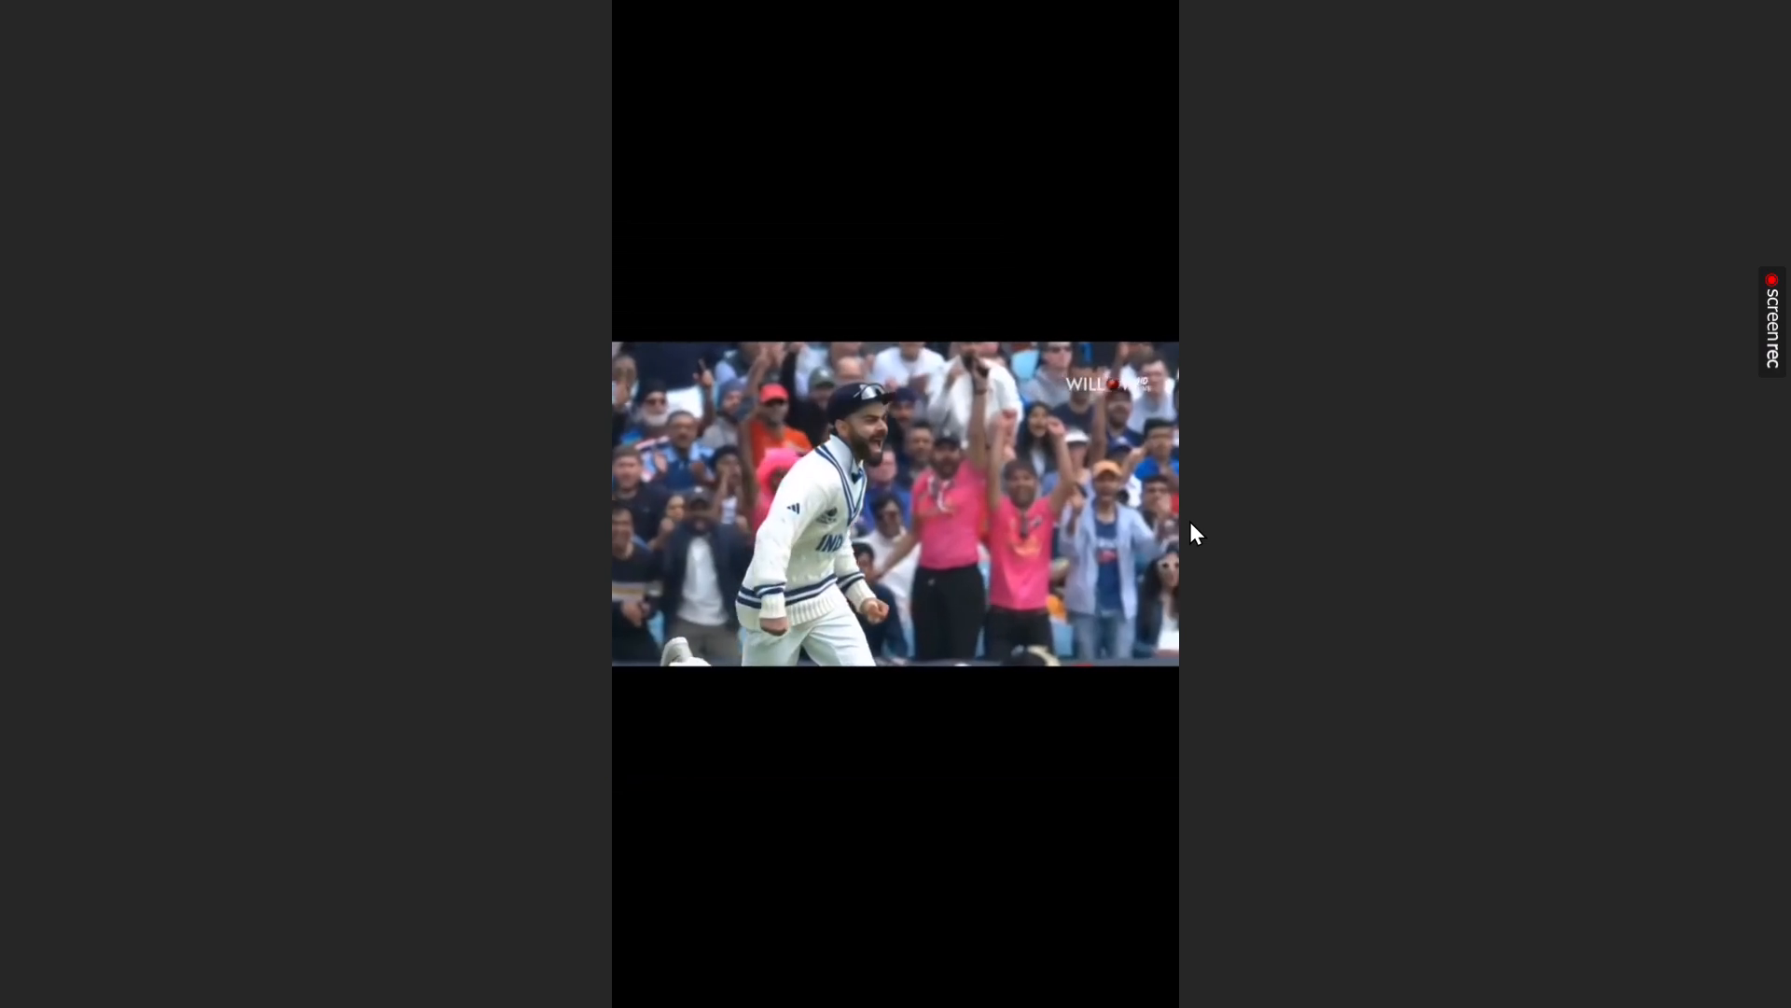
key("space")
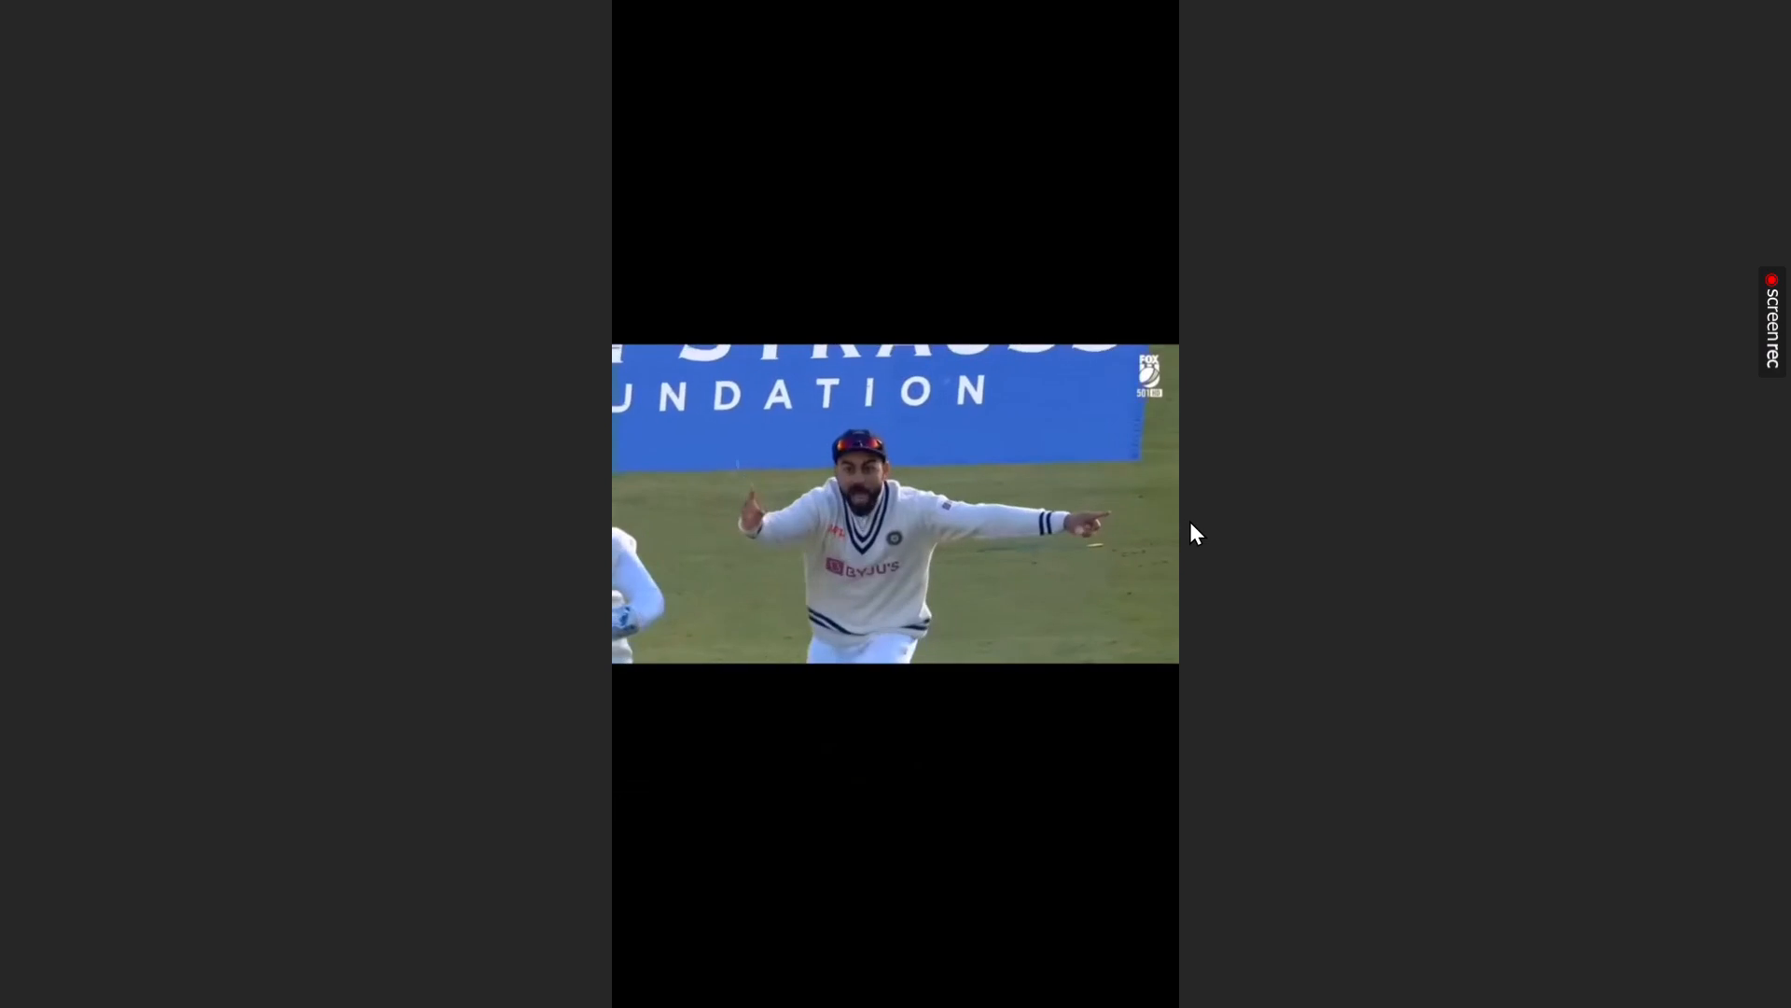
key("space")
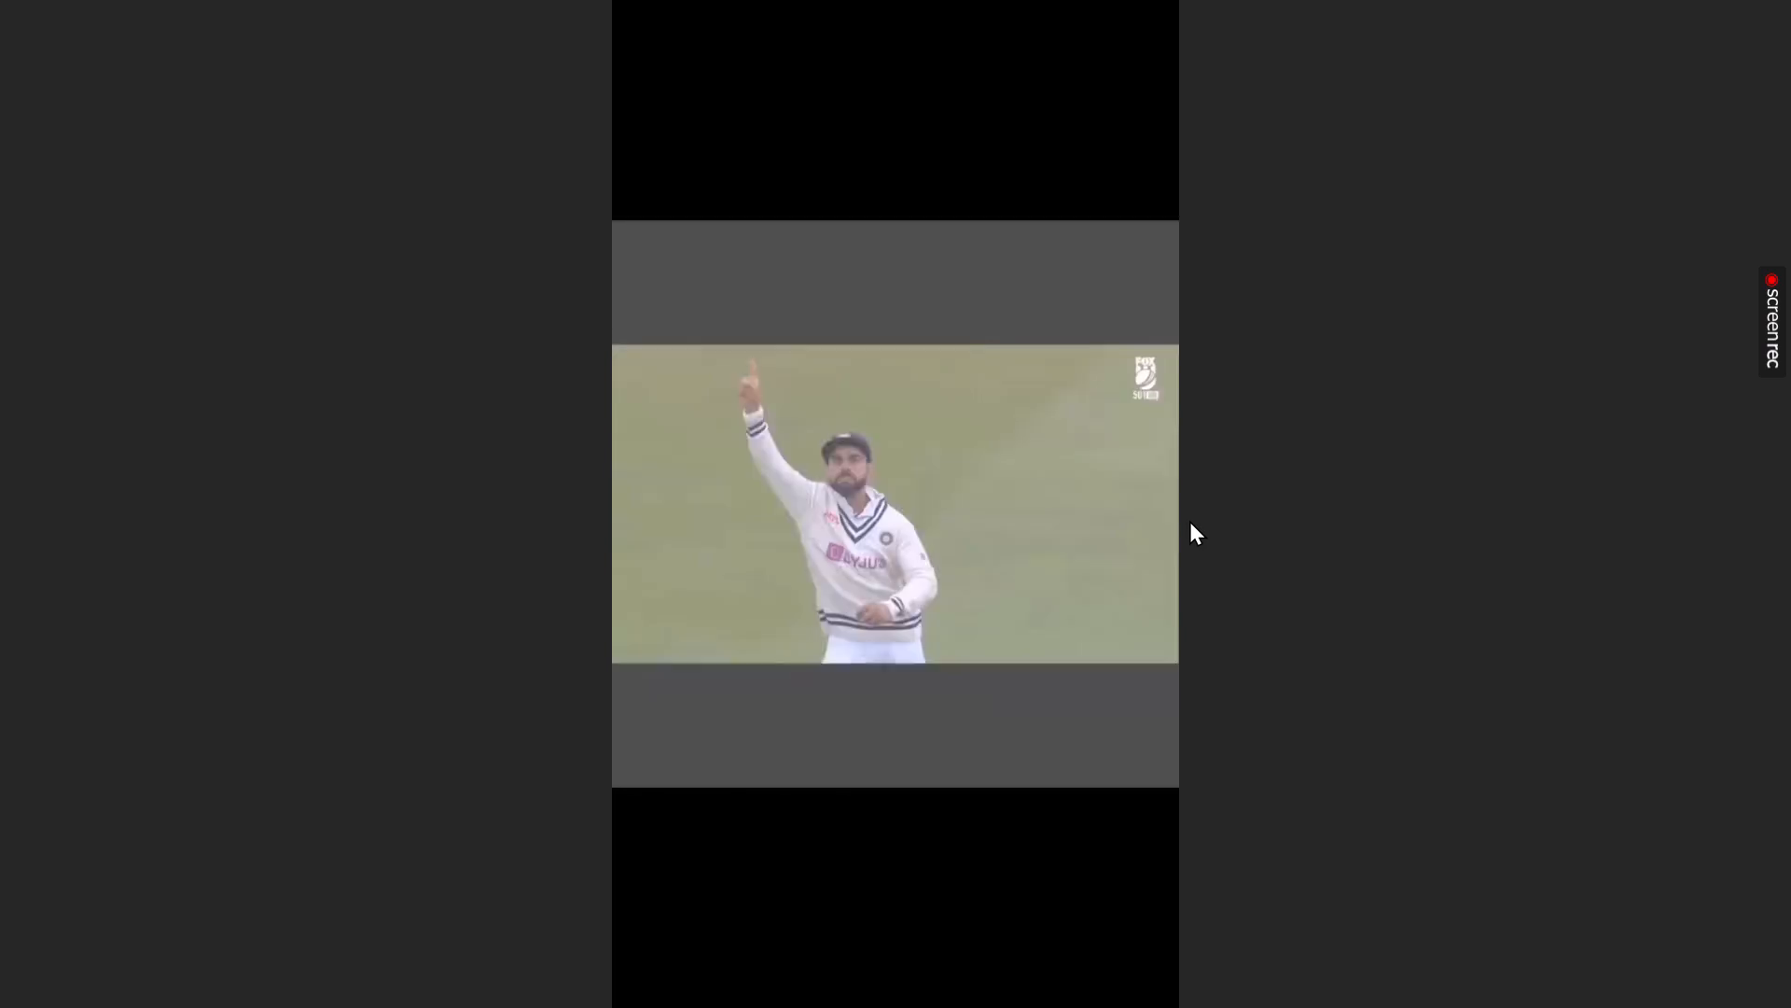
key("space")
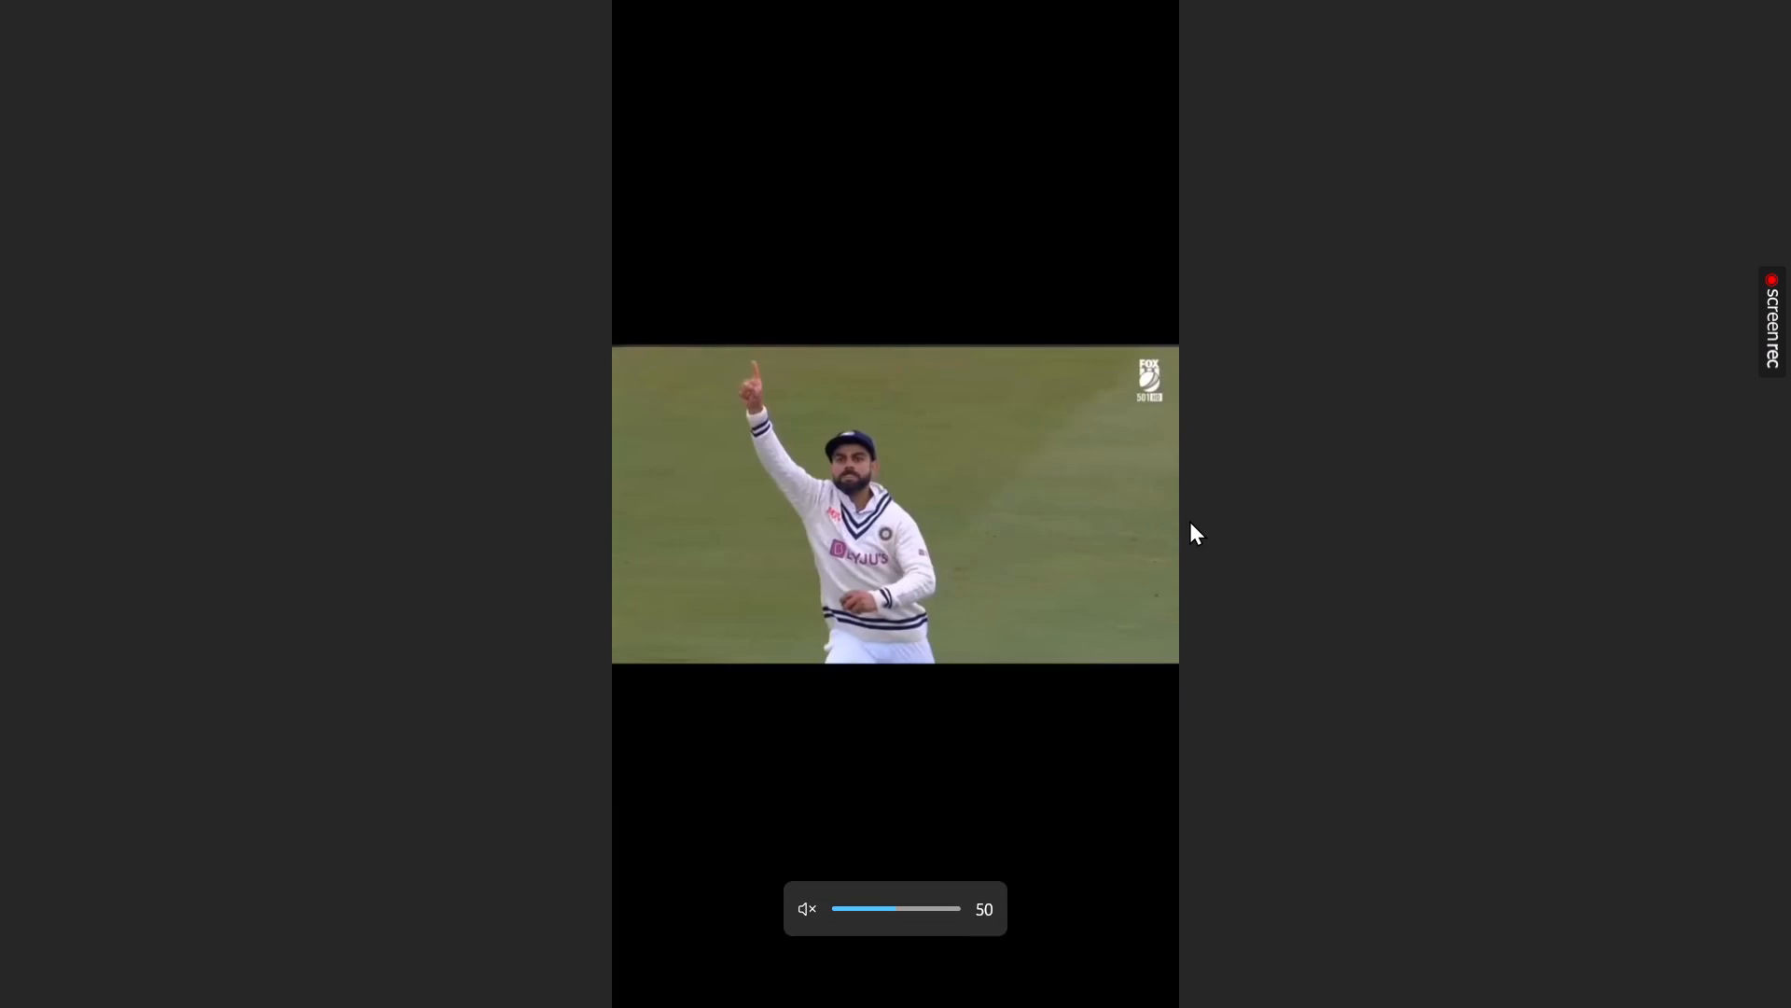
Continue the full-screen review in short stretches from the Test celebration through the blue-jersey batting shots to the RCB clip, then leave full screen.
key("space")
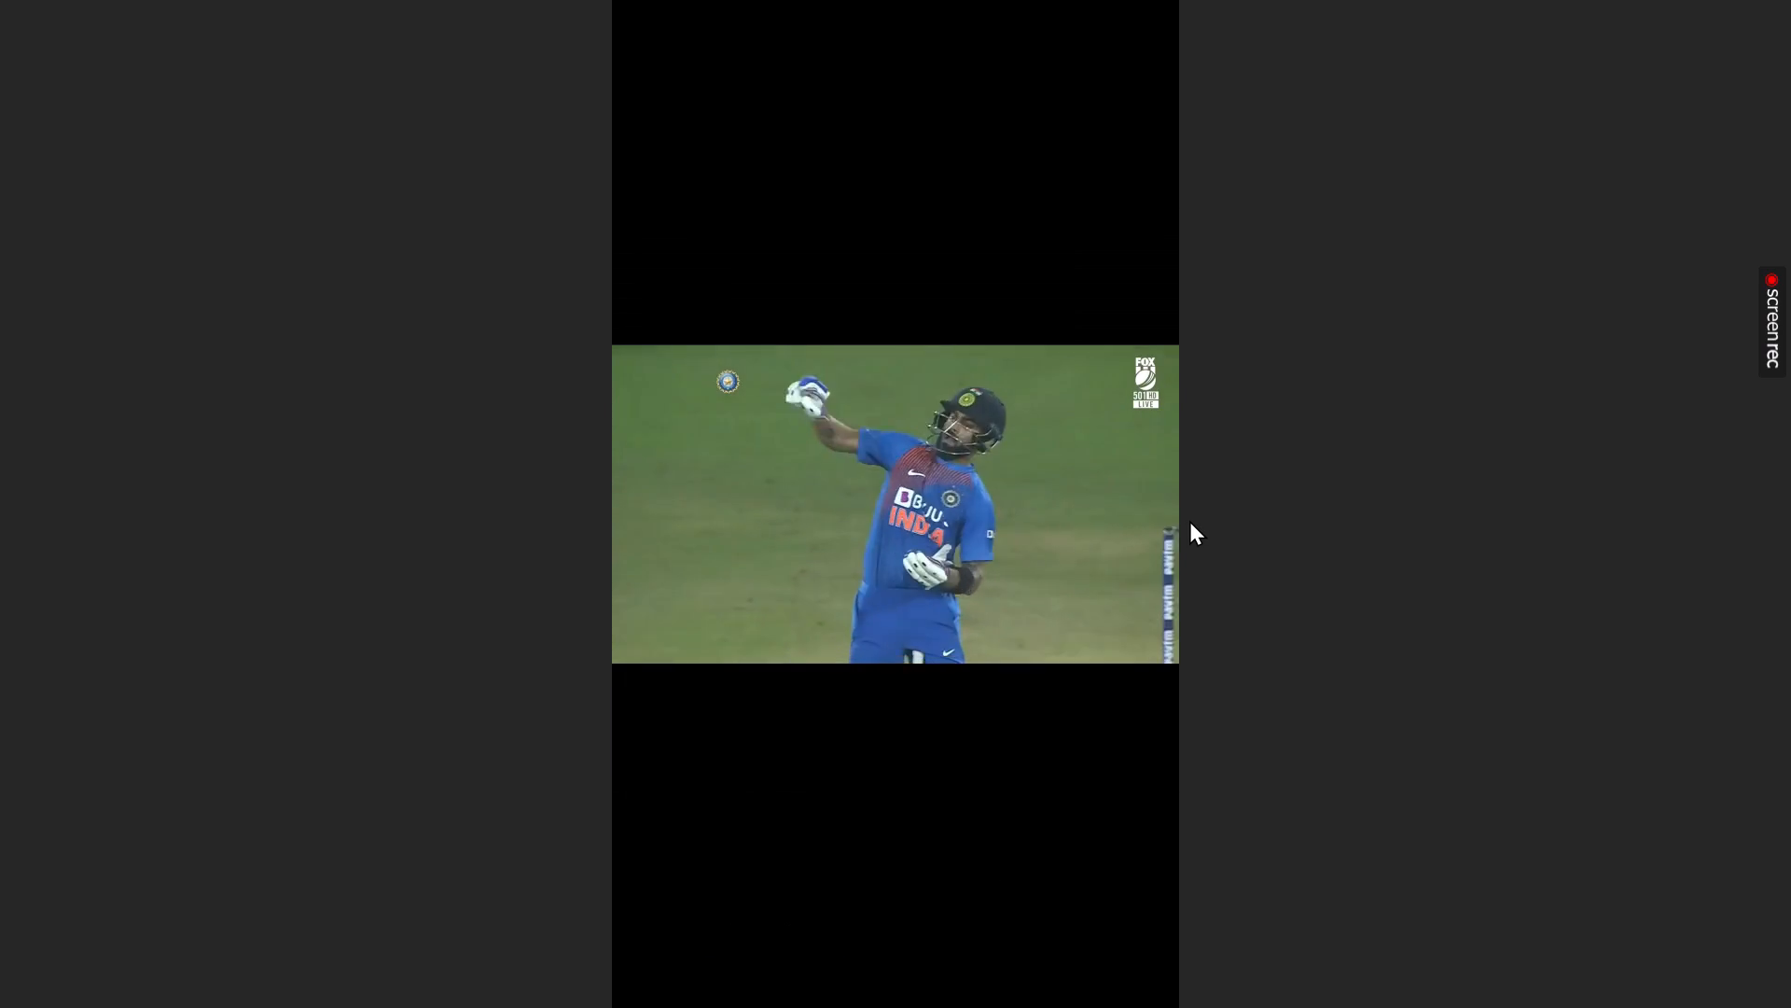
key("space")
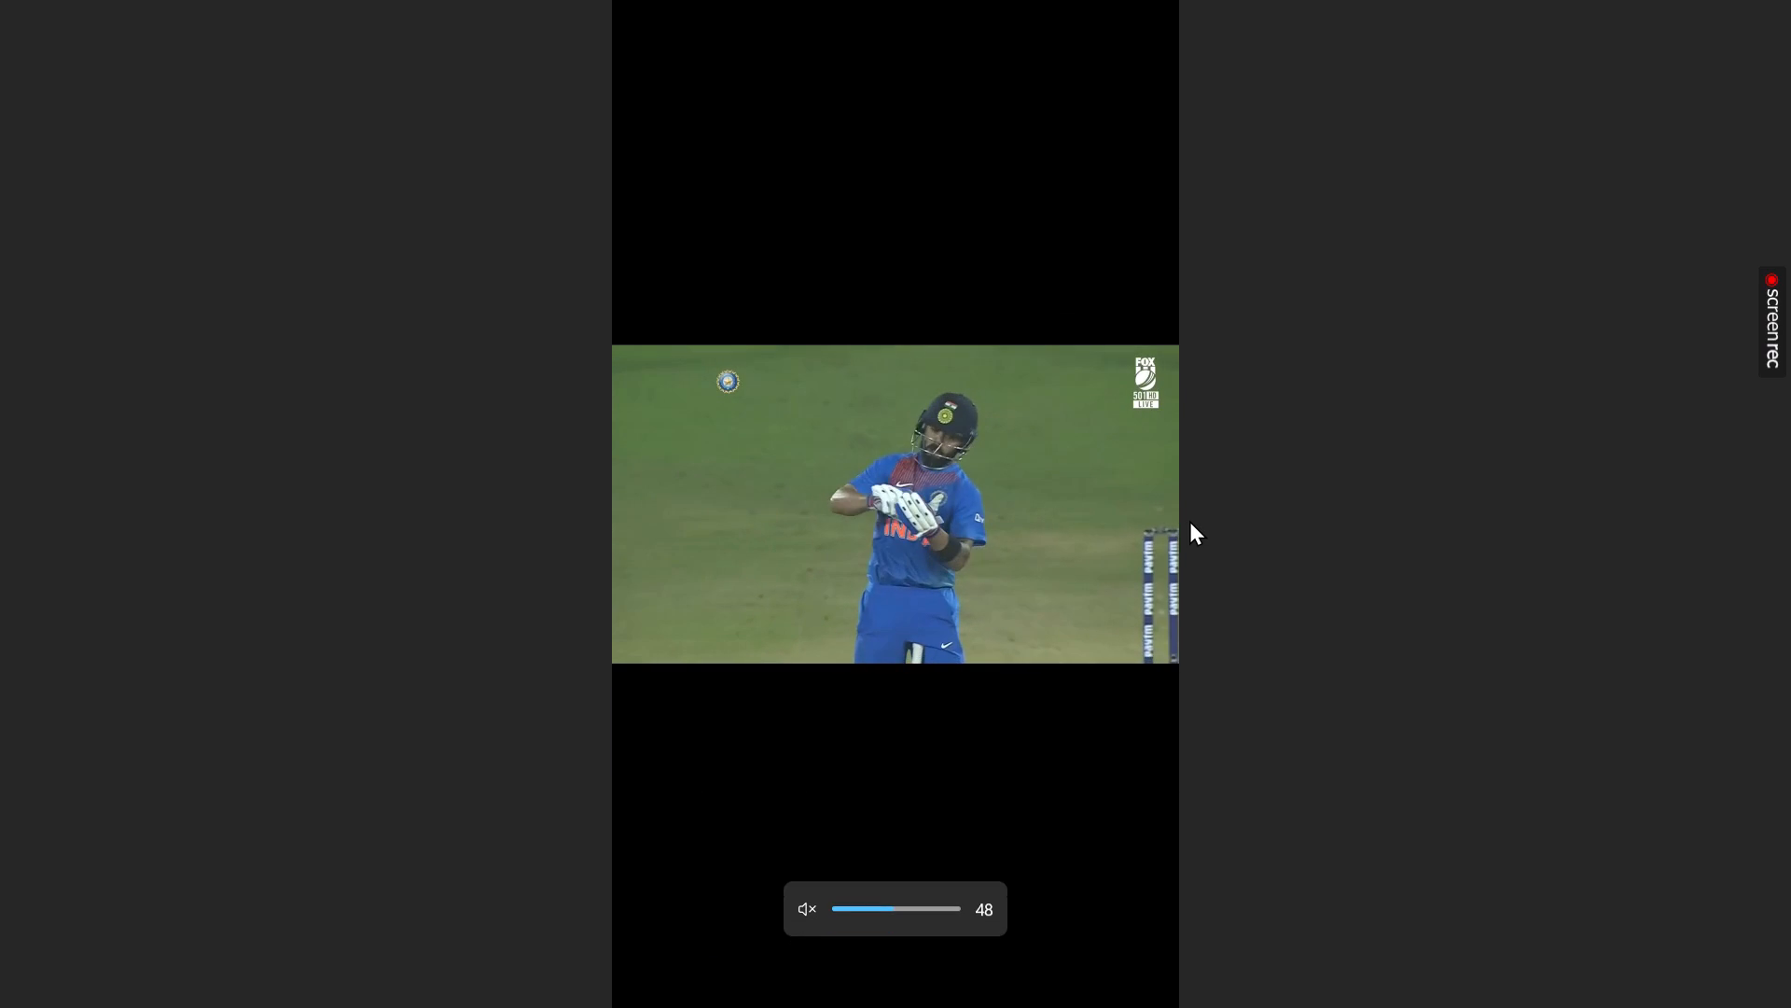
key("space")
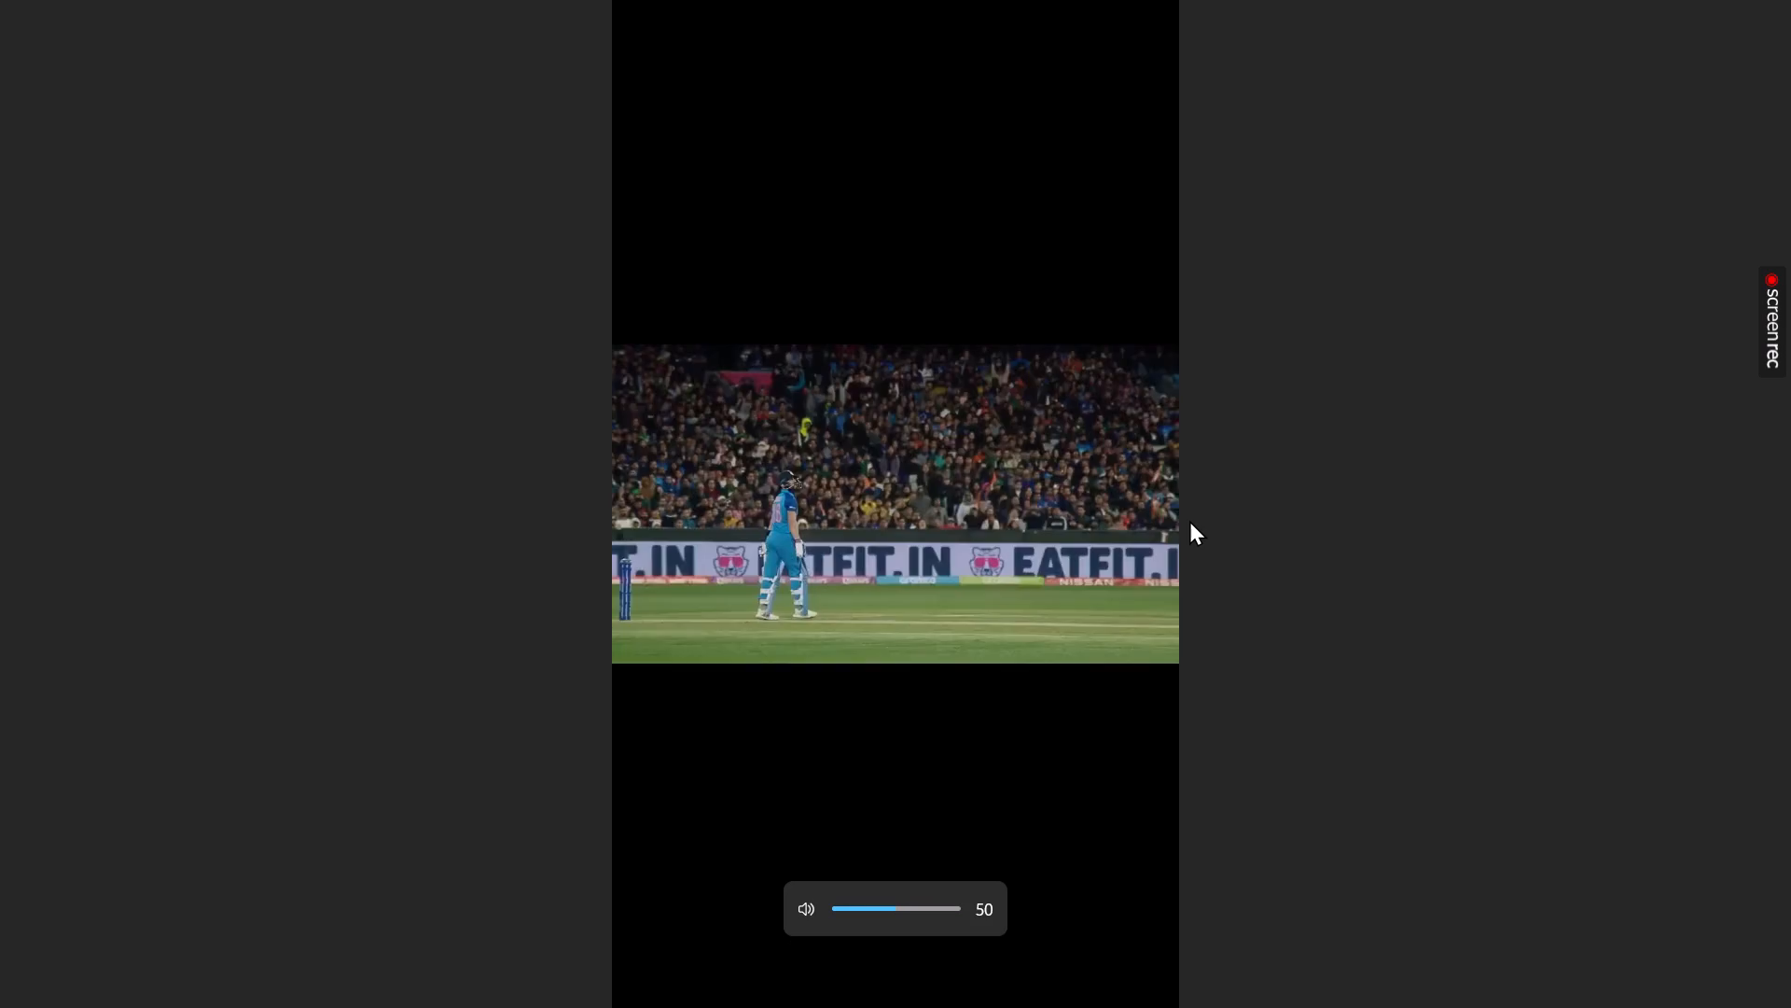
key("space")
key("space")
key("space")
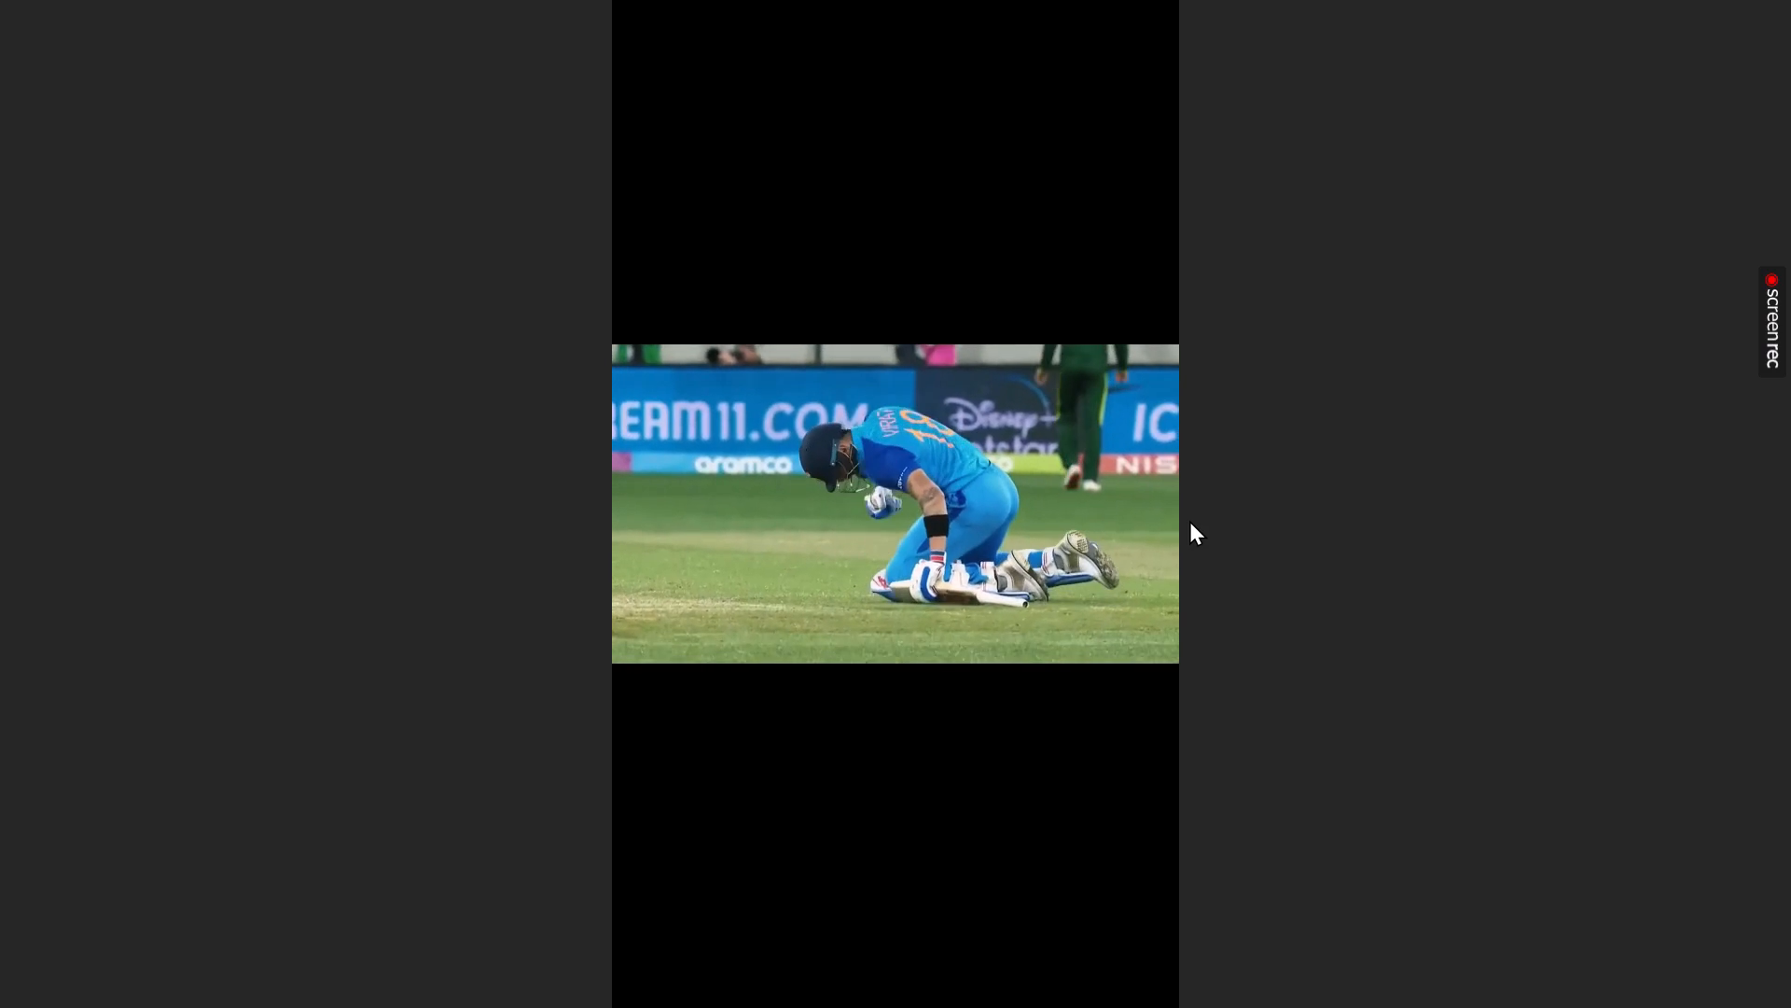
key("space")
key("space")
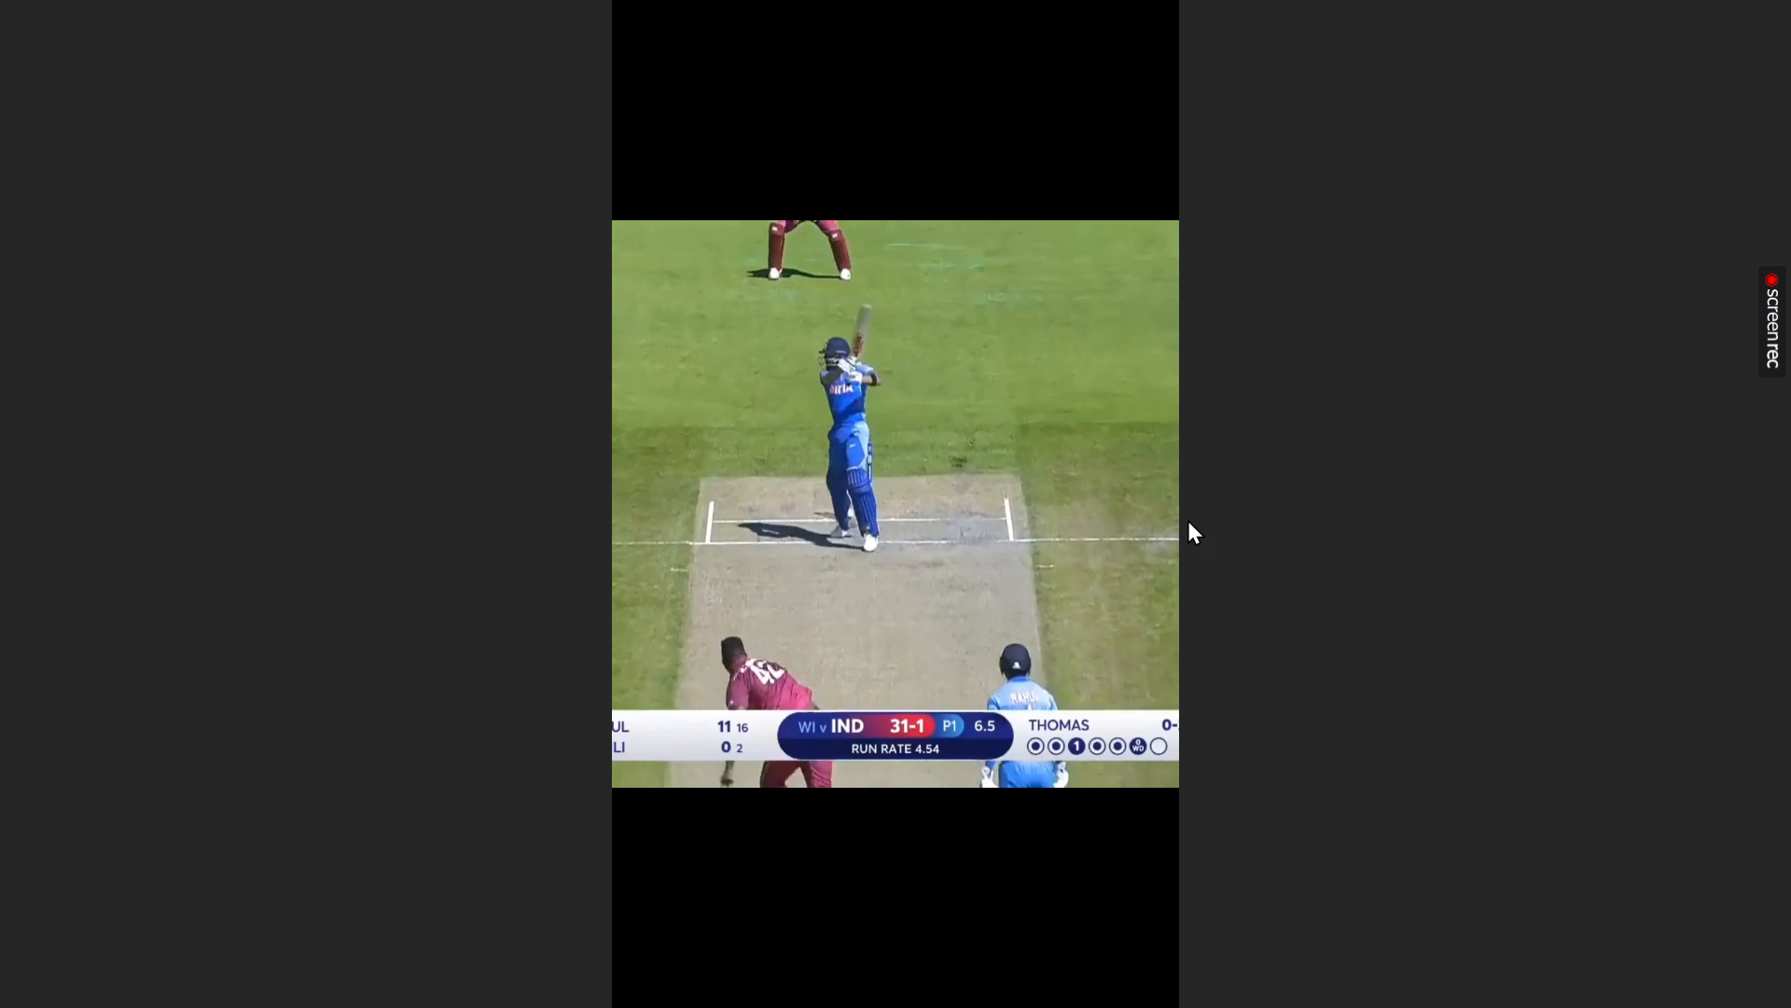
key("space")
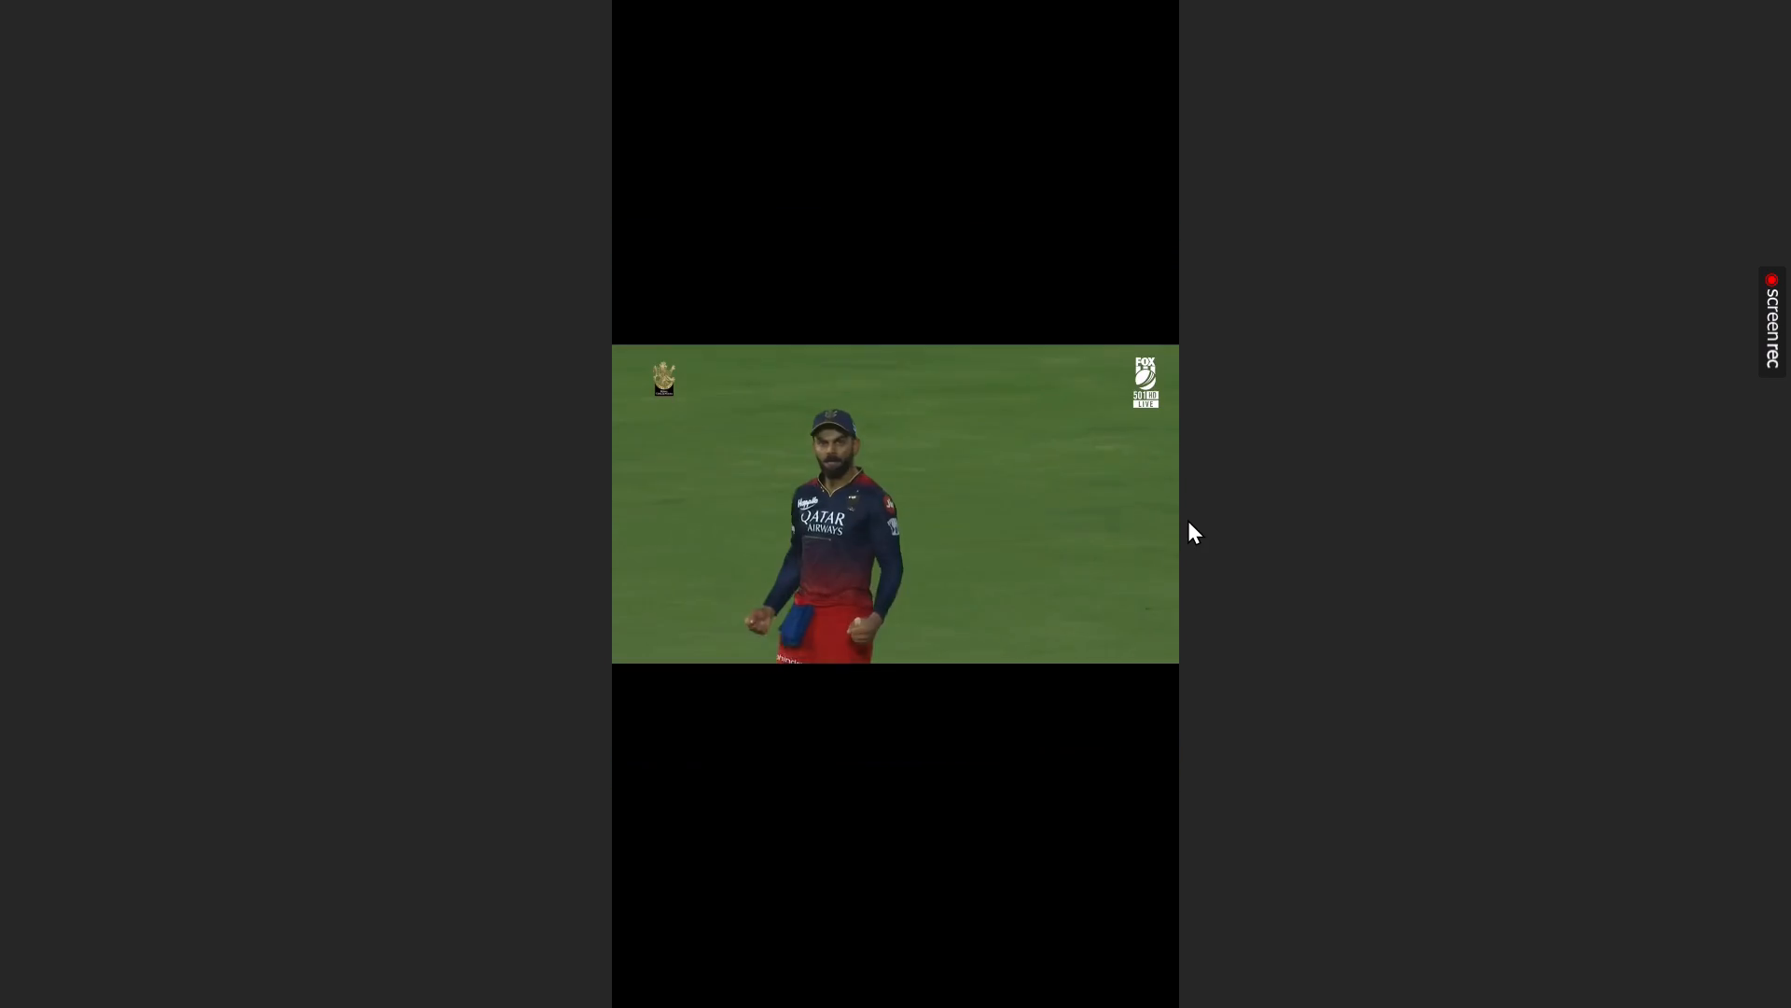
key("space")
key("Escape")
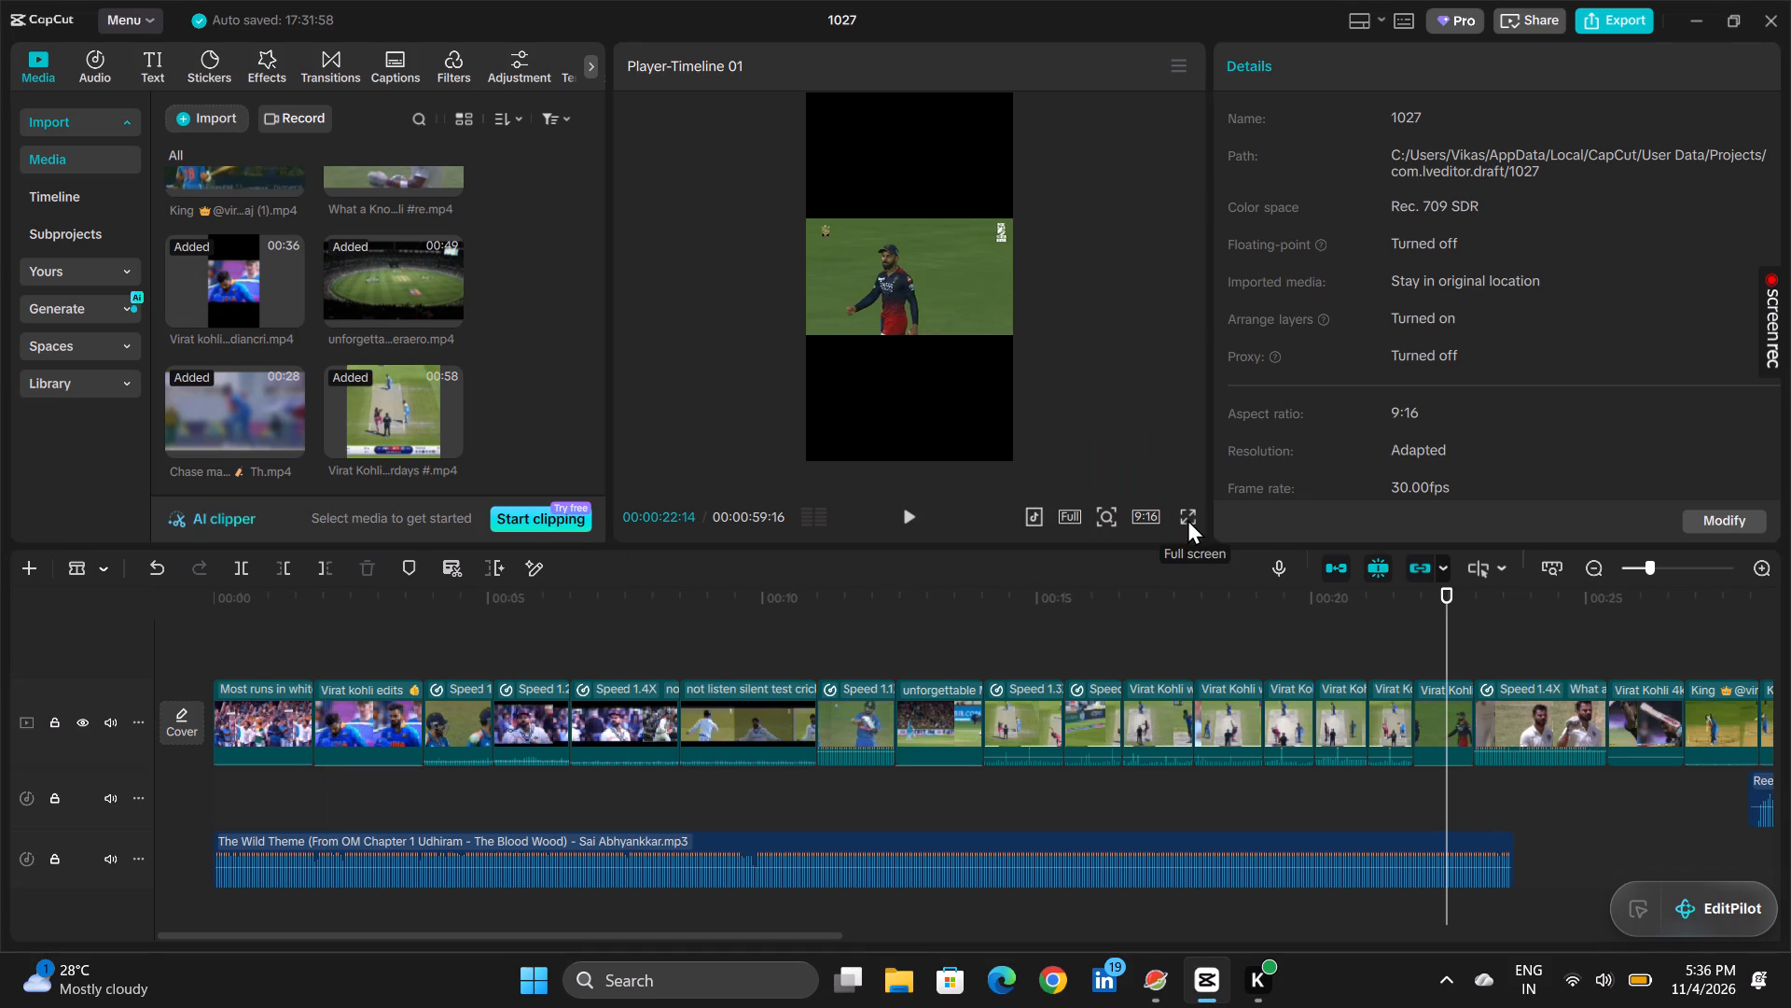
Play the edit in the regular preview from 00:00:09:20 in short stretches, stopping at 00:00:15:29 in the West Indies batting shots.
scroll(1187, 519, "left", 6)
scroll(1177, 580, "up", 1)
scroll(1177, 580, "left", 2)
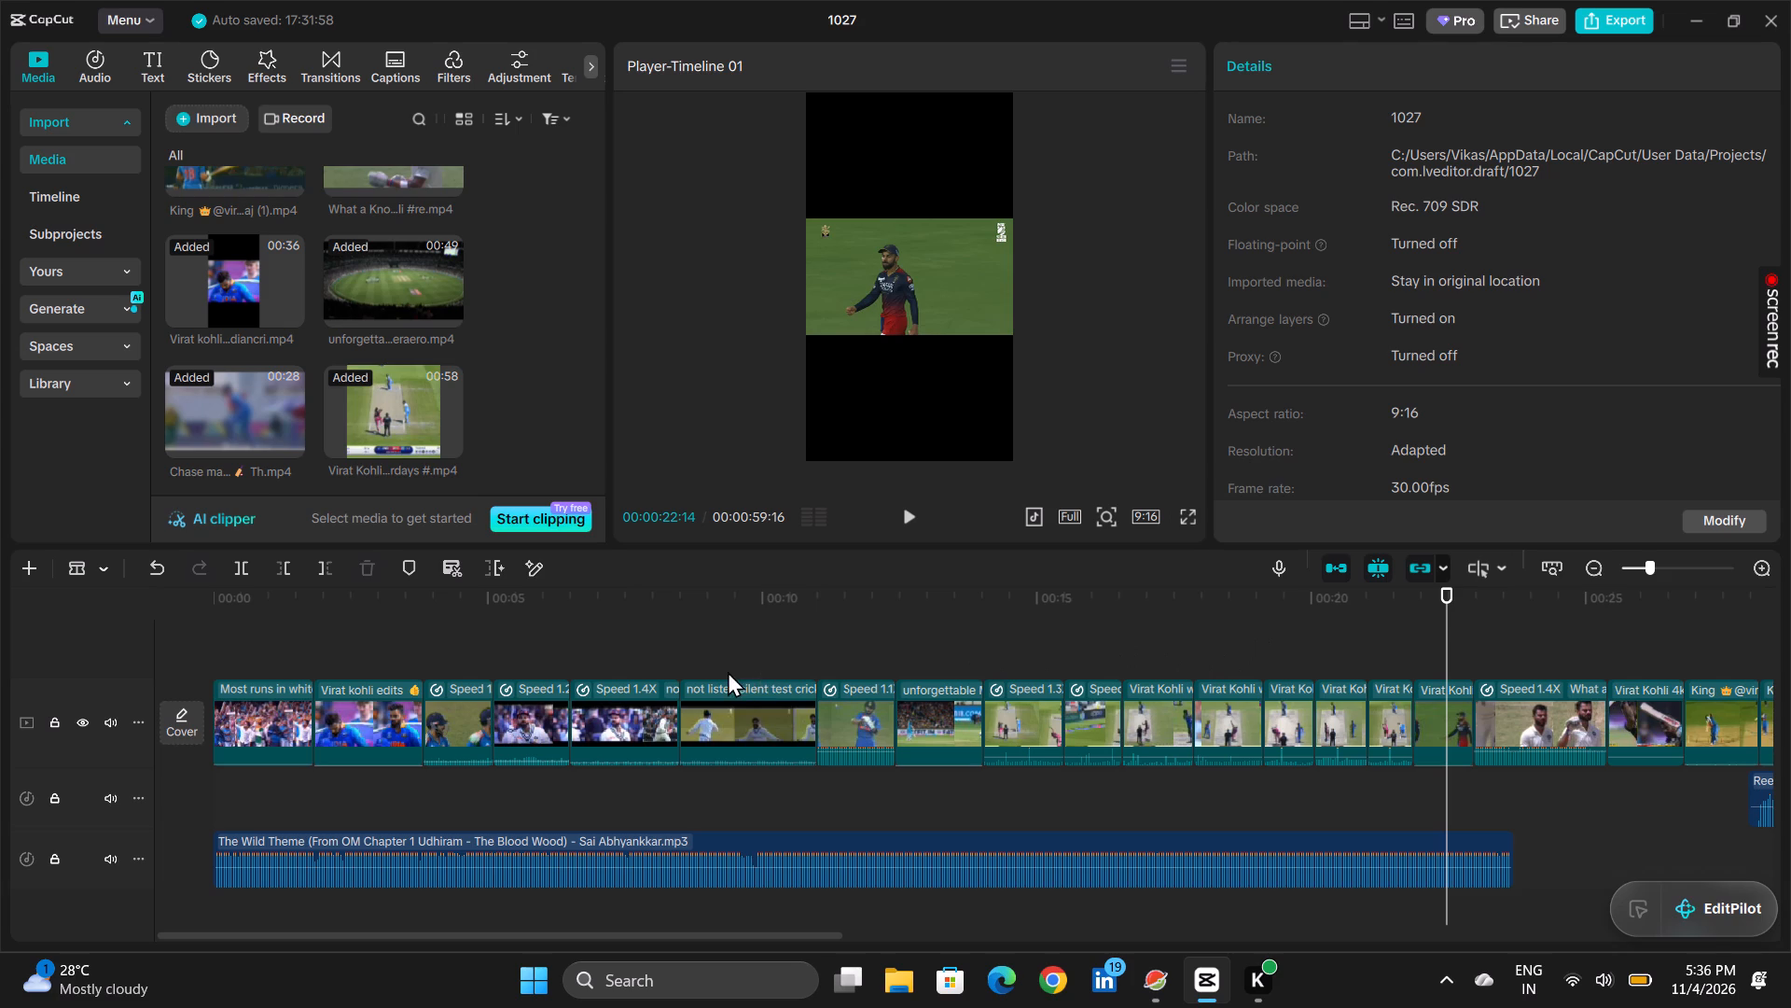
left_click(743, 660)
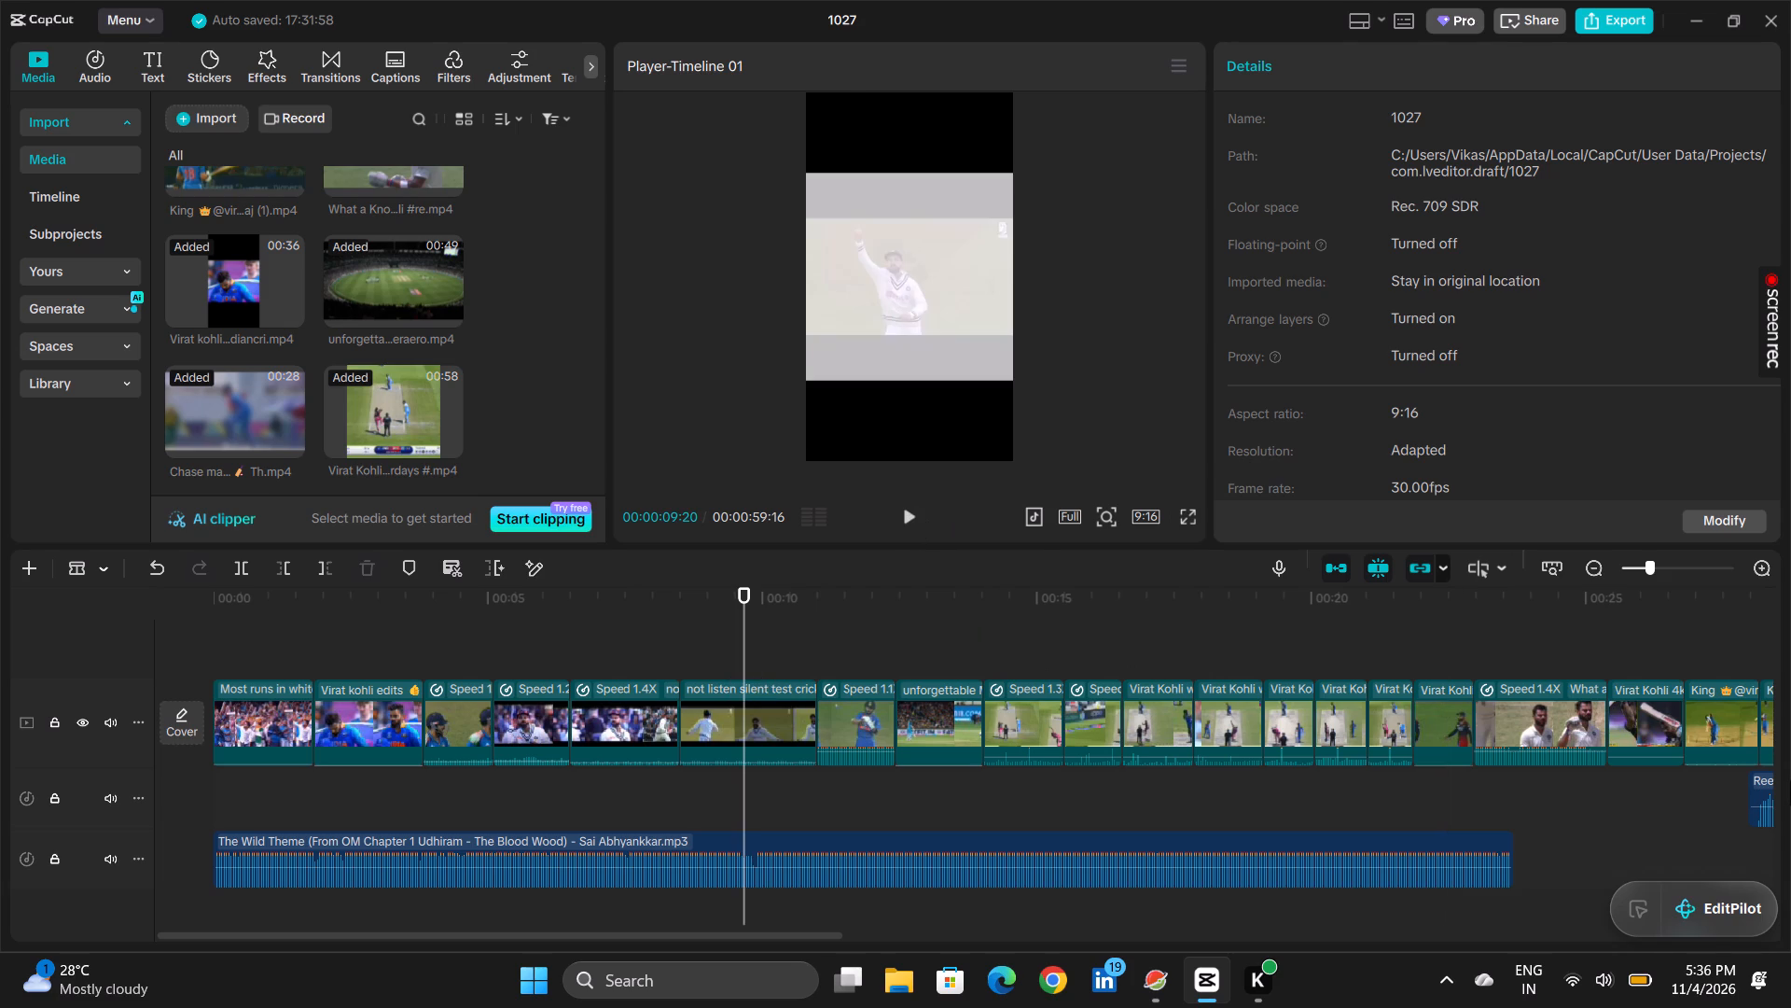
key("space")
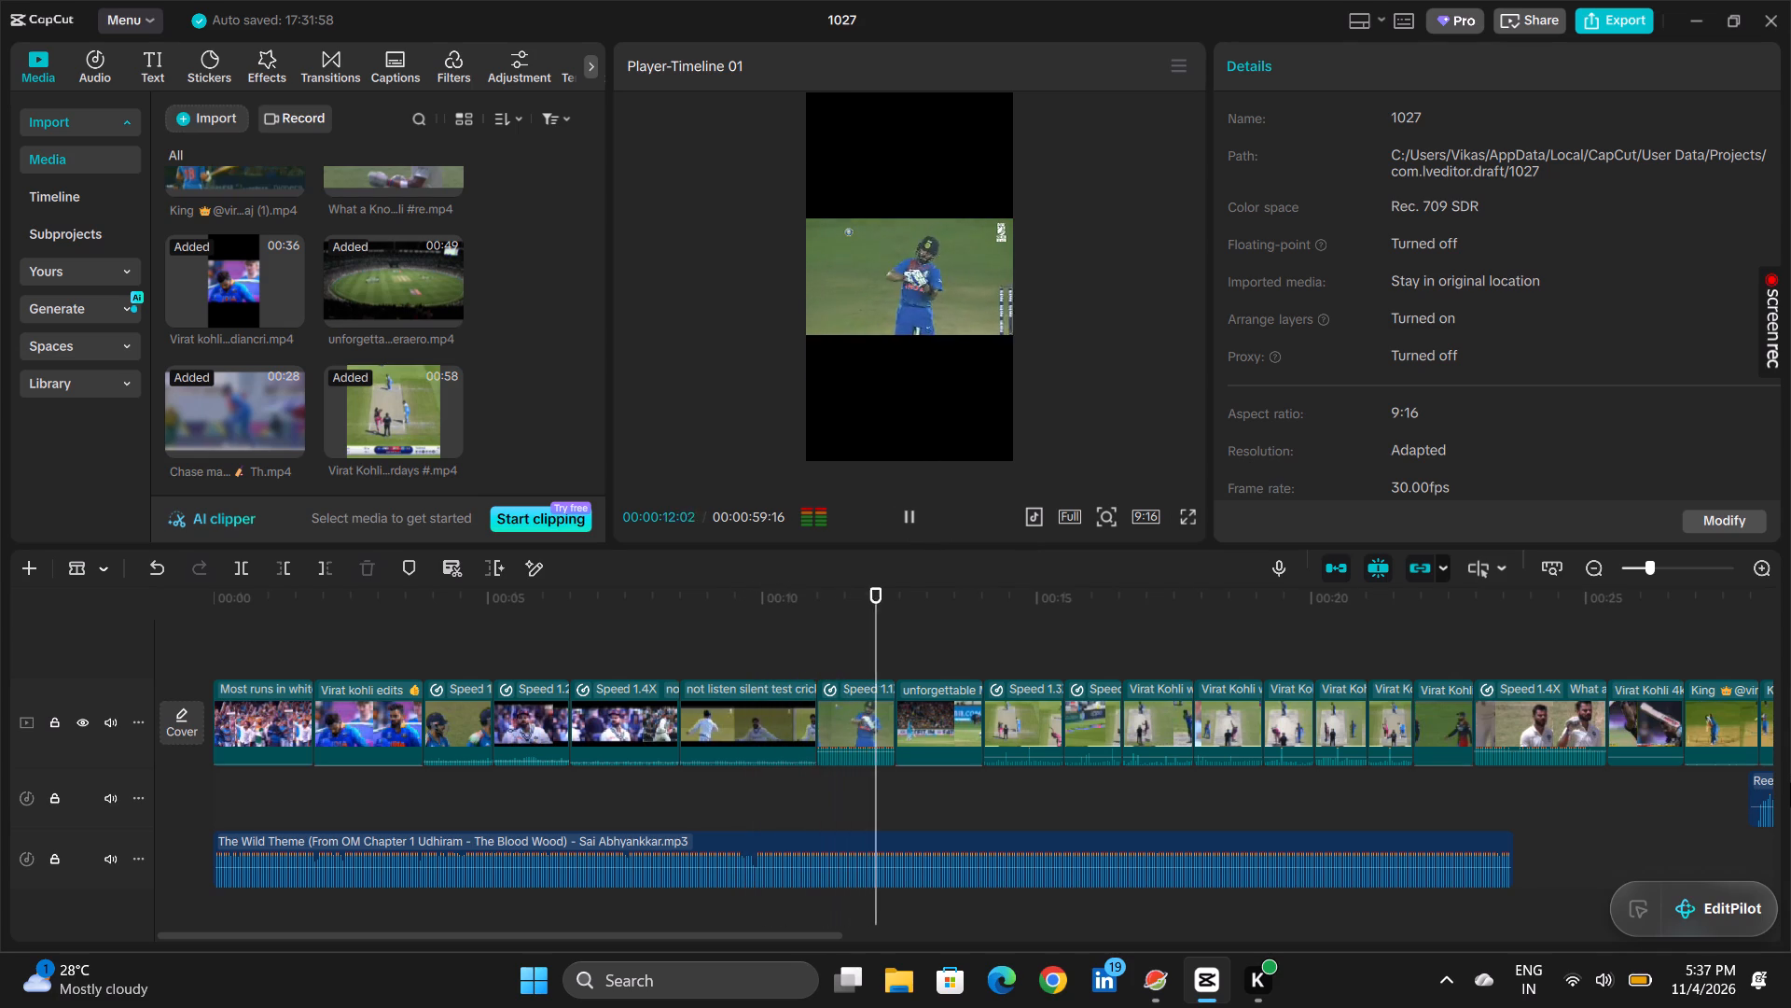
key("space")
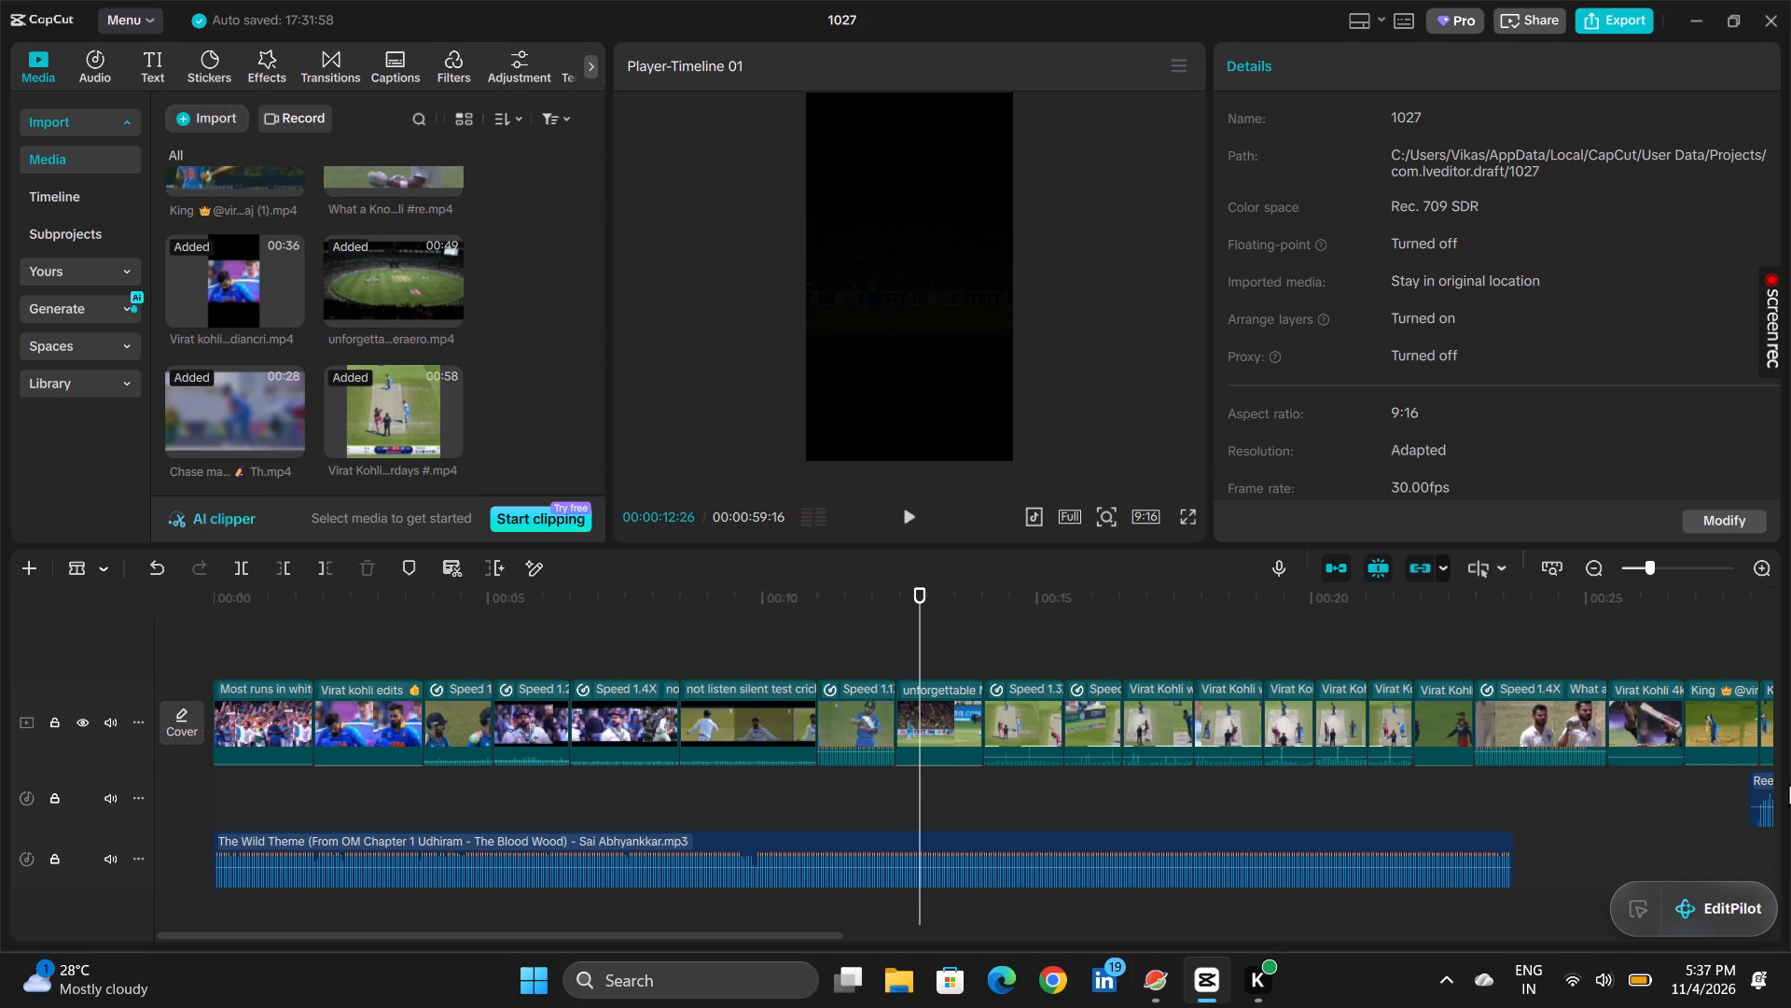
key("space")
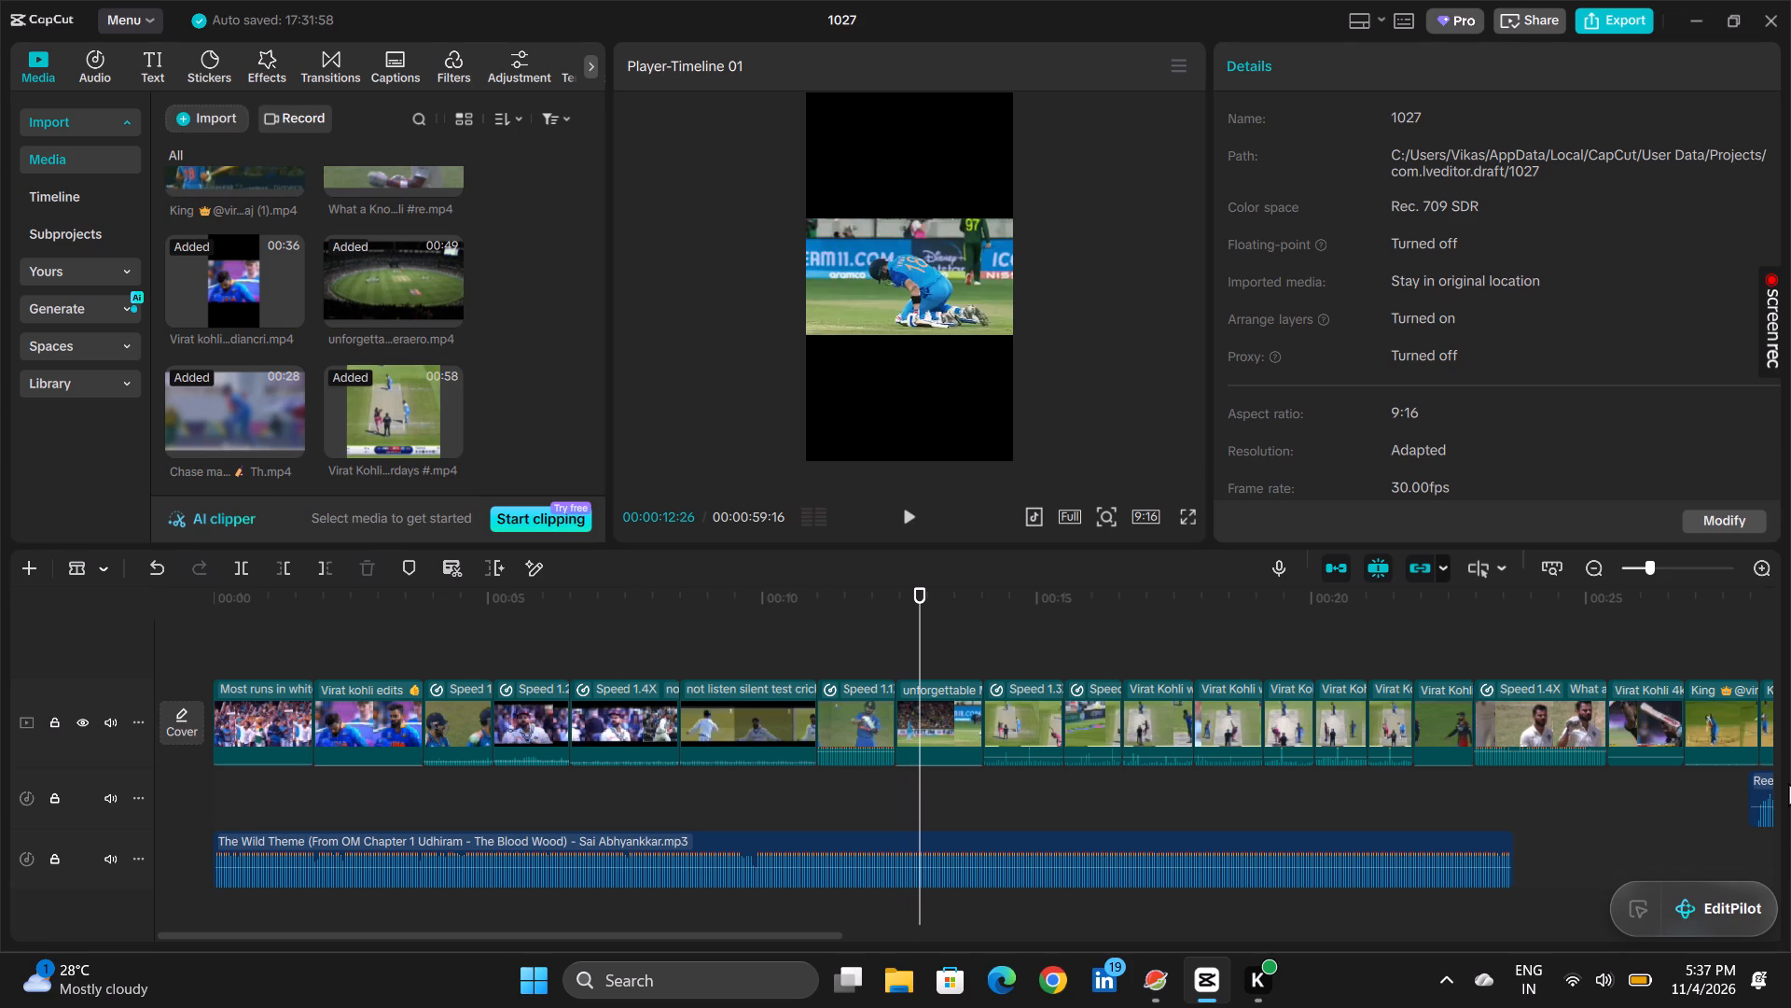
key("space")
key("space")
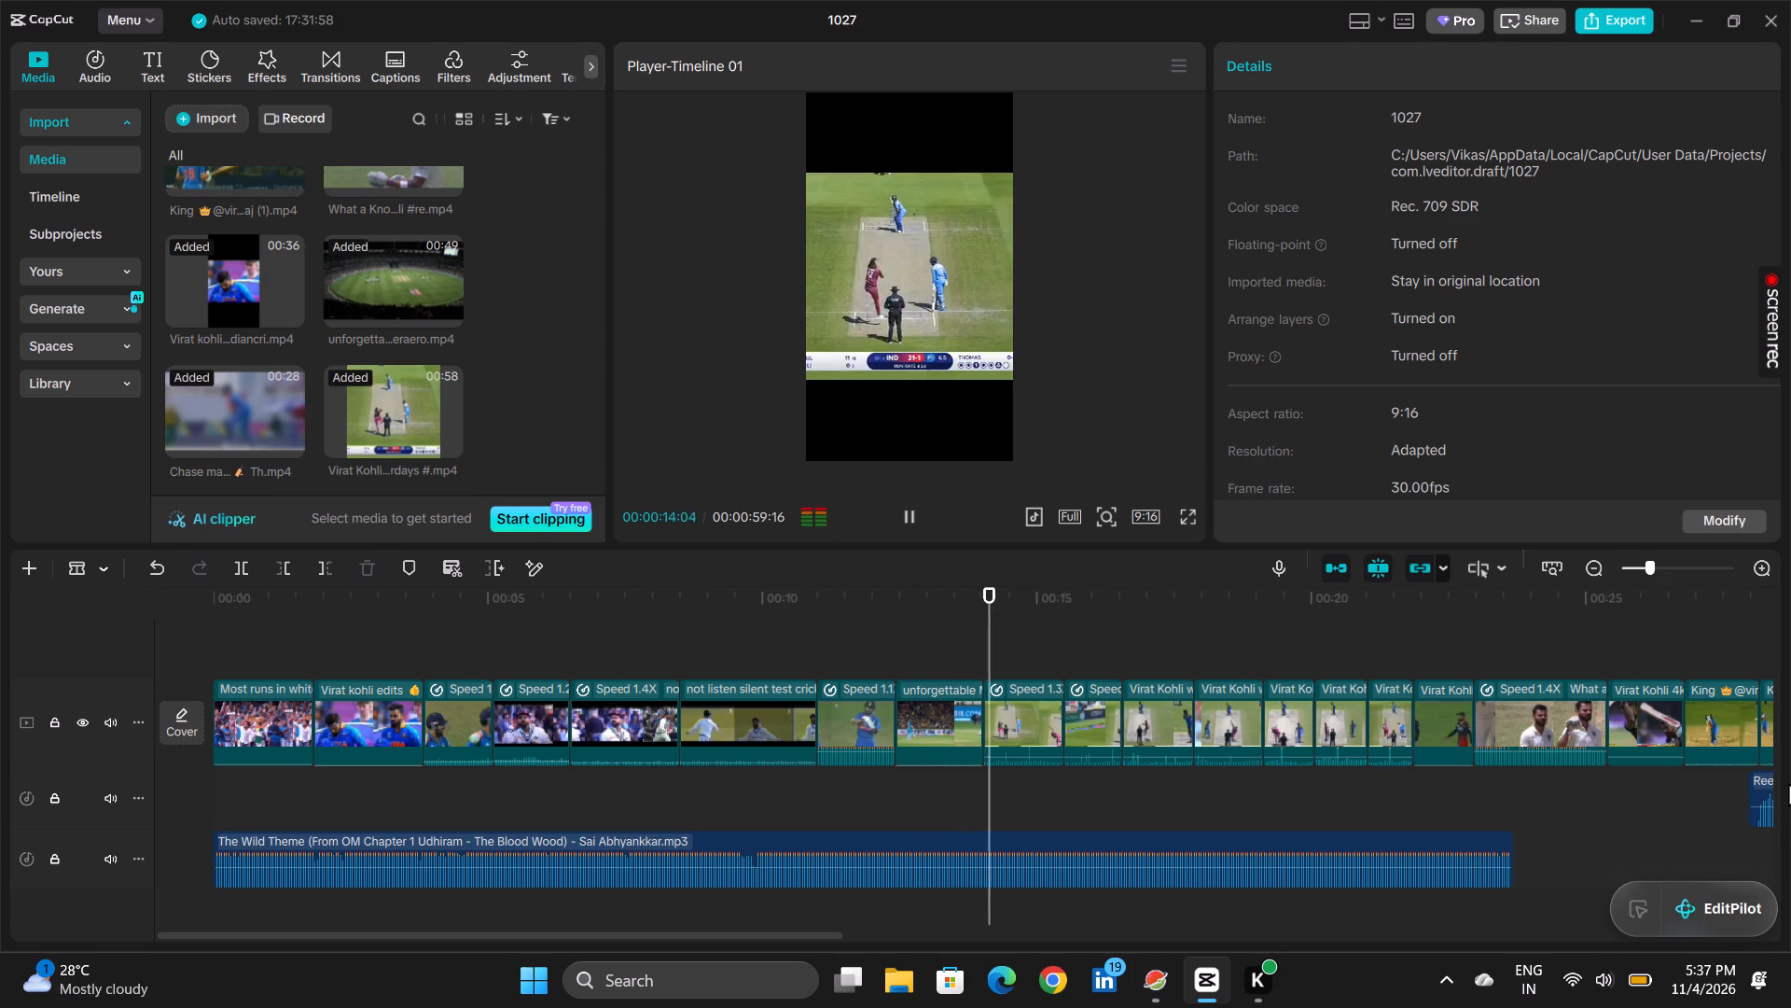
key("space")
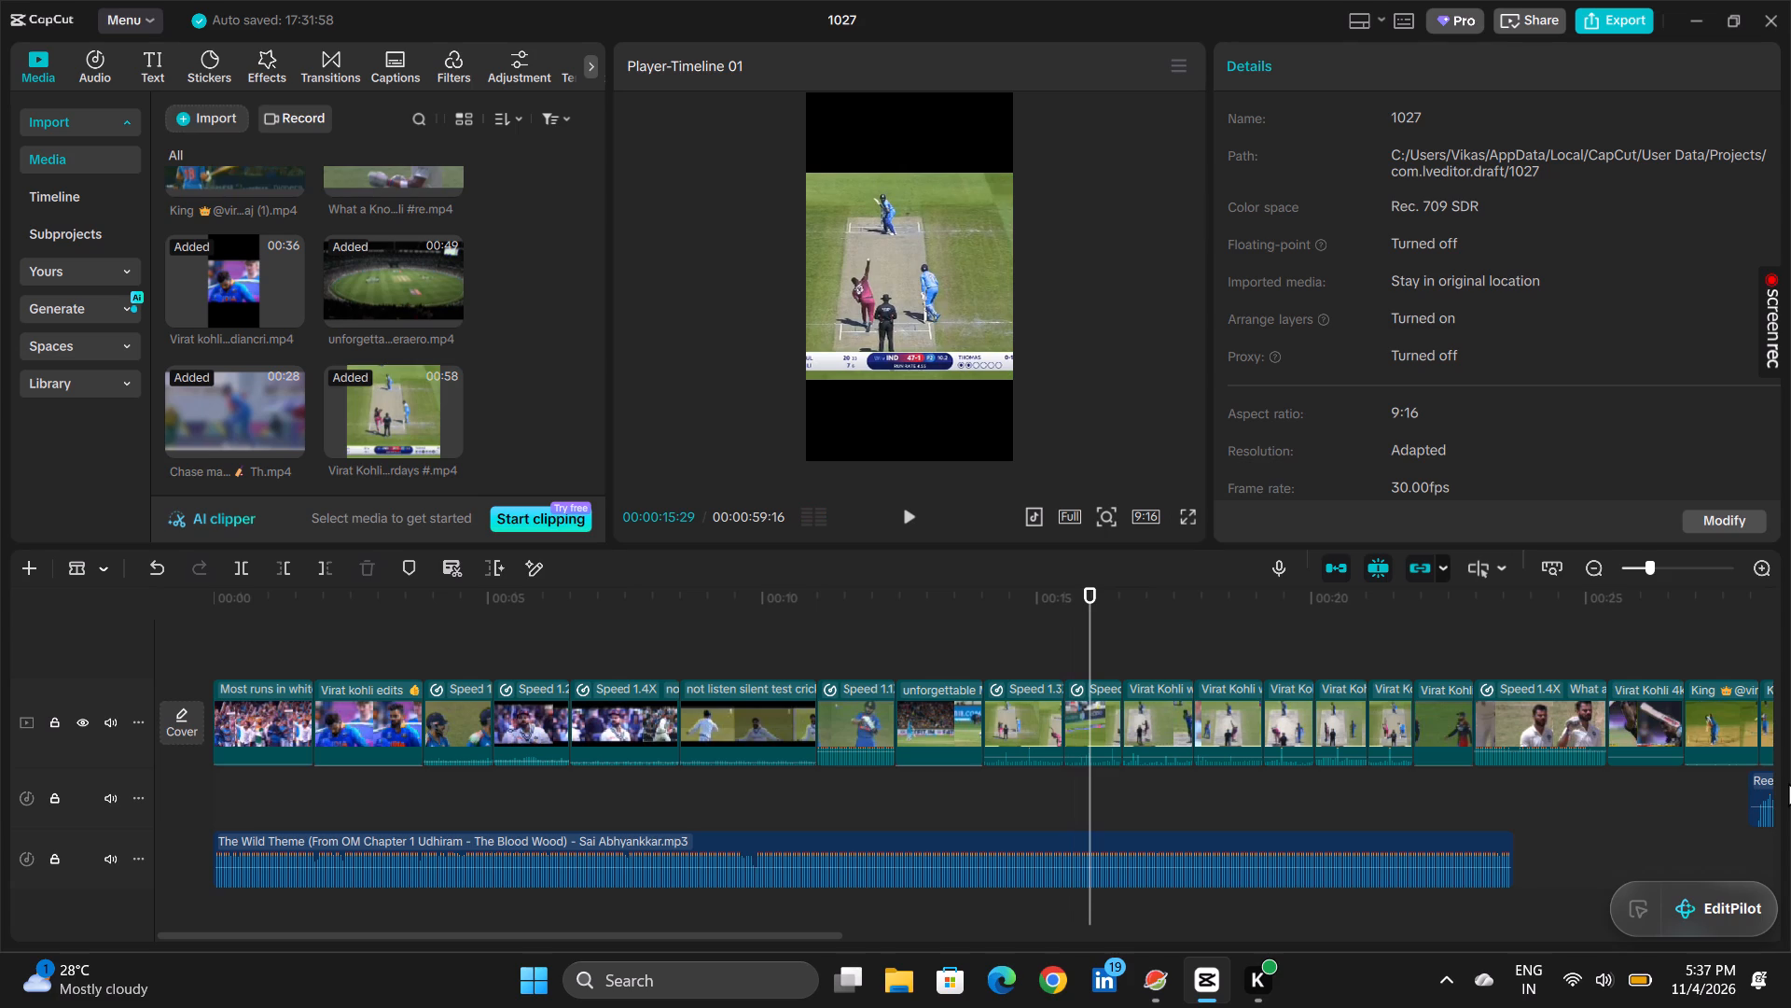
Continue reviewing the West Indies batting shots in short stretches, playing through the RCB clip and stopping at 00:00:23:23 in the Test clip.
key("space")
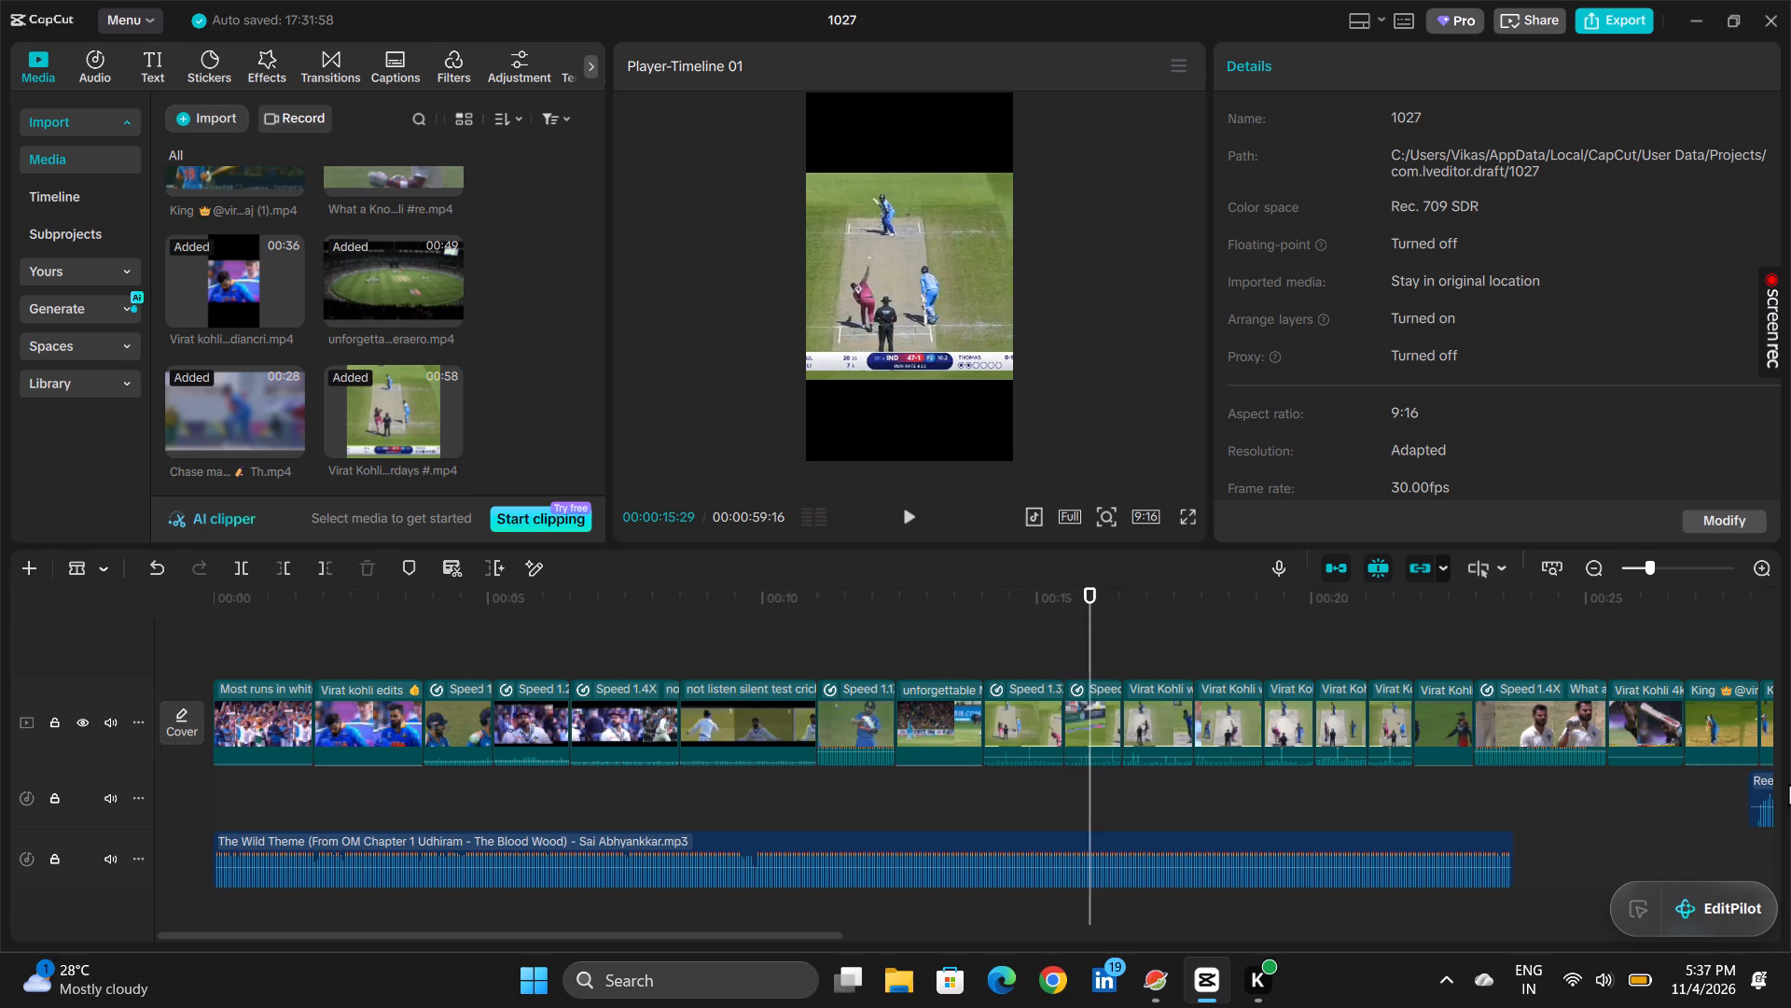
key("space")
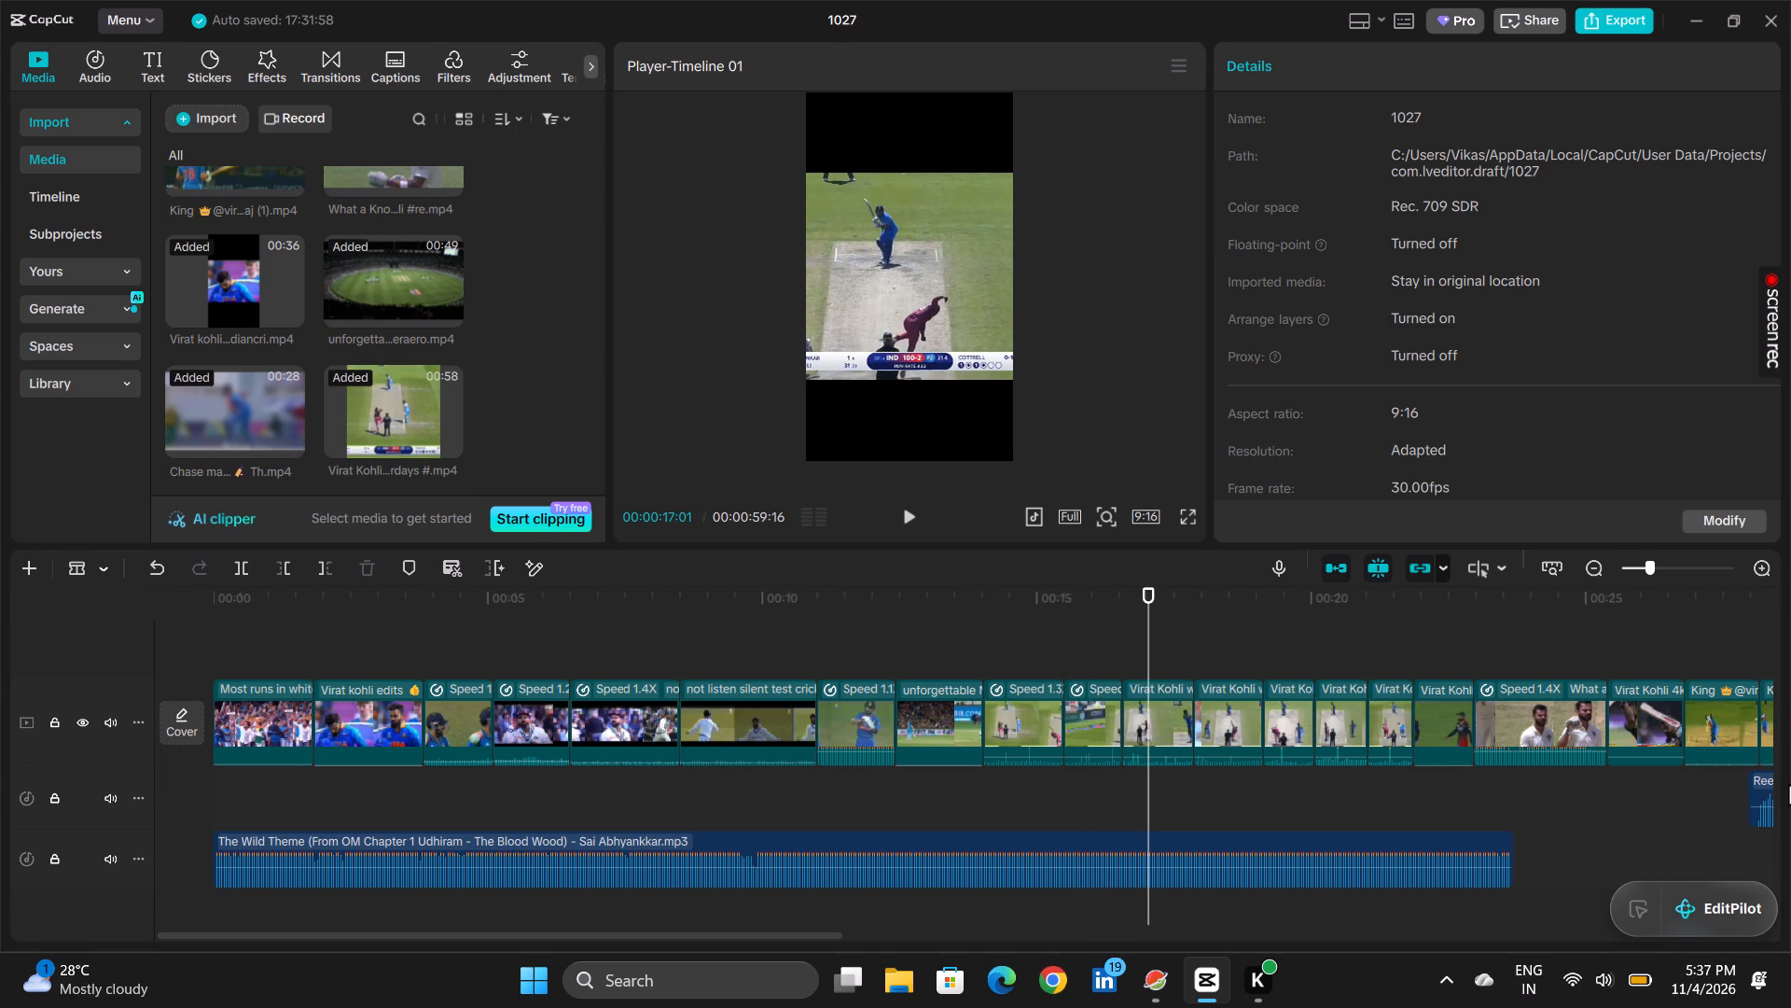
key("space")
key("space")
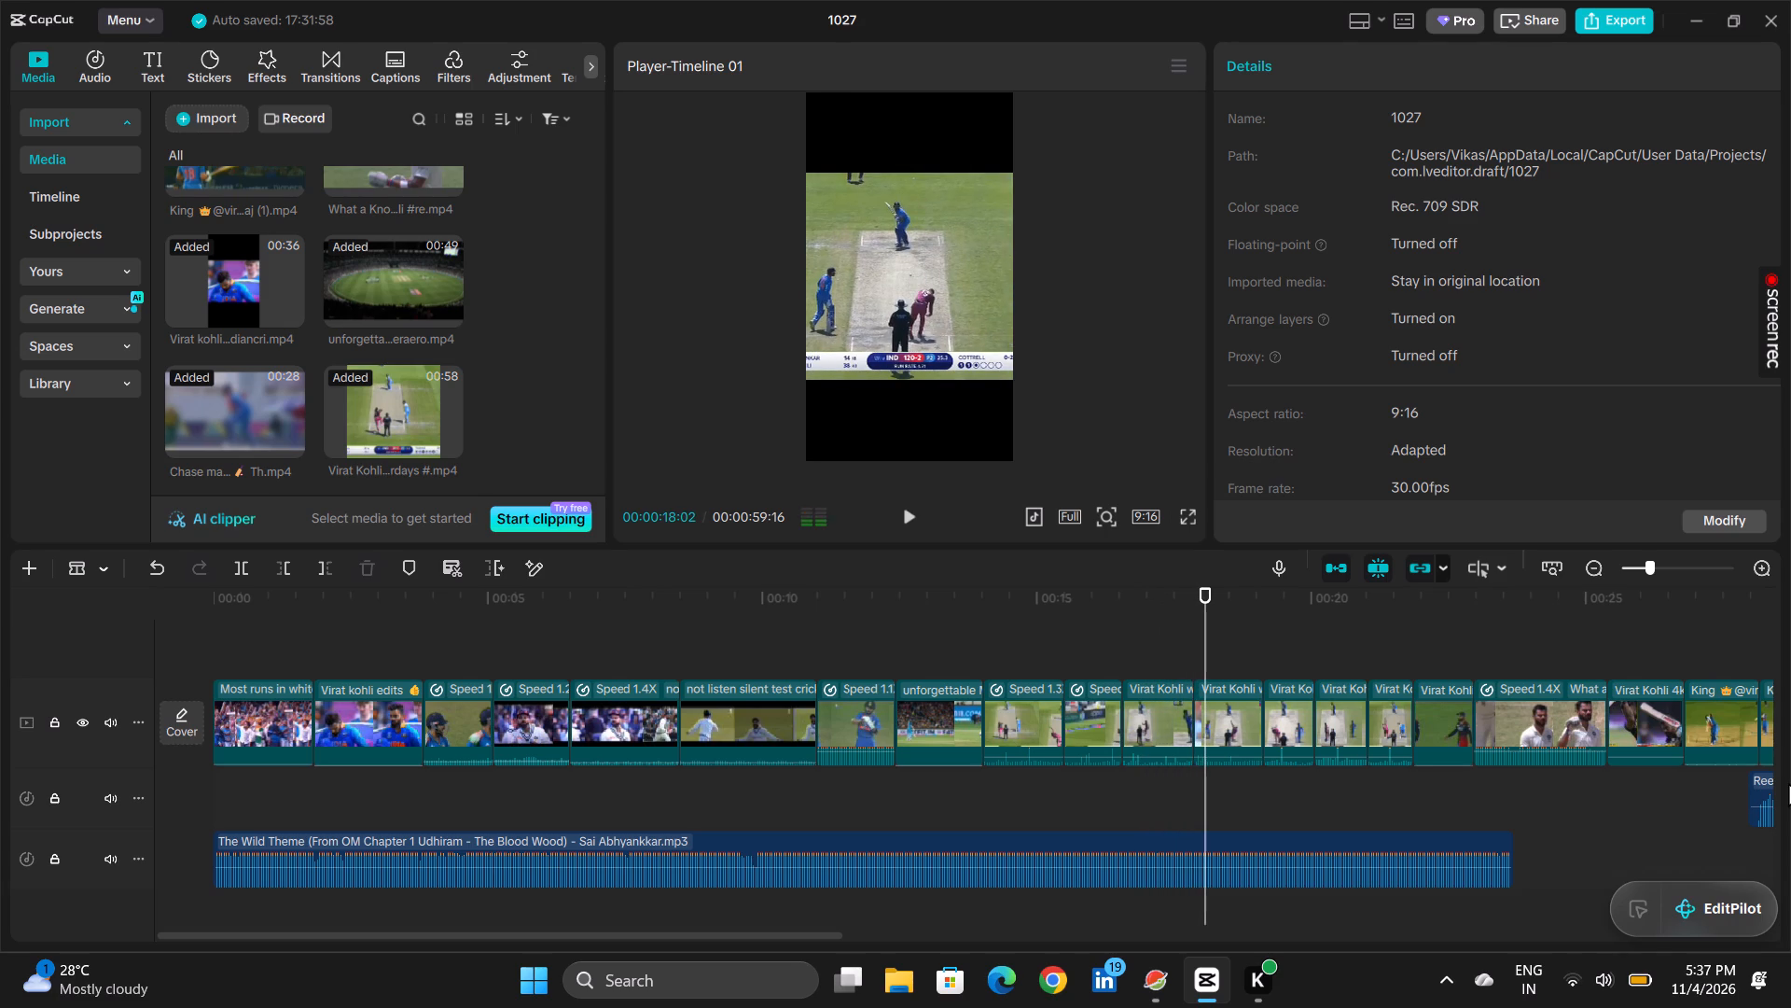
key("space")
key("space")
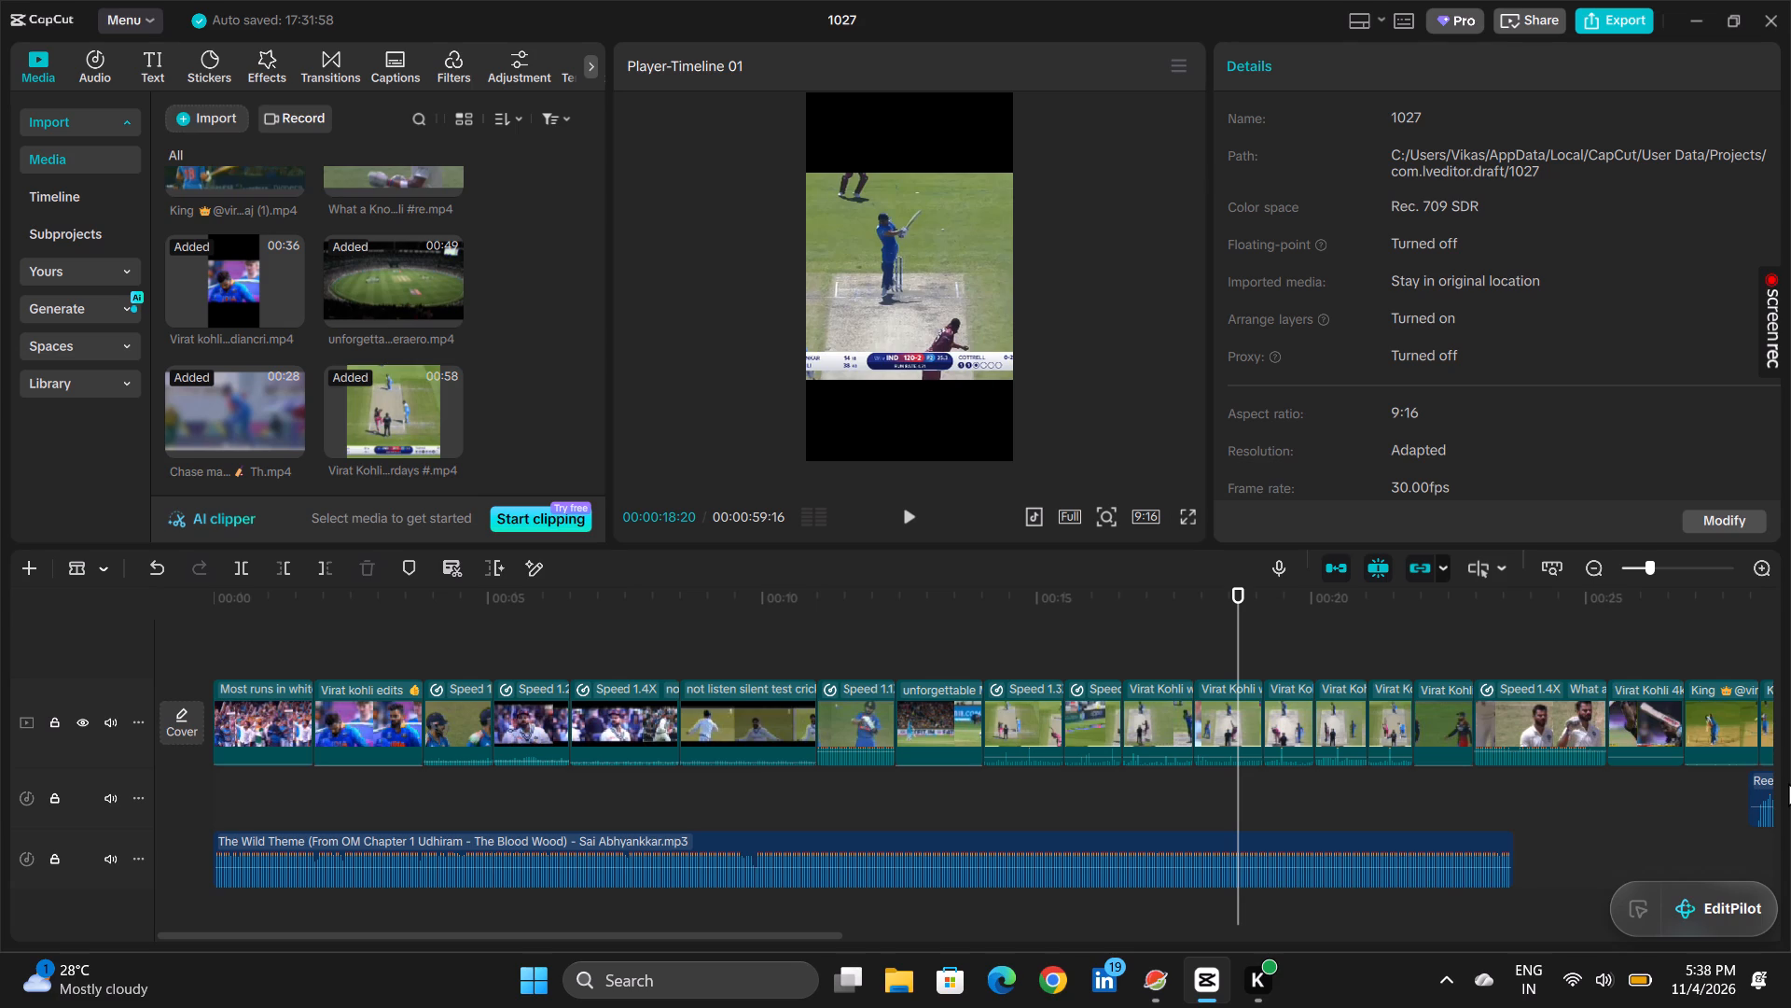
key("space")
key("space")
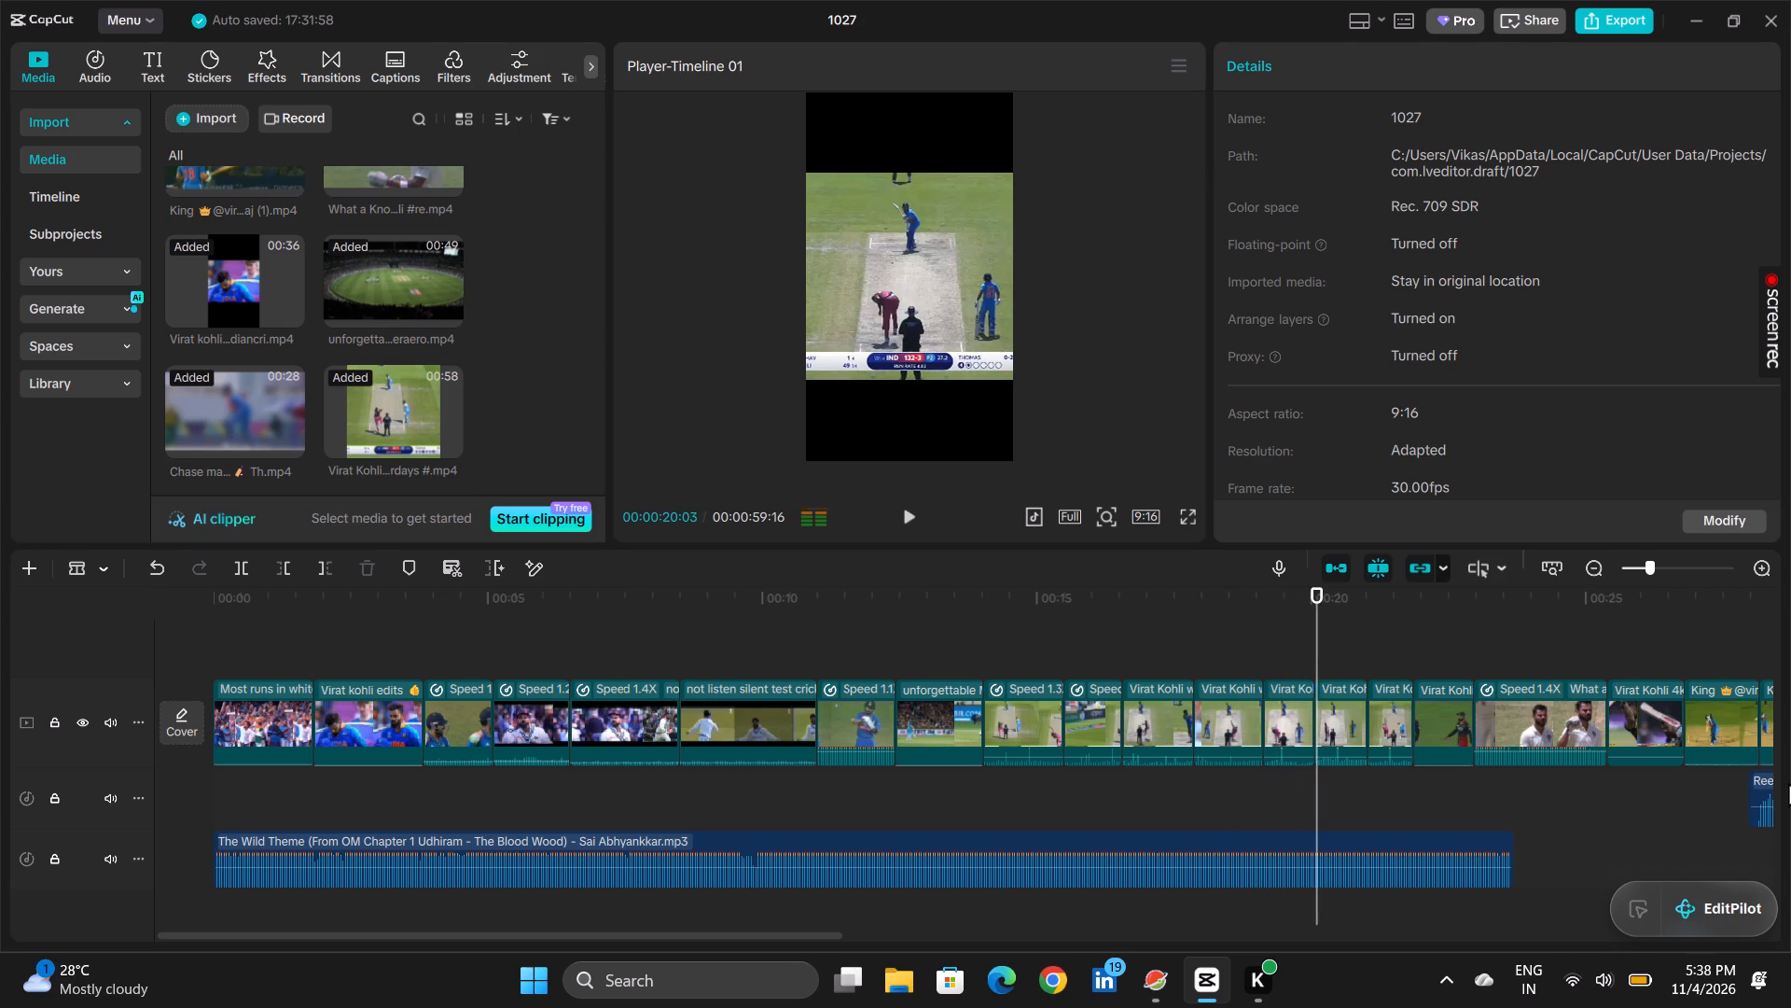
key("space")
scroll(1788, 782, "left", 1)
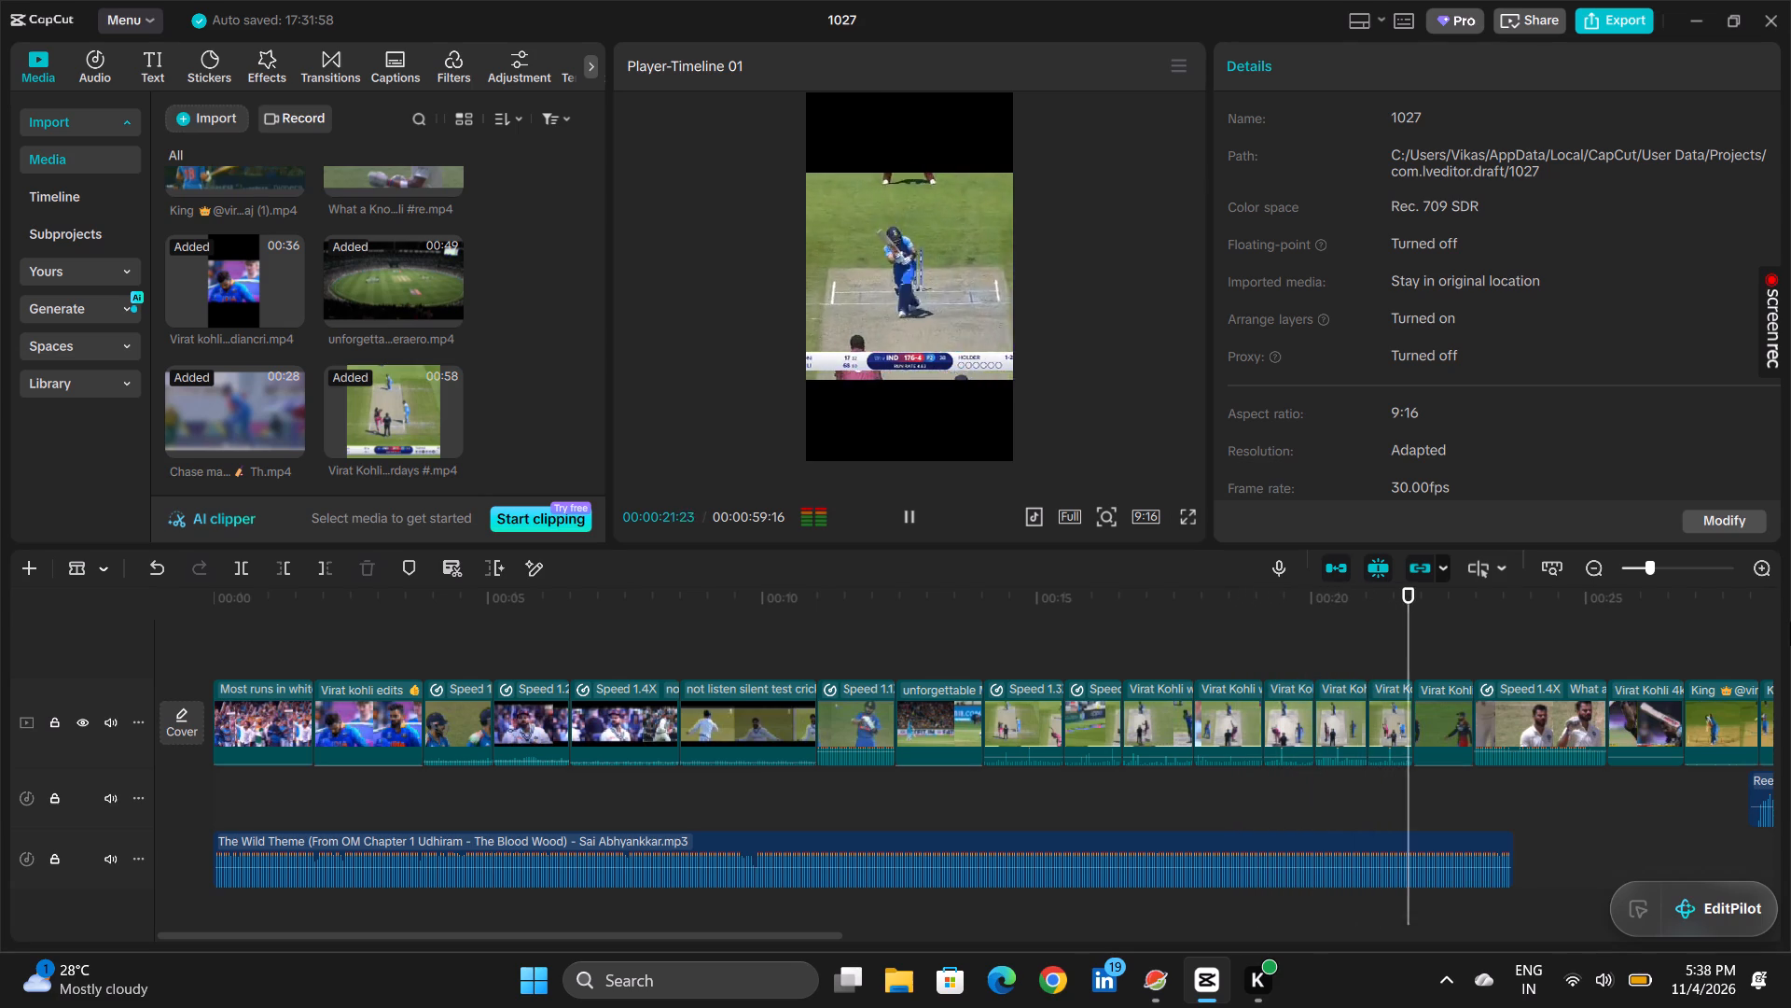
left_click(912, 526)
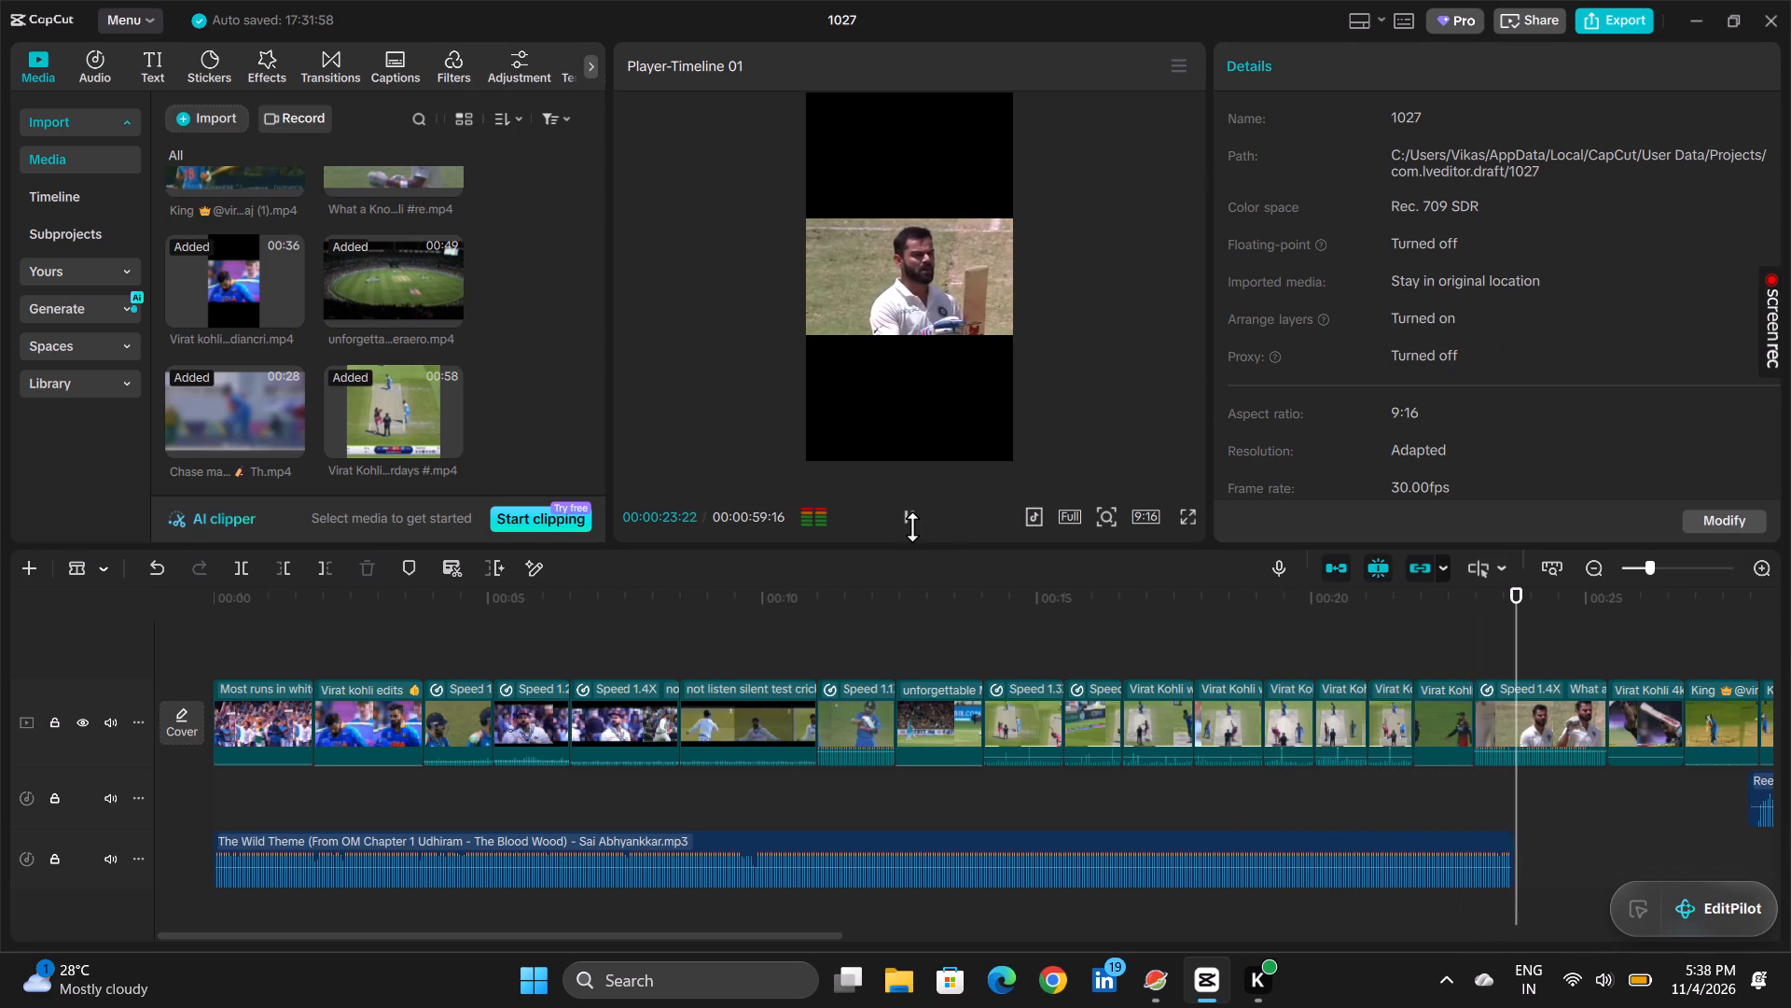
Return the playhead to 00:00:00:00 at the start of the opening crowd clip.
left_click(213, 646)
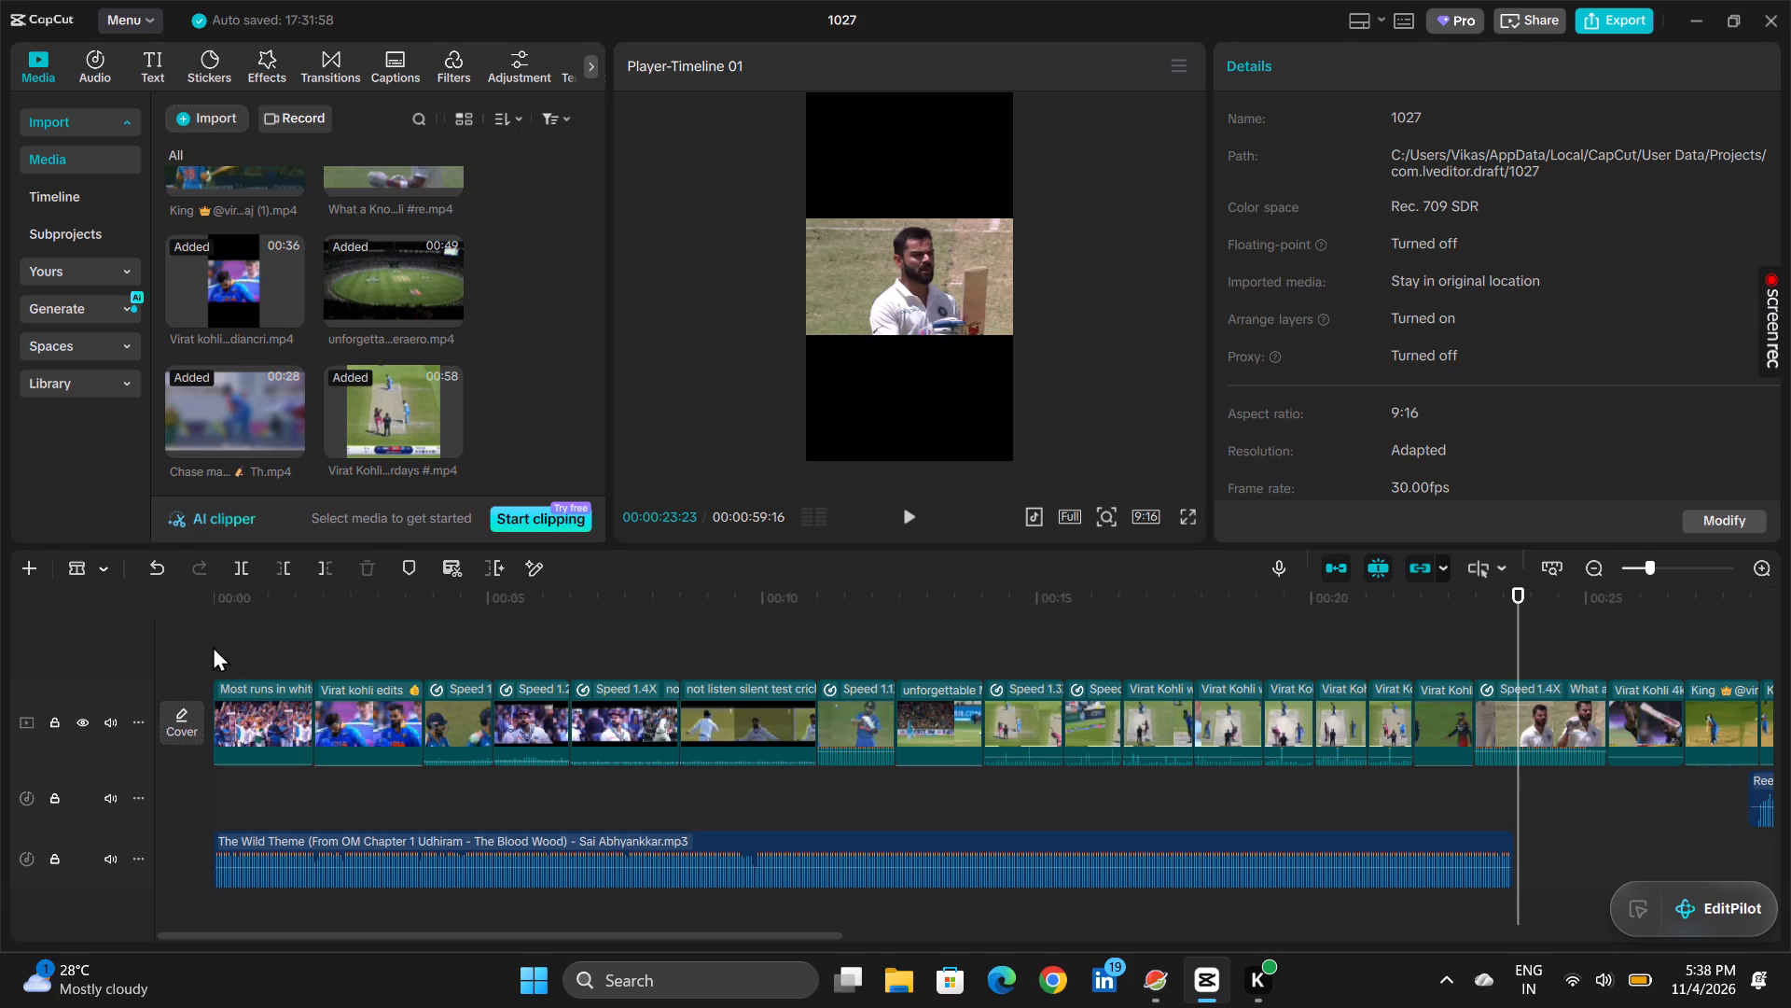
left_click(213, 646)
left_click(213, 646)
left_click(213, 646)
left_click_drag(213, 646, 239, 646)
left_click(239, 646)
left_click(239, 646)
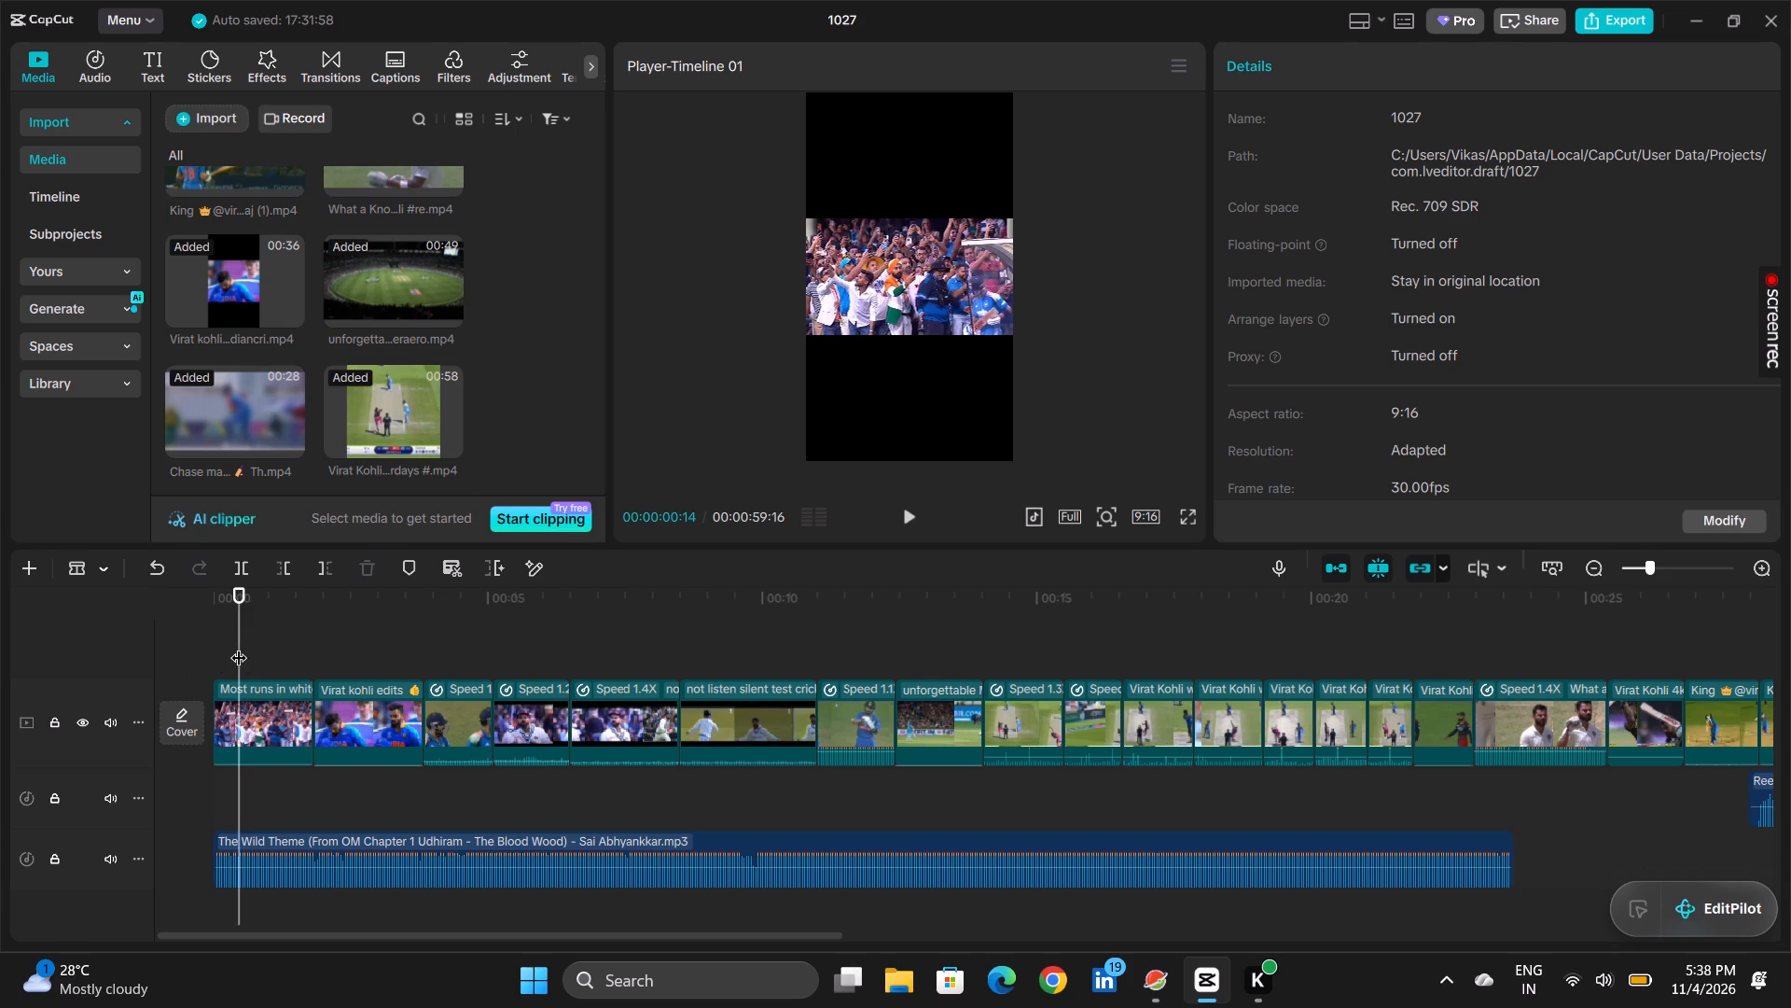
left_click_drag(239, 646, 164, 651)
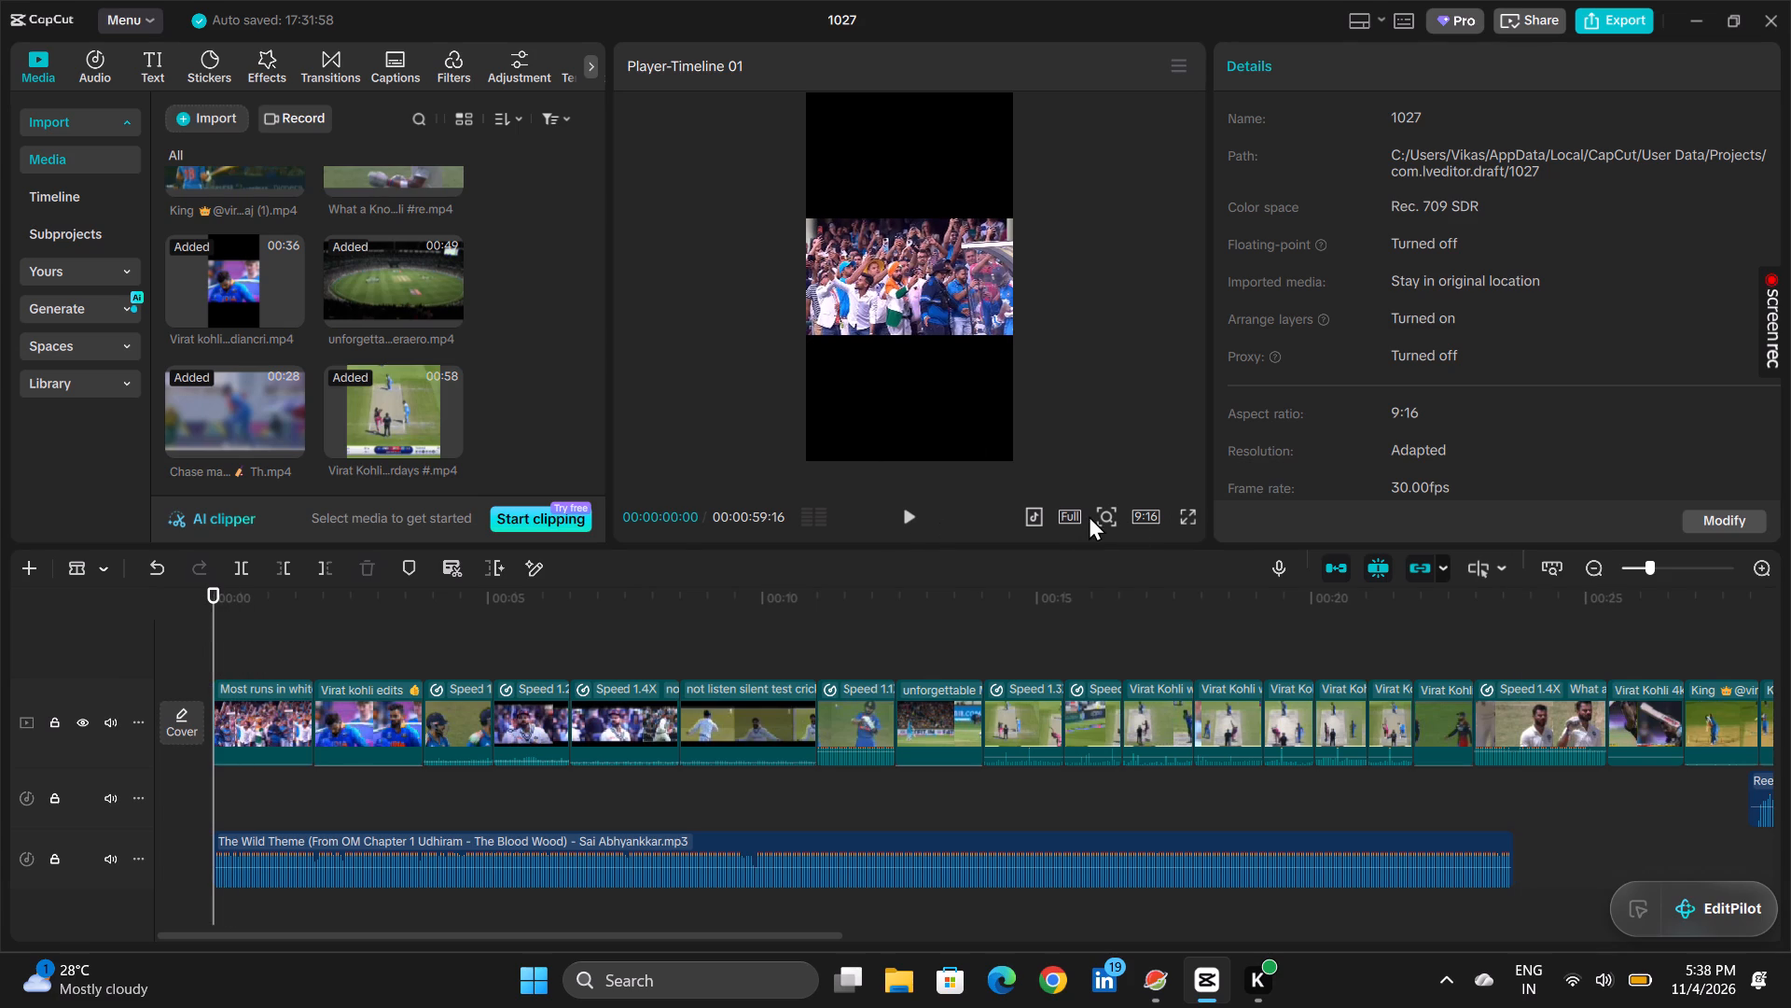
Reopen the preview full screen and play the opening crowd clip, pausing at 00:00:00:22.
left_click(1199, 519)
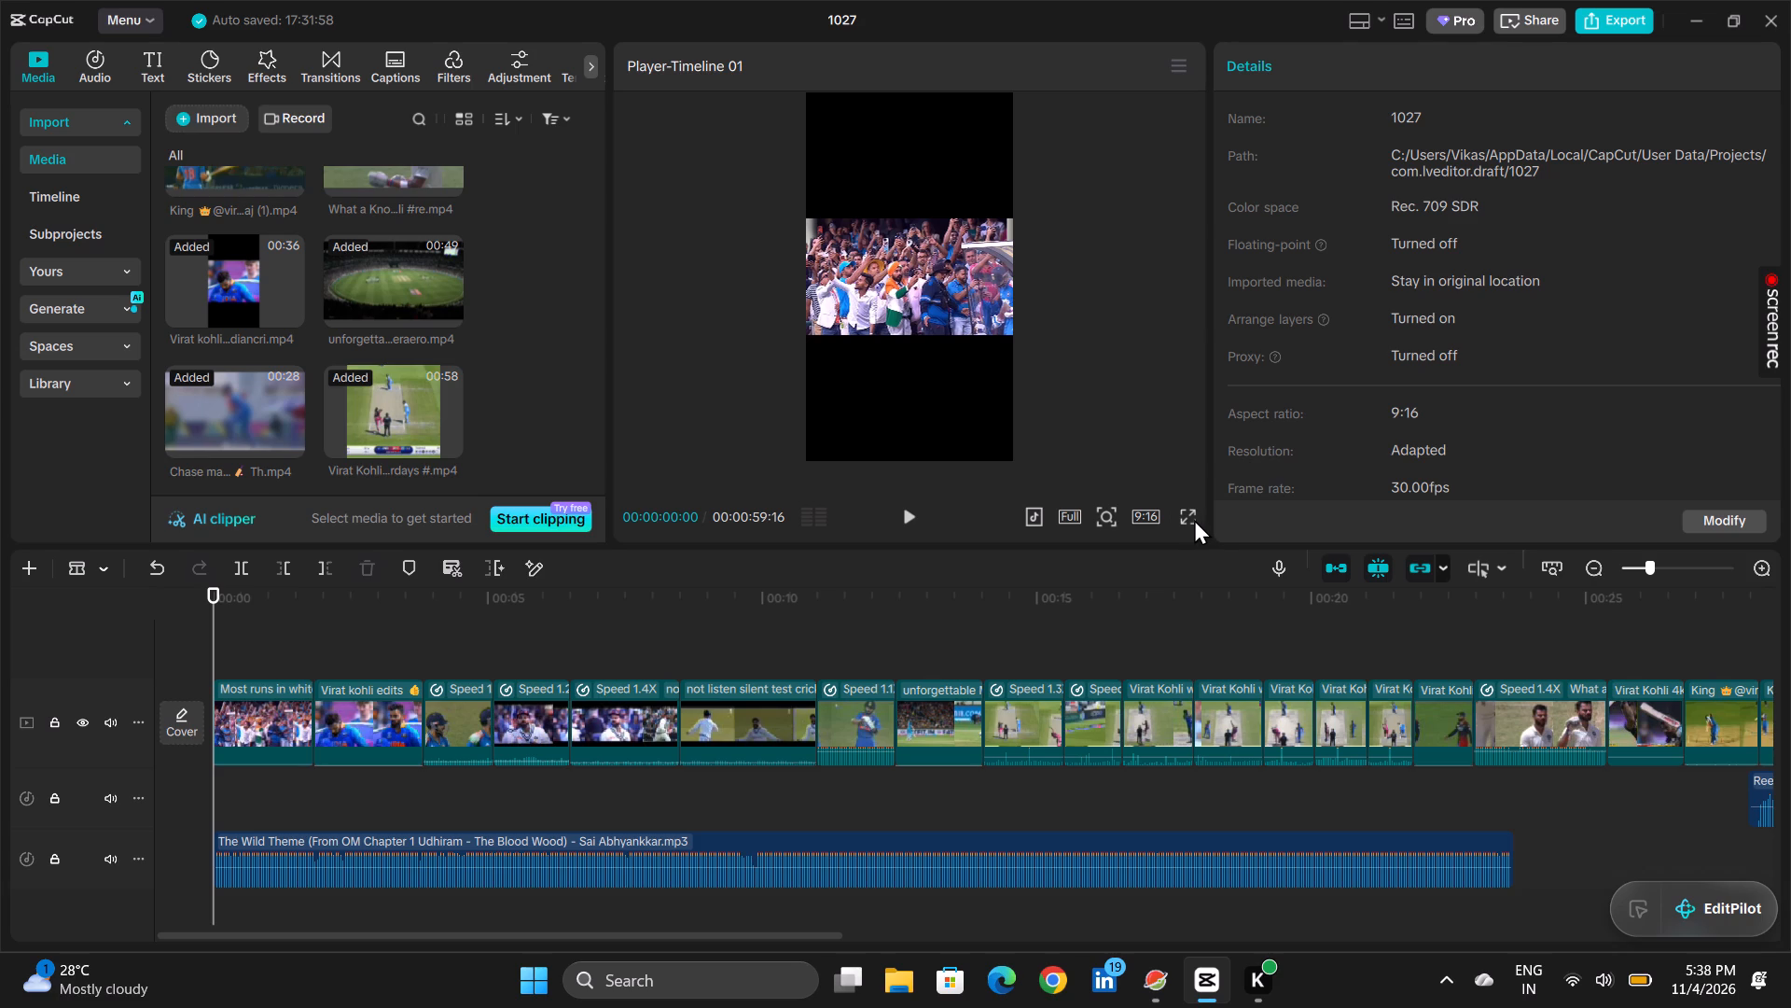
left_click(1189, 519)
key("space")
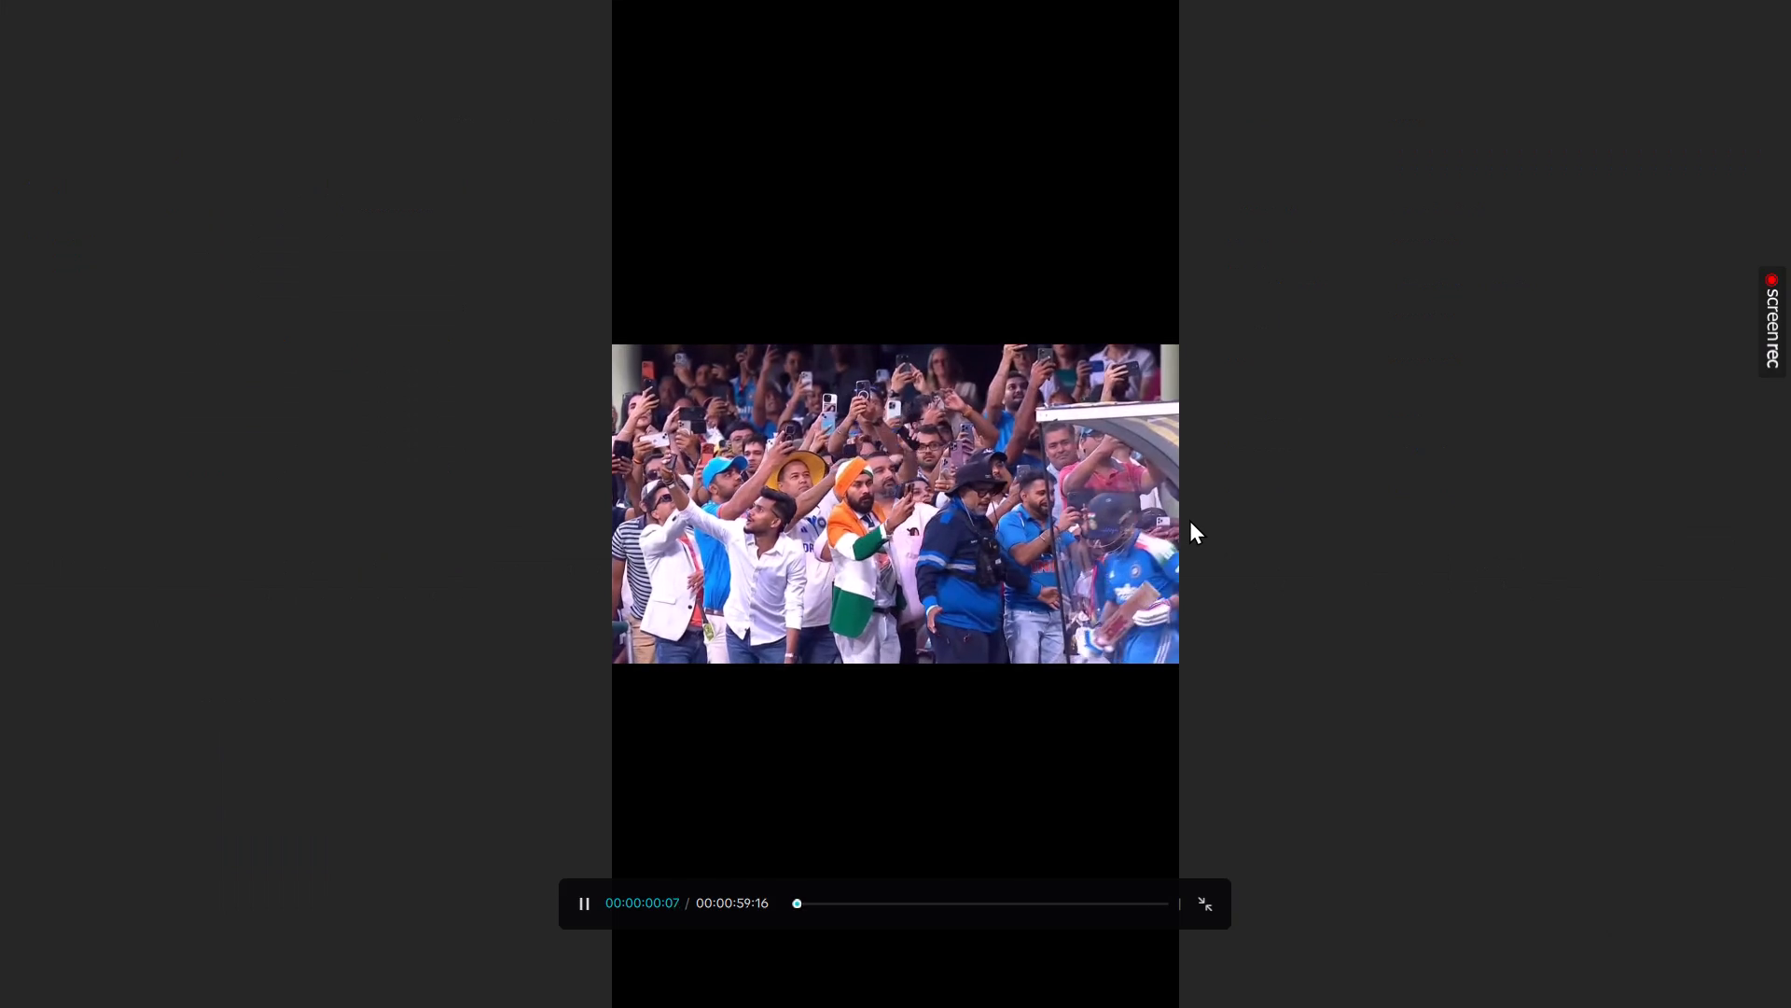
key("space")
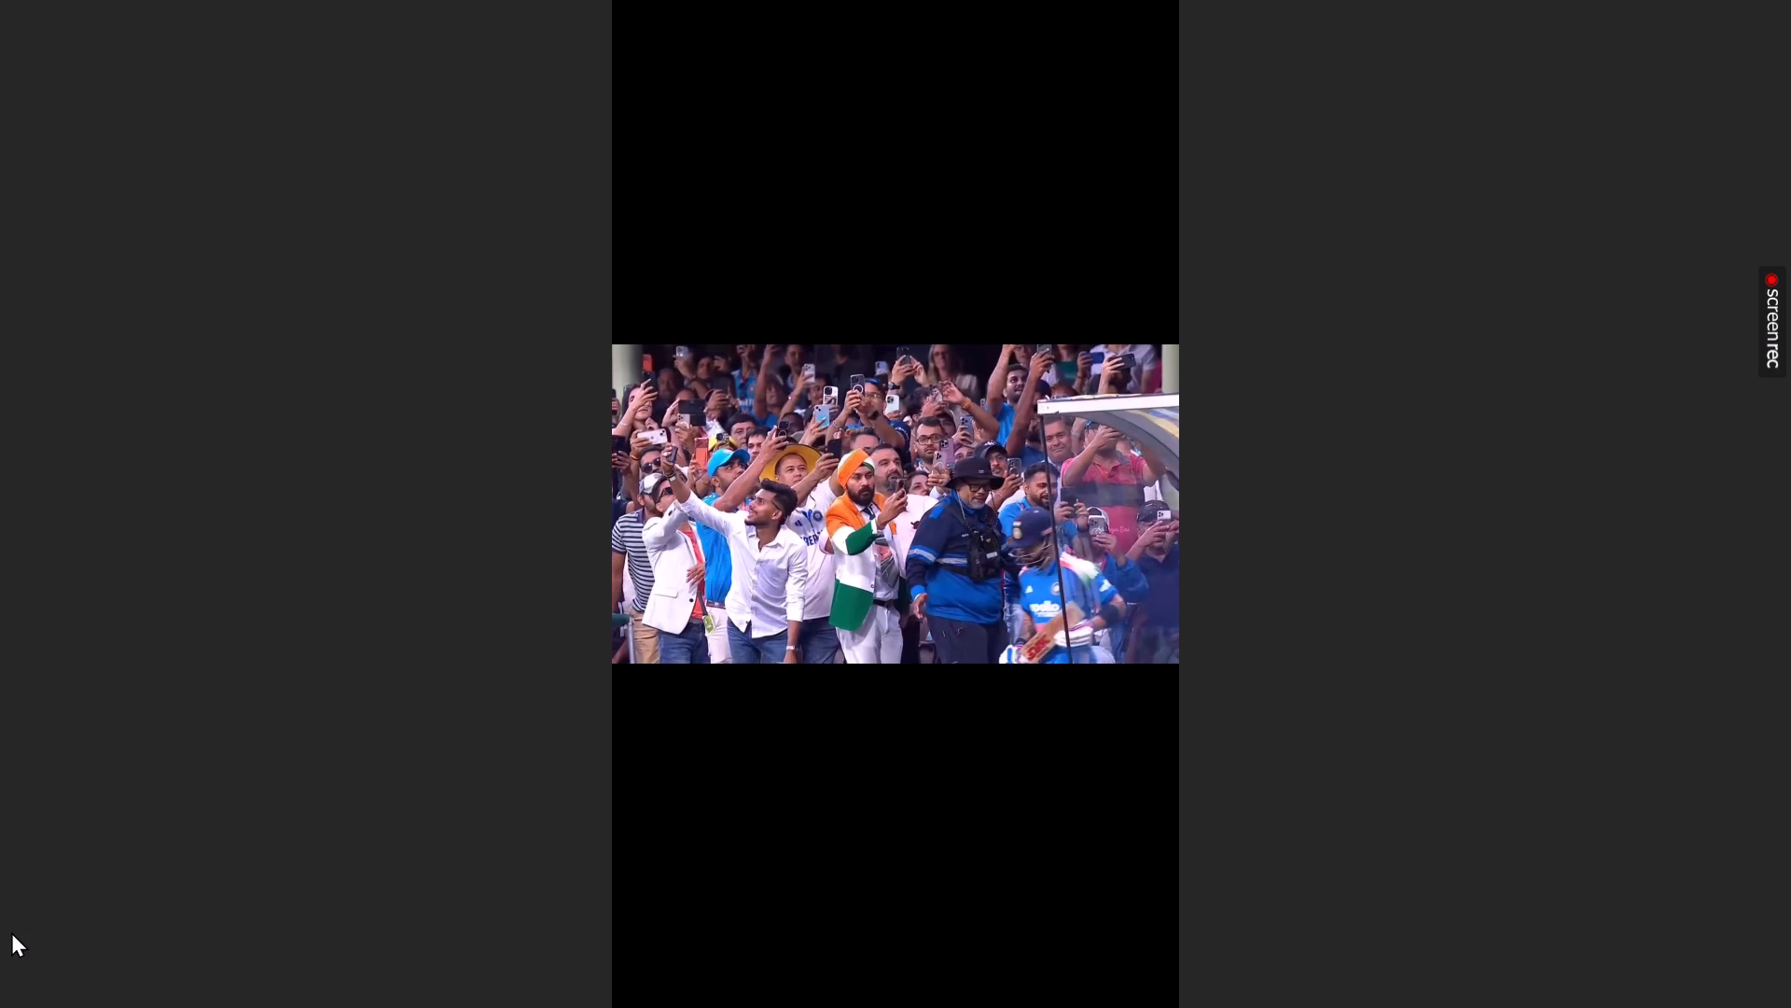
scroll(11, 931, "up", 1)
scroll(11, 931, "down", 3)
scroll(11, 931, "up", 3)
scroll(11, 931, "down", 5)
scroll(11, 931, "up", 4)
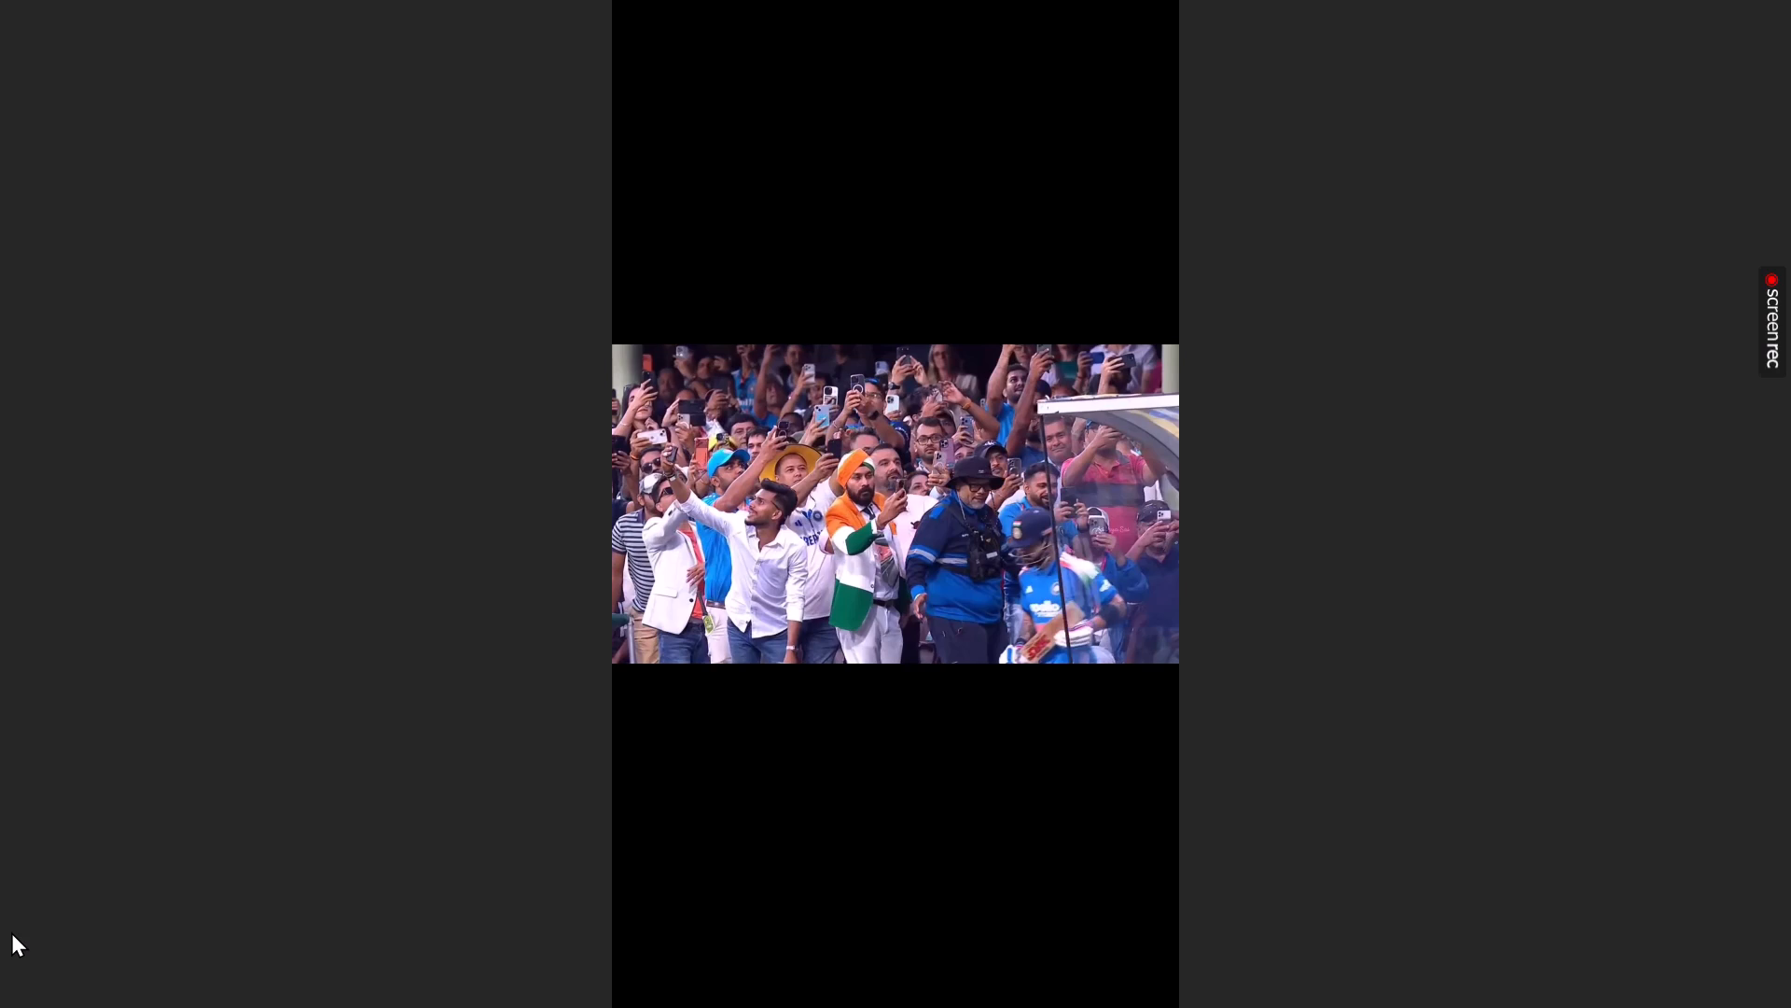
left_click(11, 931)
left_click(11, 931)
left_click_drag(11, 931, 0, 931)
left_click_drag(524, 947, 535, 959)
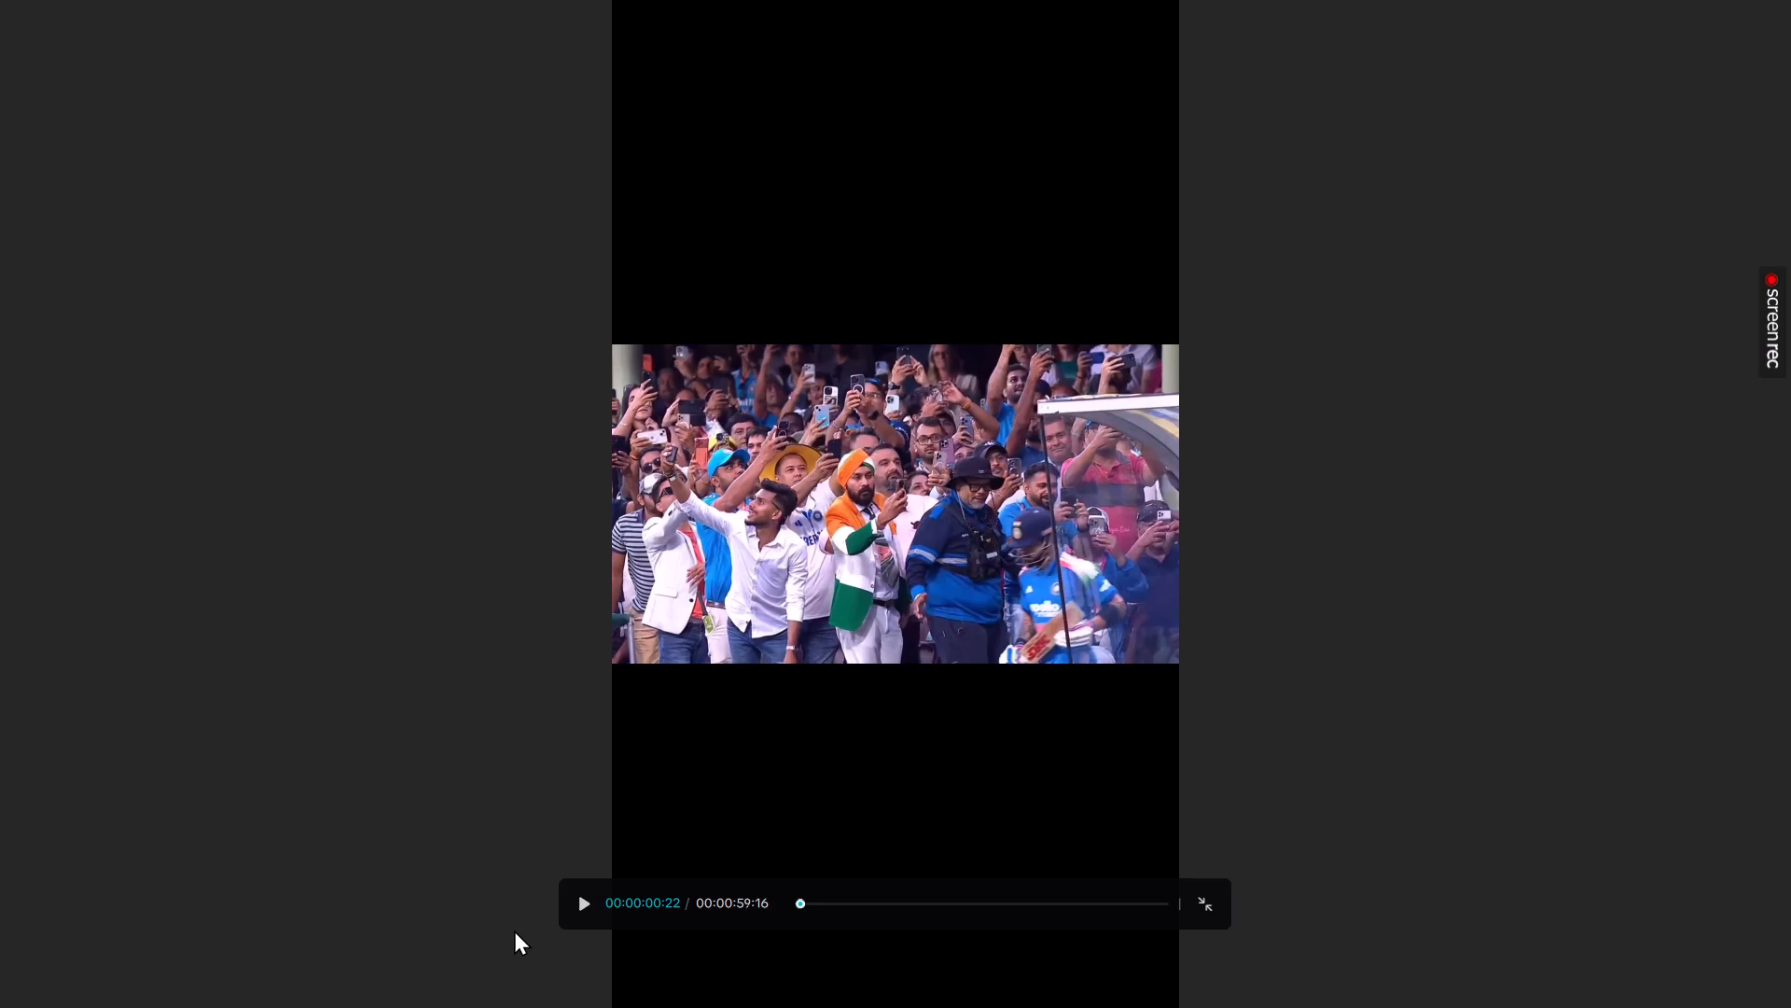
Play the edit full screen from 00:00:00:22 through the Test celebration shots to the blue-kit batting clip around 00:00:12:11.
left_click(514, 930)
left_click(581, 914)
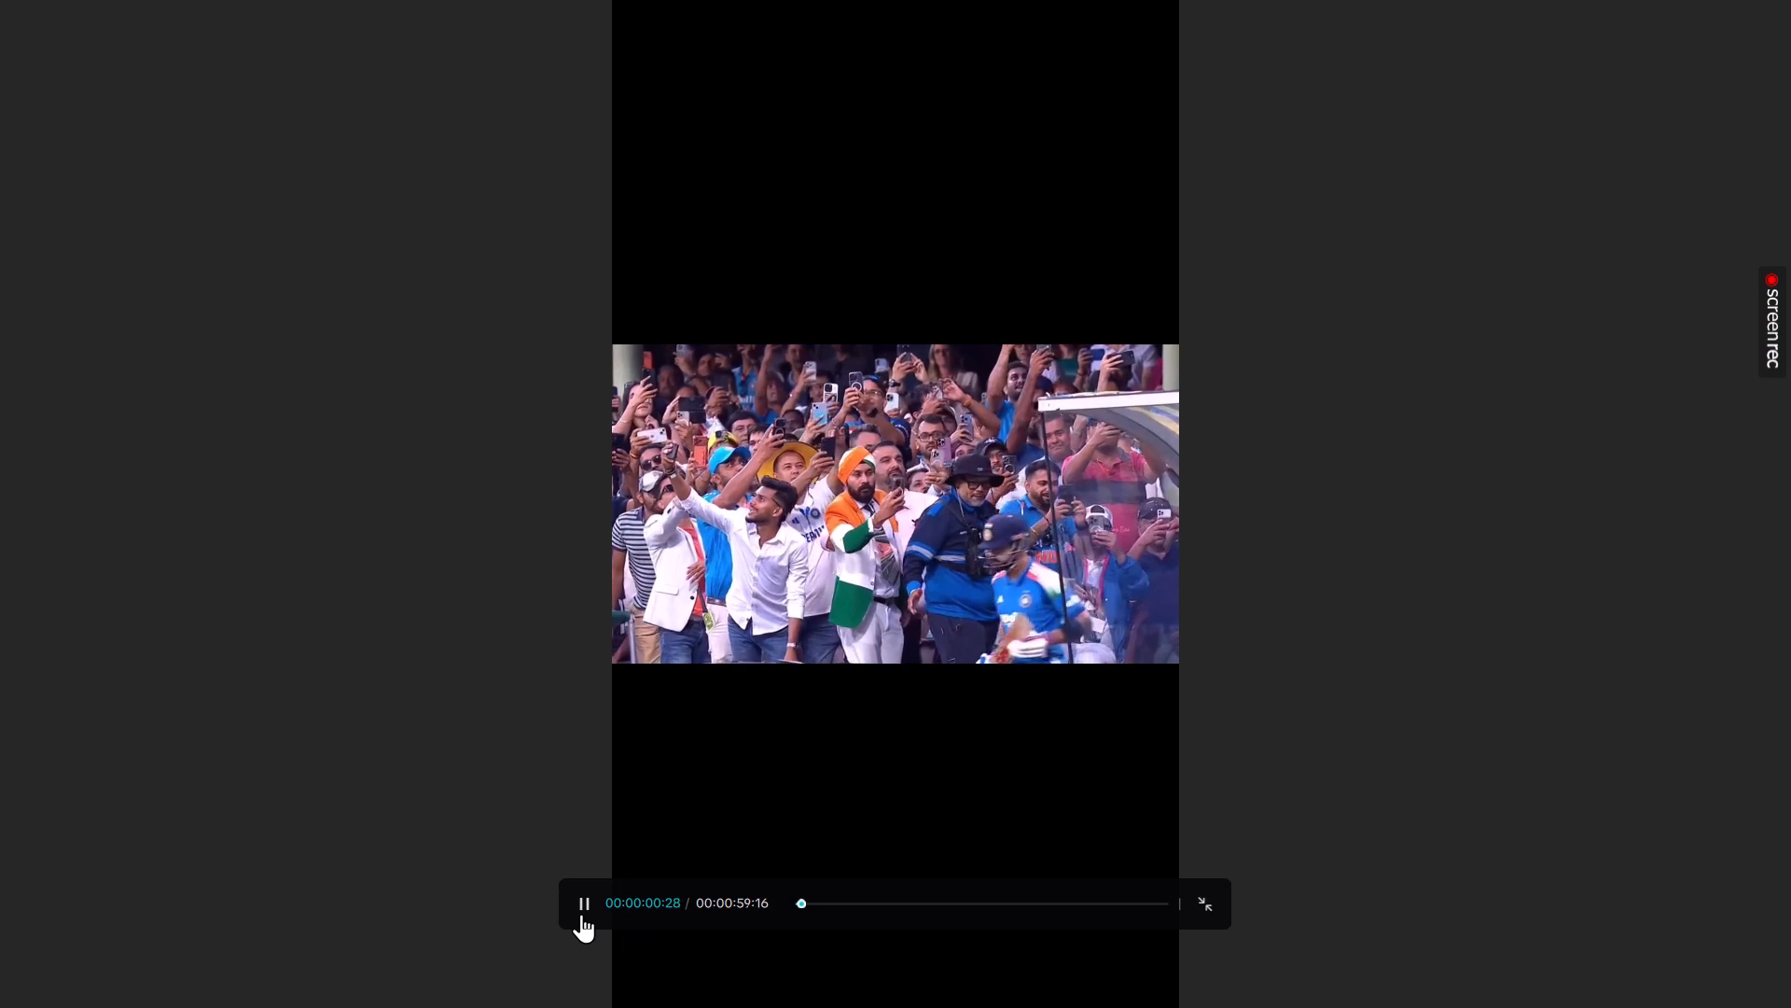
left_click(581, 914)
left_click(581, 914)
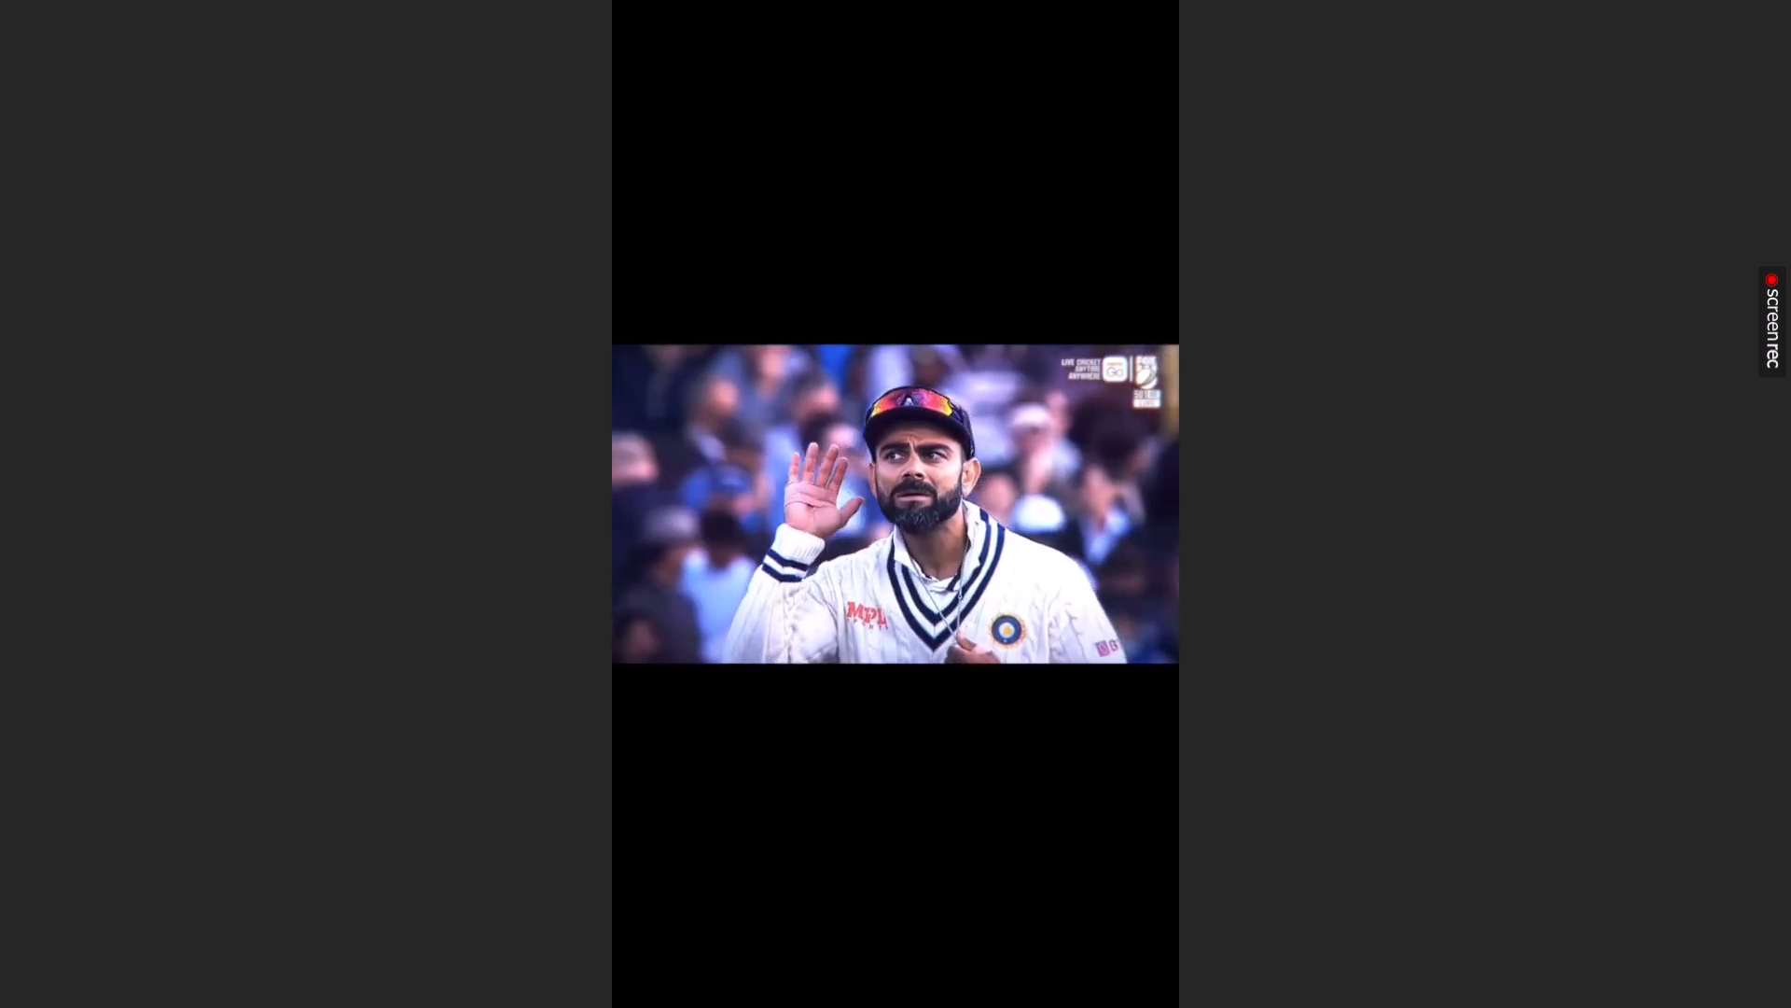
left_click(1790, 896)
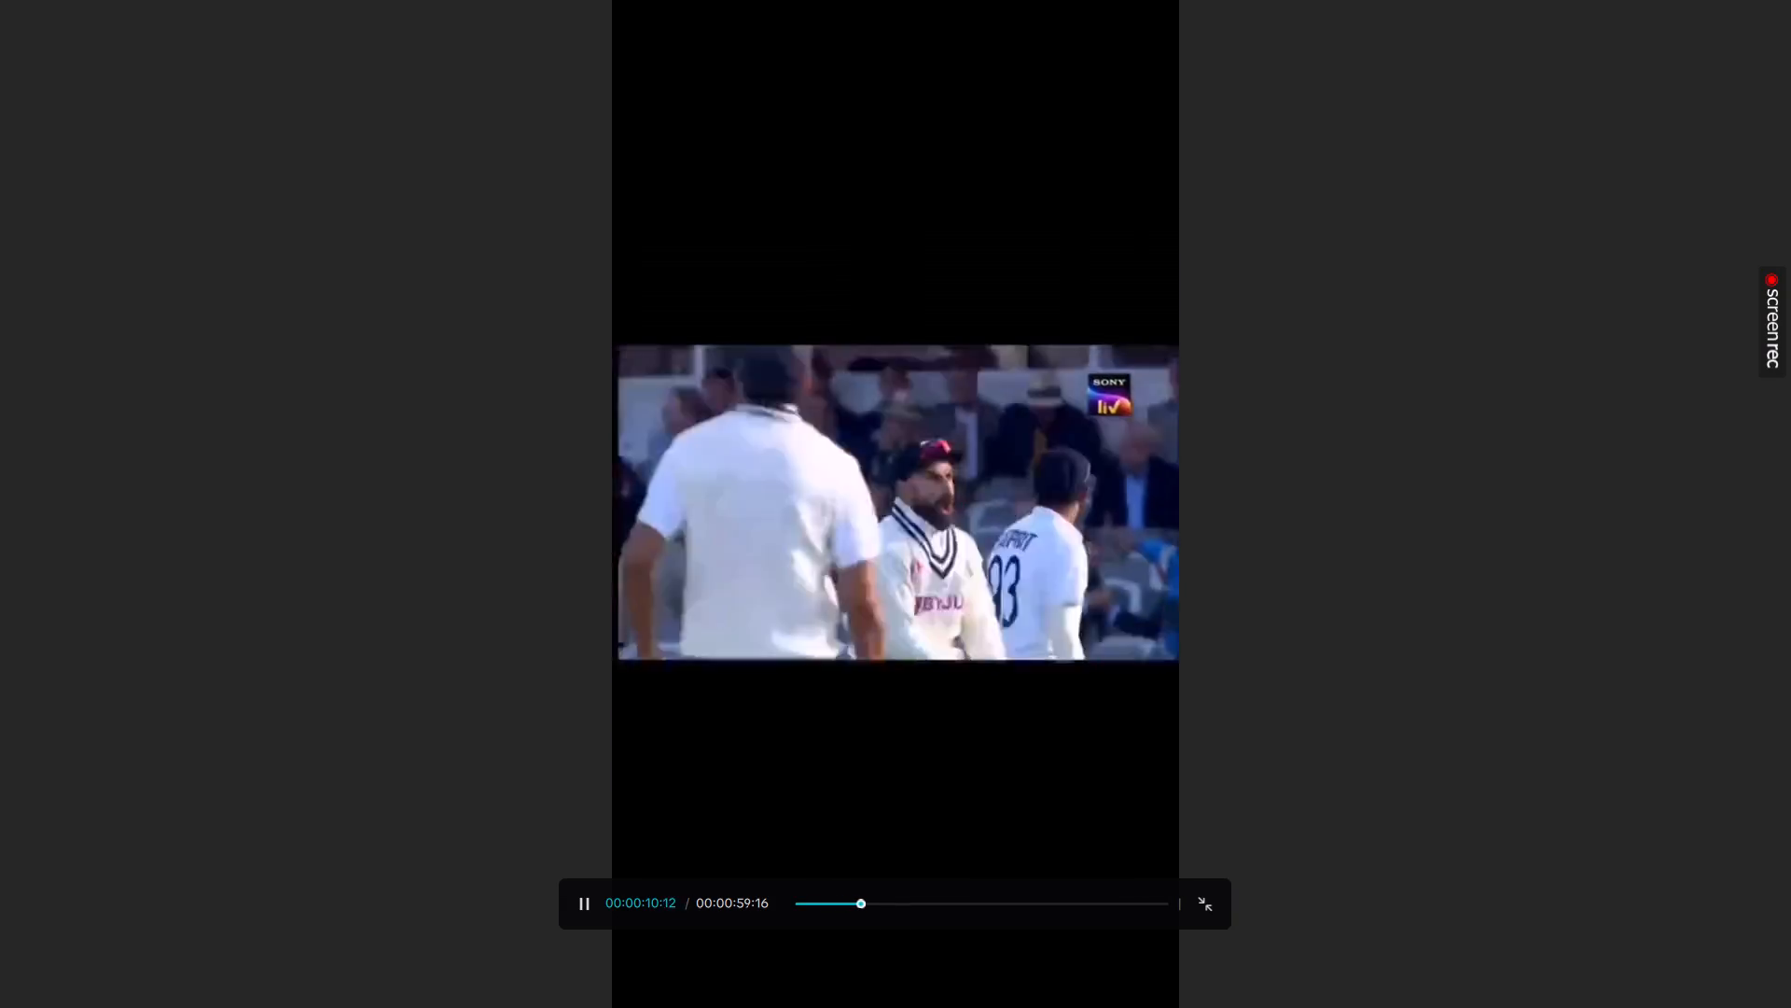
left_click(808, 576)
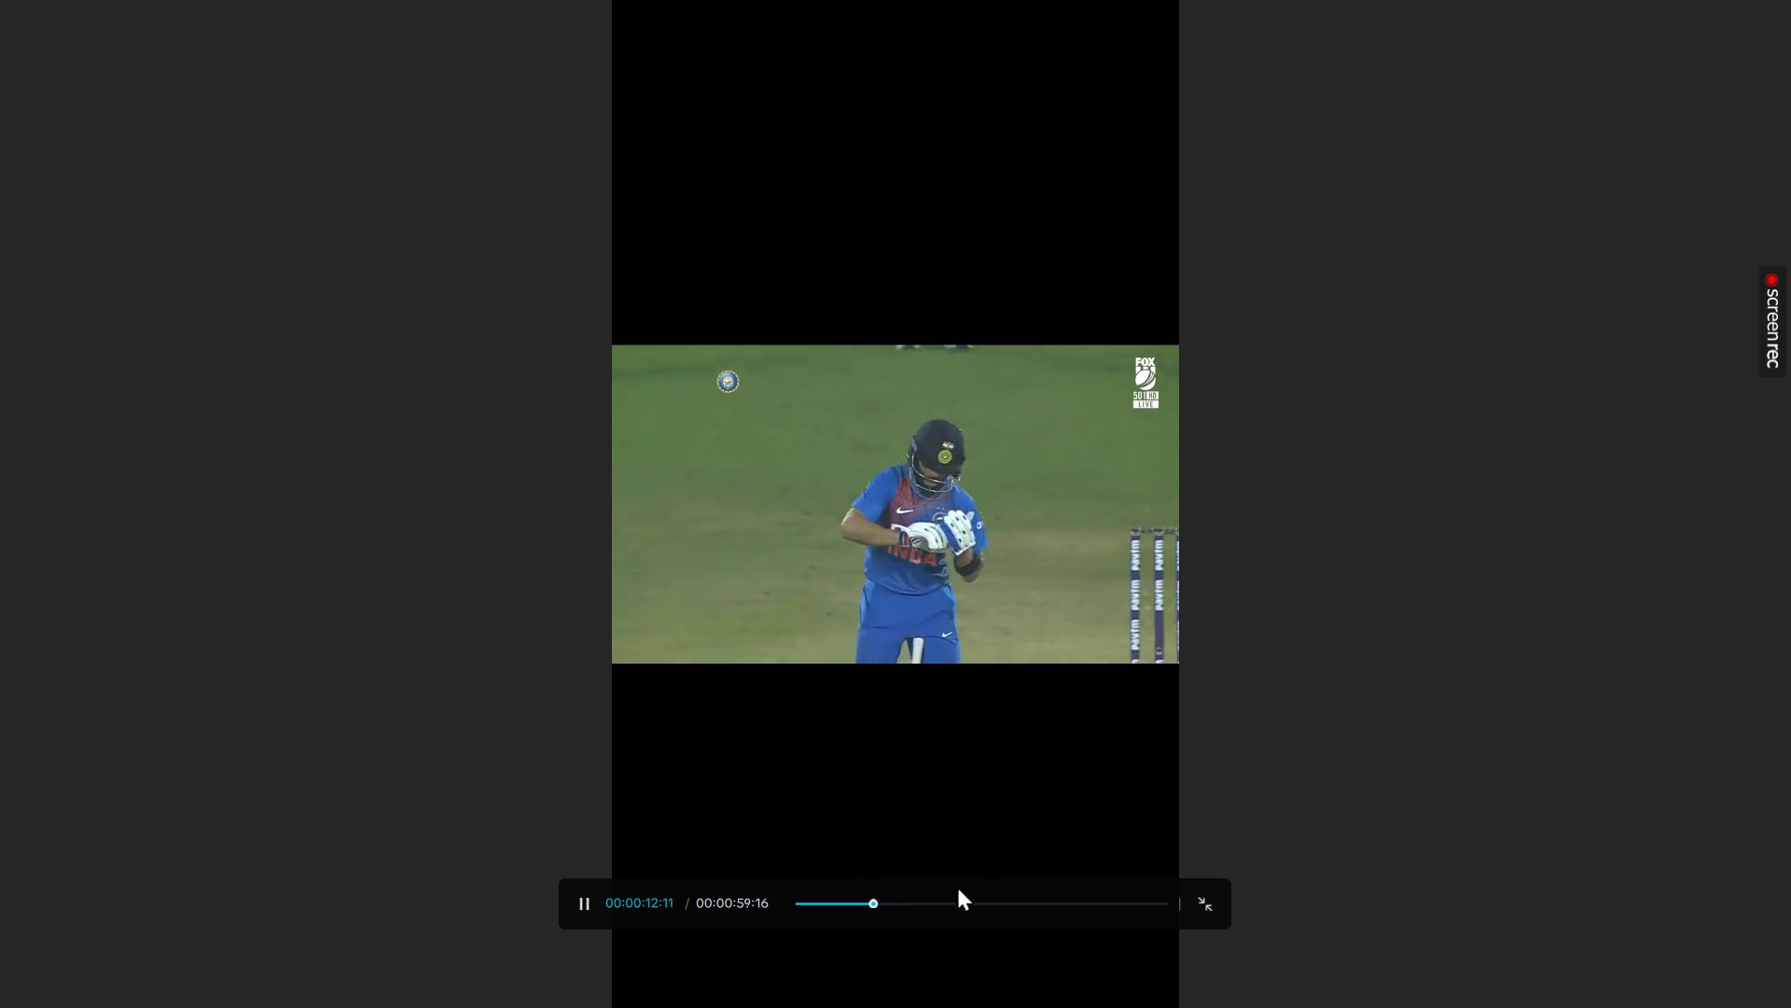
Return the full-screen playback to 00:00:00:00 at the start of the opening crowd clip.
left_click(789, 903)
left_click(798, 905)
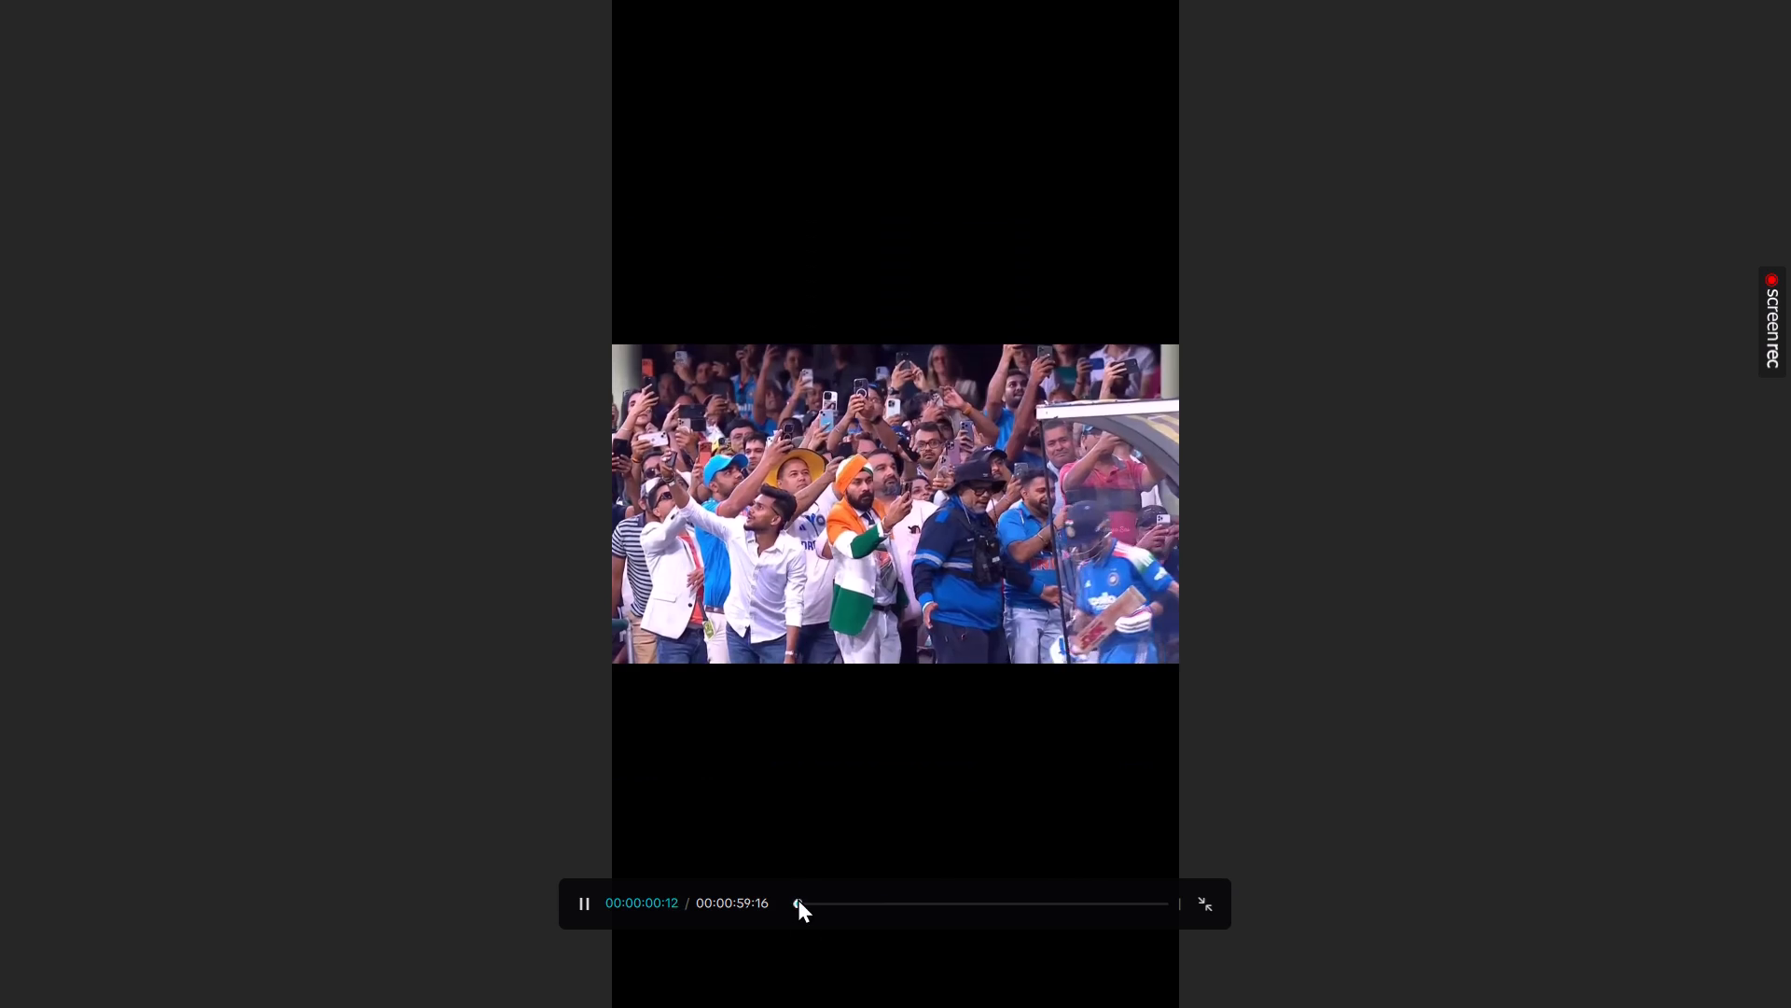
left_click(571, 907)
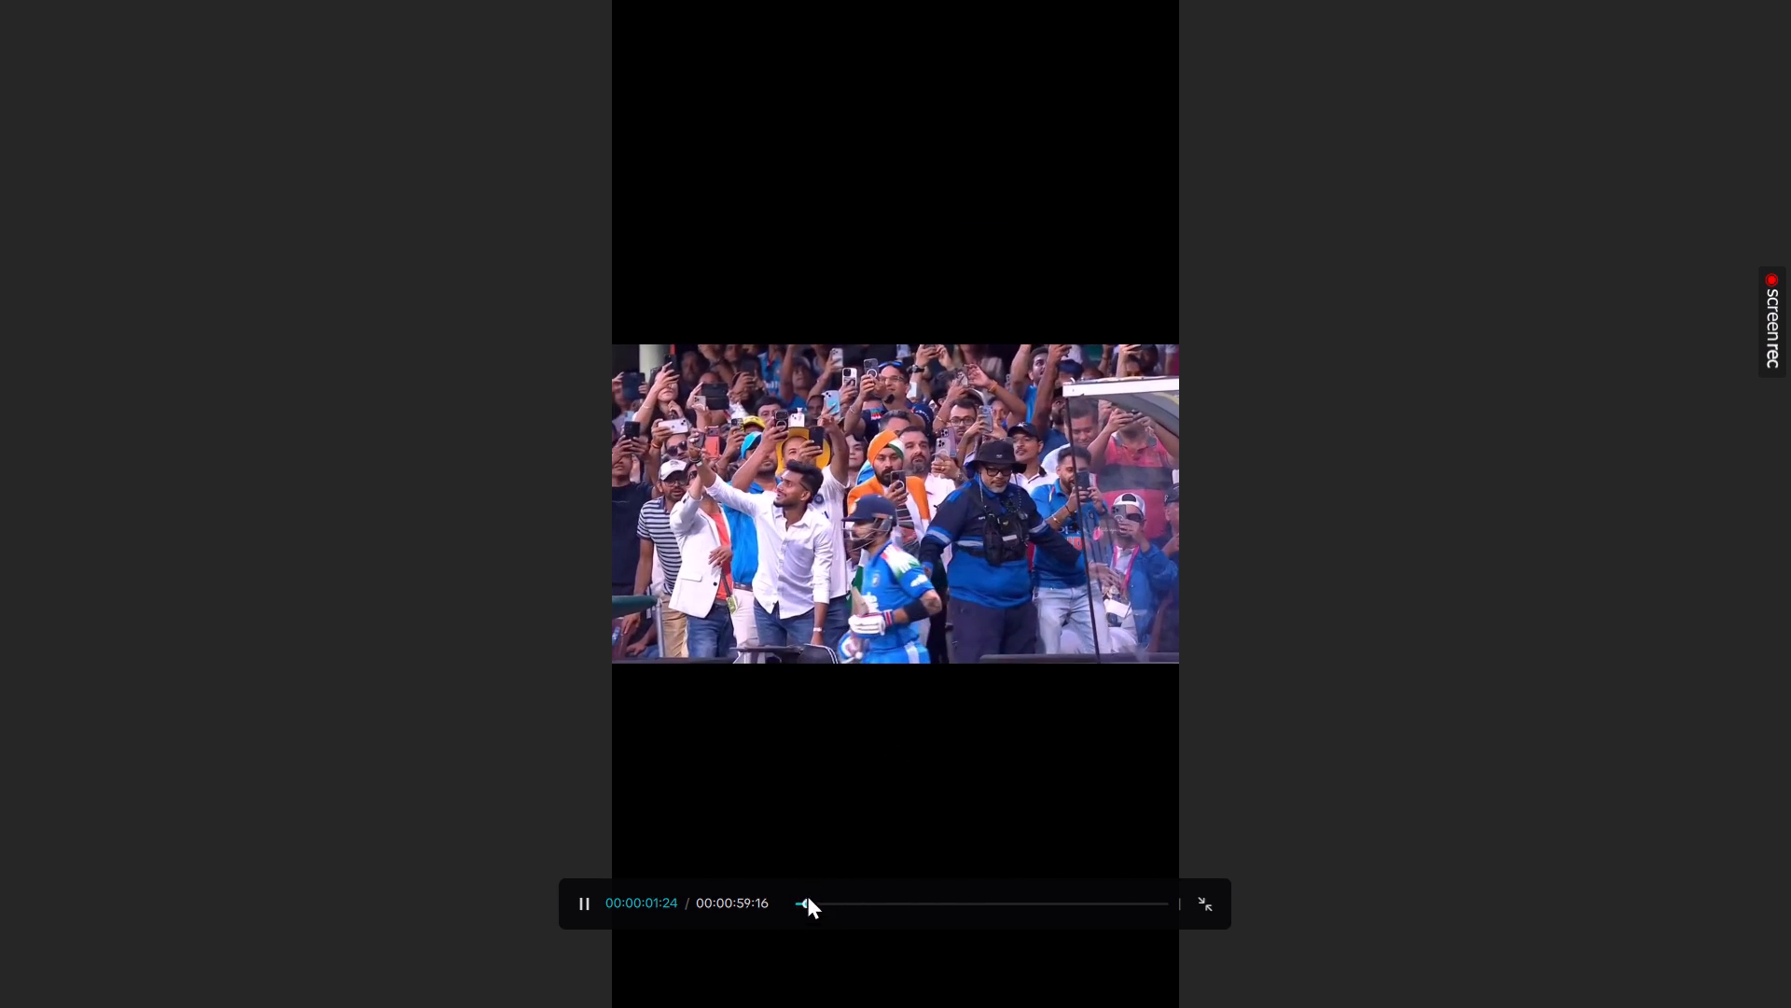
left_click_drag(804, 900, 790, 908)
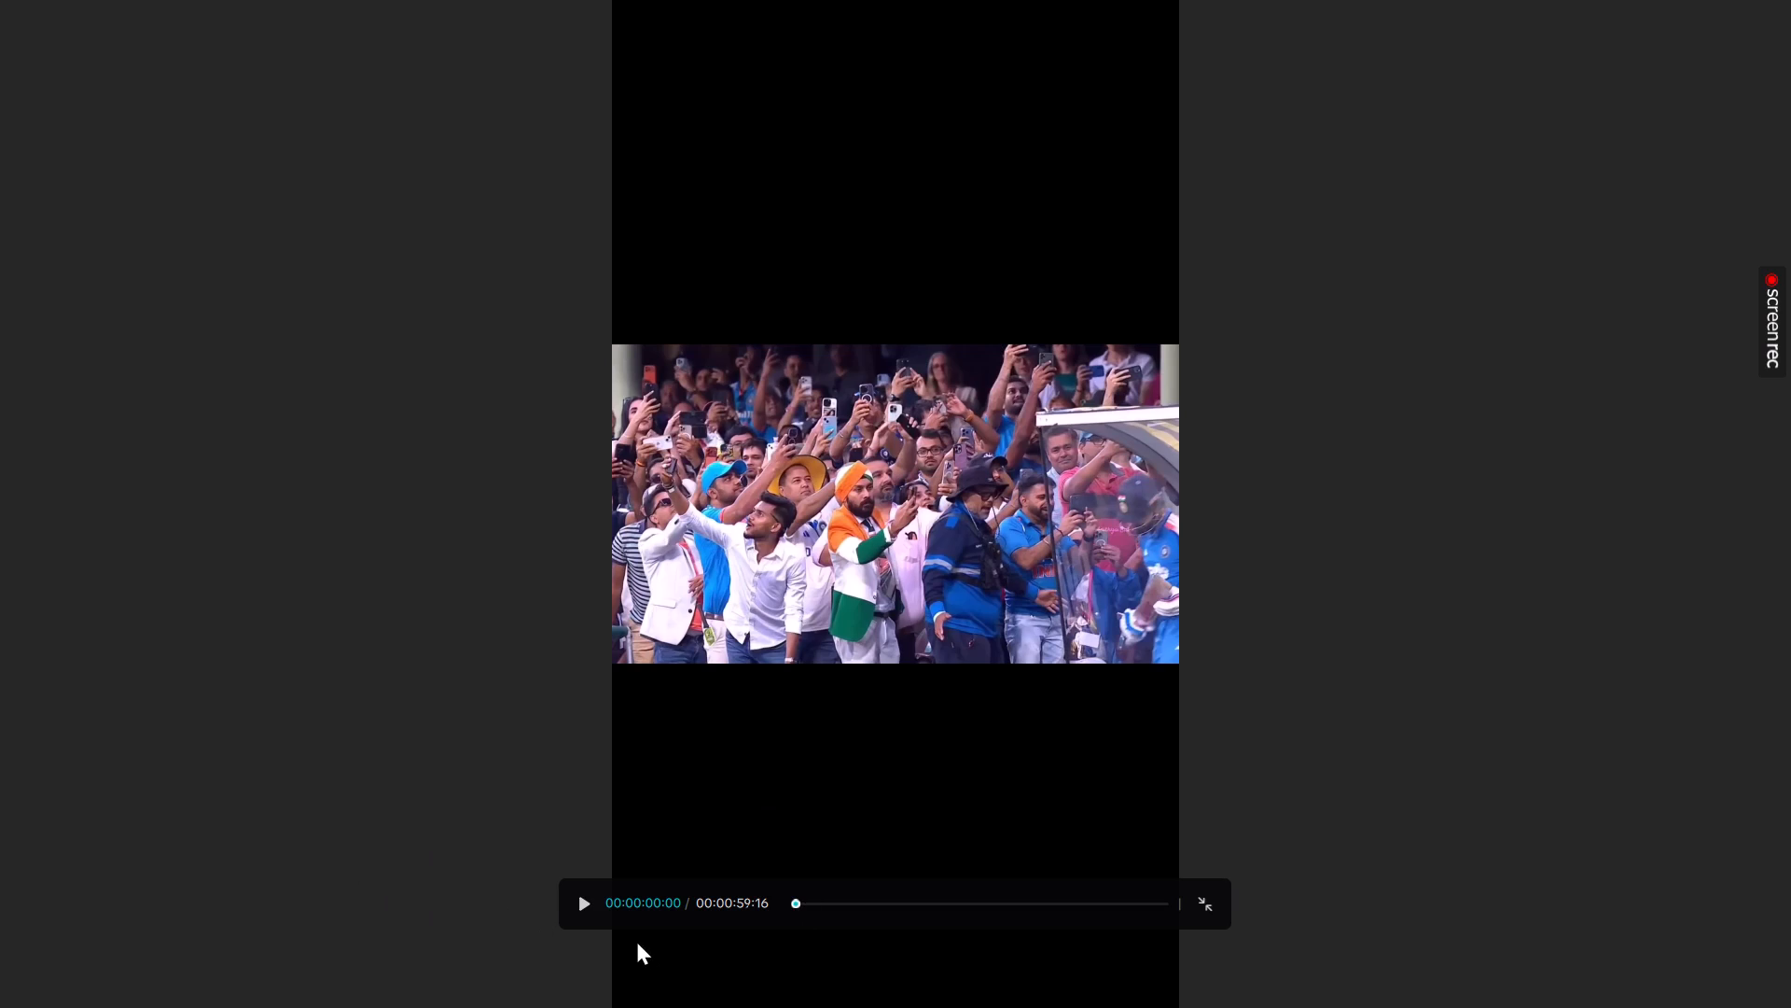
left_click(675, 815)
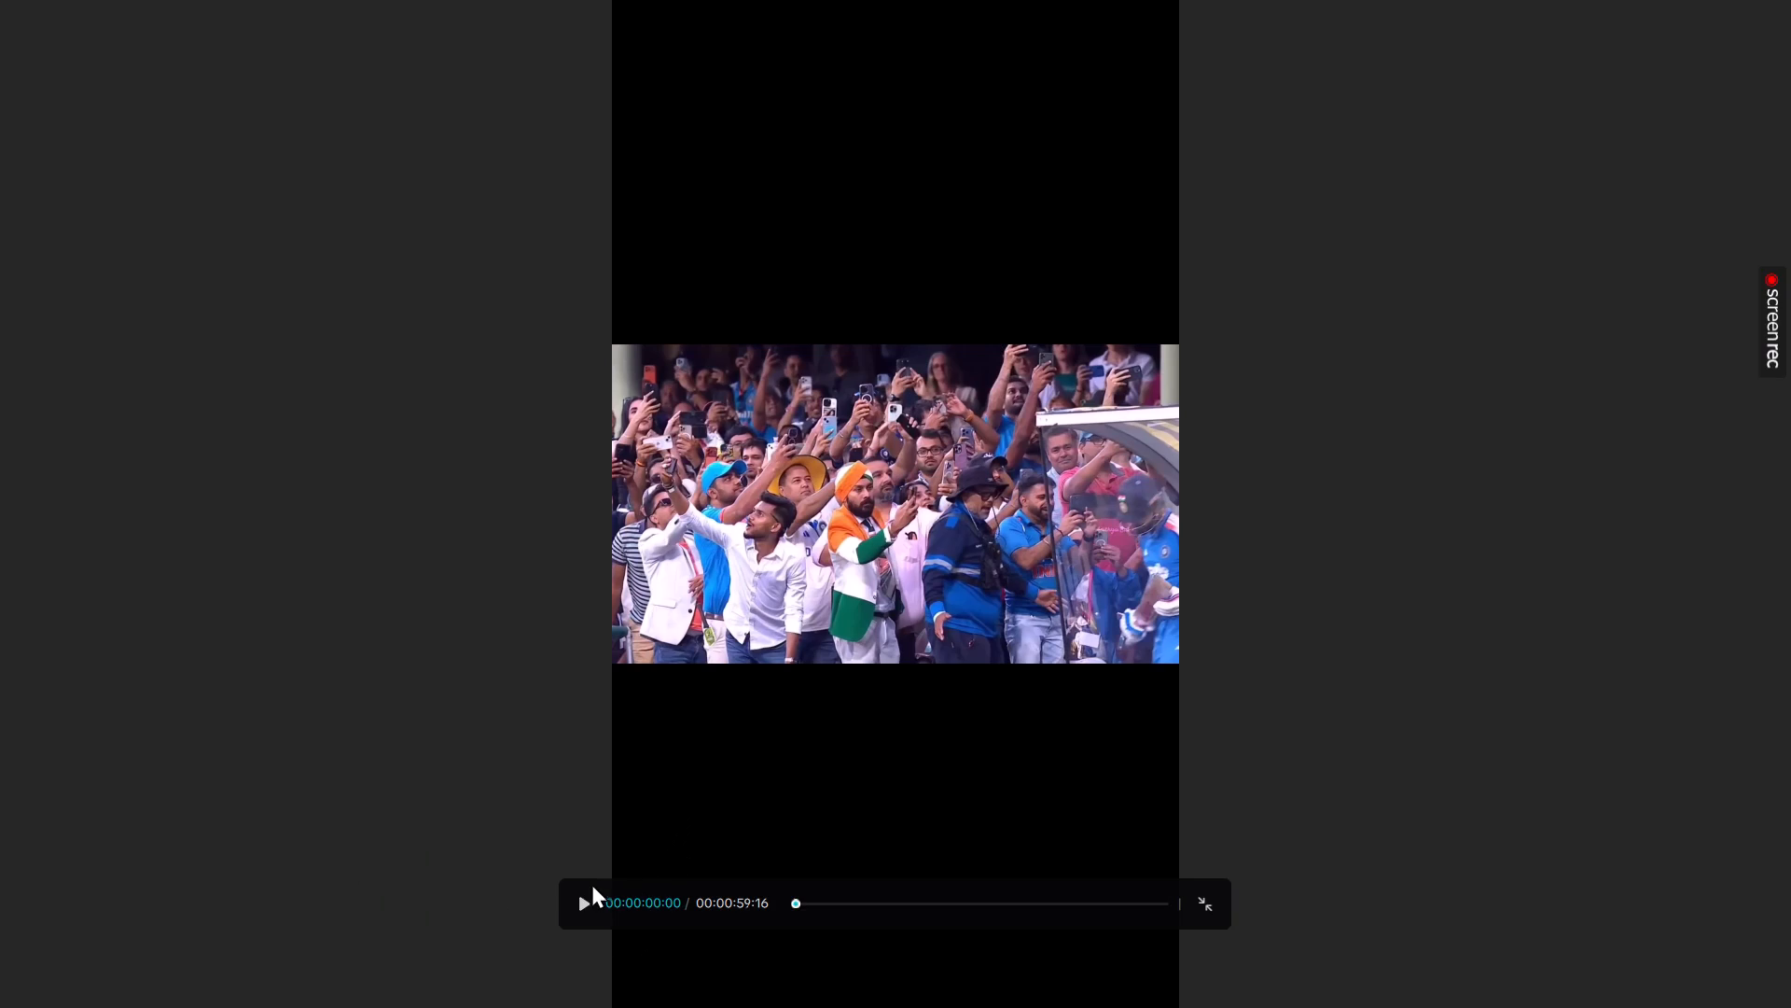
Play the edit full screen from the start in short stretches, pausing at 00:00:05:15 on the hand-to-ear Test shot.
left_click(591, 893)
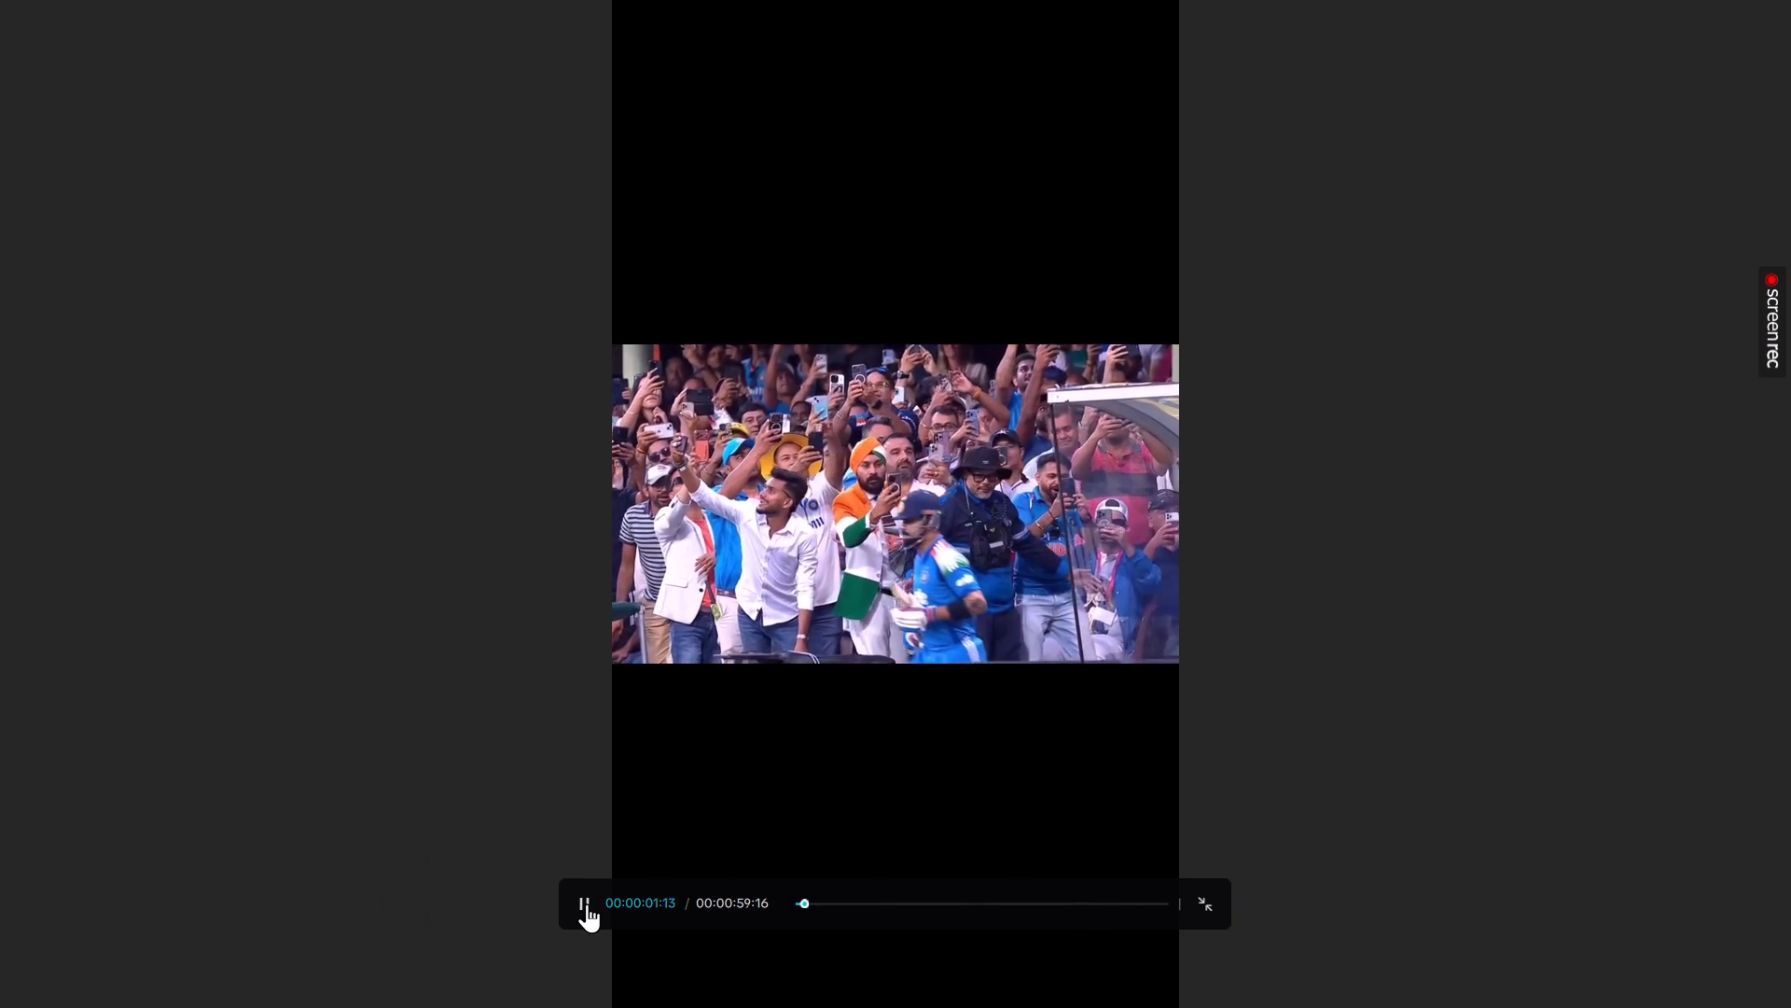
left_click(588, 903)
left_click(588, 903)
left_click(588, 903)
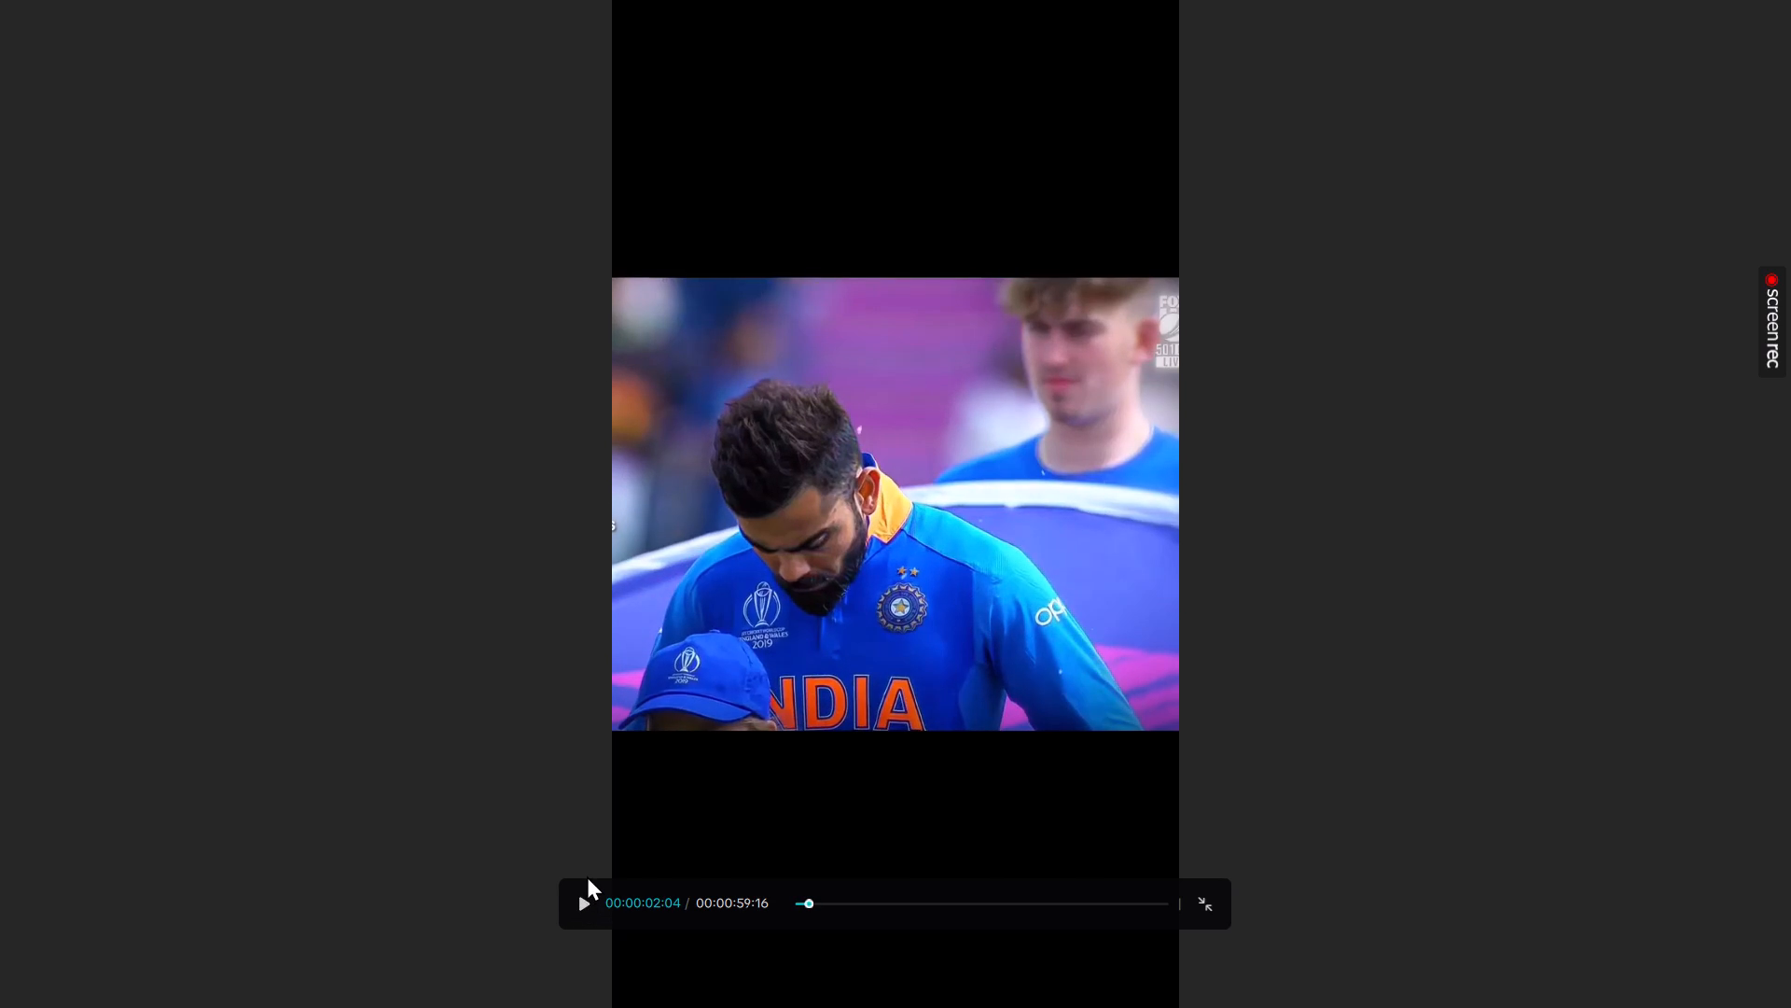
left_click(586, 876)
left_click(584, 903)
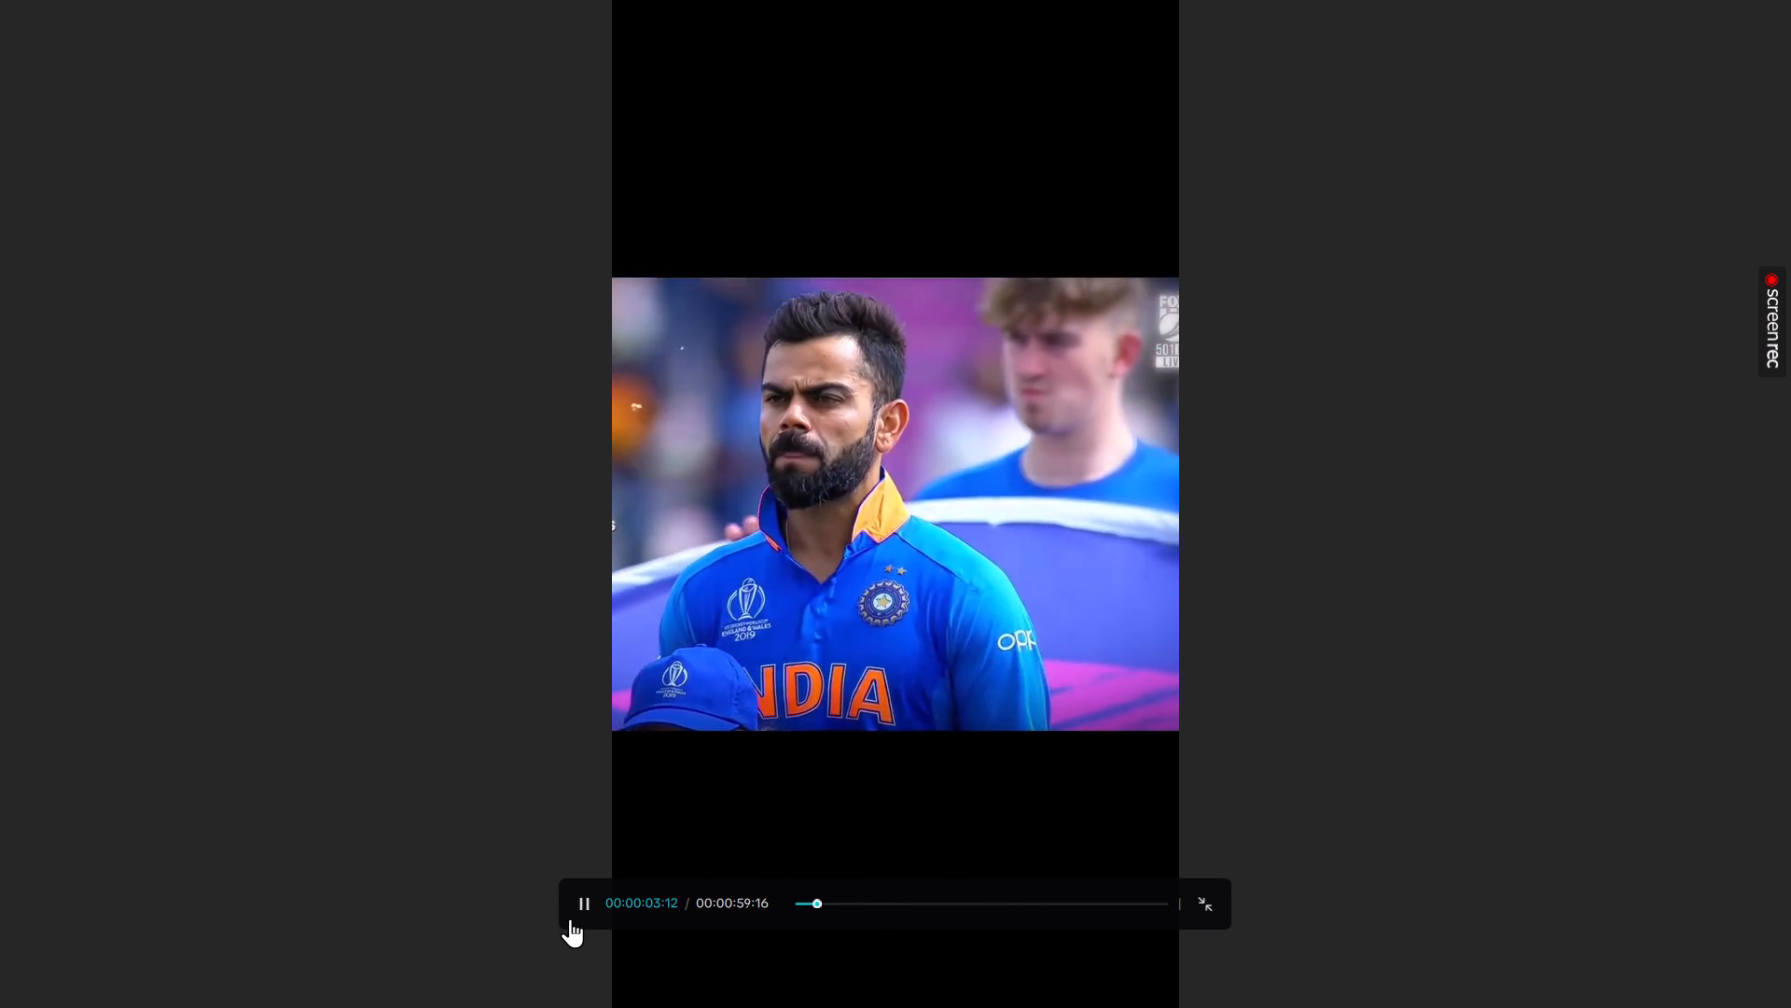
left_click(572, 910)
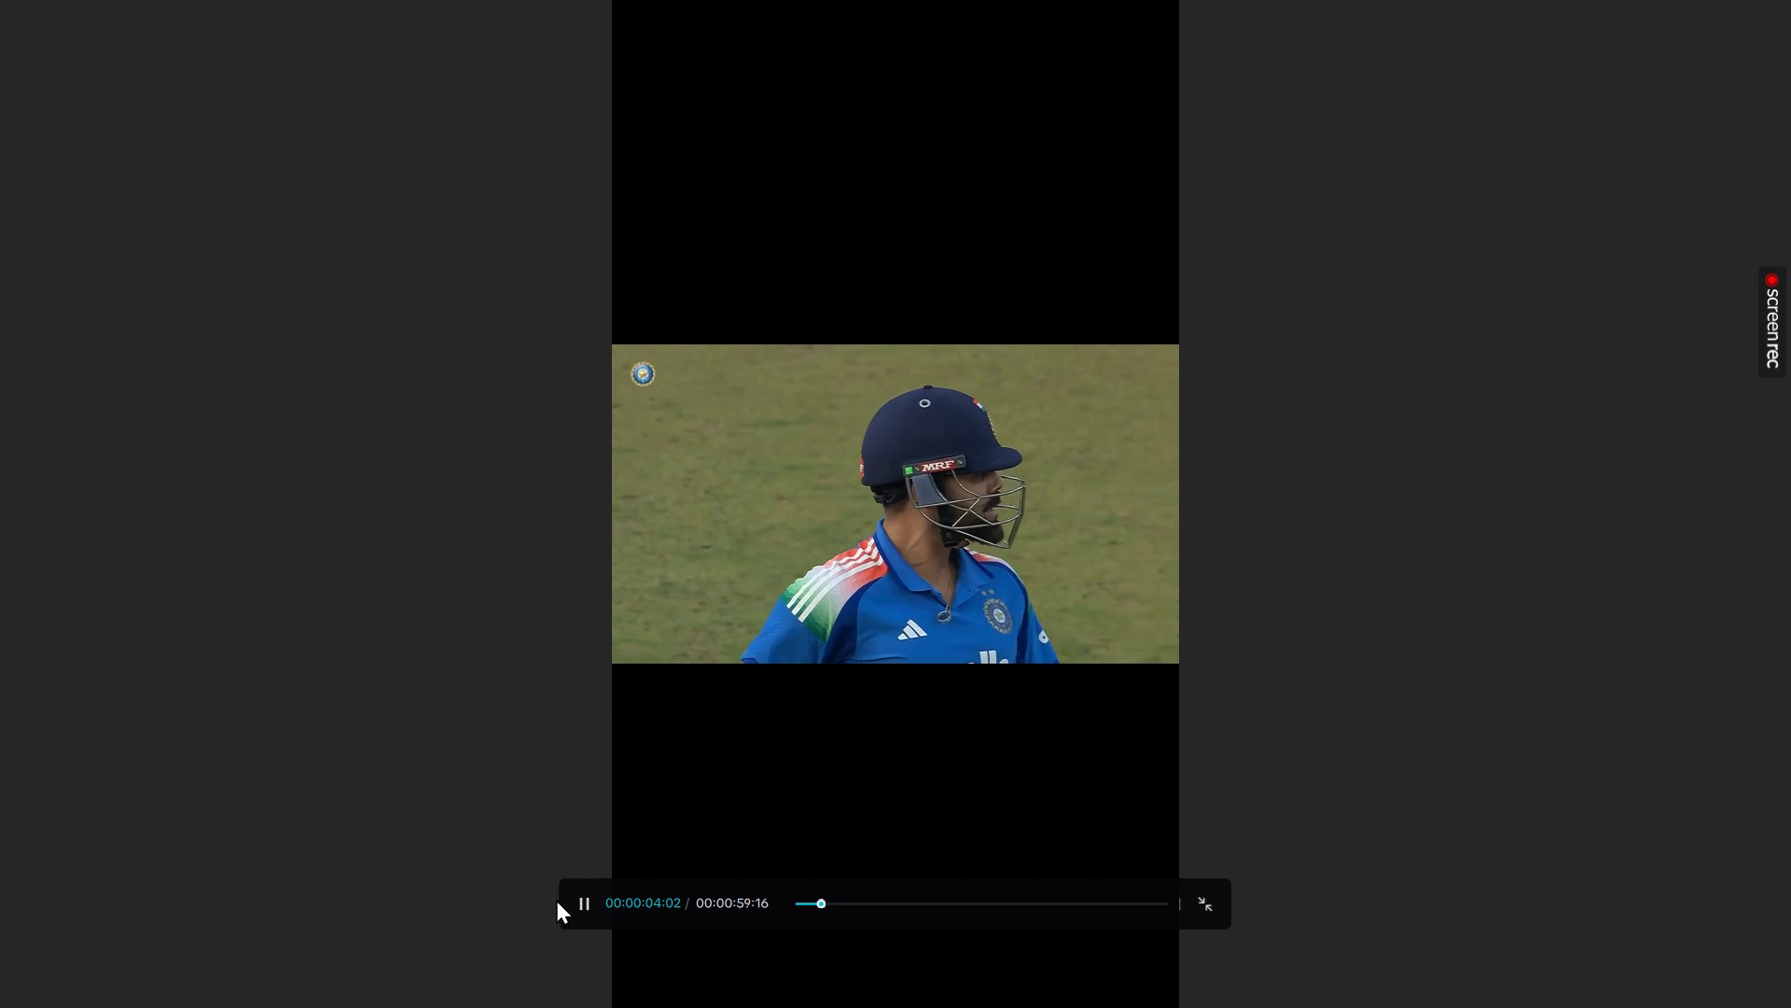
left_click(577, 904)
left_click(577, 903)
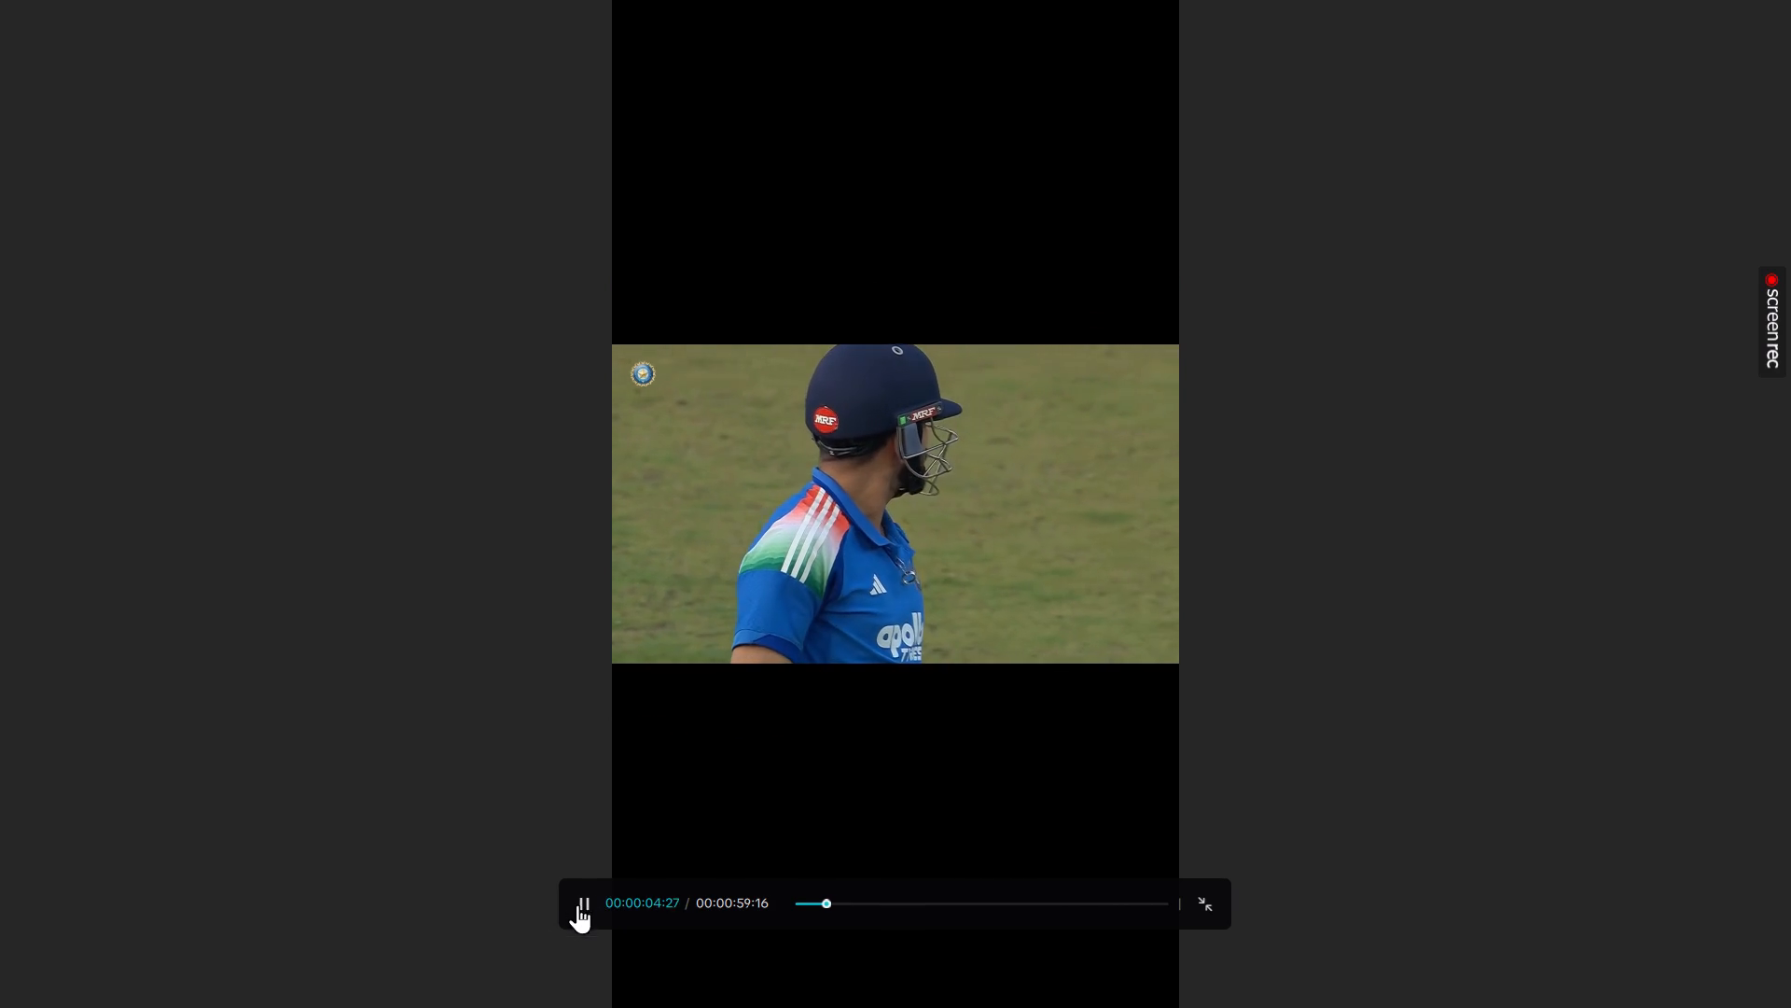
left_click(776, 845)
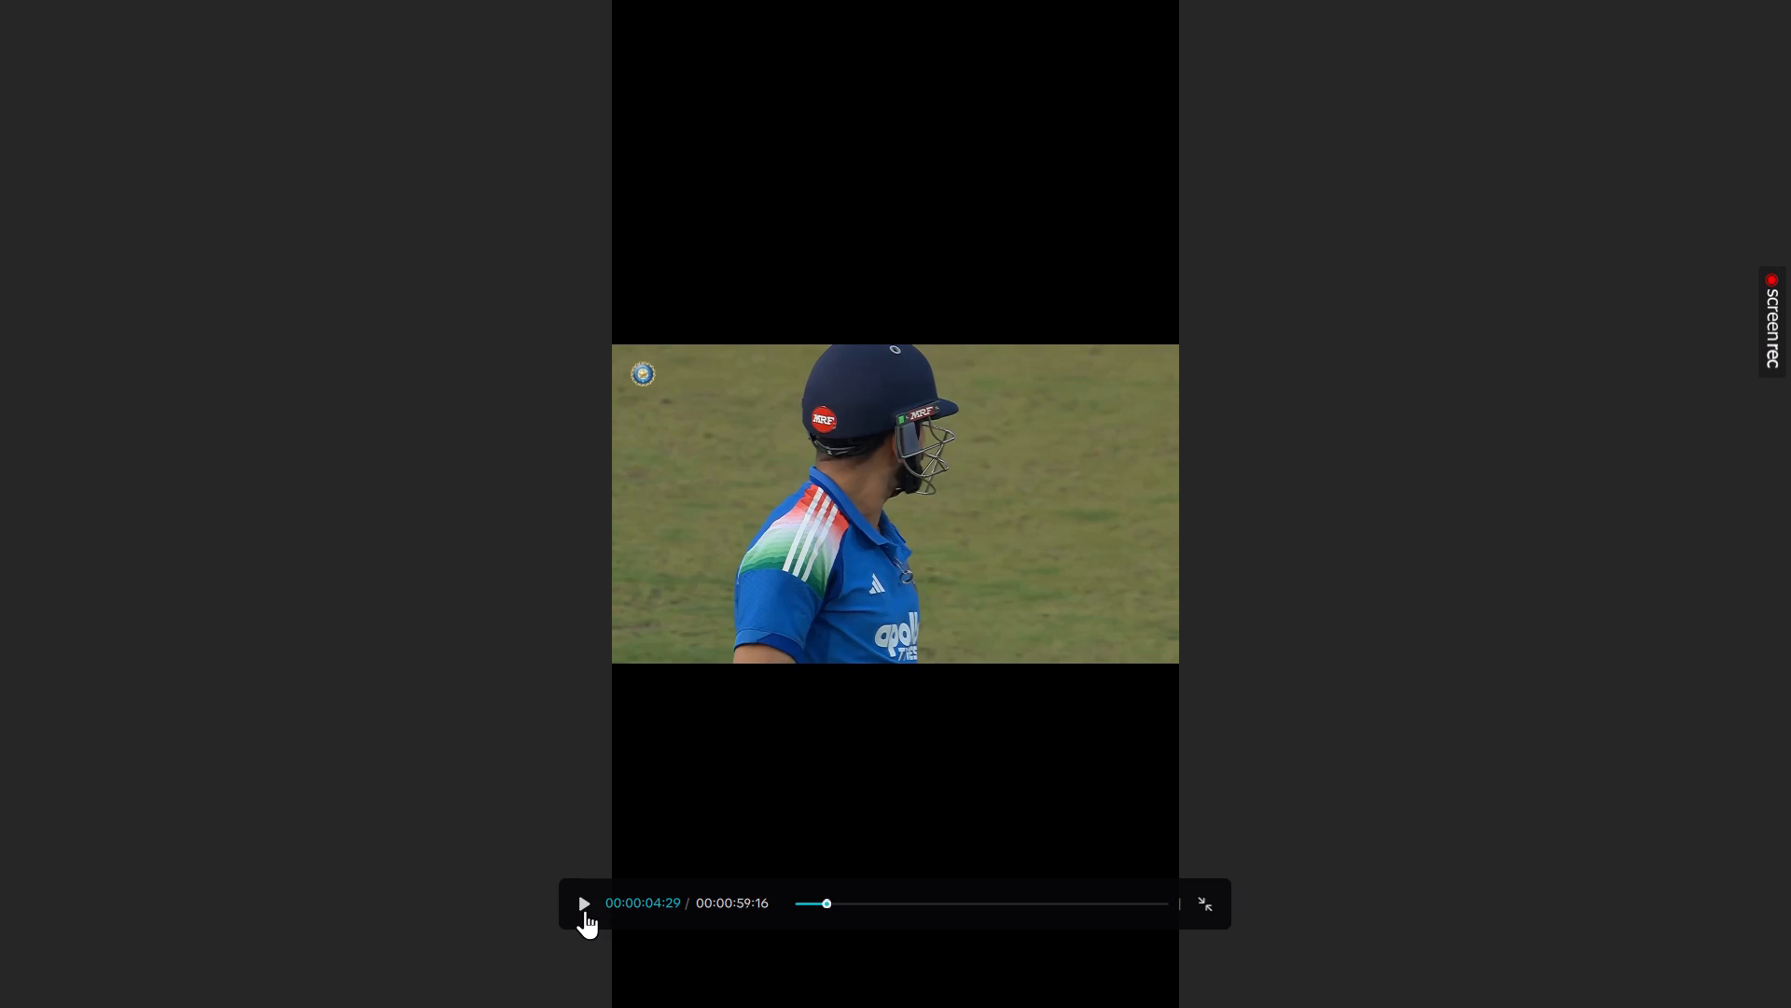
left_click(585, 912)
left_click(585, 912)
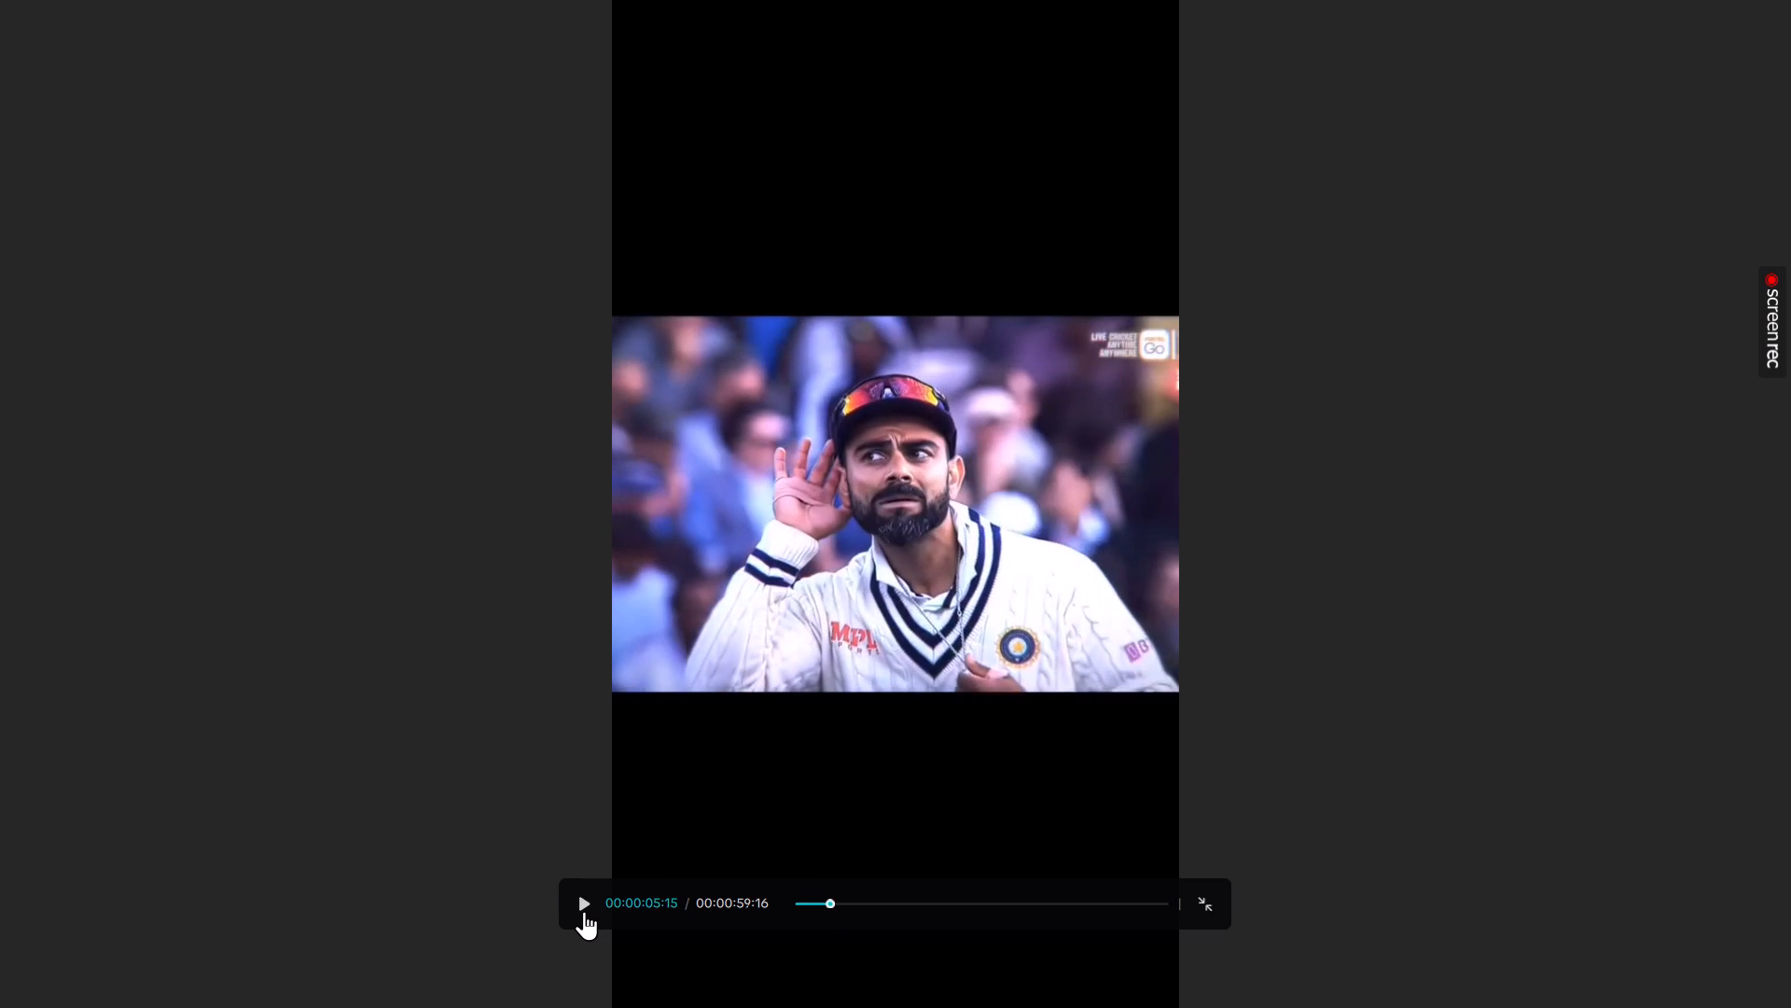
Continue the full-screen review from 00:00:05:15 in short stretches through the finger-on-lips, running celebration and team celebration Test shots.
right_click(826, 752)
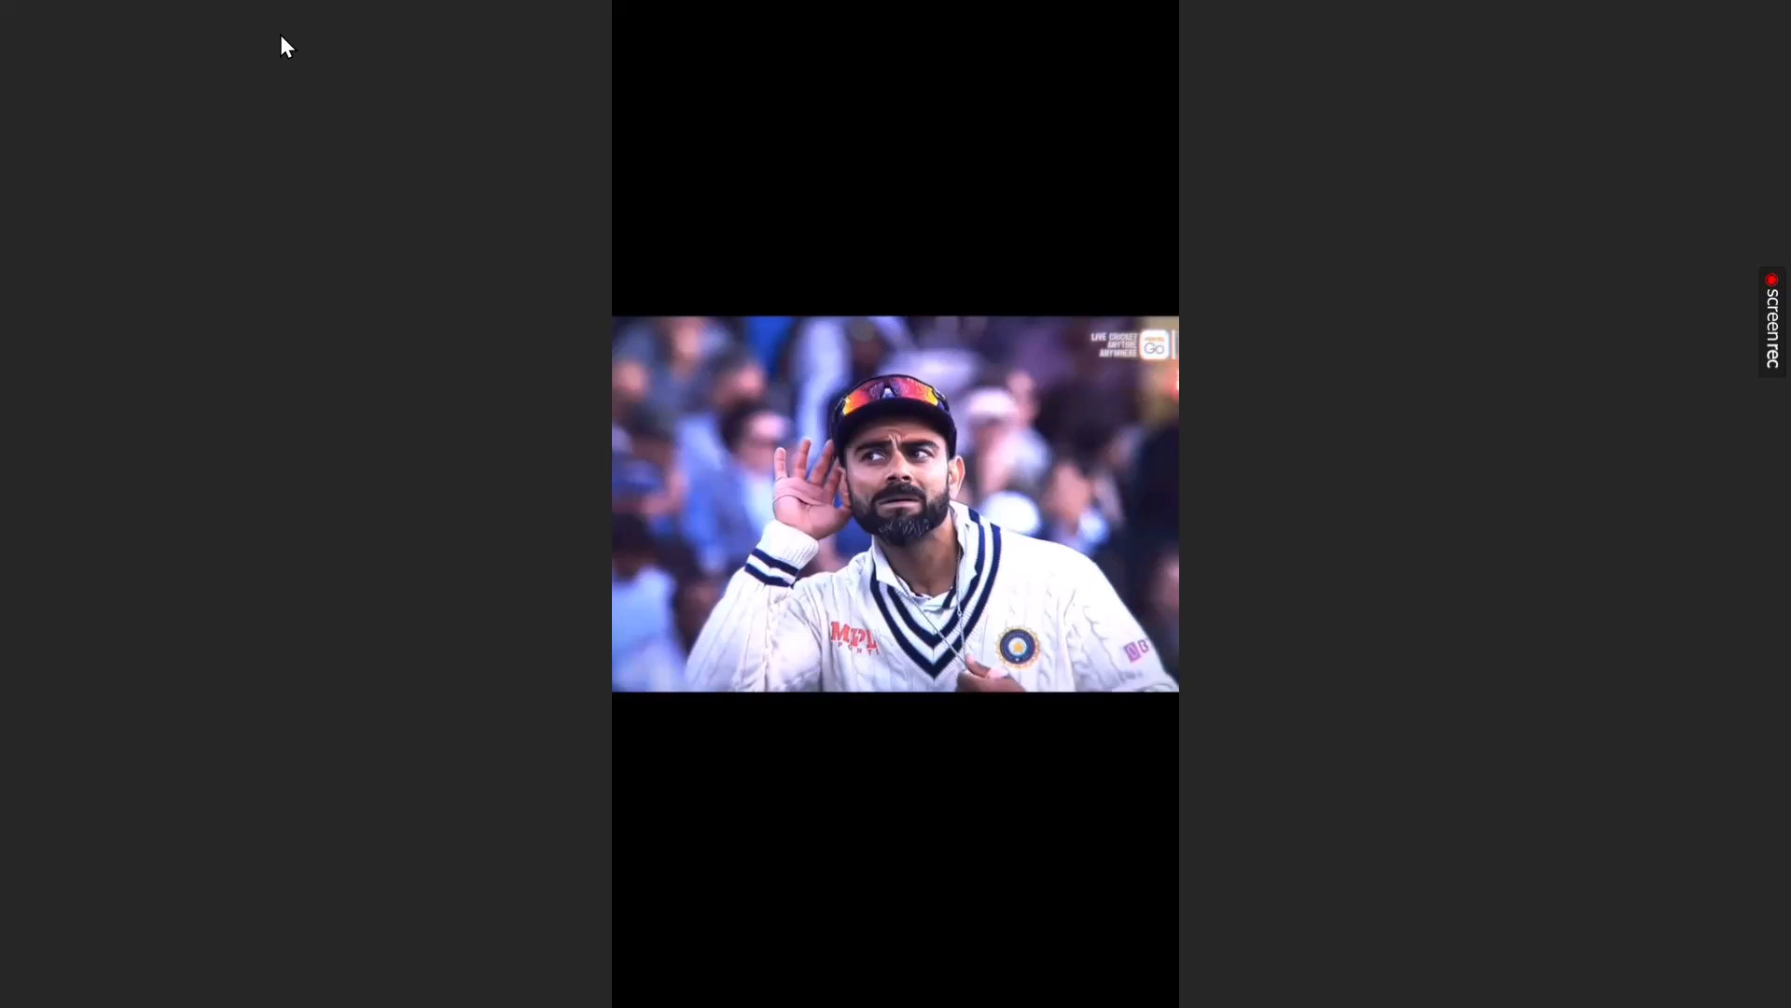
key("space")
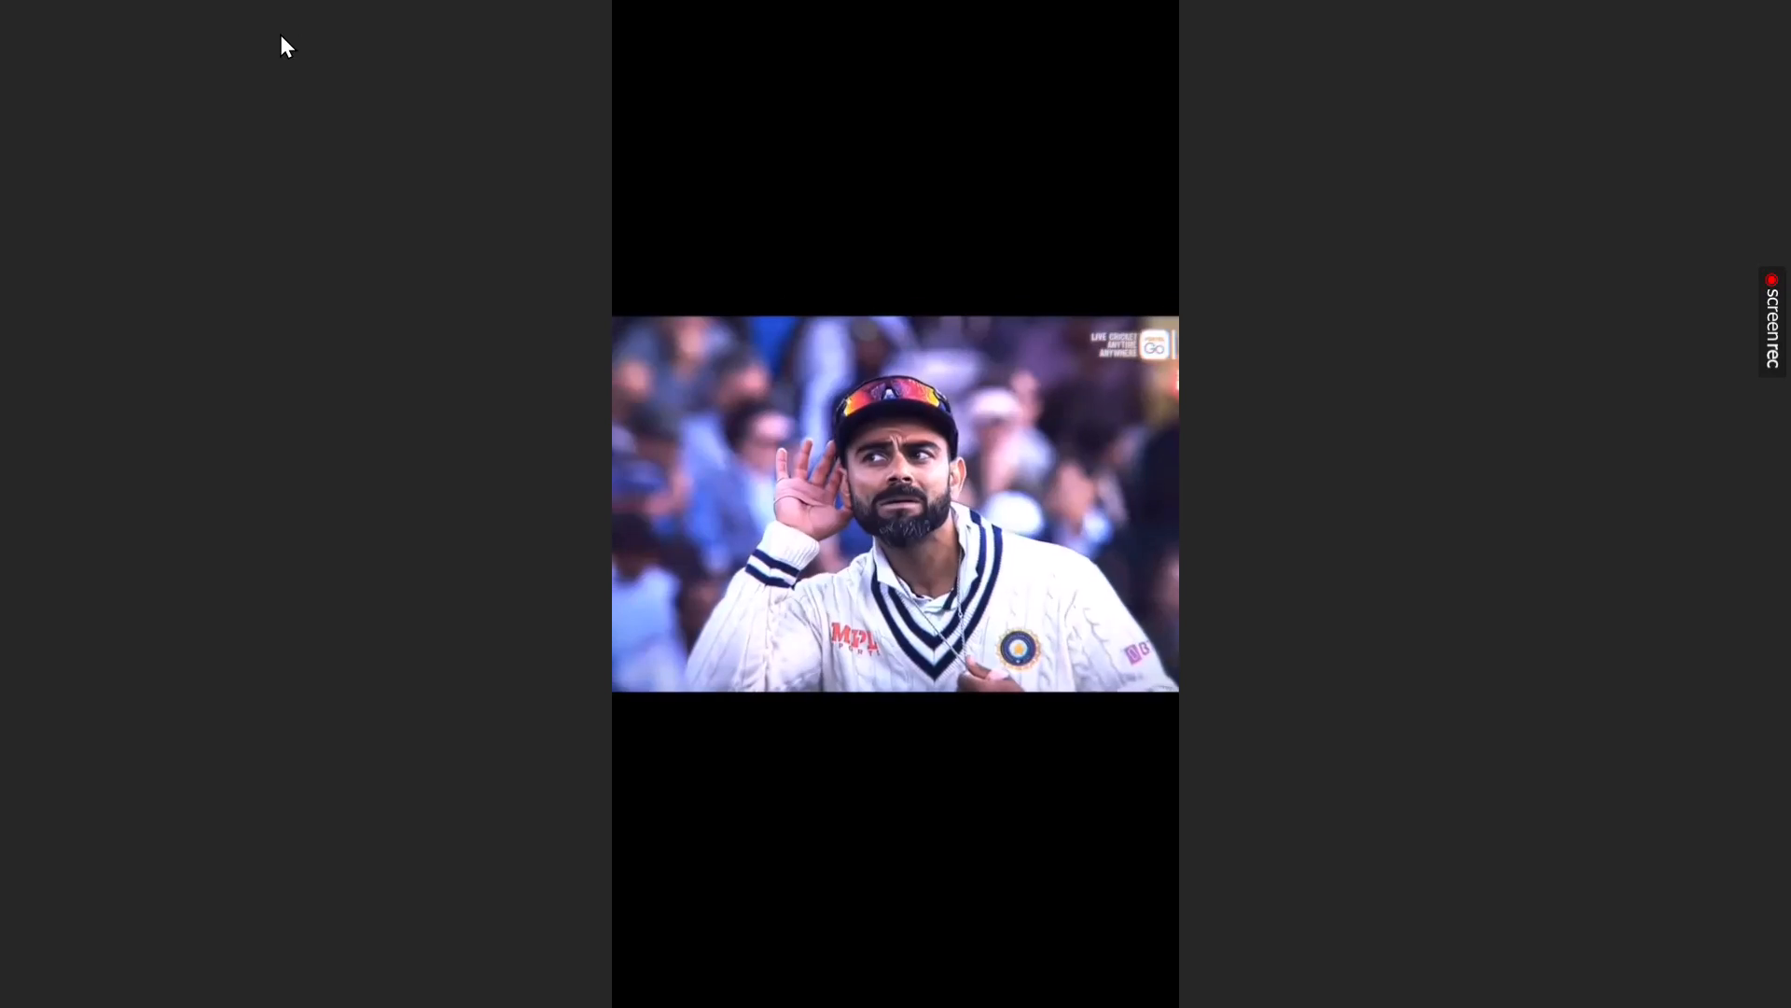
key("space")
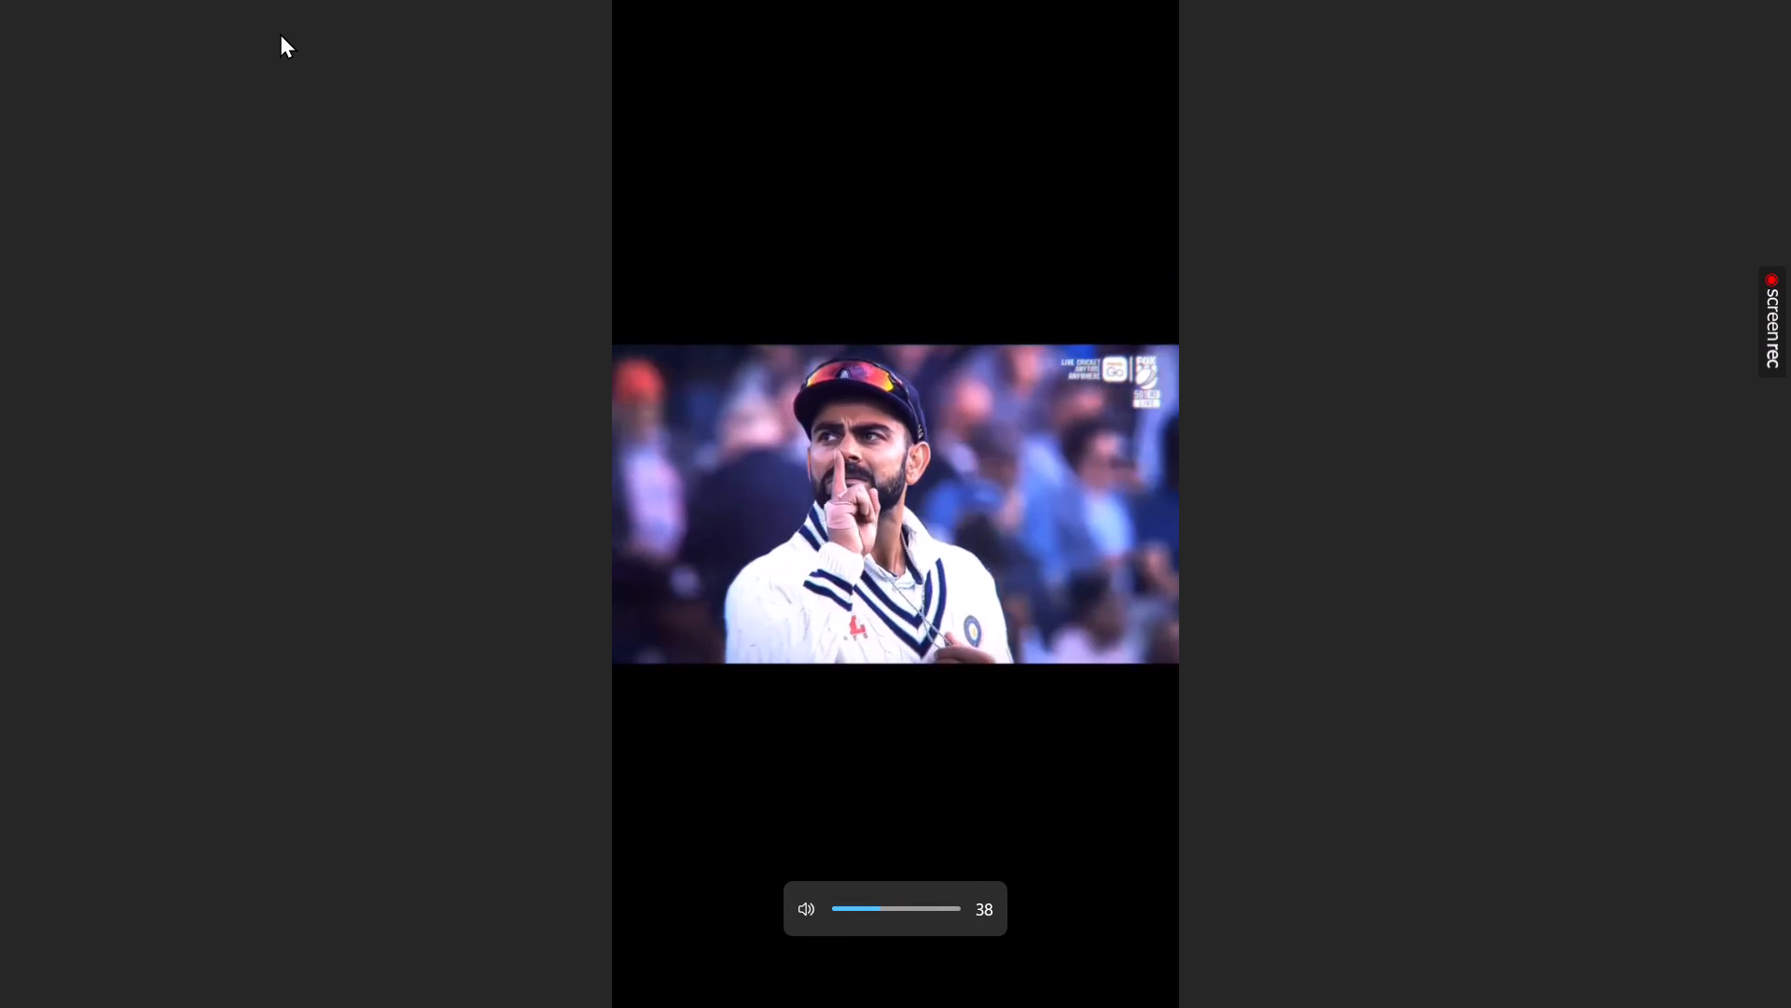
key("space")
key("space")
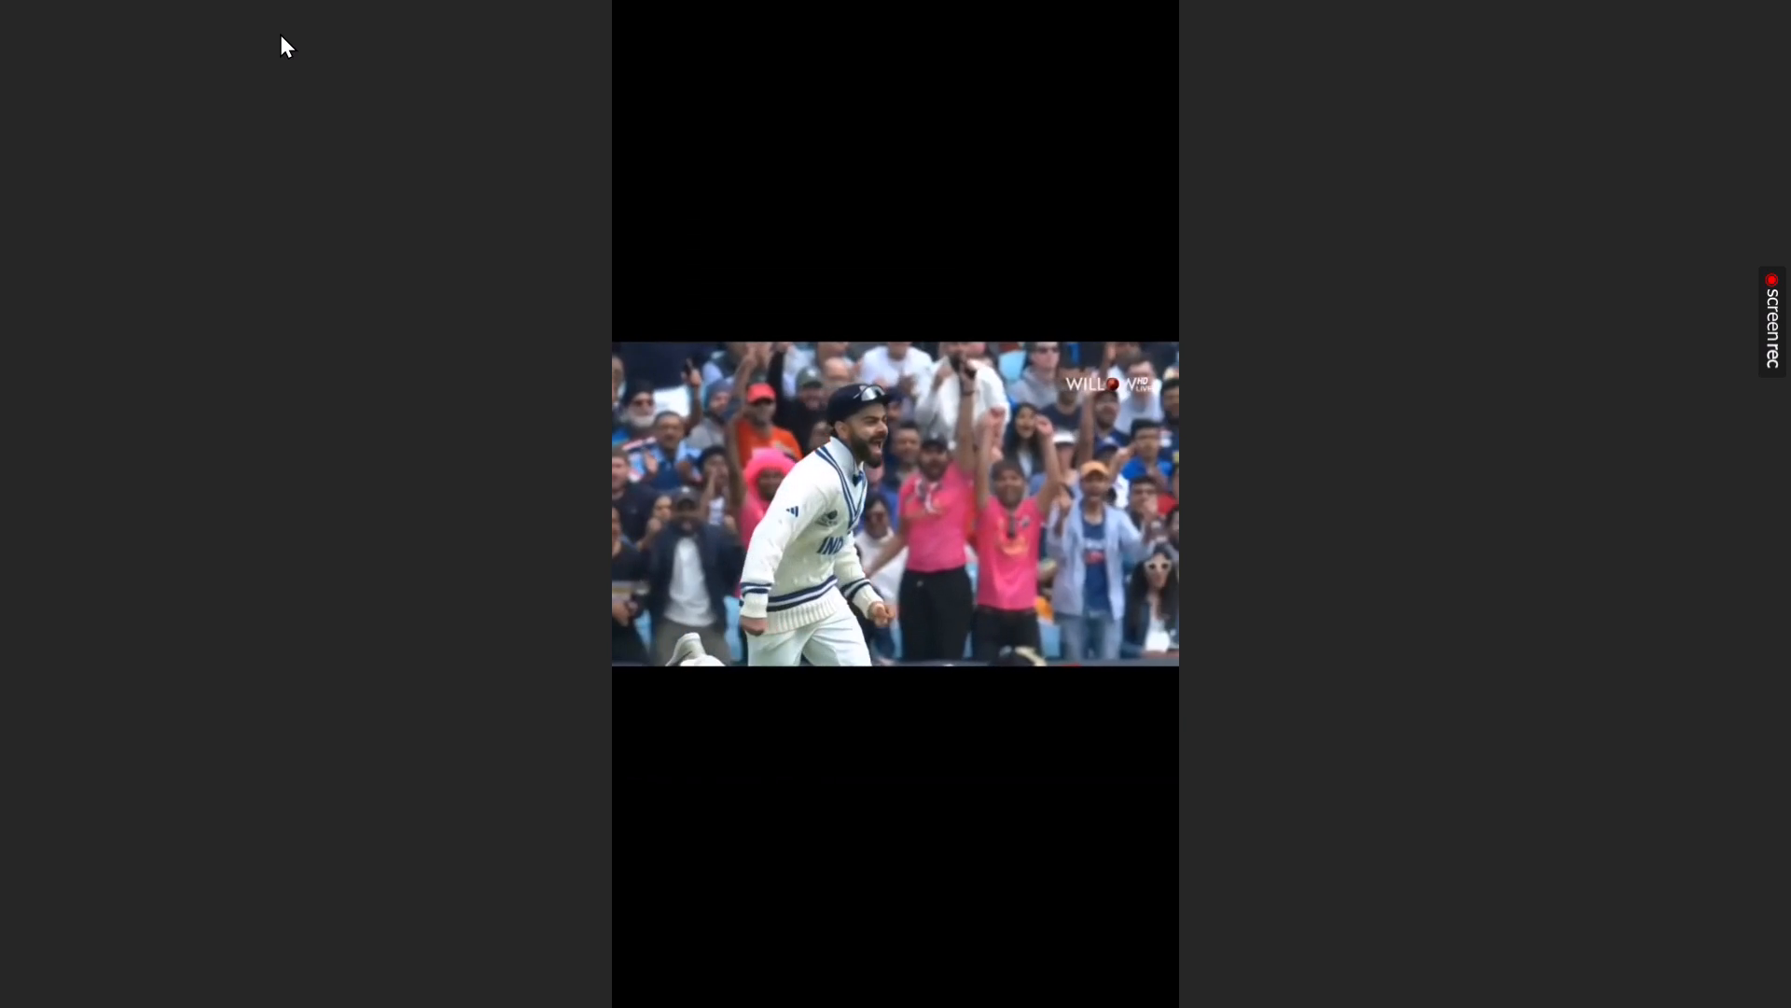
scroll(1472, 664, "up", 5, "ctrl")
scroll(1472, 664, "up", 6)
key("space")
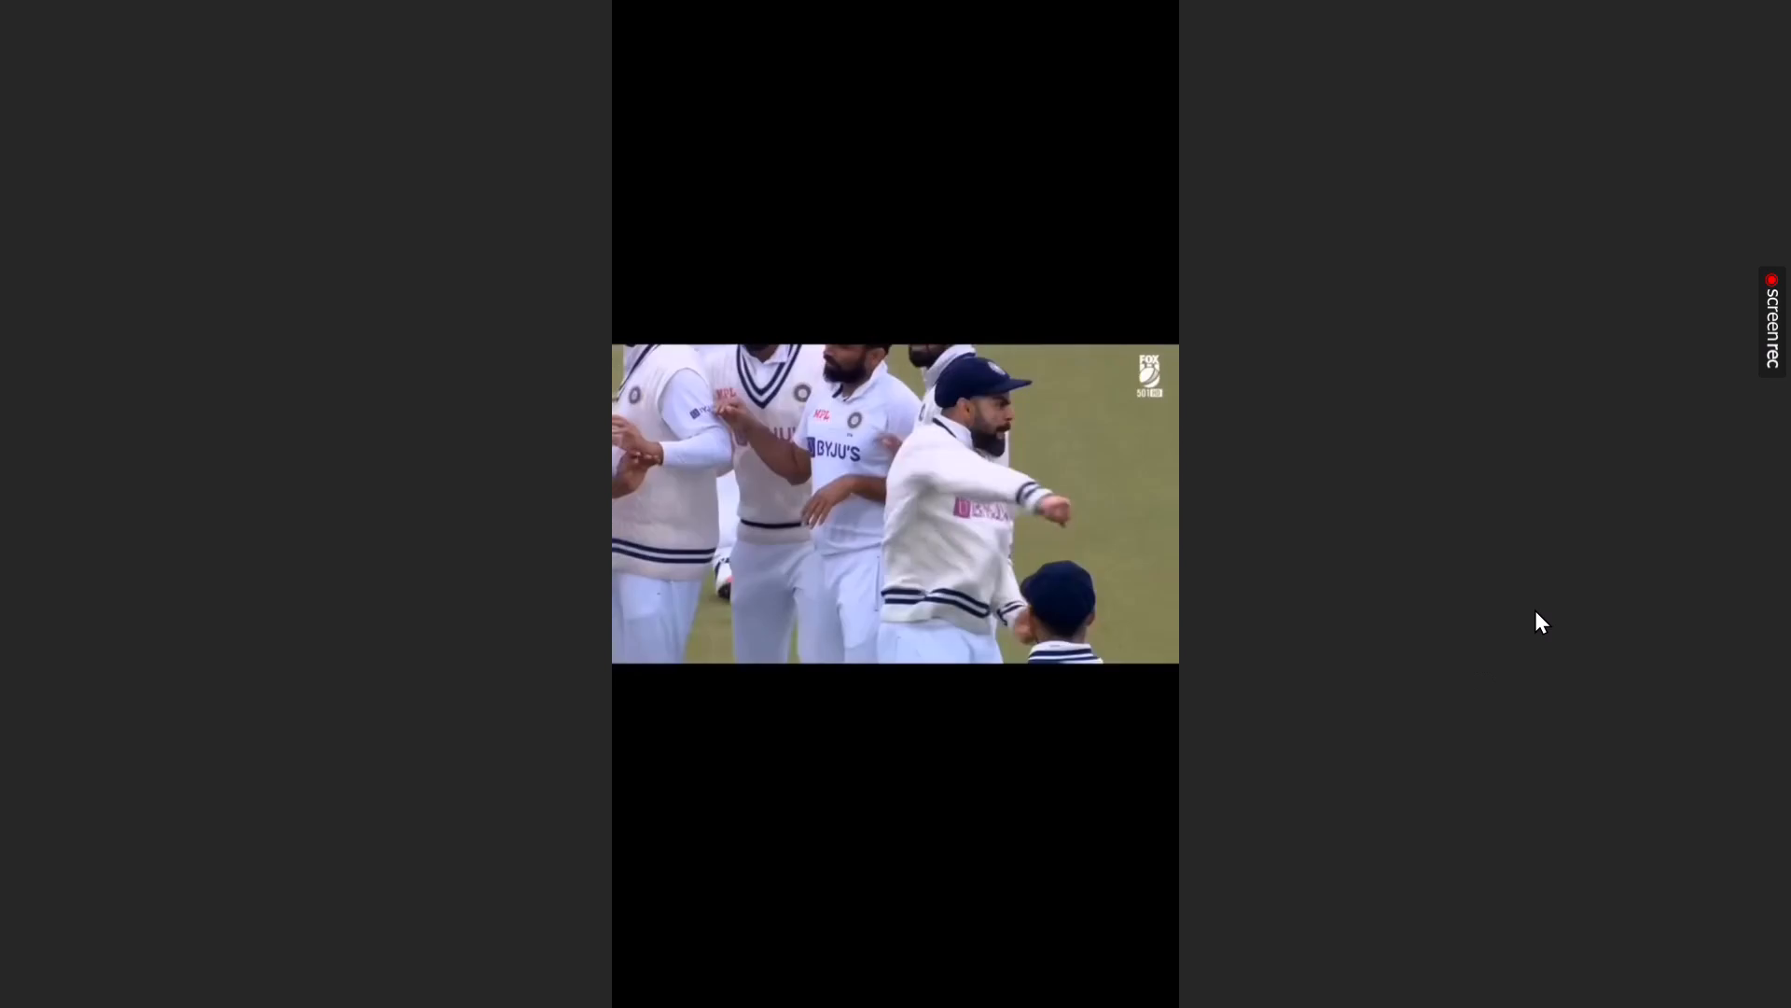
key("space")
key("space")
key("space")
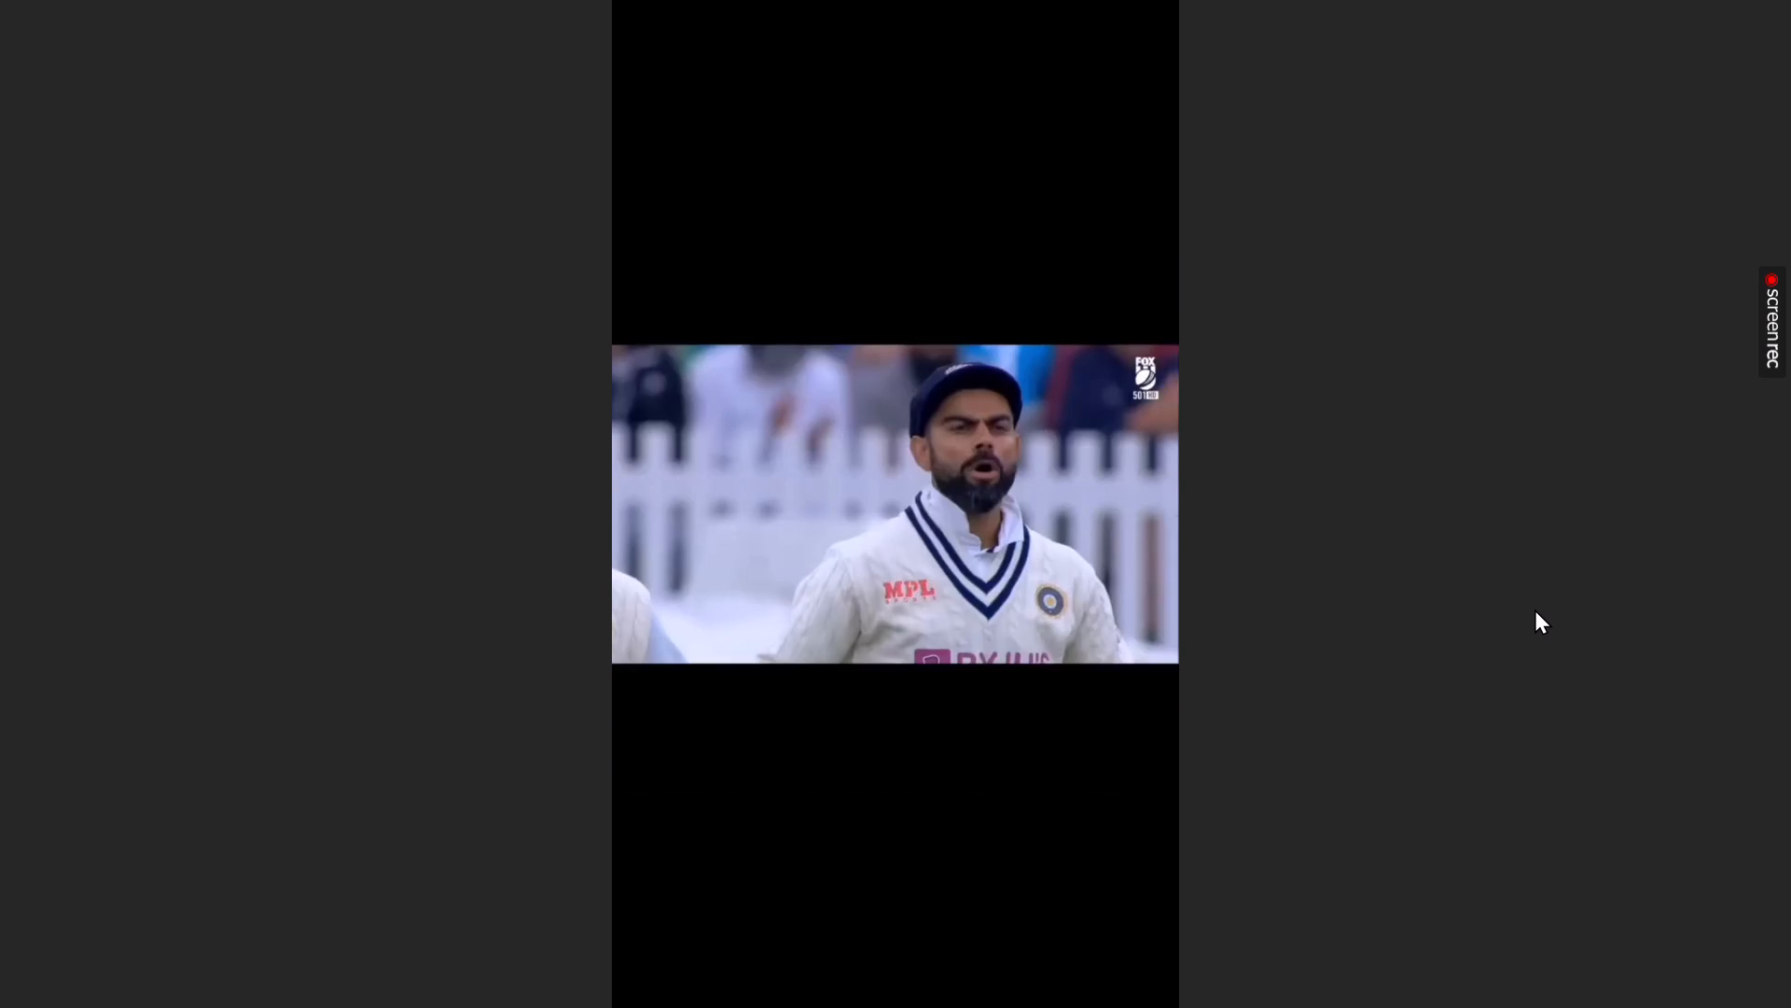
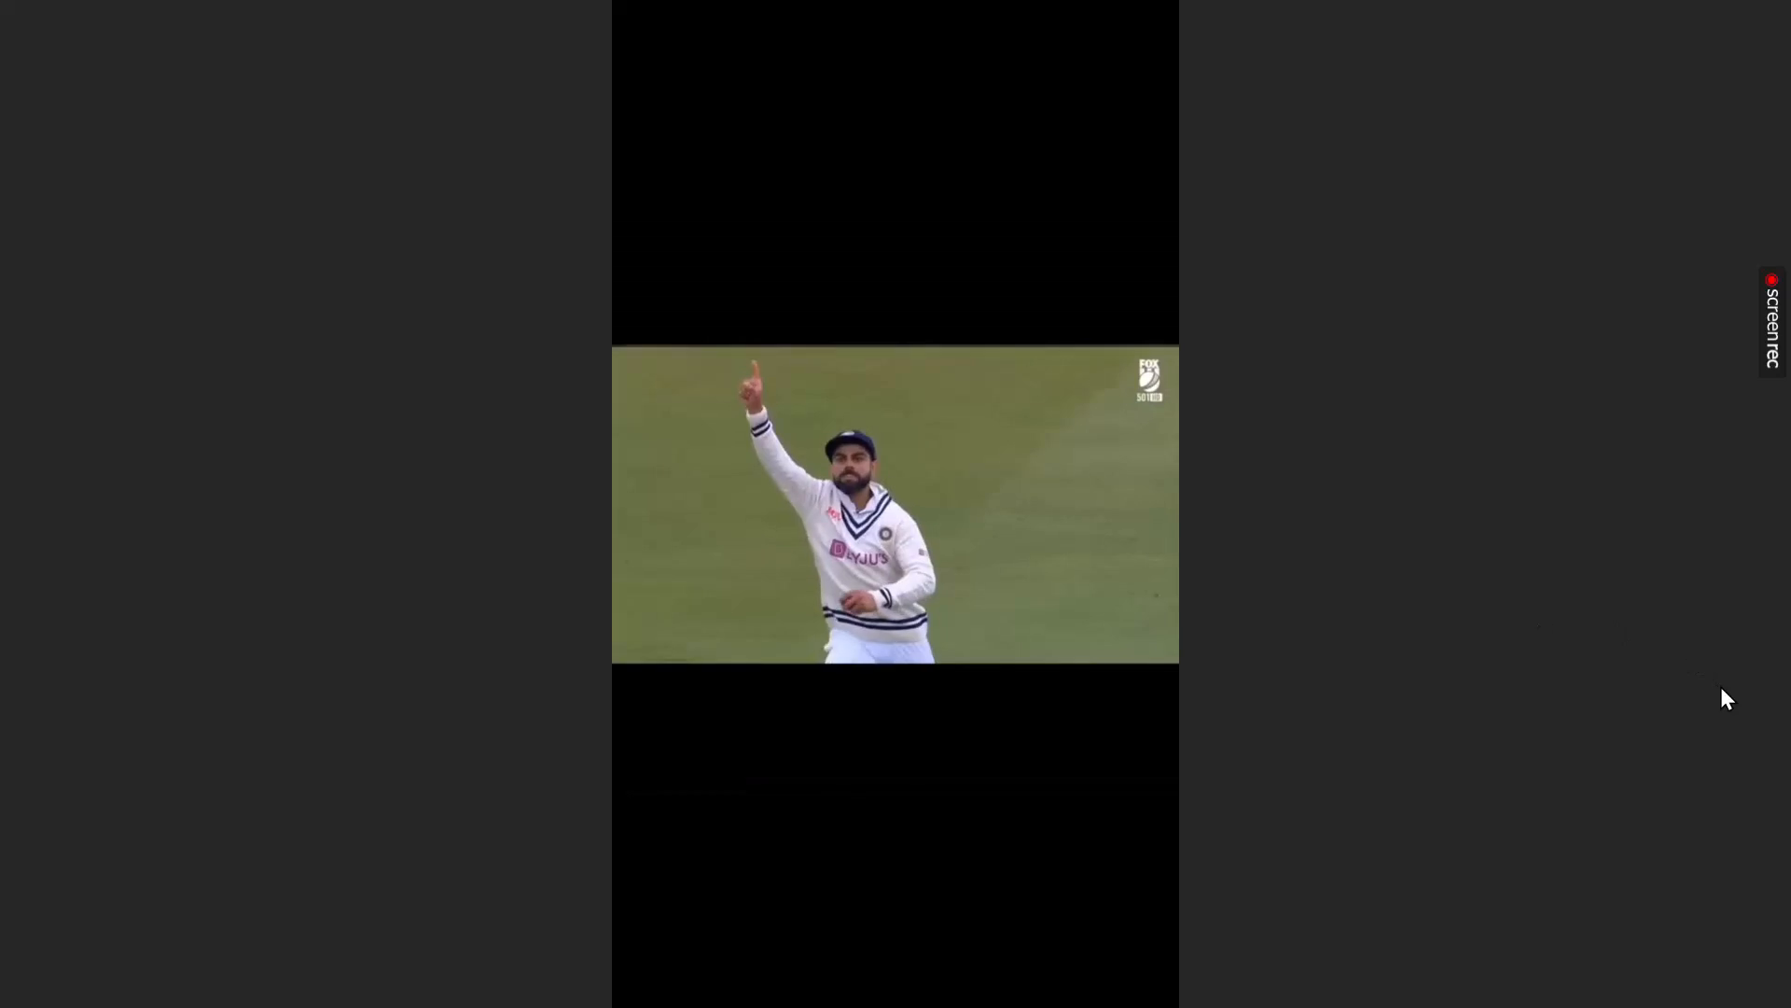
Exit the full-screen preview and look over the clip sequence and both music tracks through to the end of the timeline.
key("Escape")
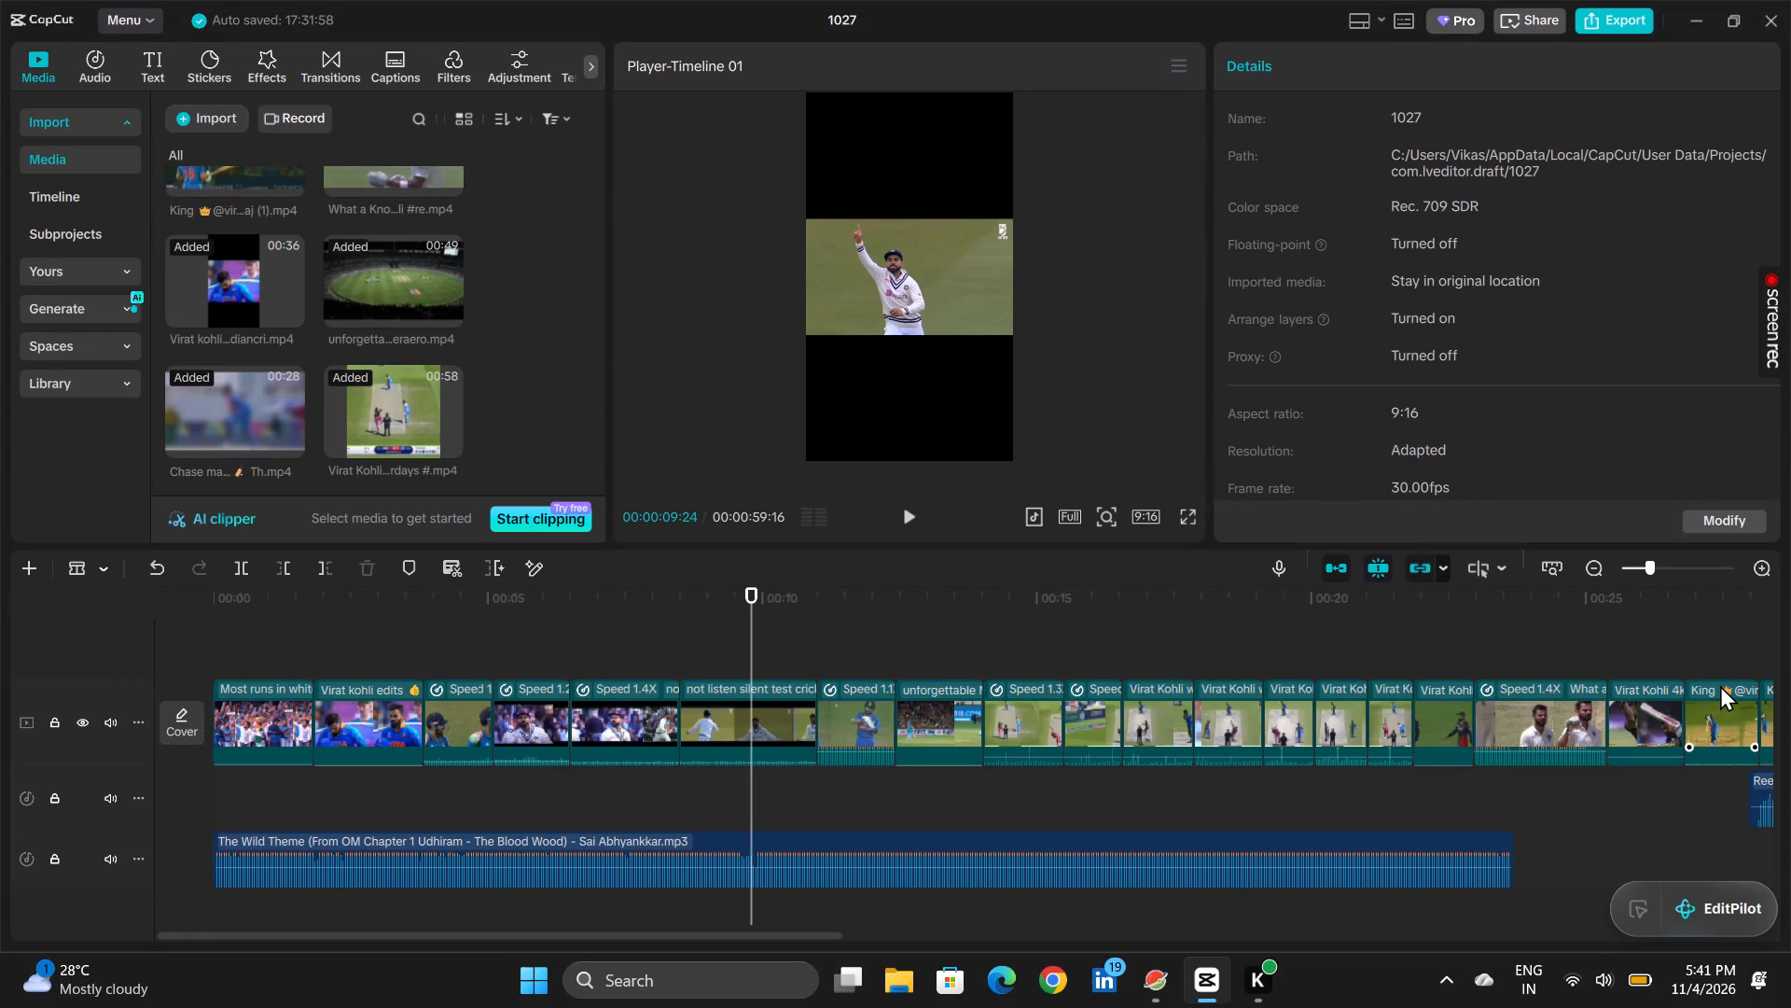
scroll(1720, 685, "down", 1)
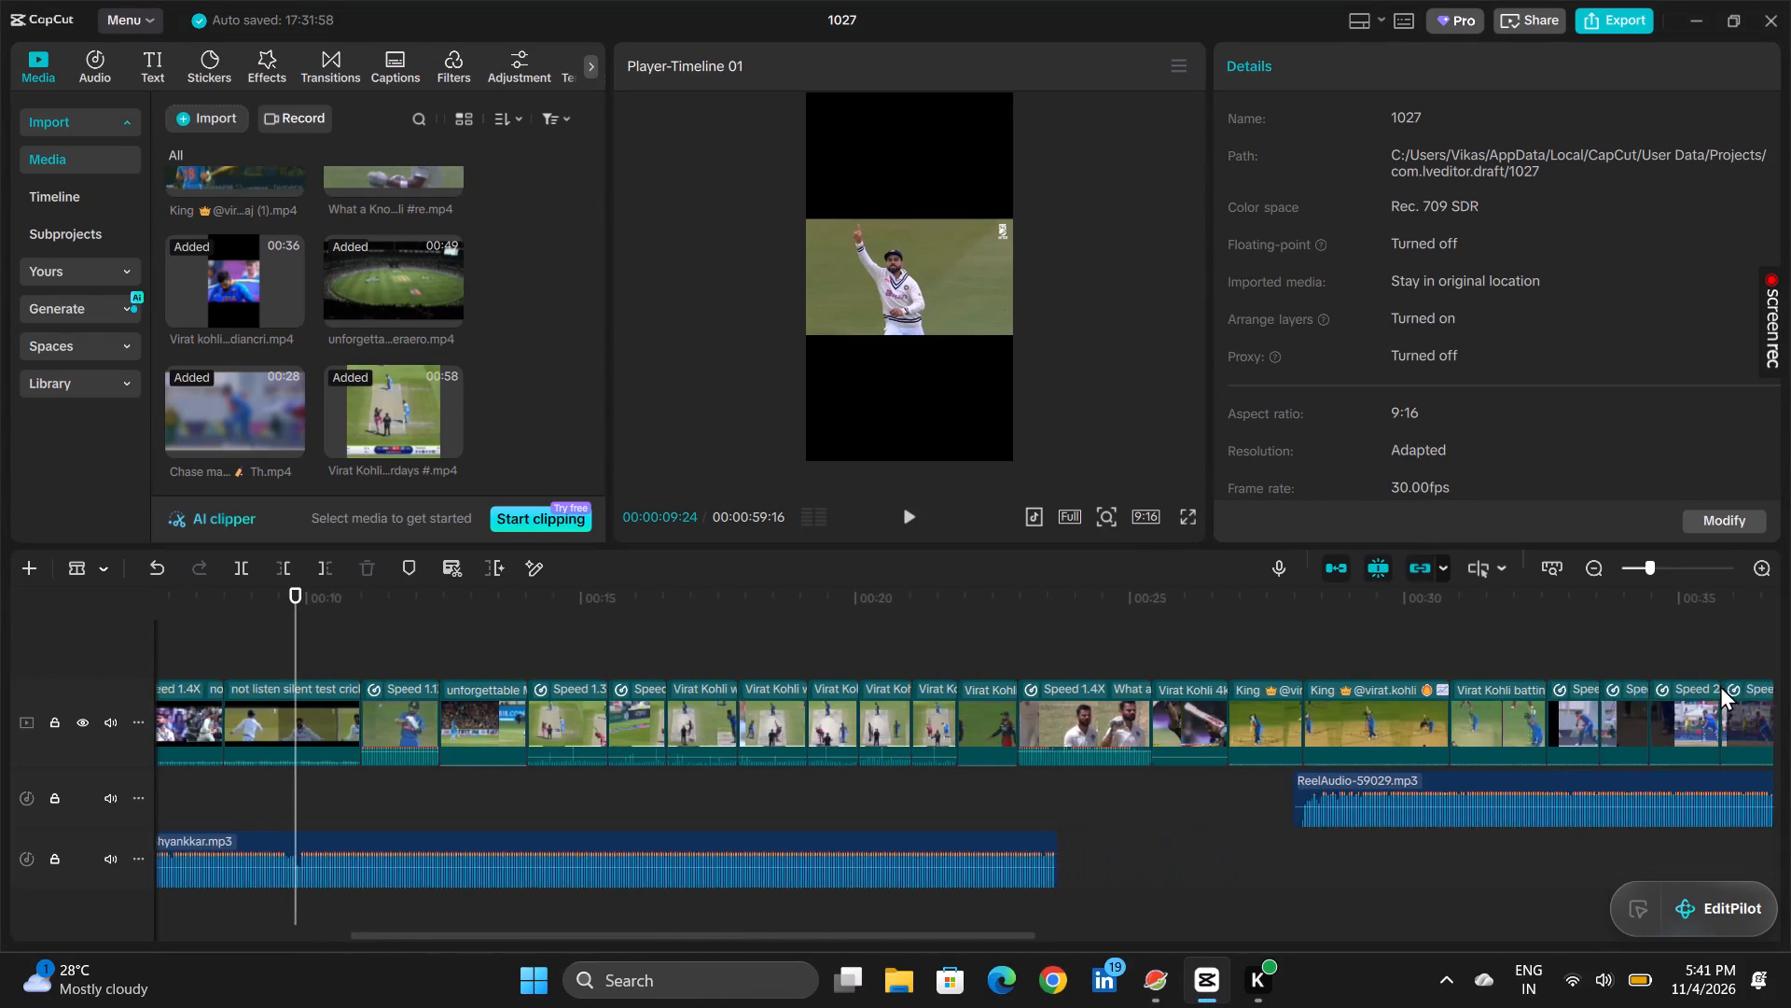
scroll(1720, 685, "down", 1)
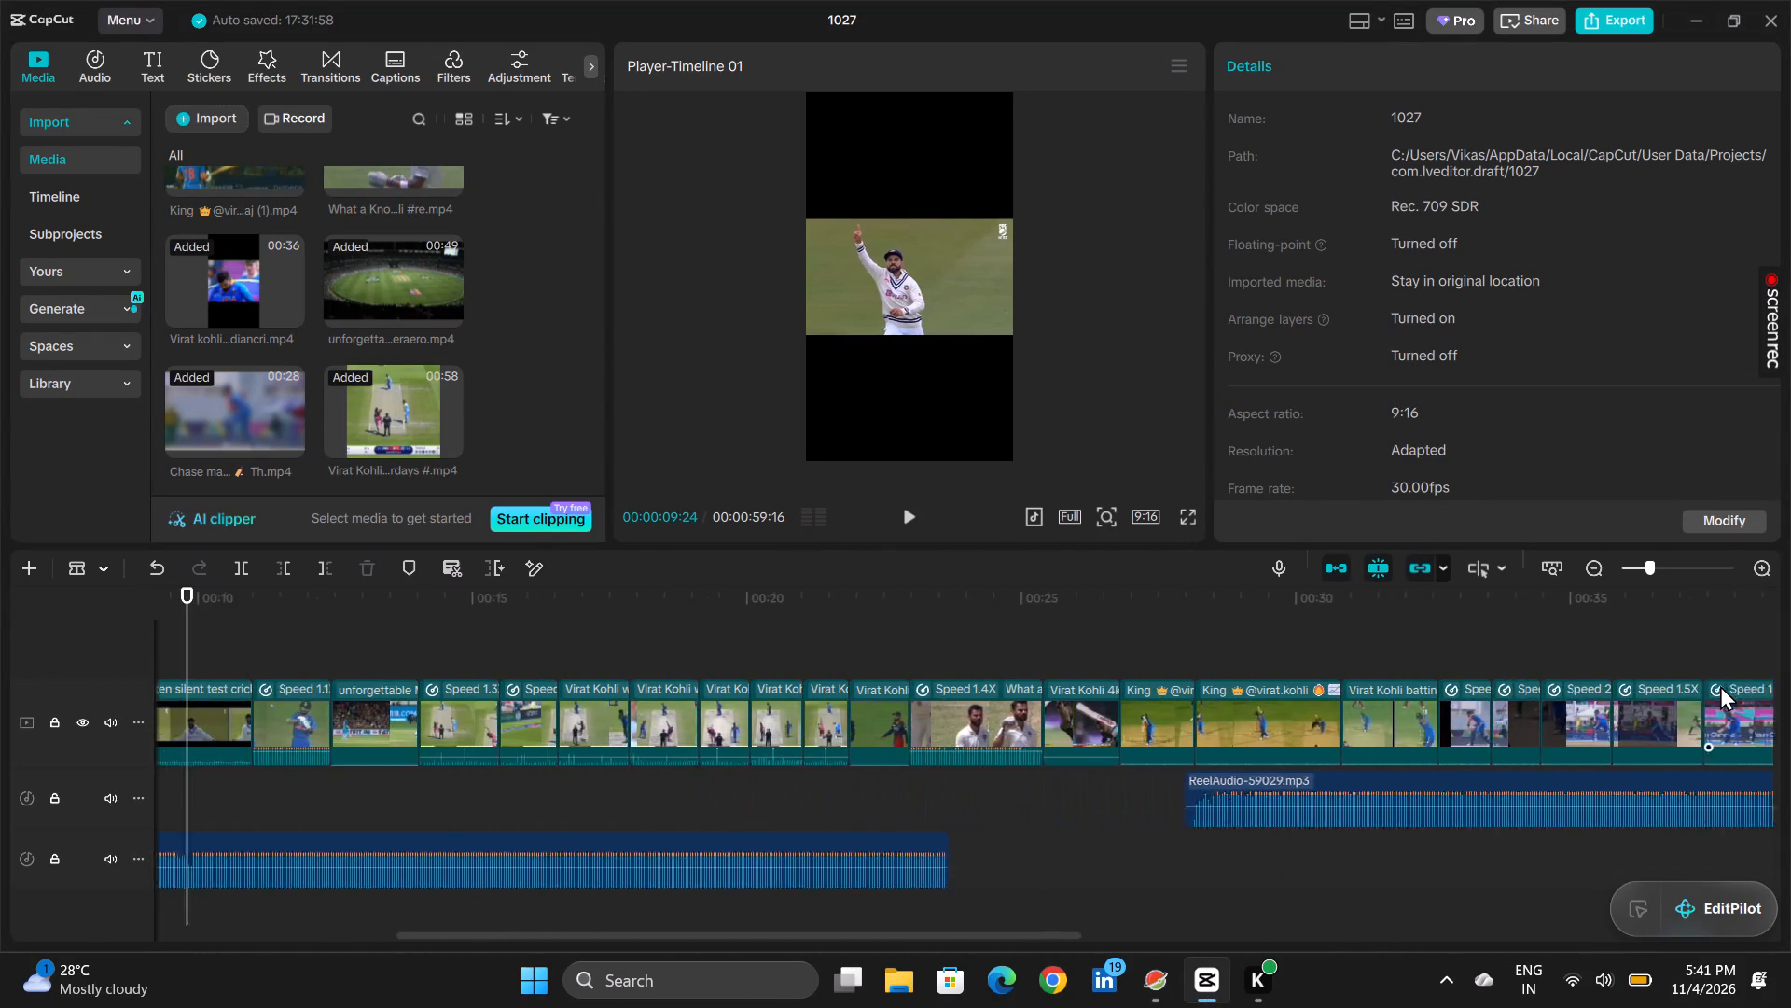
scroll(1720, 685, "down", 1)
scroll(1720, 685, "right", 1)
scroll(1720, 685, "down", 1, "ctrl")
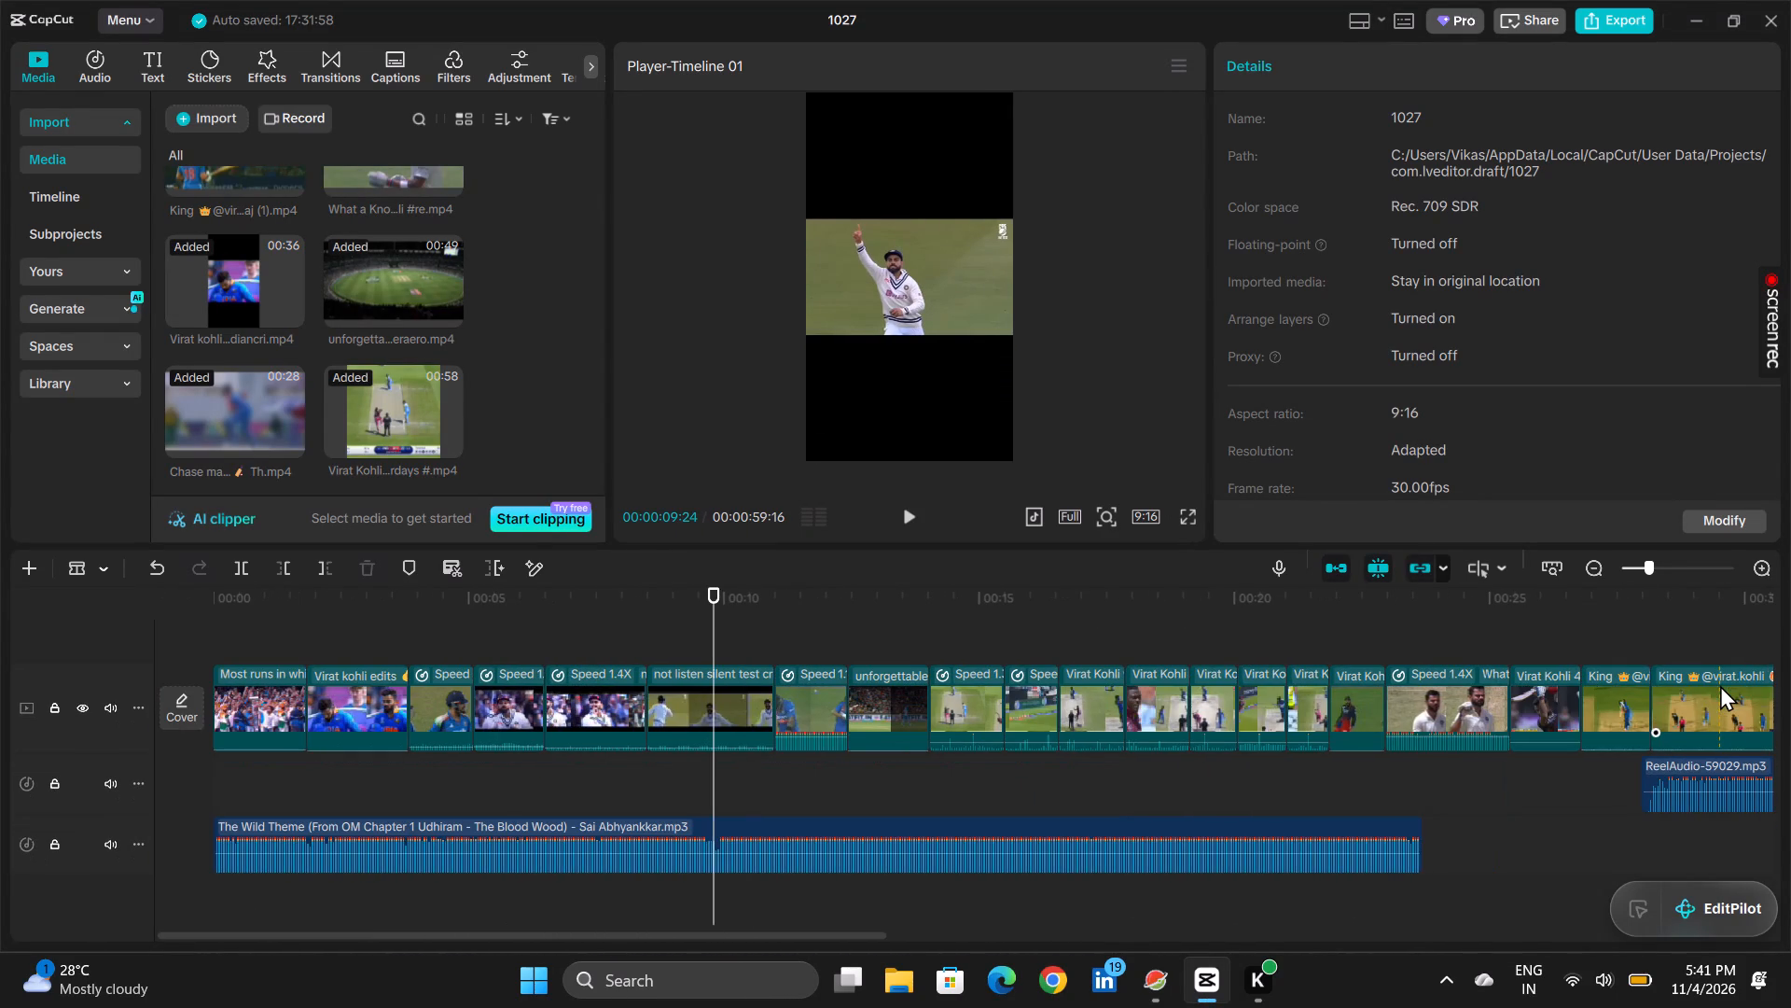
scroll(1720, 685, "left", 10)
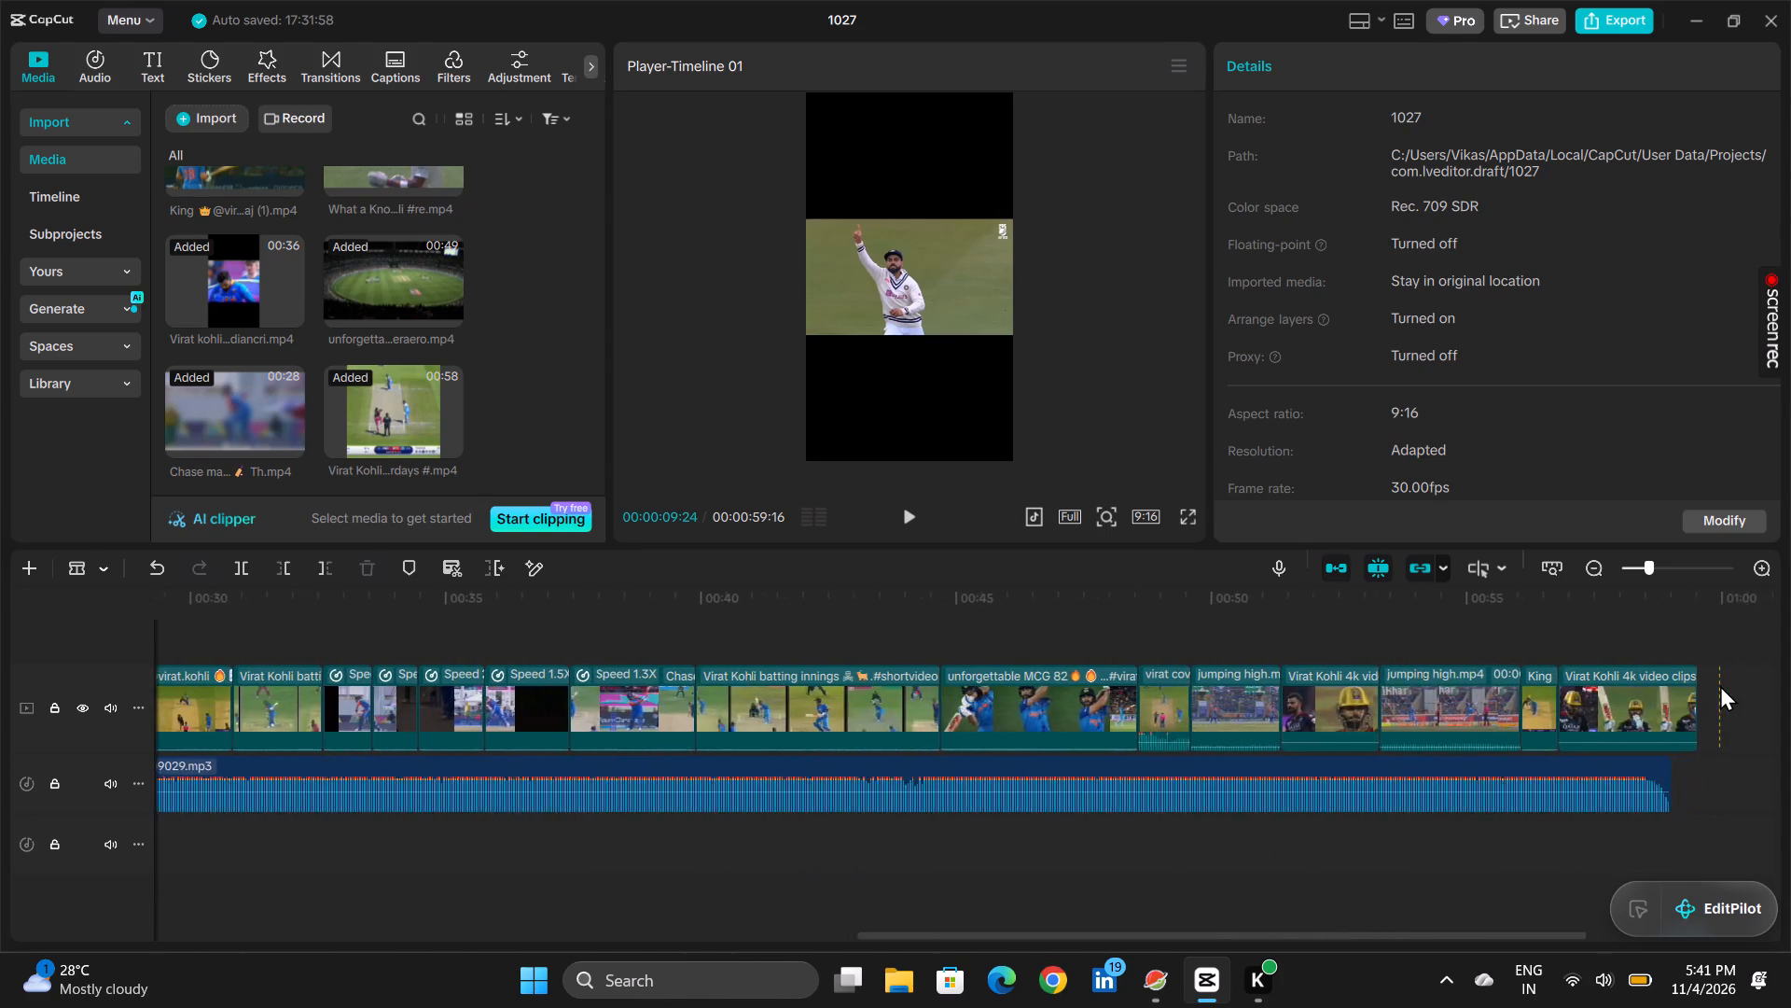
scroll(1720, 685, "left", 3)
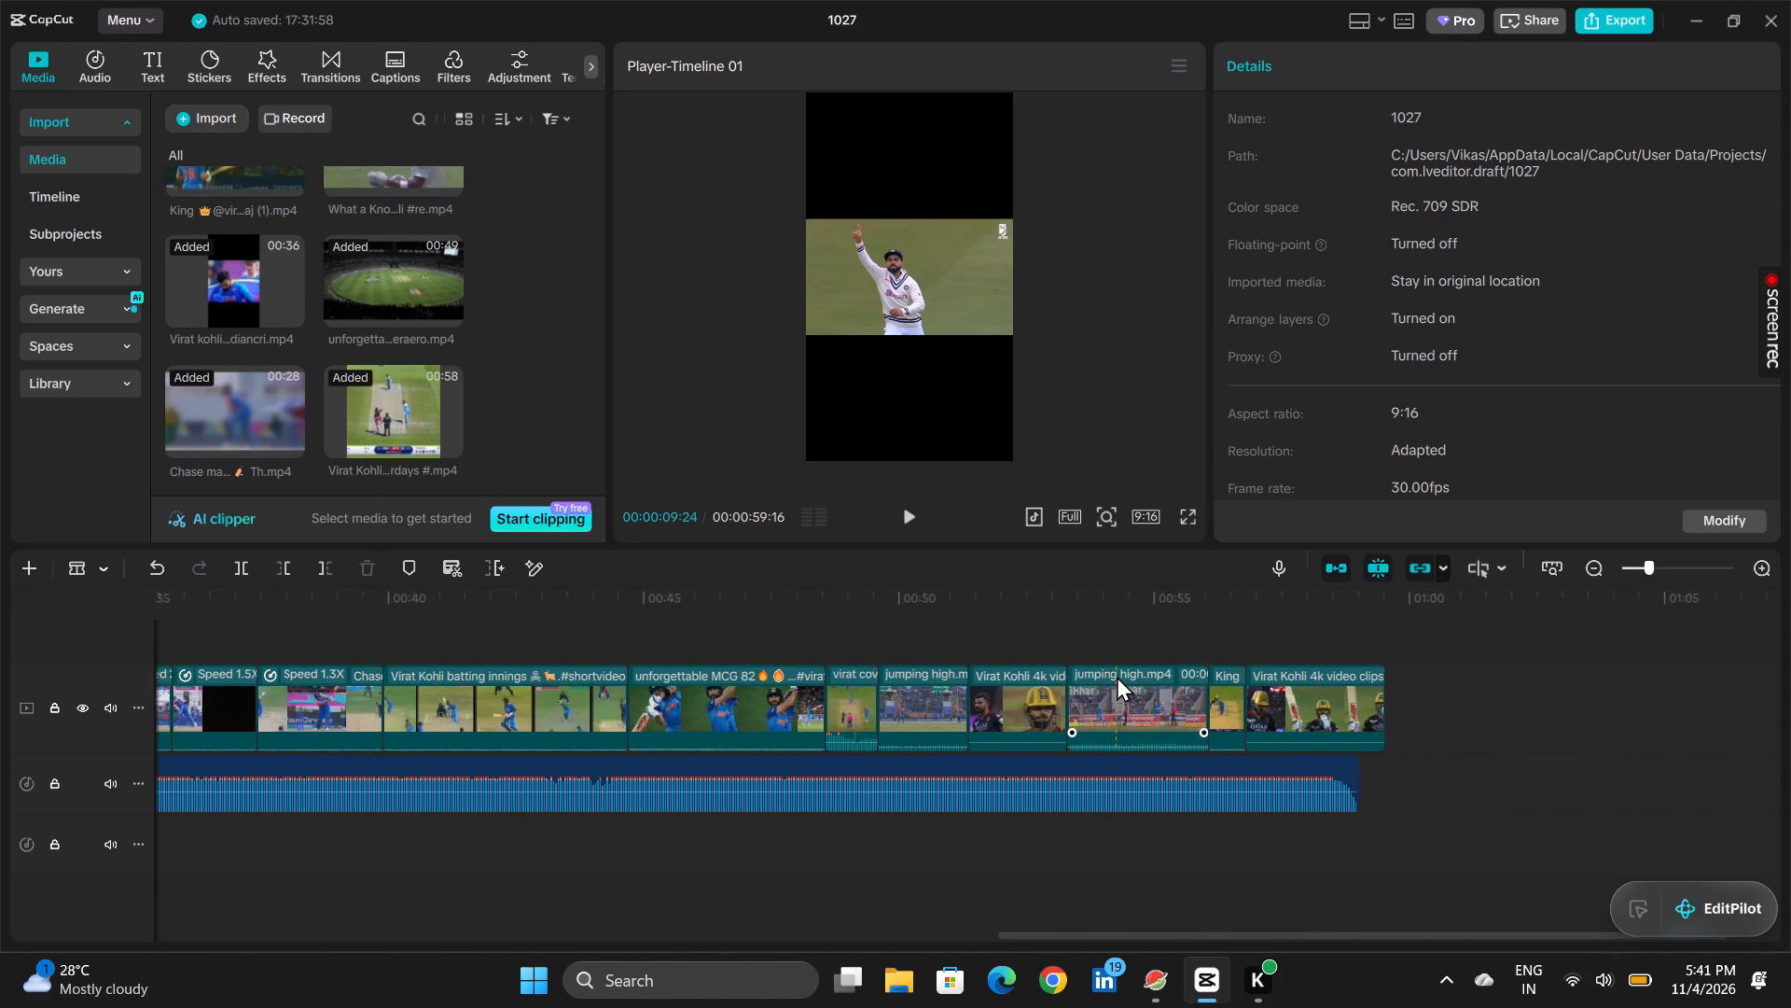
scroll(1117, 676, "right", 18)
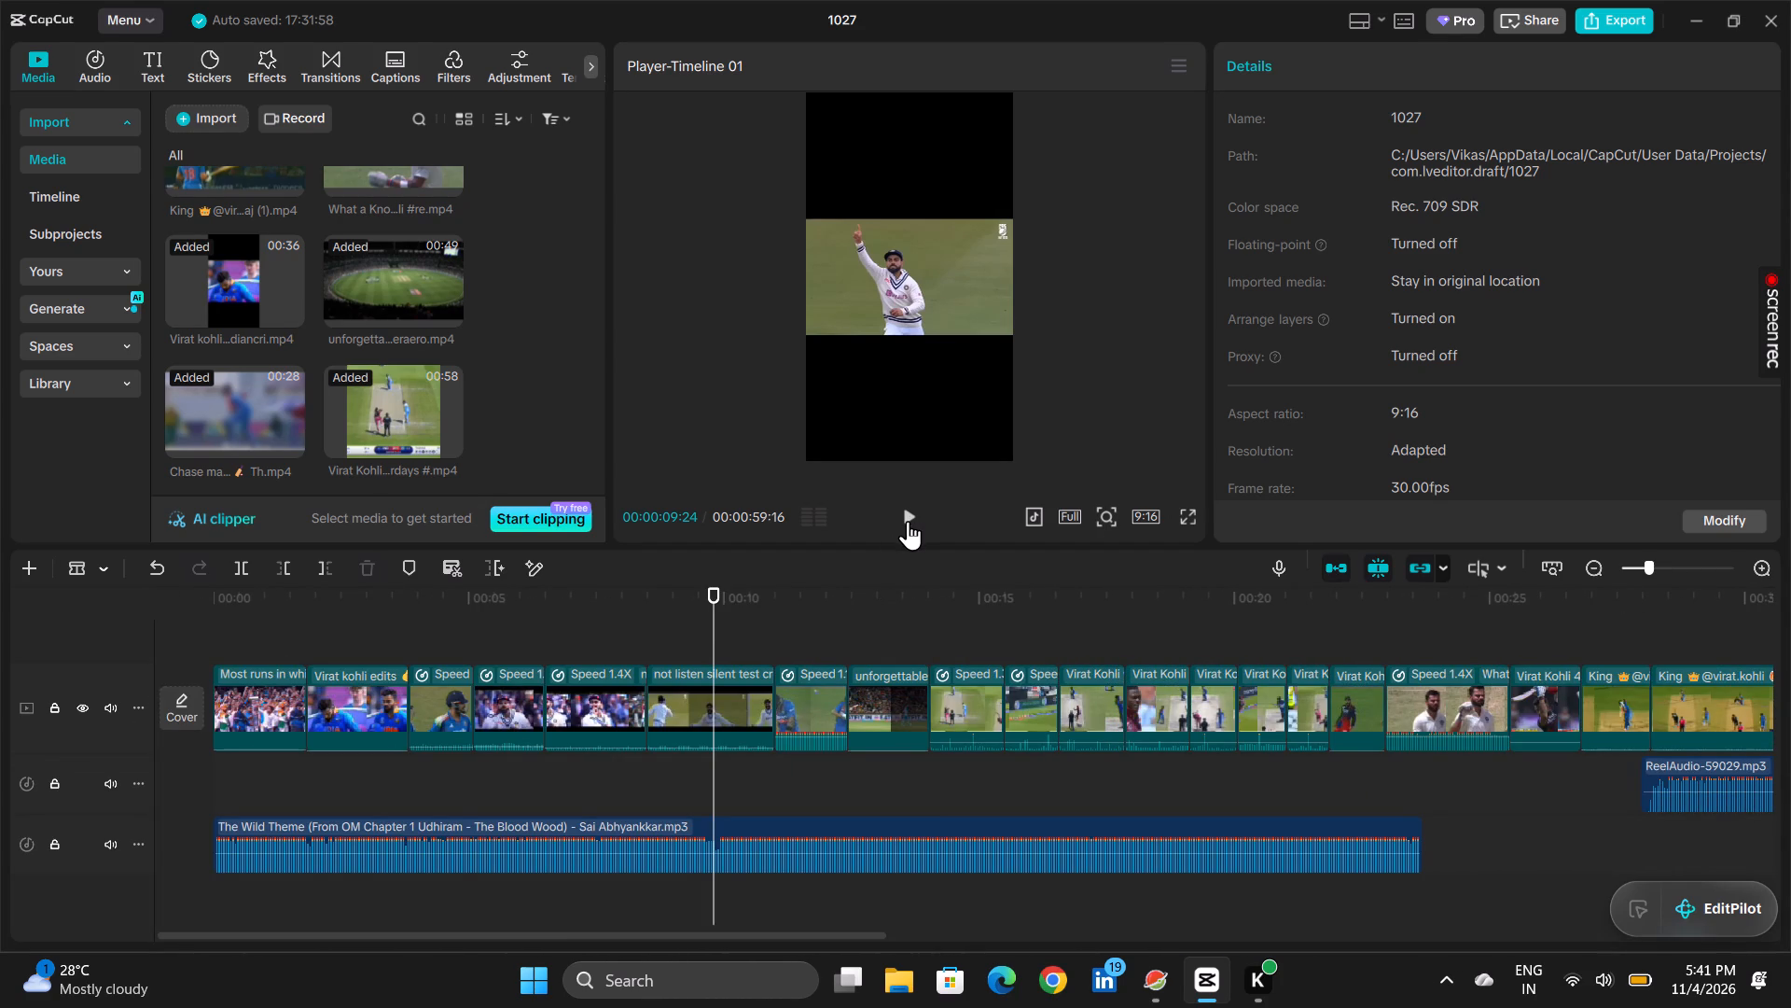
Play the edit from 00:00:09:24 in short stretches through the blue-kit batting clips into the RCB fielding clip.
key("space")
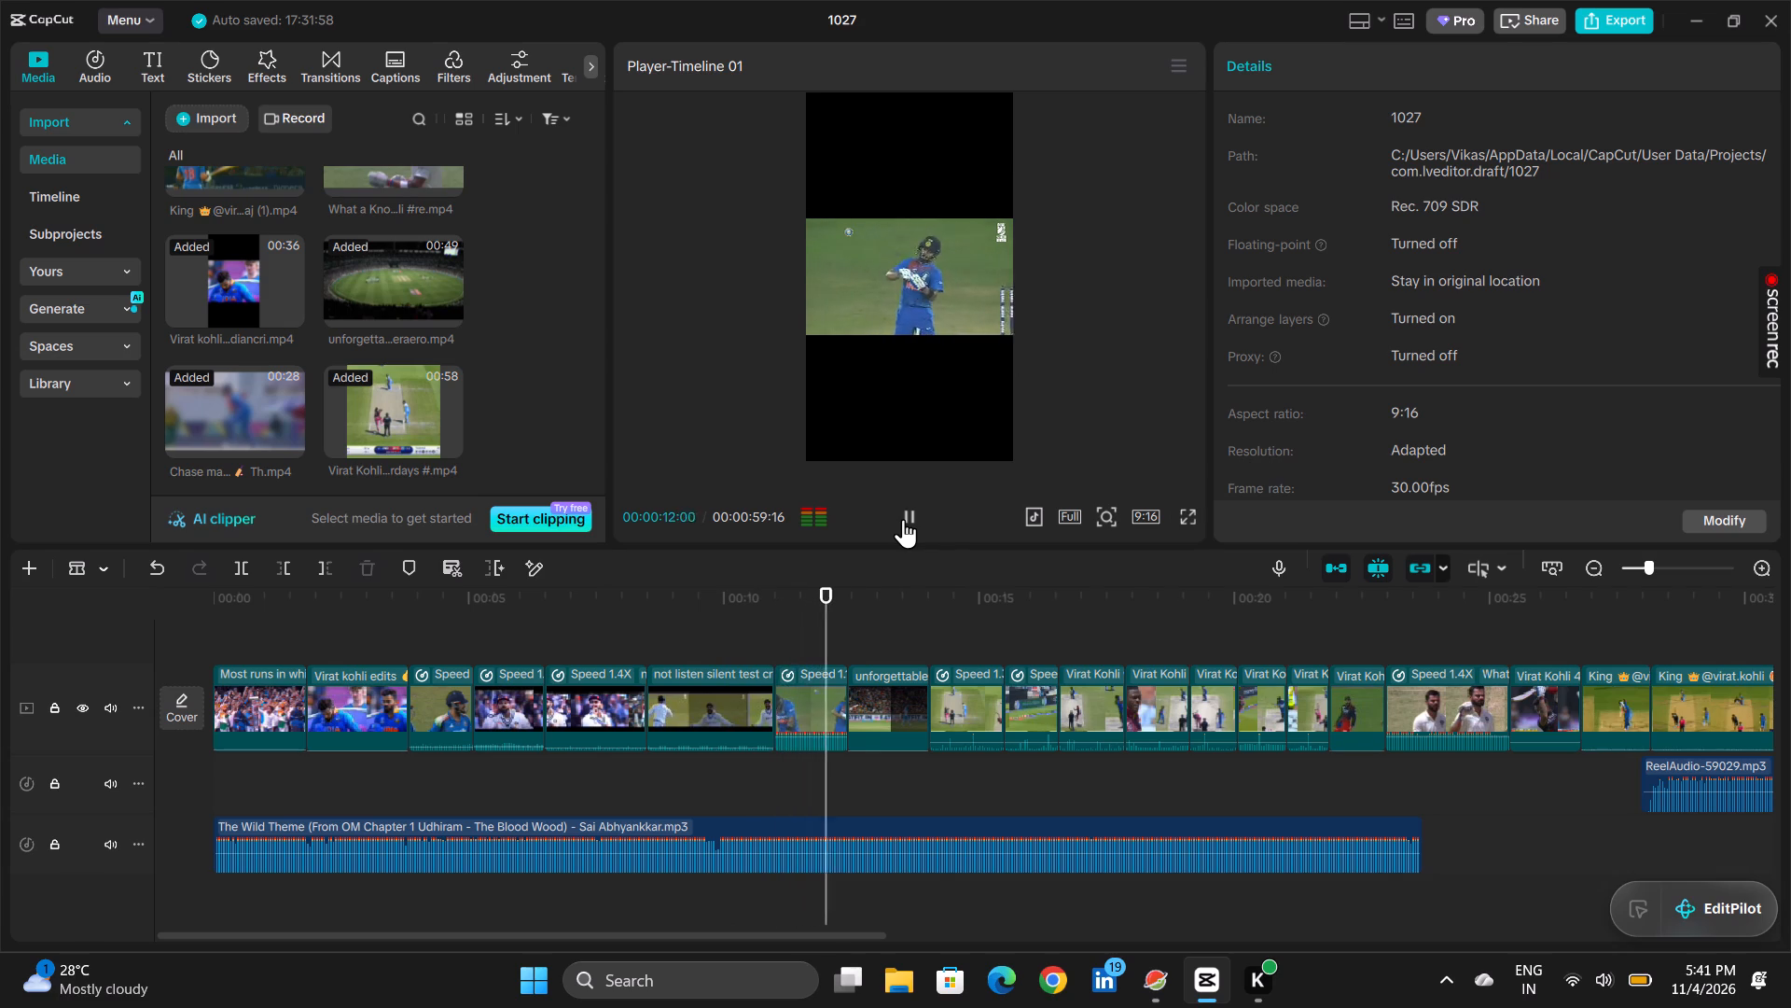
key("space")
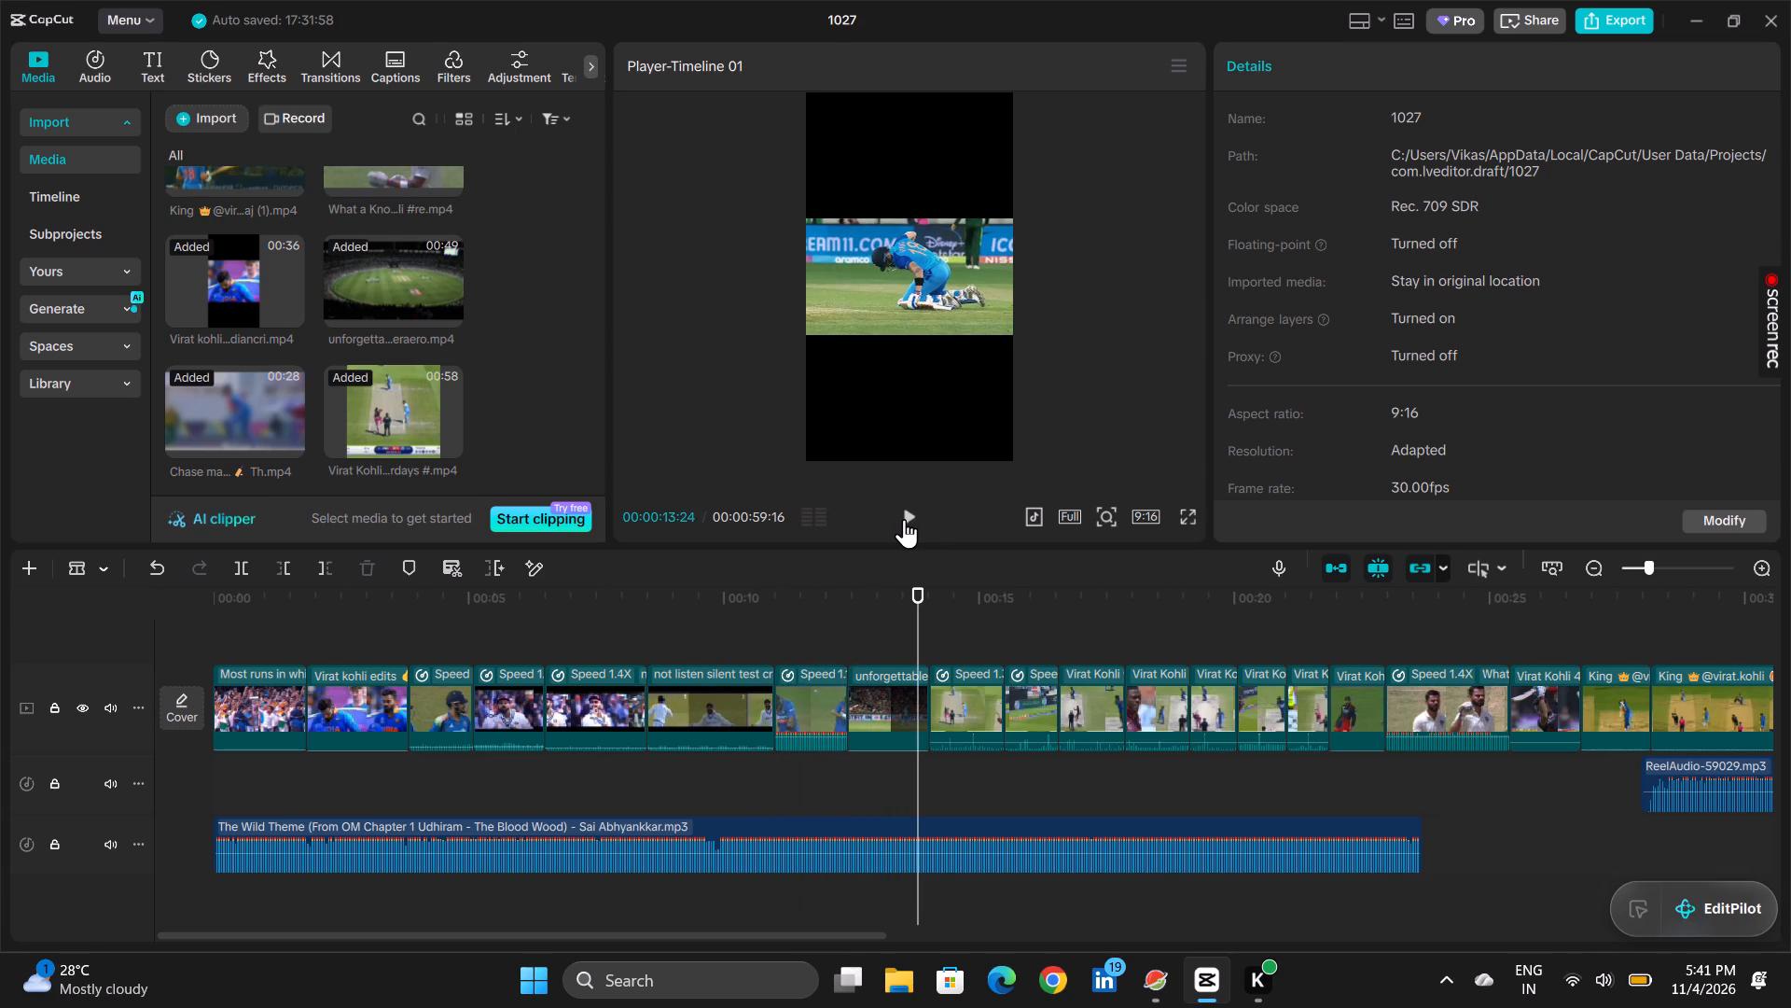
key("space")
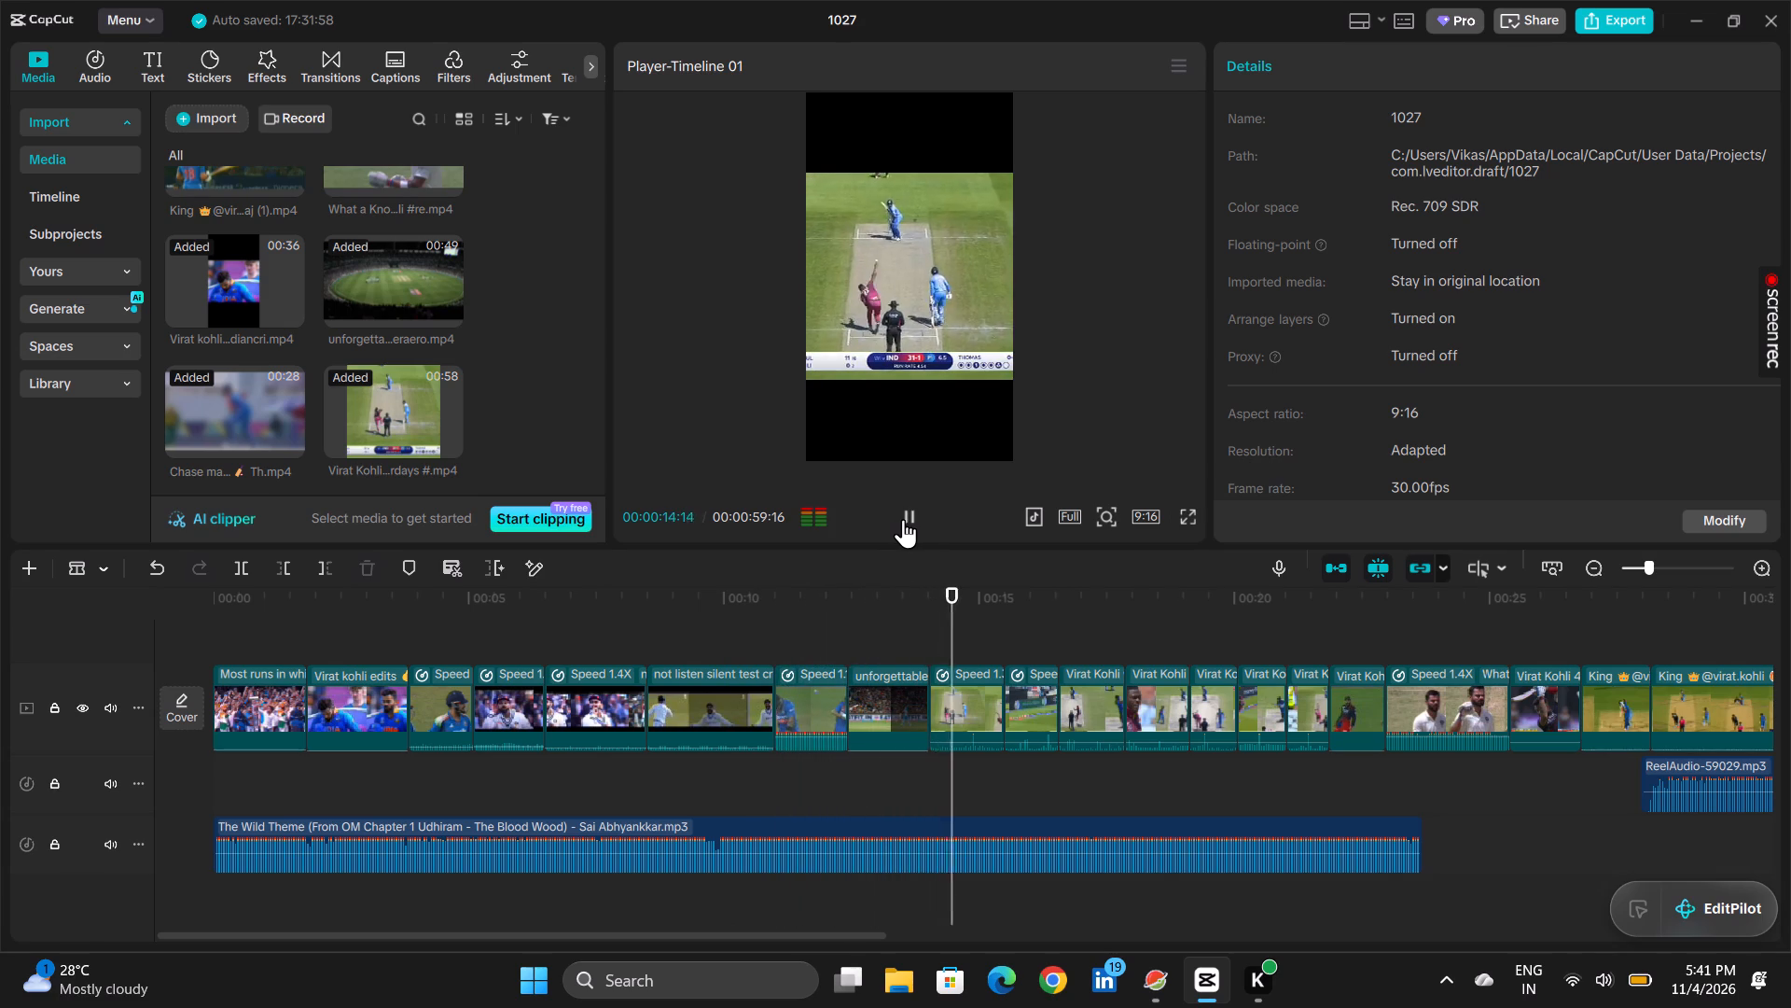
key("space")
key("space")
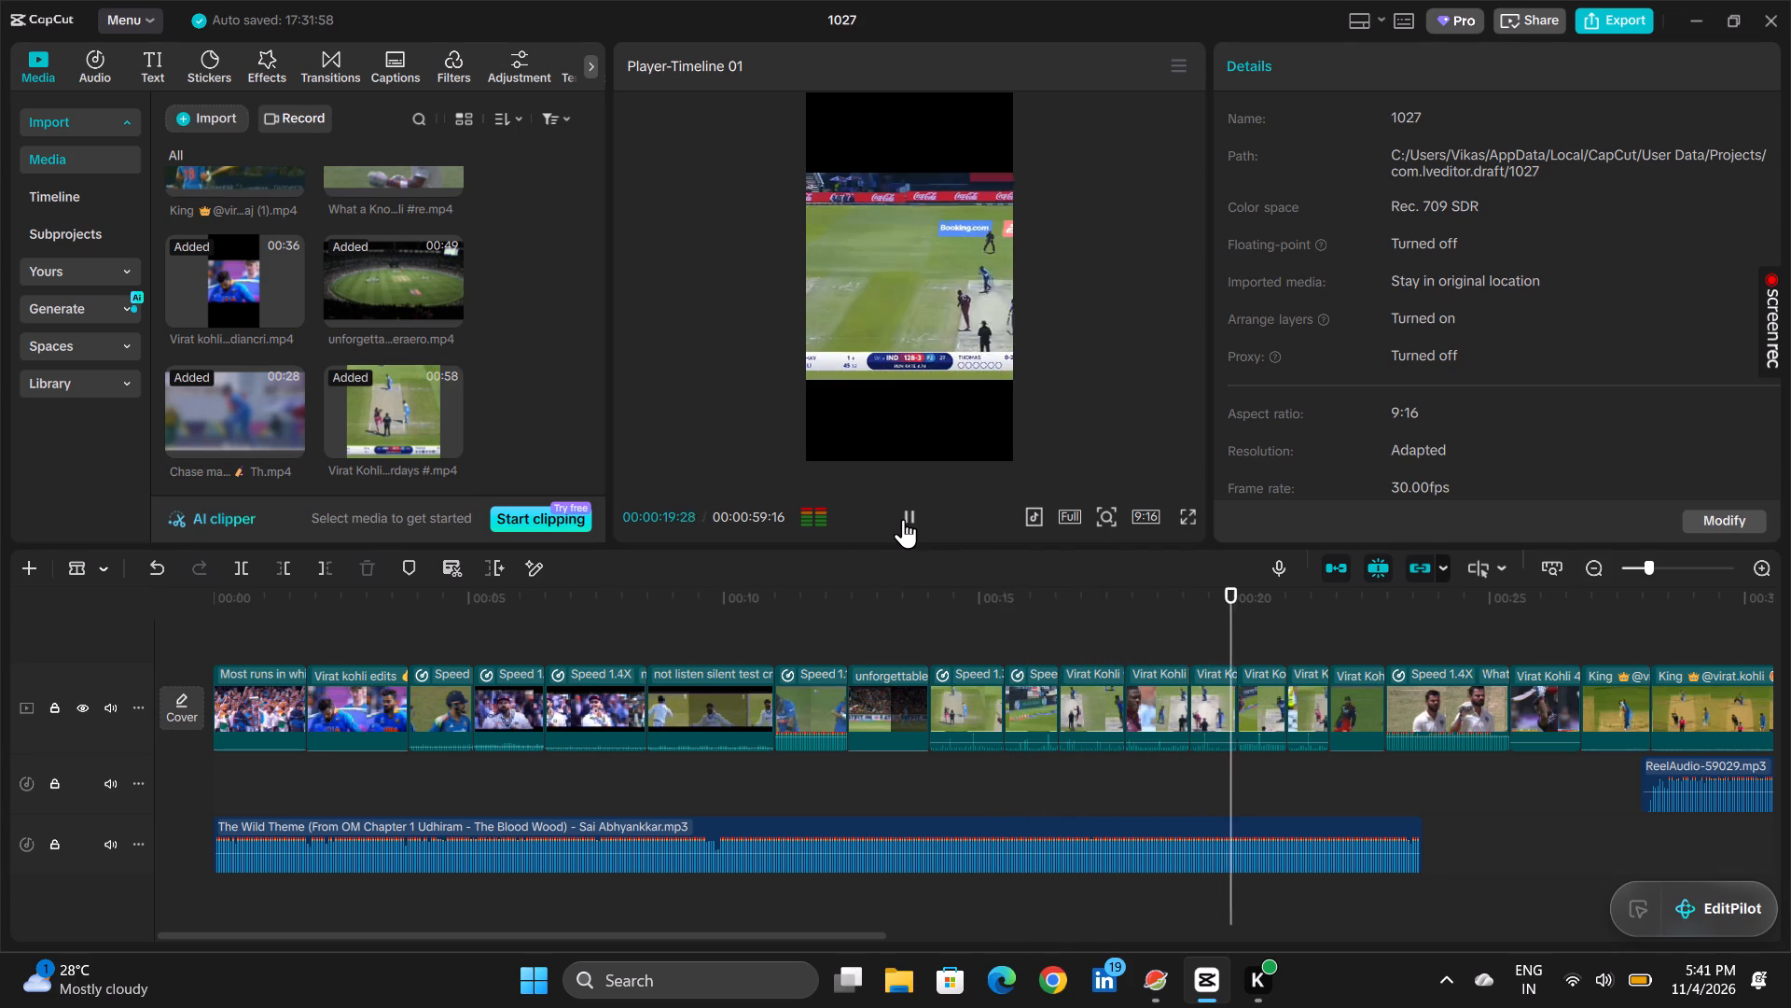
key("space")
key("space")
key("space")
key("space")
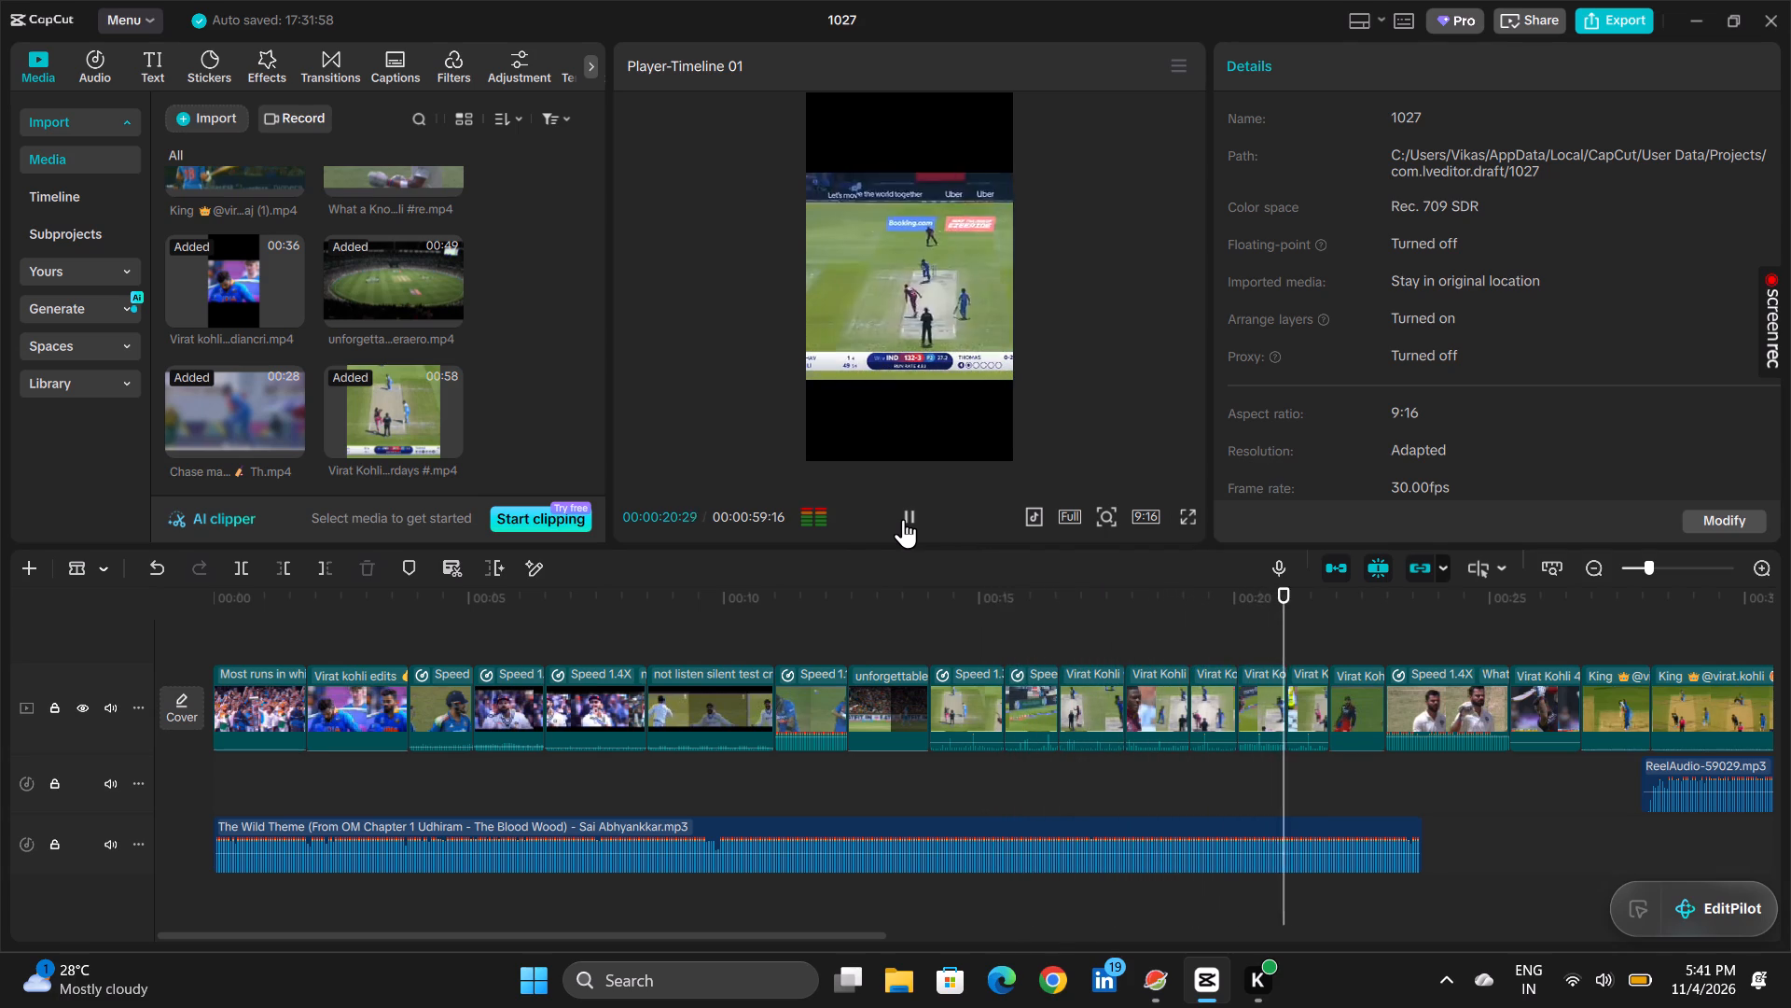
key("space")
key("space")
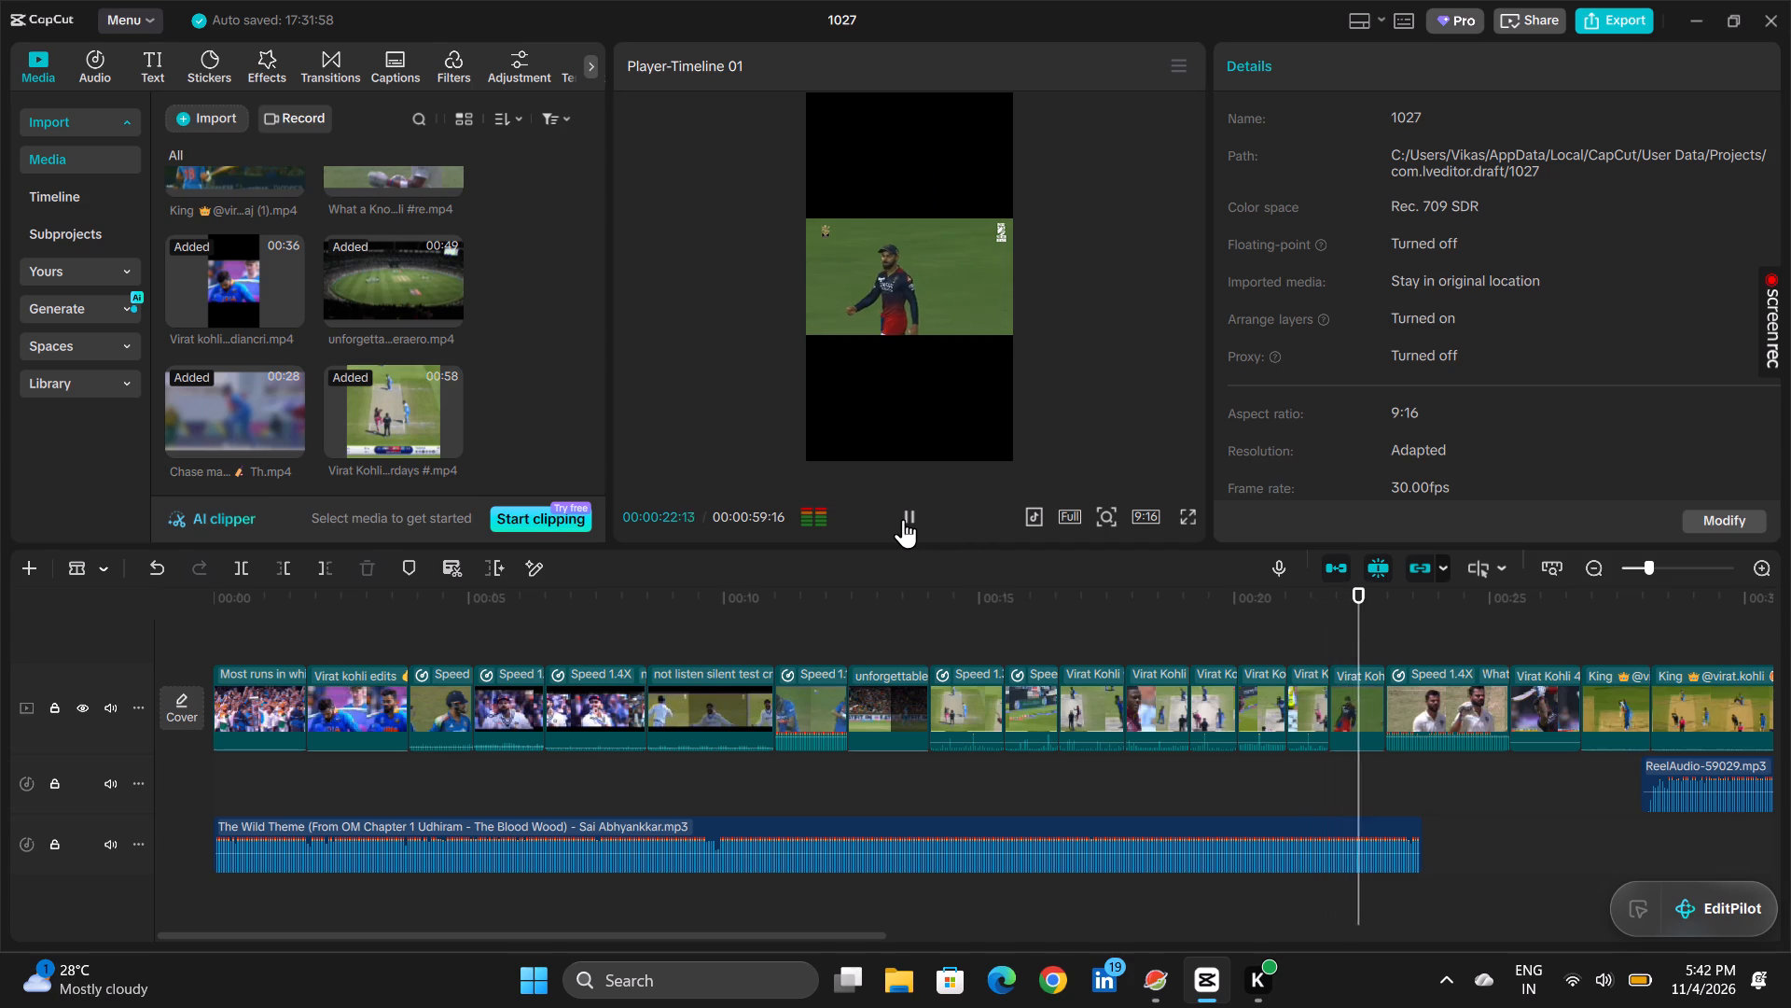
Continue playback through the white-kit Test and bat close-up clips, pausing at 00:00:27:17 on the blue-kit batting shot.
scroll(903, 519, "left", 1)
scroll(981, 656, "left", 1)
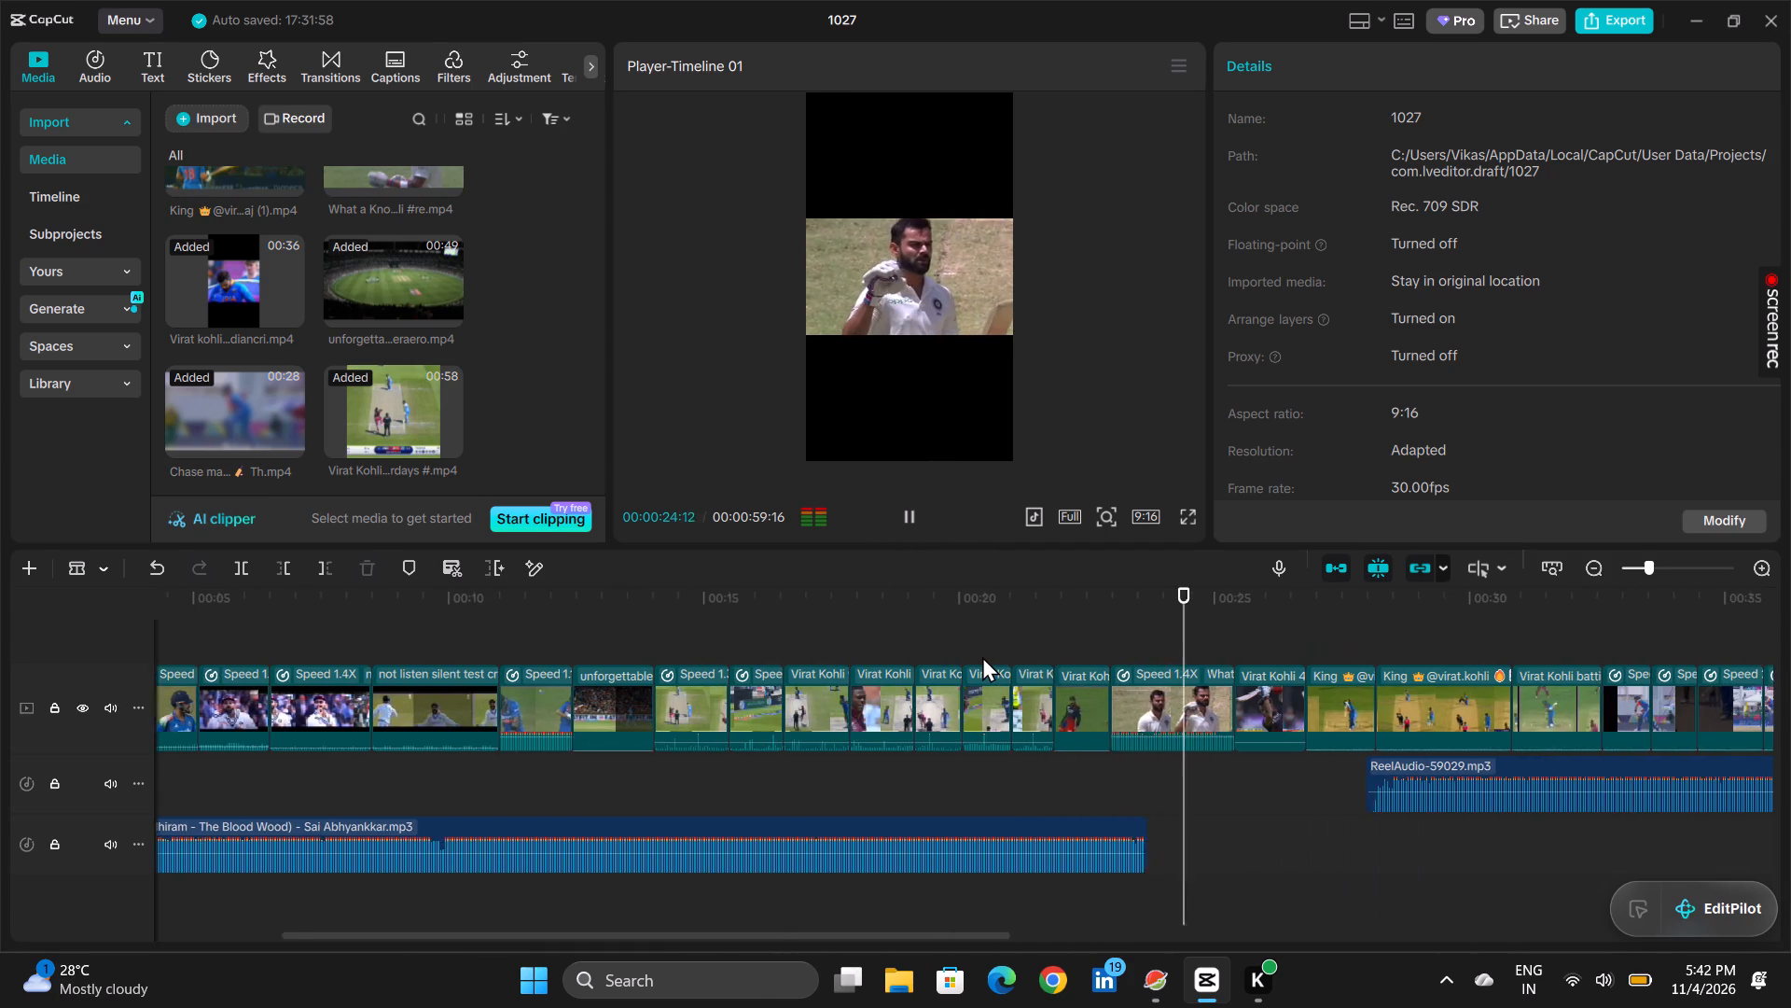
scroll(982, 656, "left", 1)
key("space")
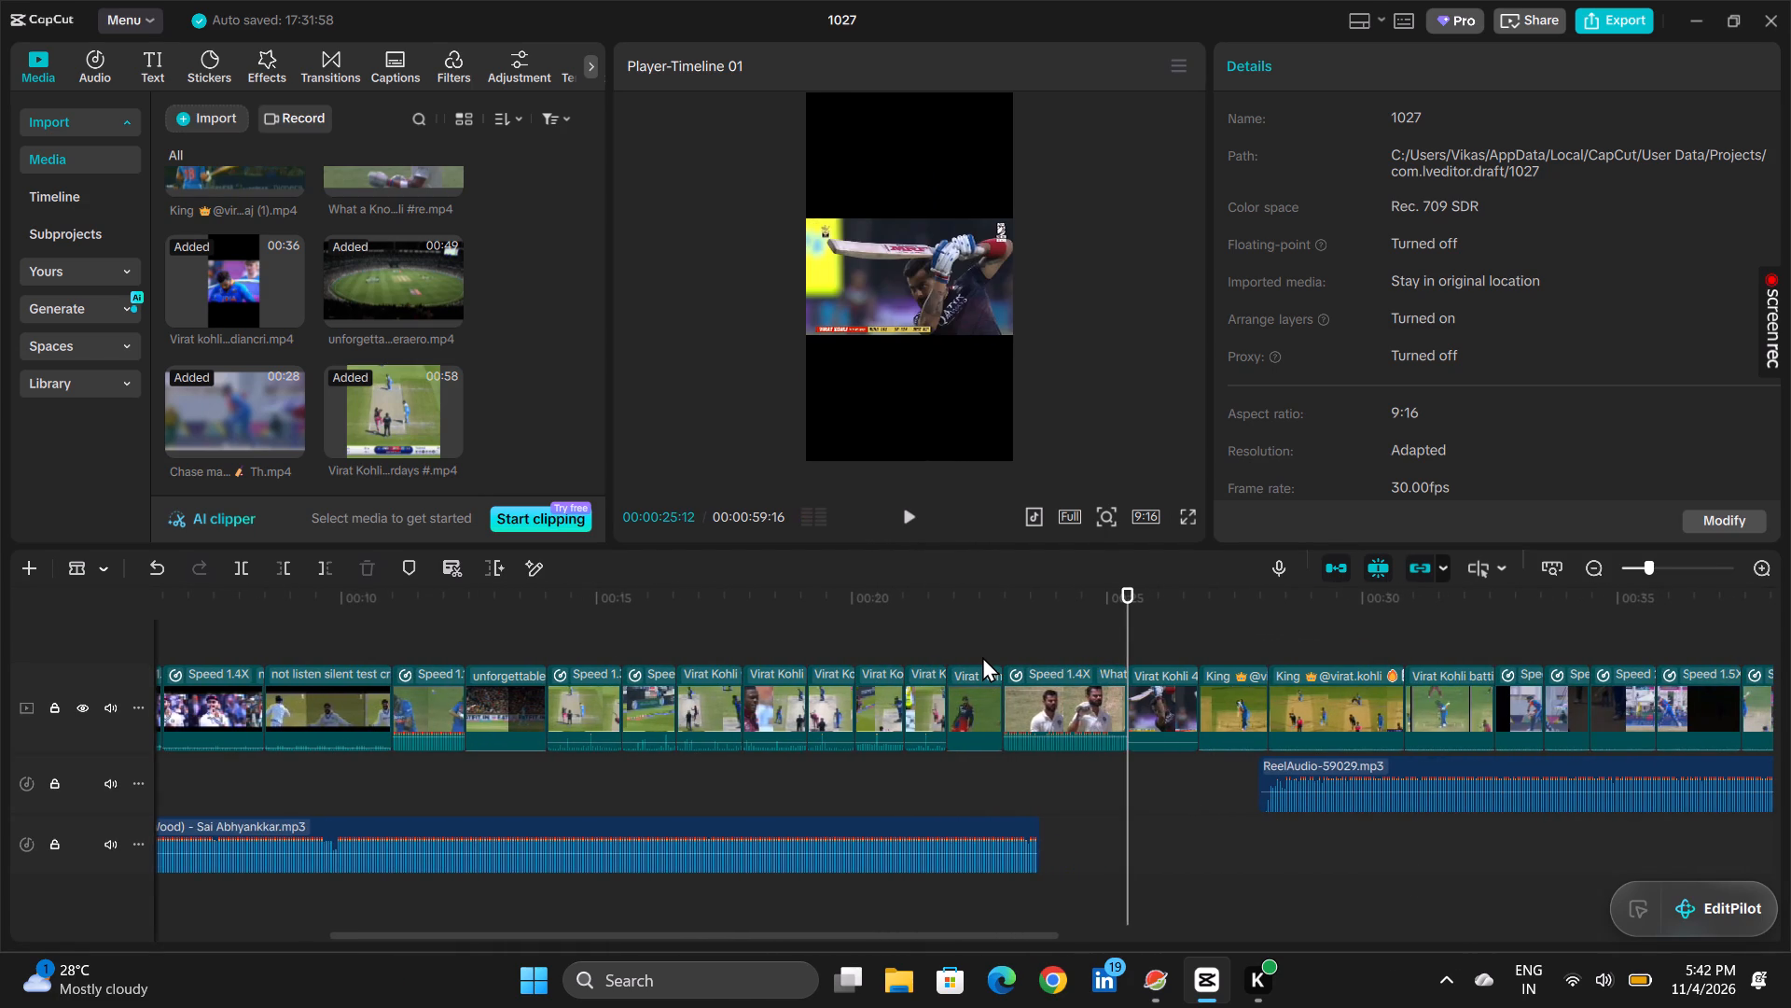
key("space")
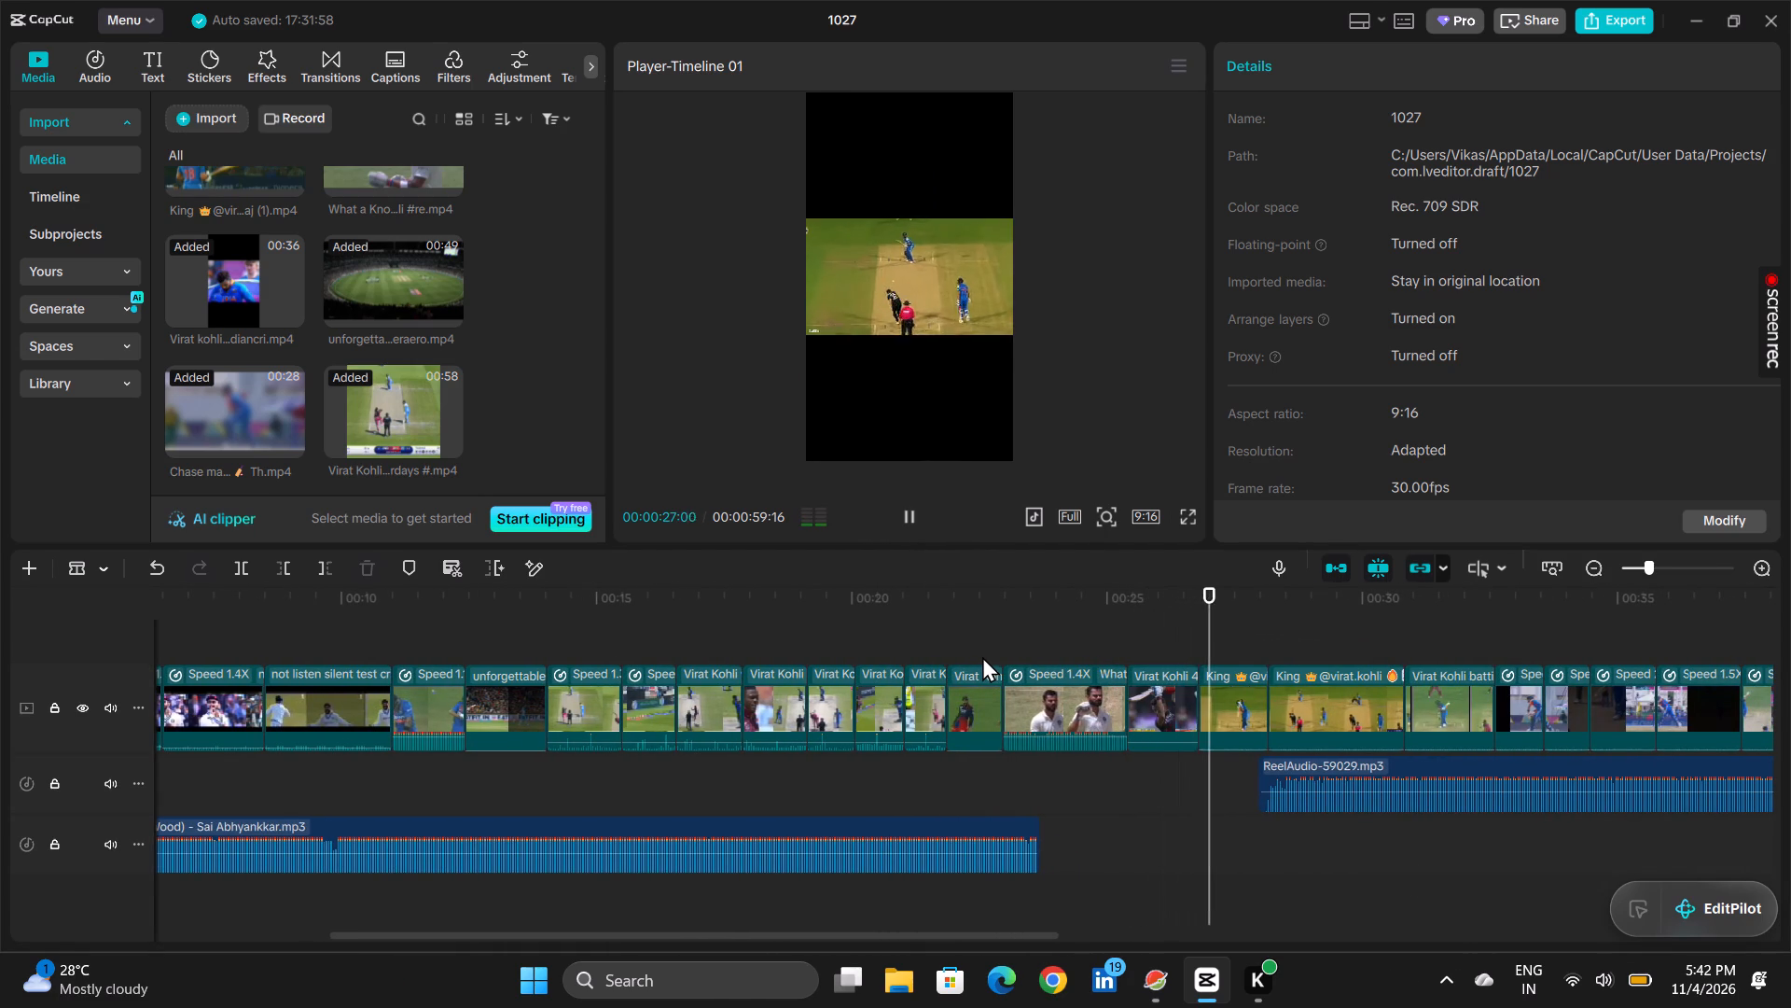
key("space")
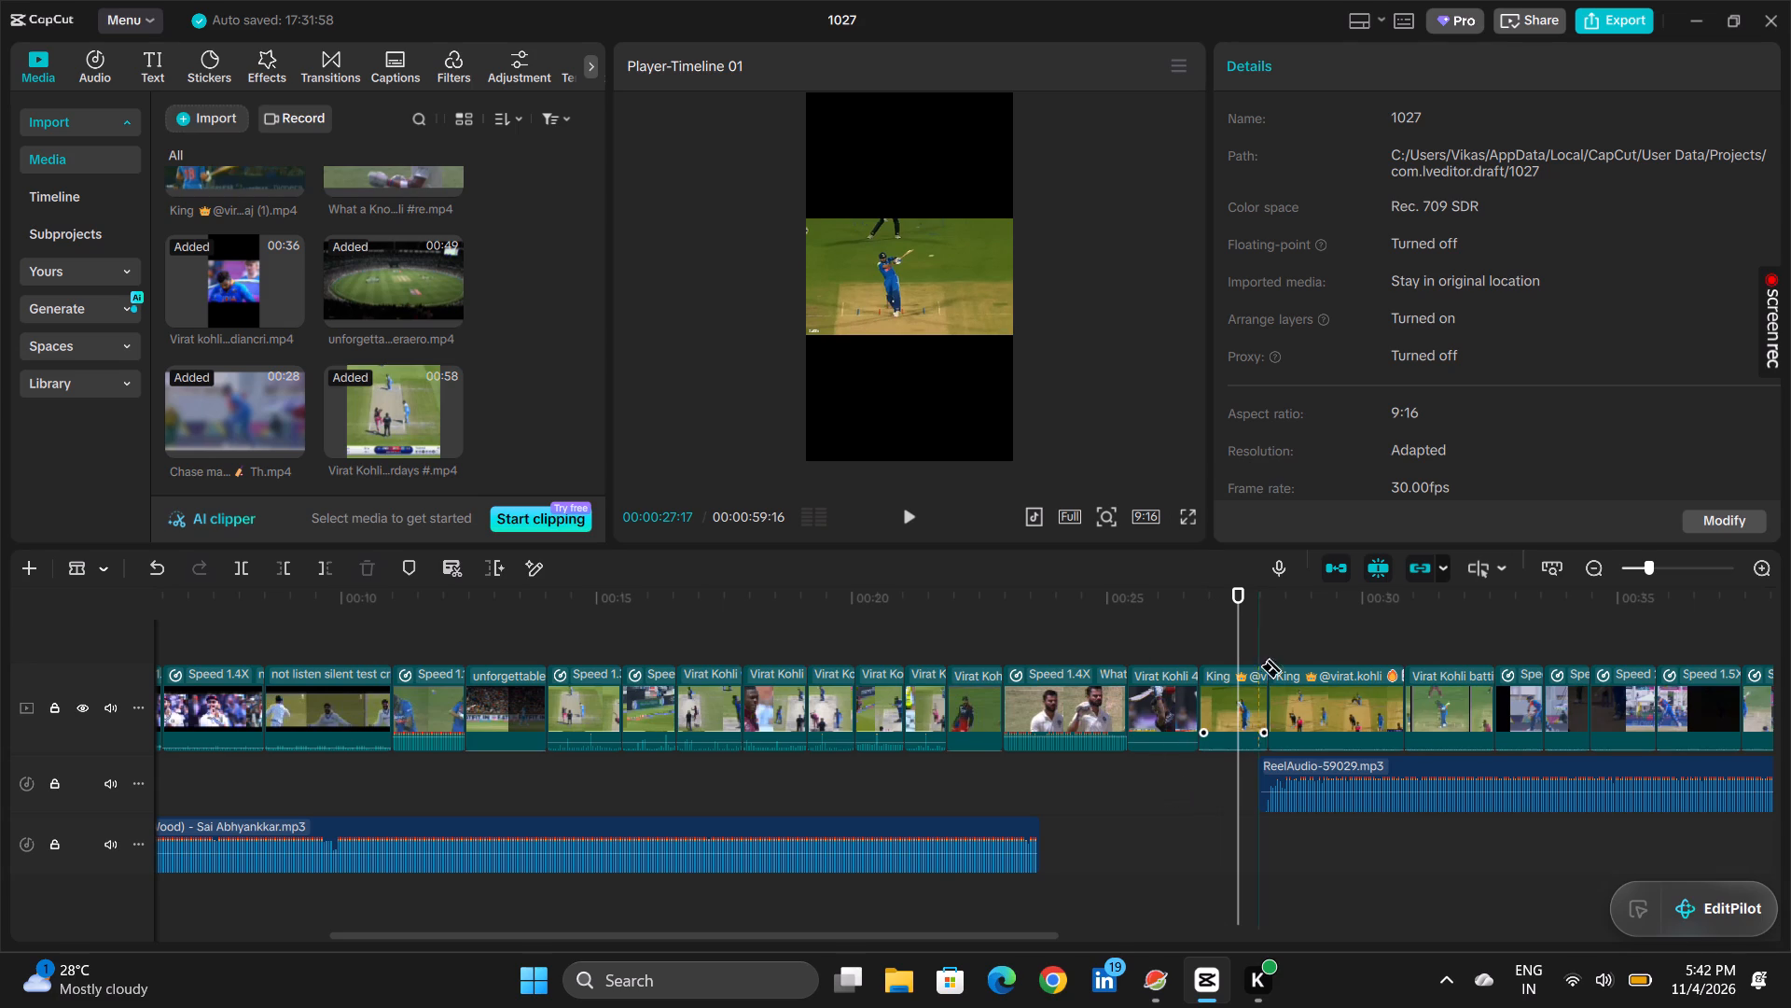
Replay the stretch from 00:00:25:02 across the gap before the ReelAudio-59029.mp3 music, pausing at 00:00:29:17.
left_click(1111, 631)
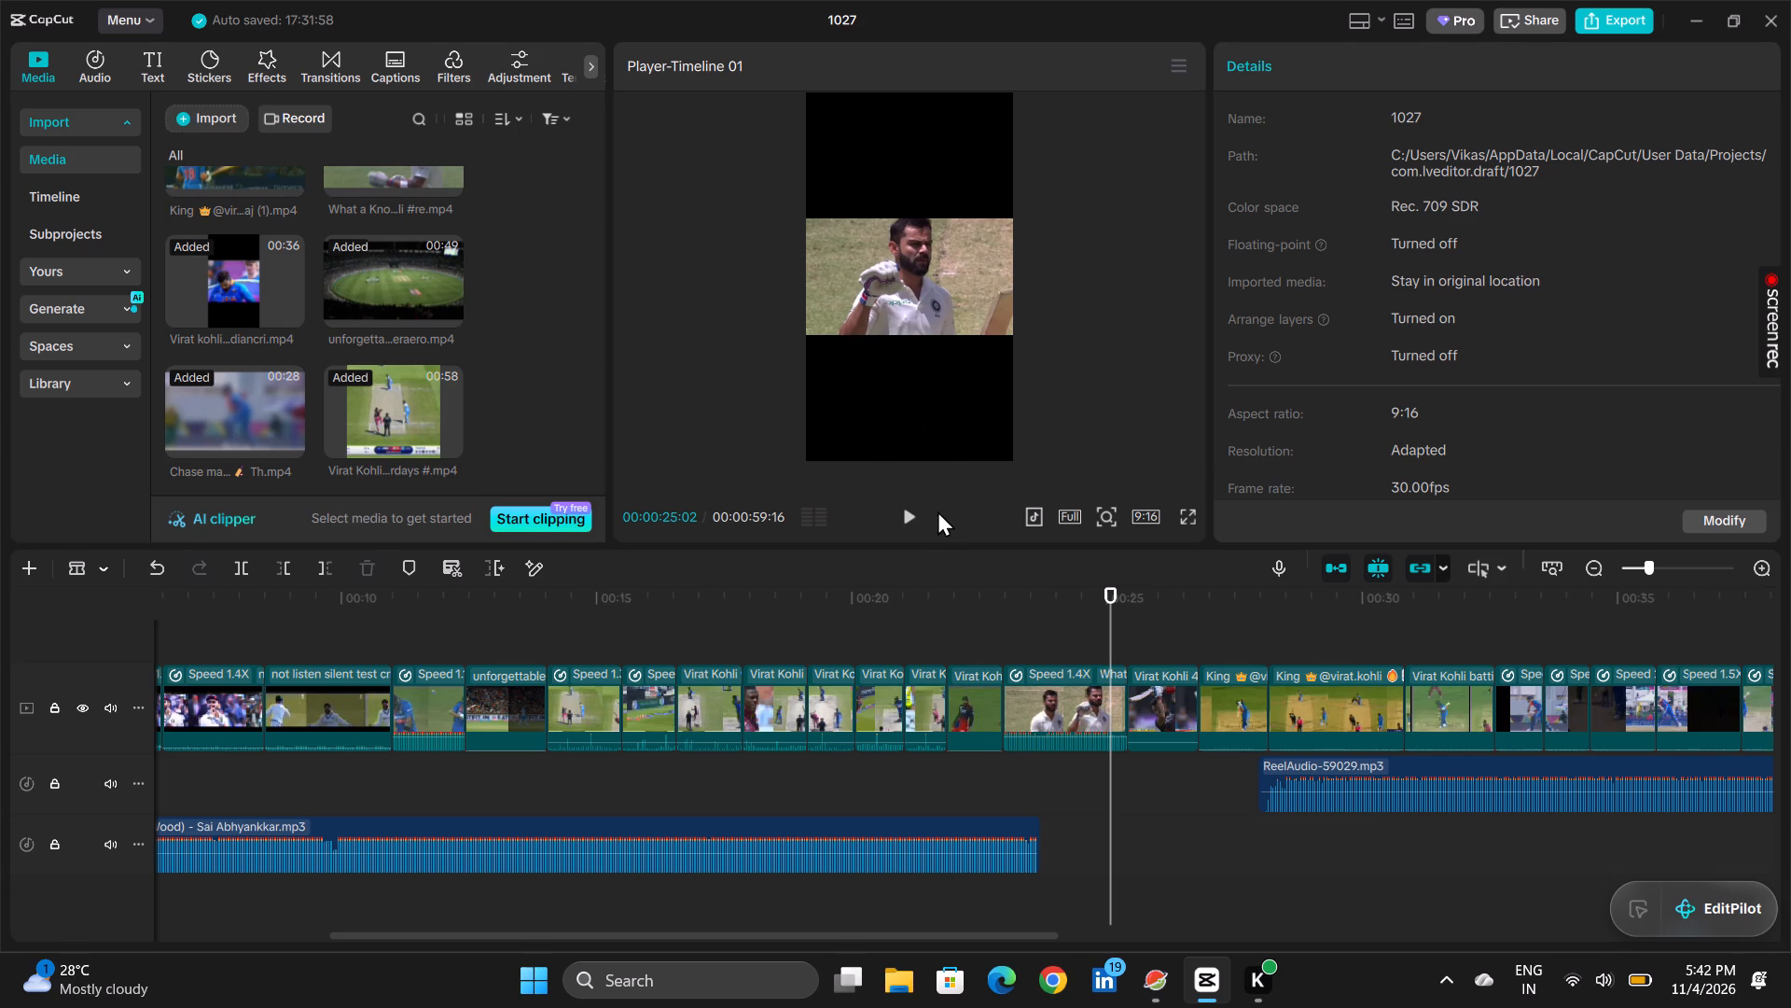
key("space")
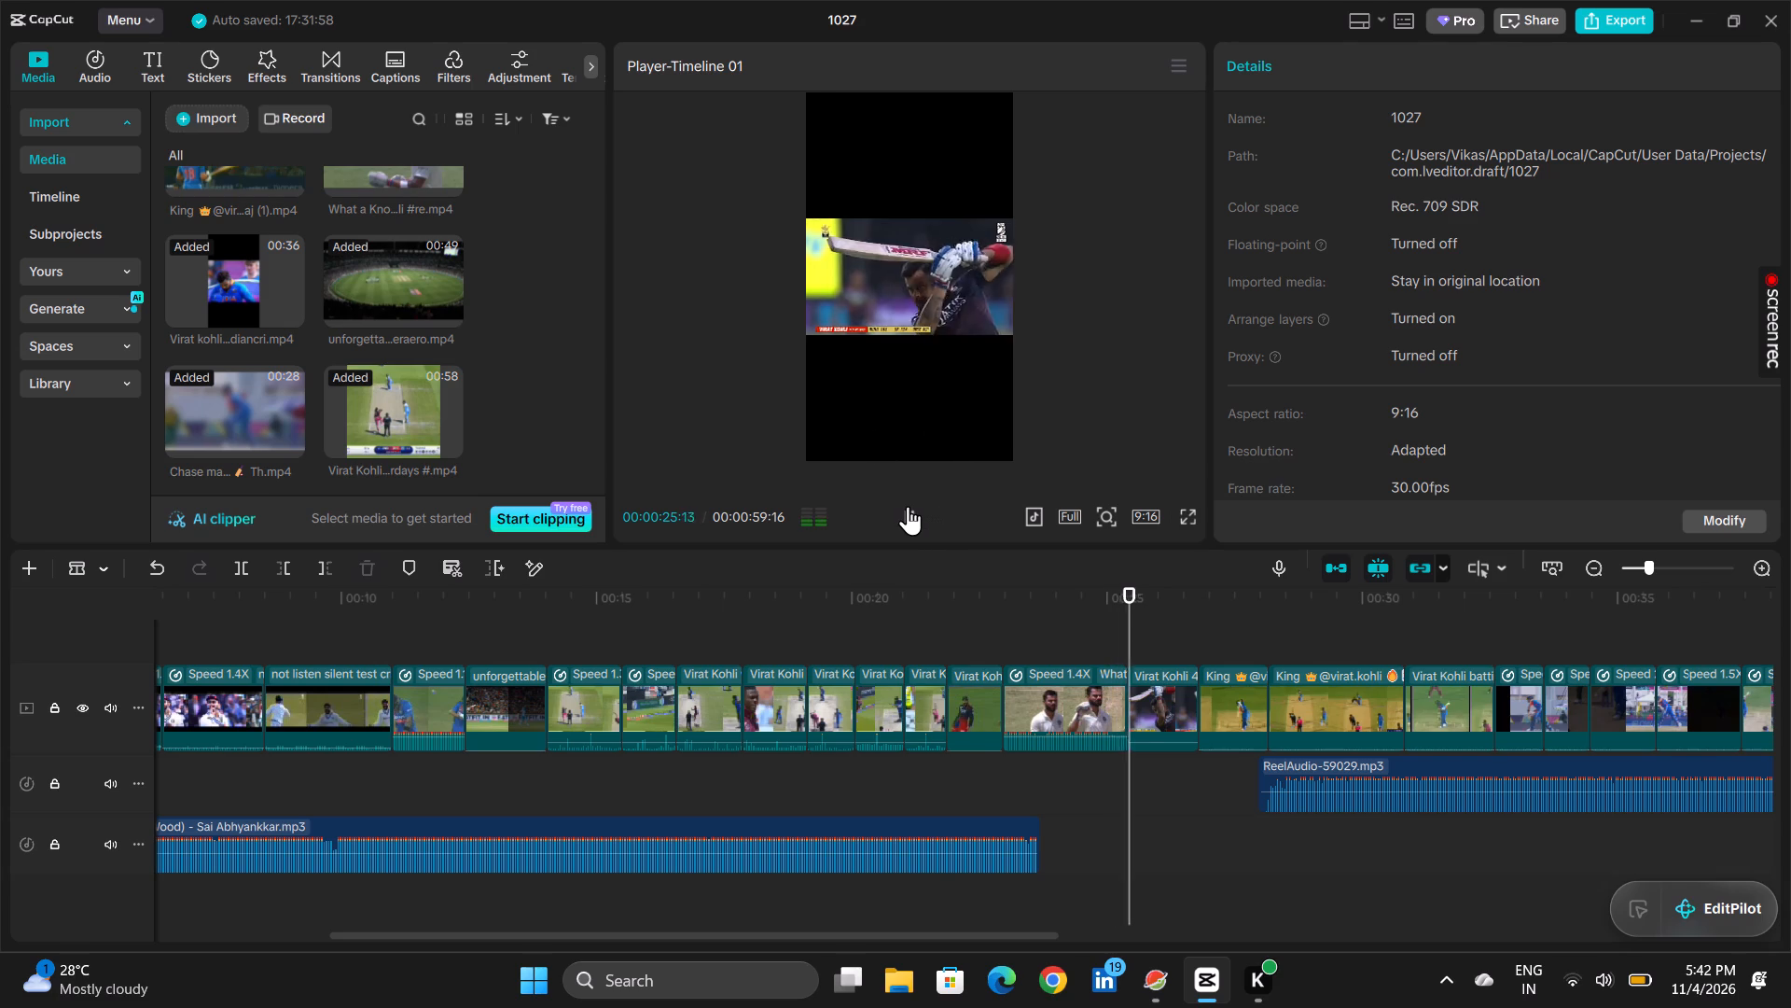
key("space")
key("space")
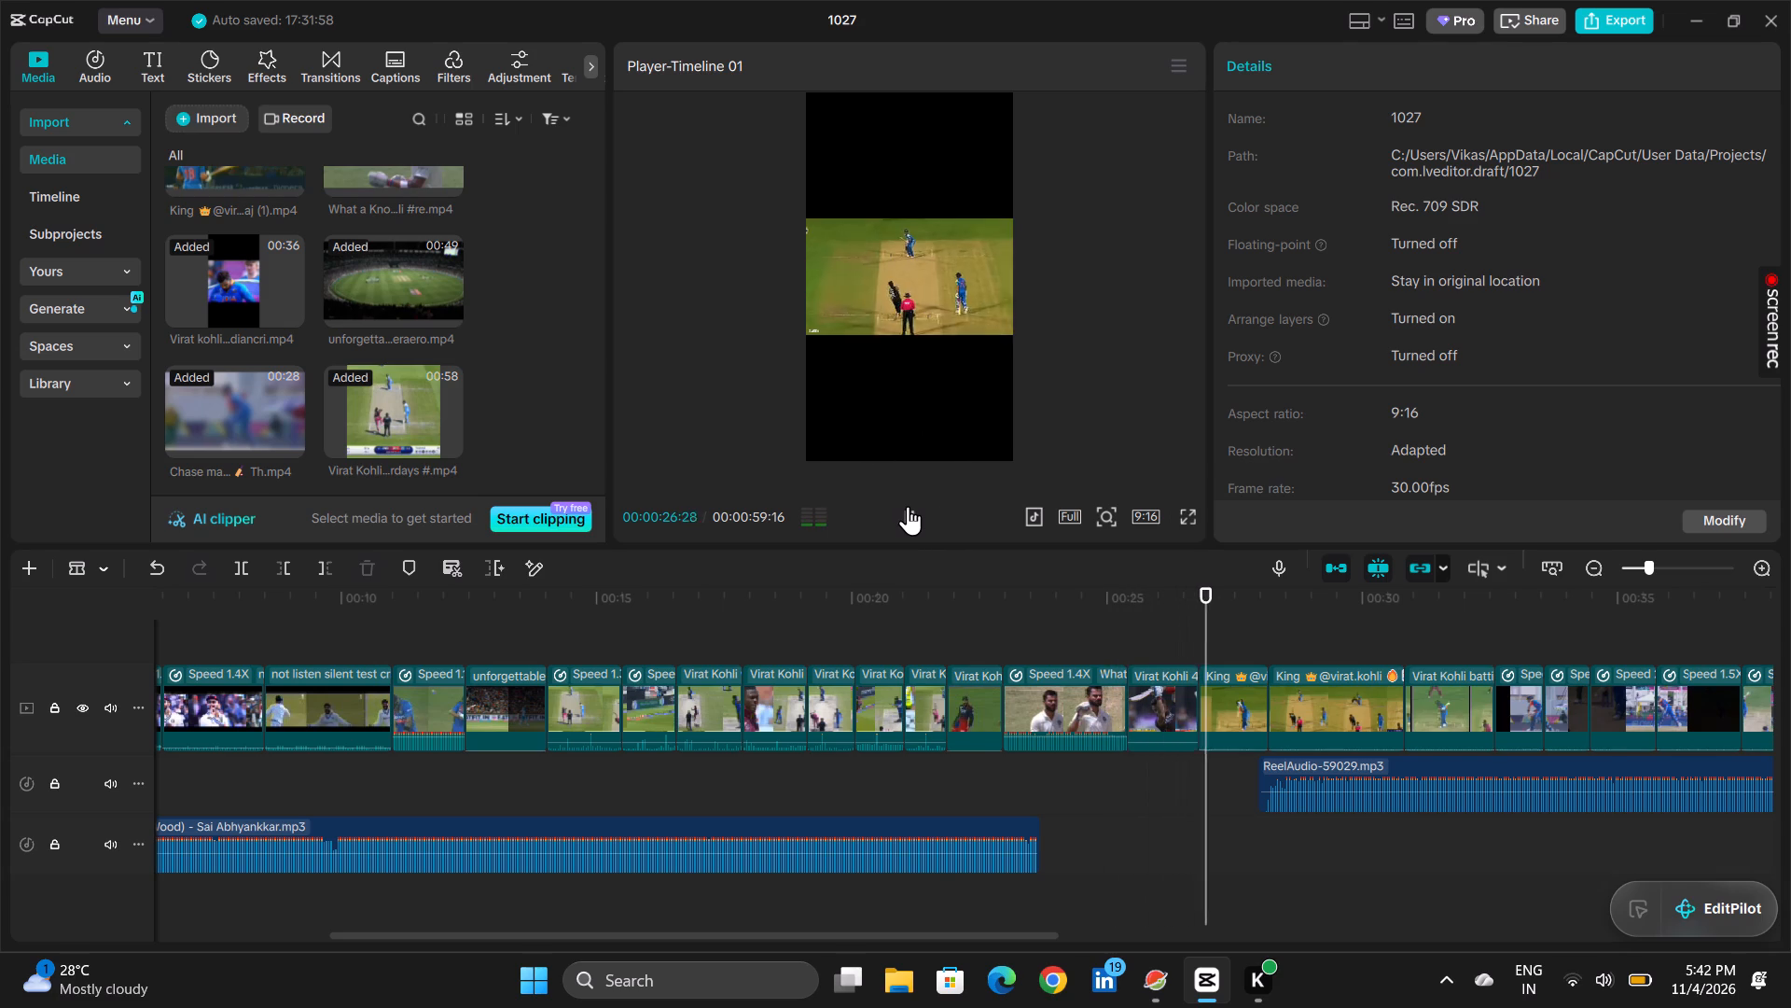
key("space")
key("space")
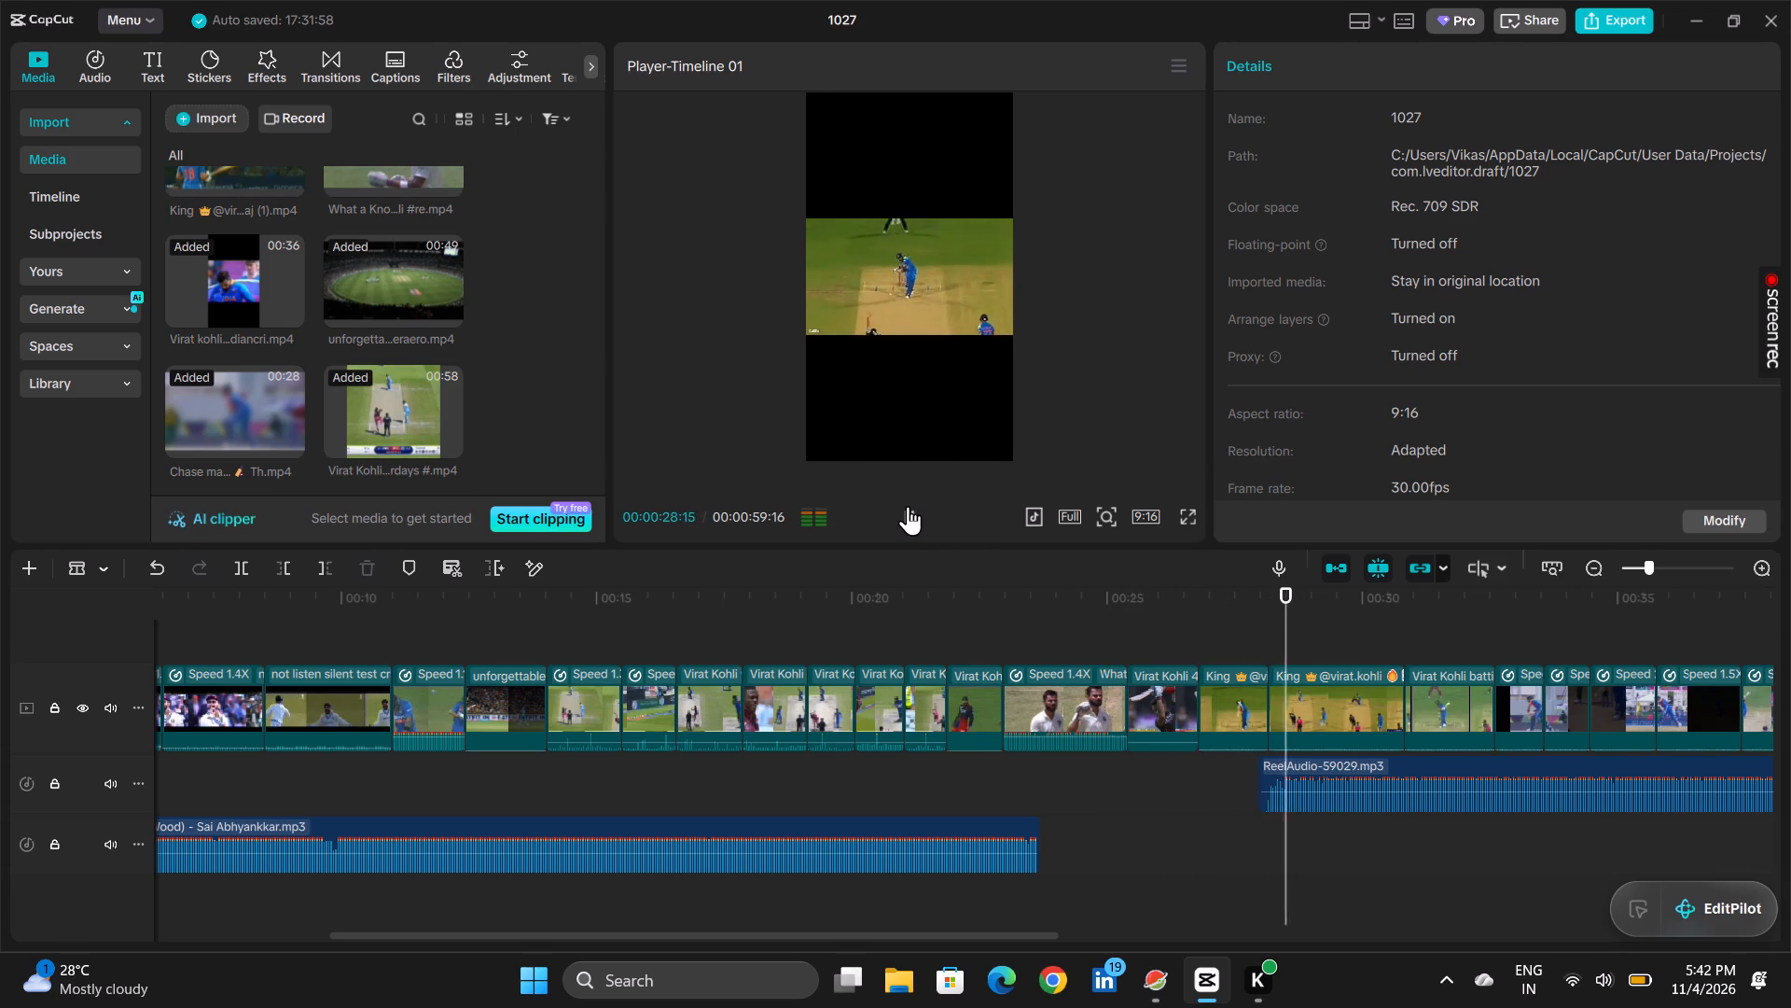
key("space")
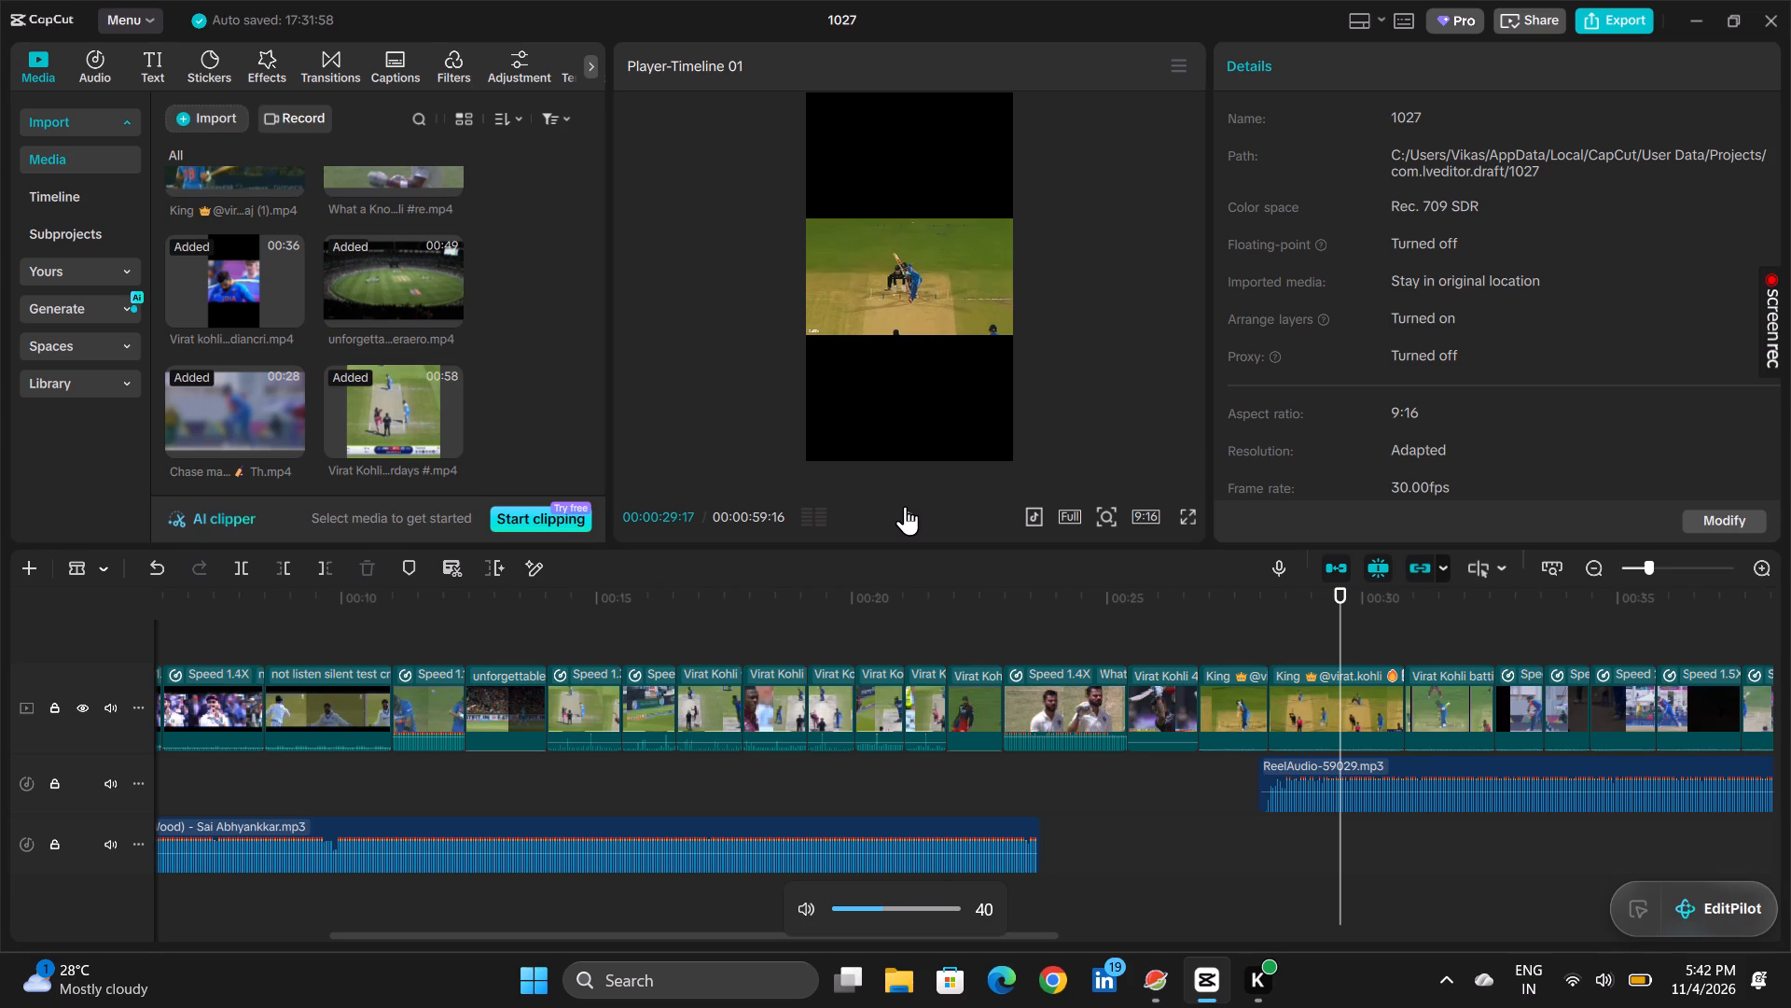
Return the playhead to 00:00:00:00 and play the edit full screen, pausing on the blue India World Cup jersey close-up.
scroll(905, 506, "left", 1)
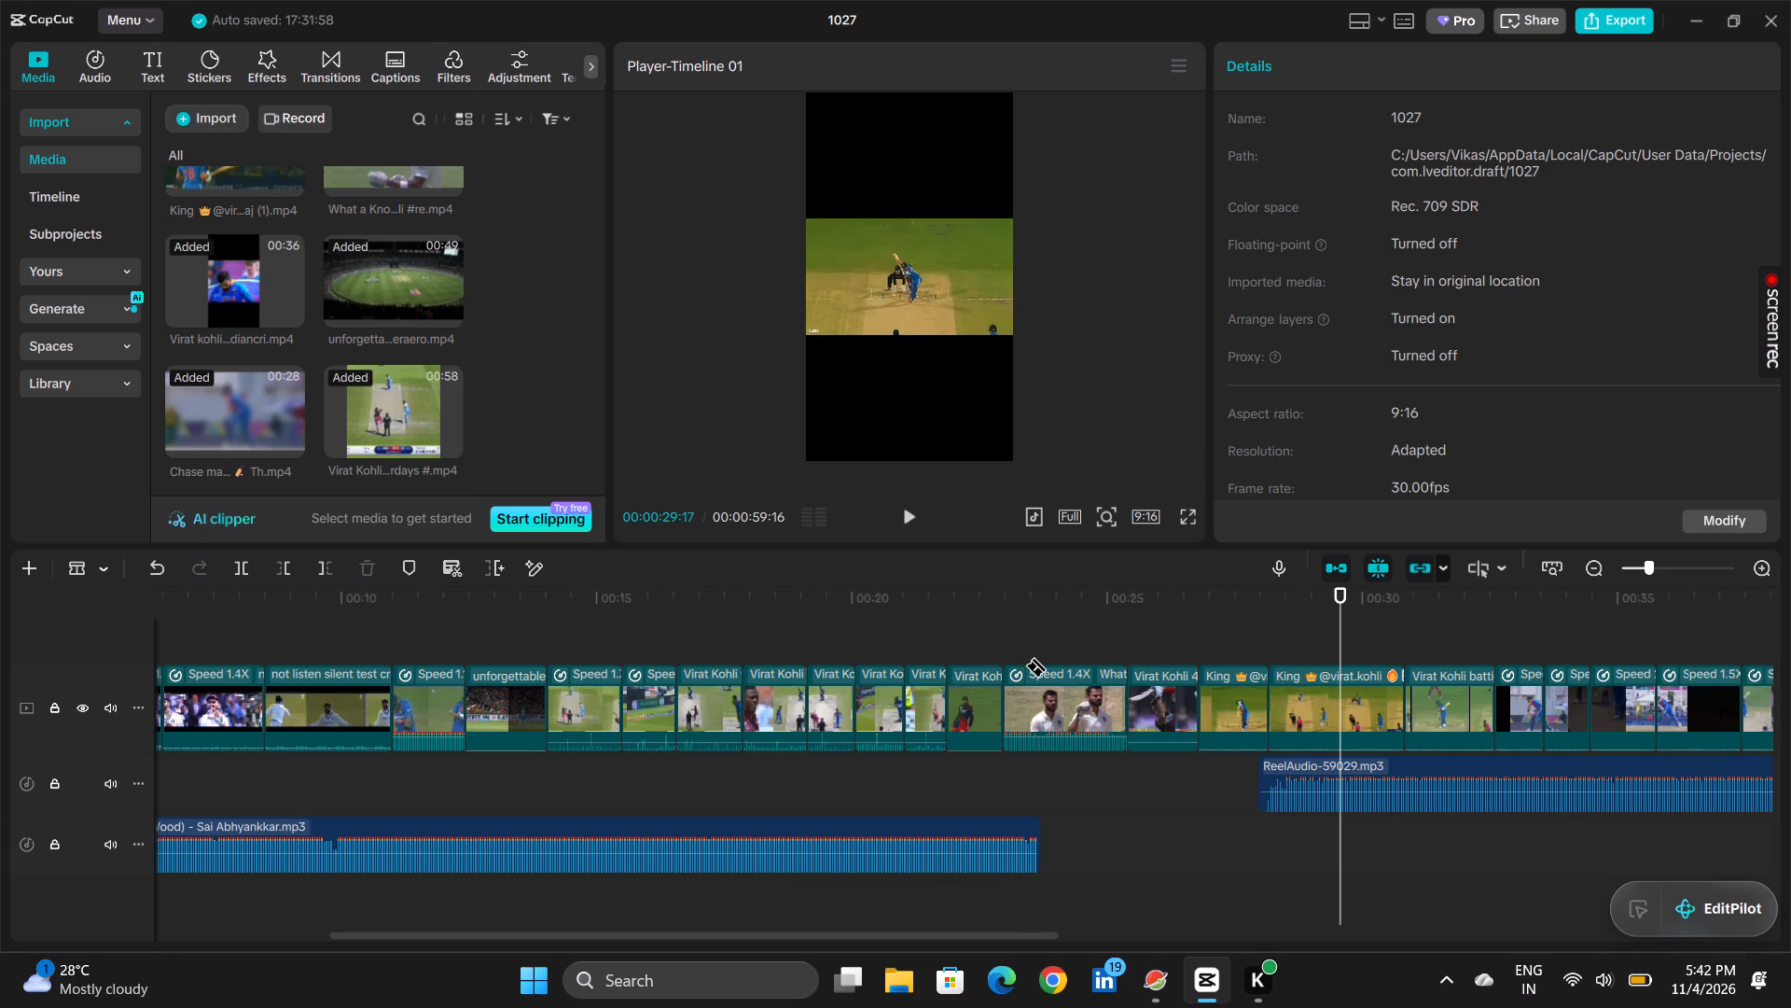
scroll(1024, 665, "down", 1)
scroll(1022, 665, "right", 3)
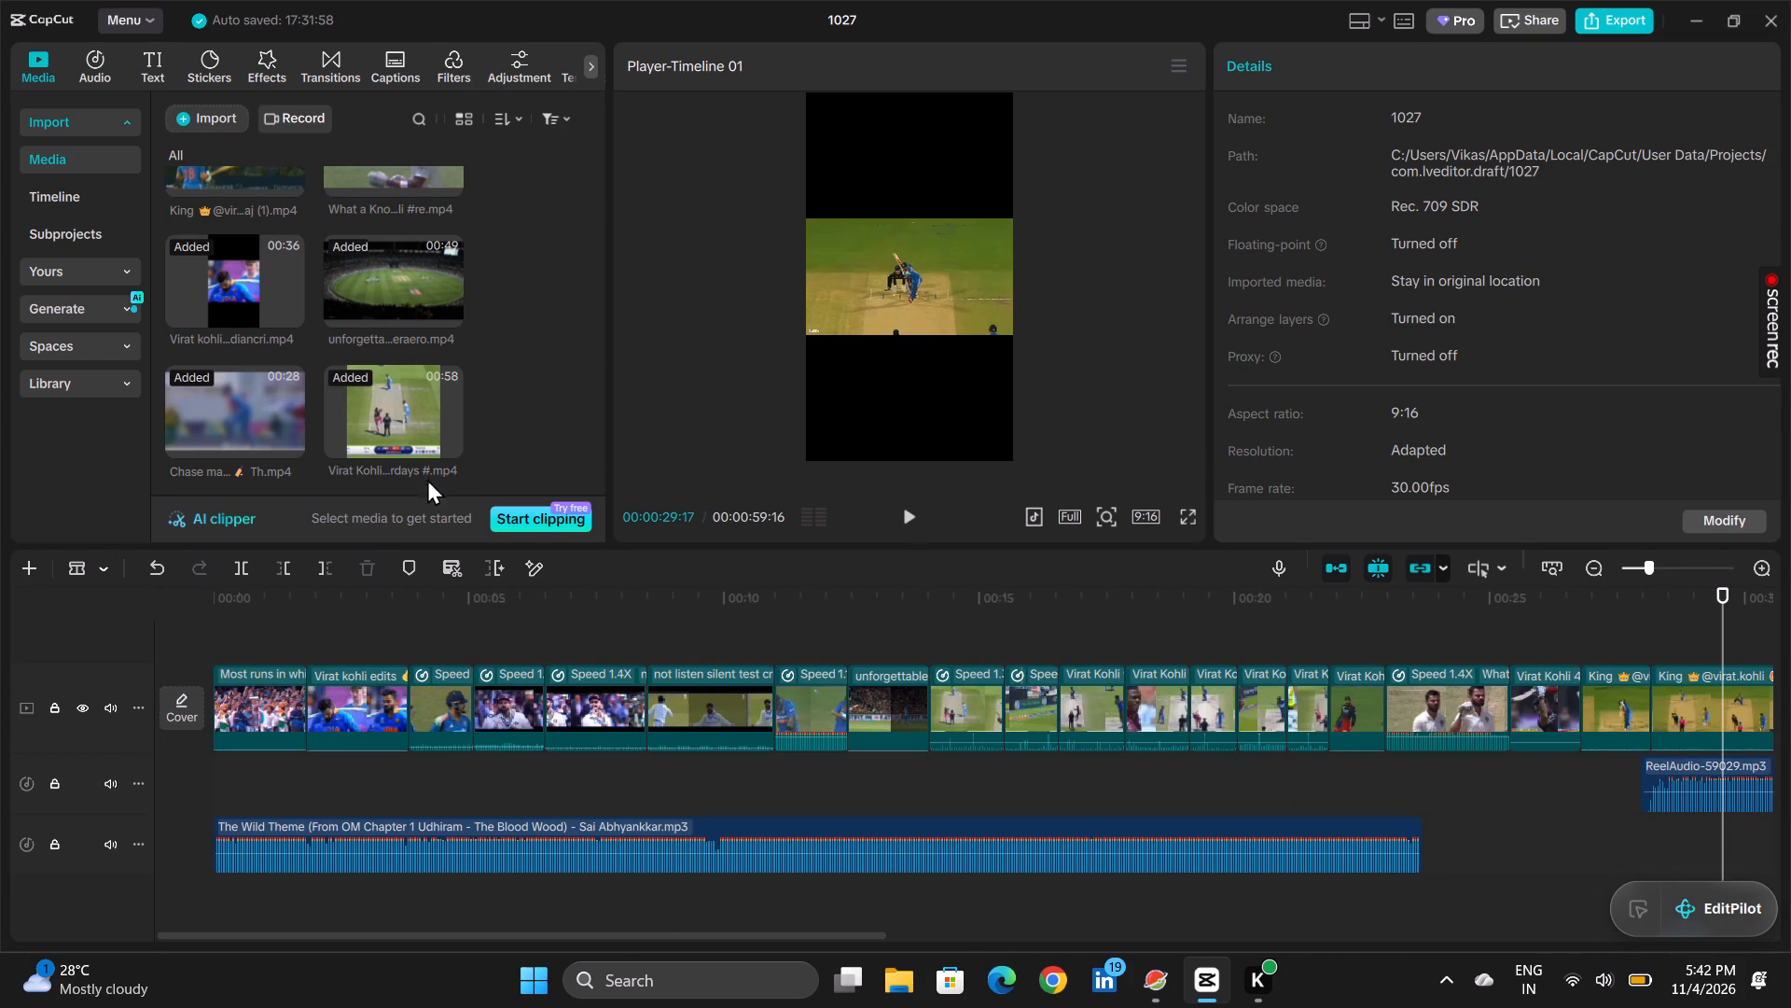
left_click(206, 616)
left_click(206, 616)
left_click(214, 620)
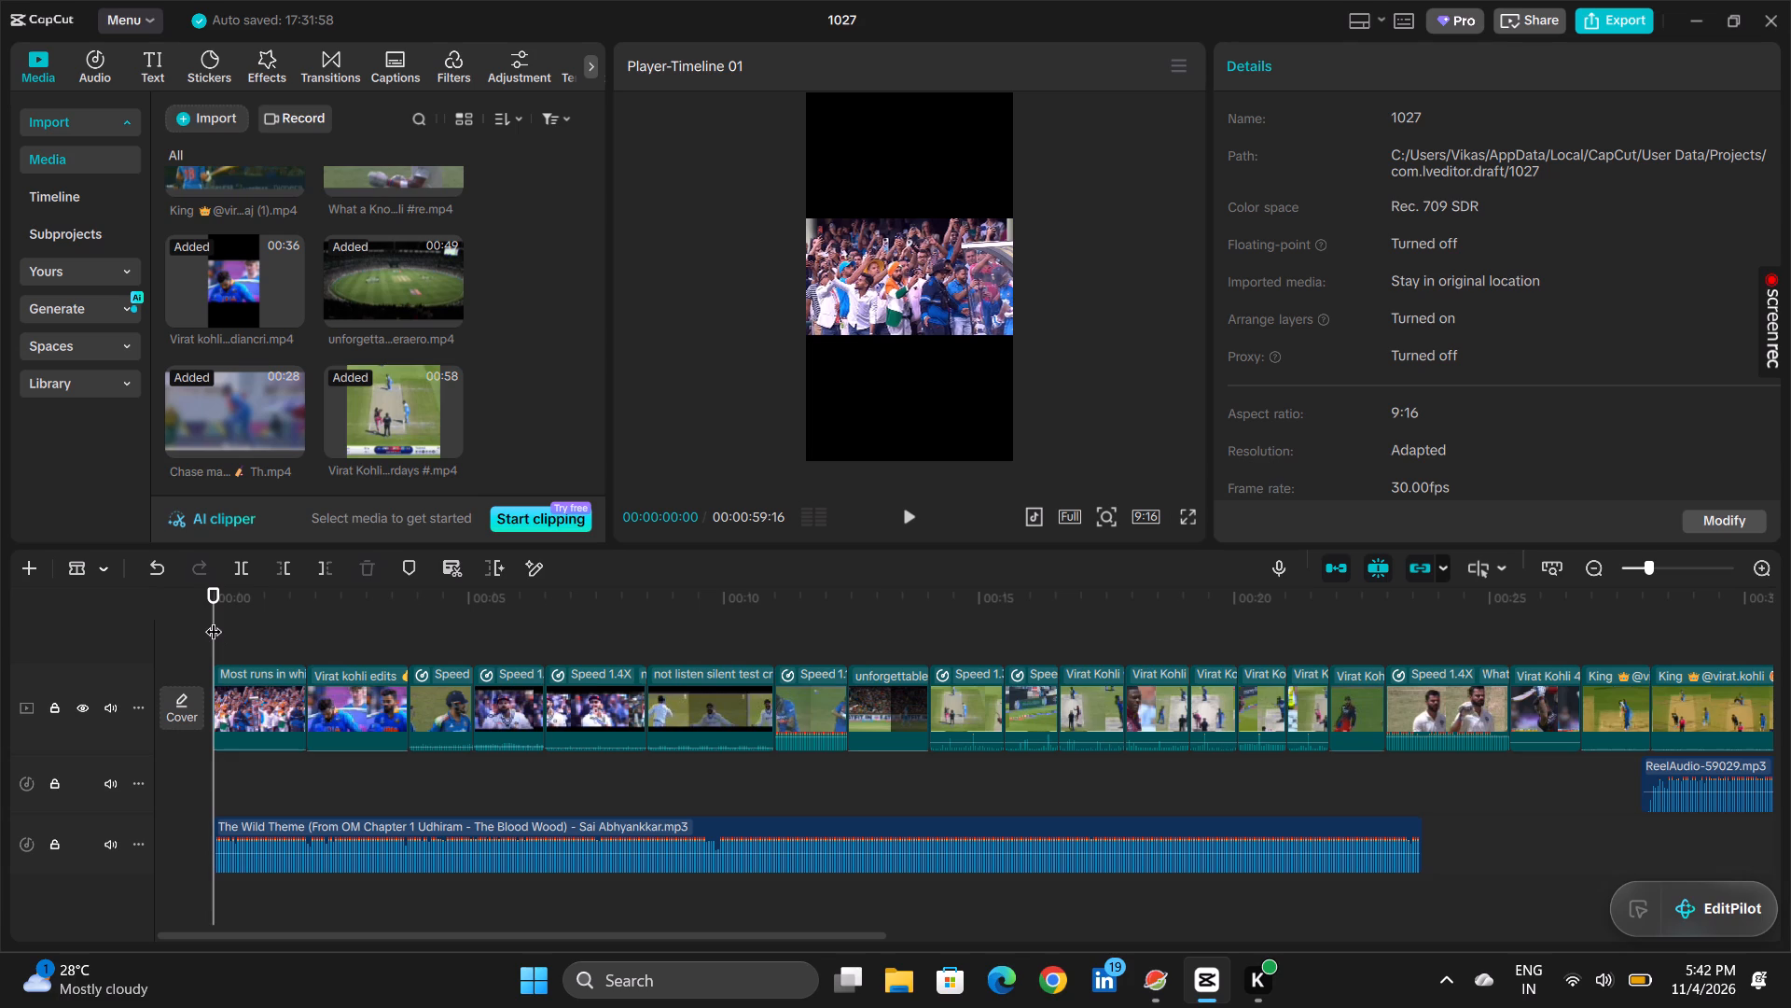
left_click(1193, 505)
left_click(1193, 505)
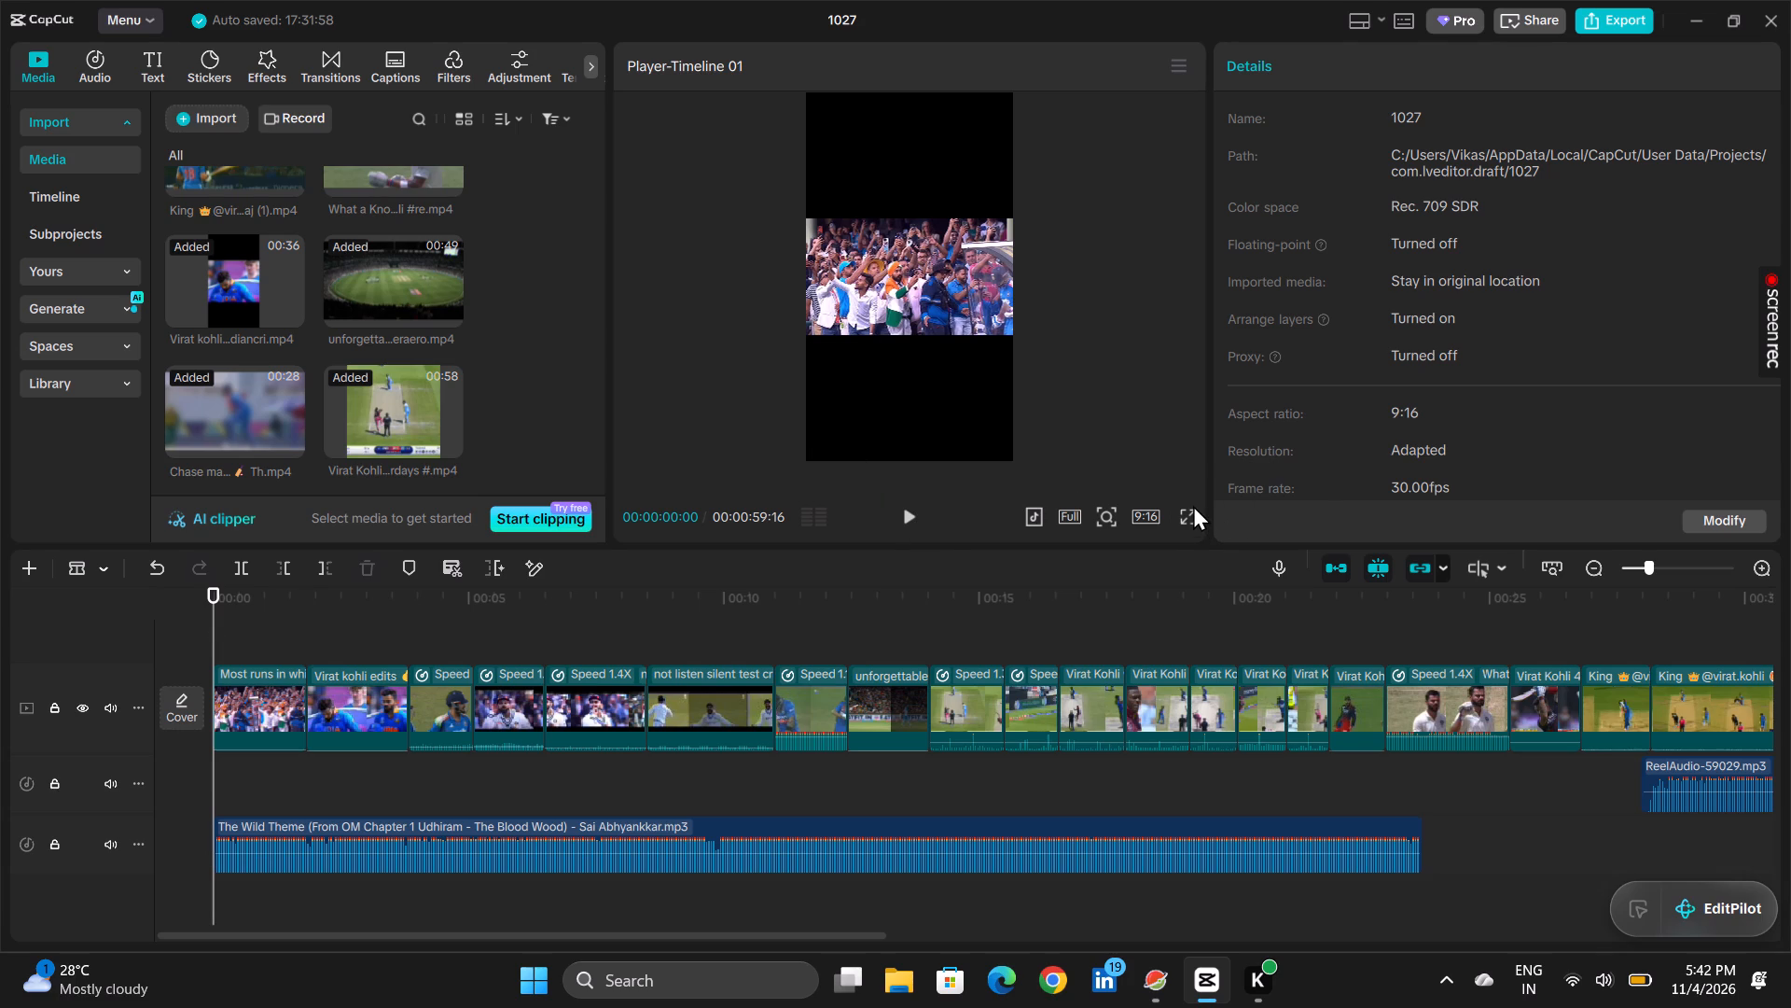
left_click(1192, 510)
key("space")
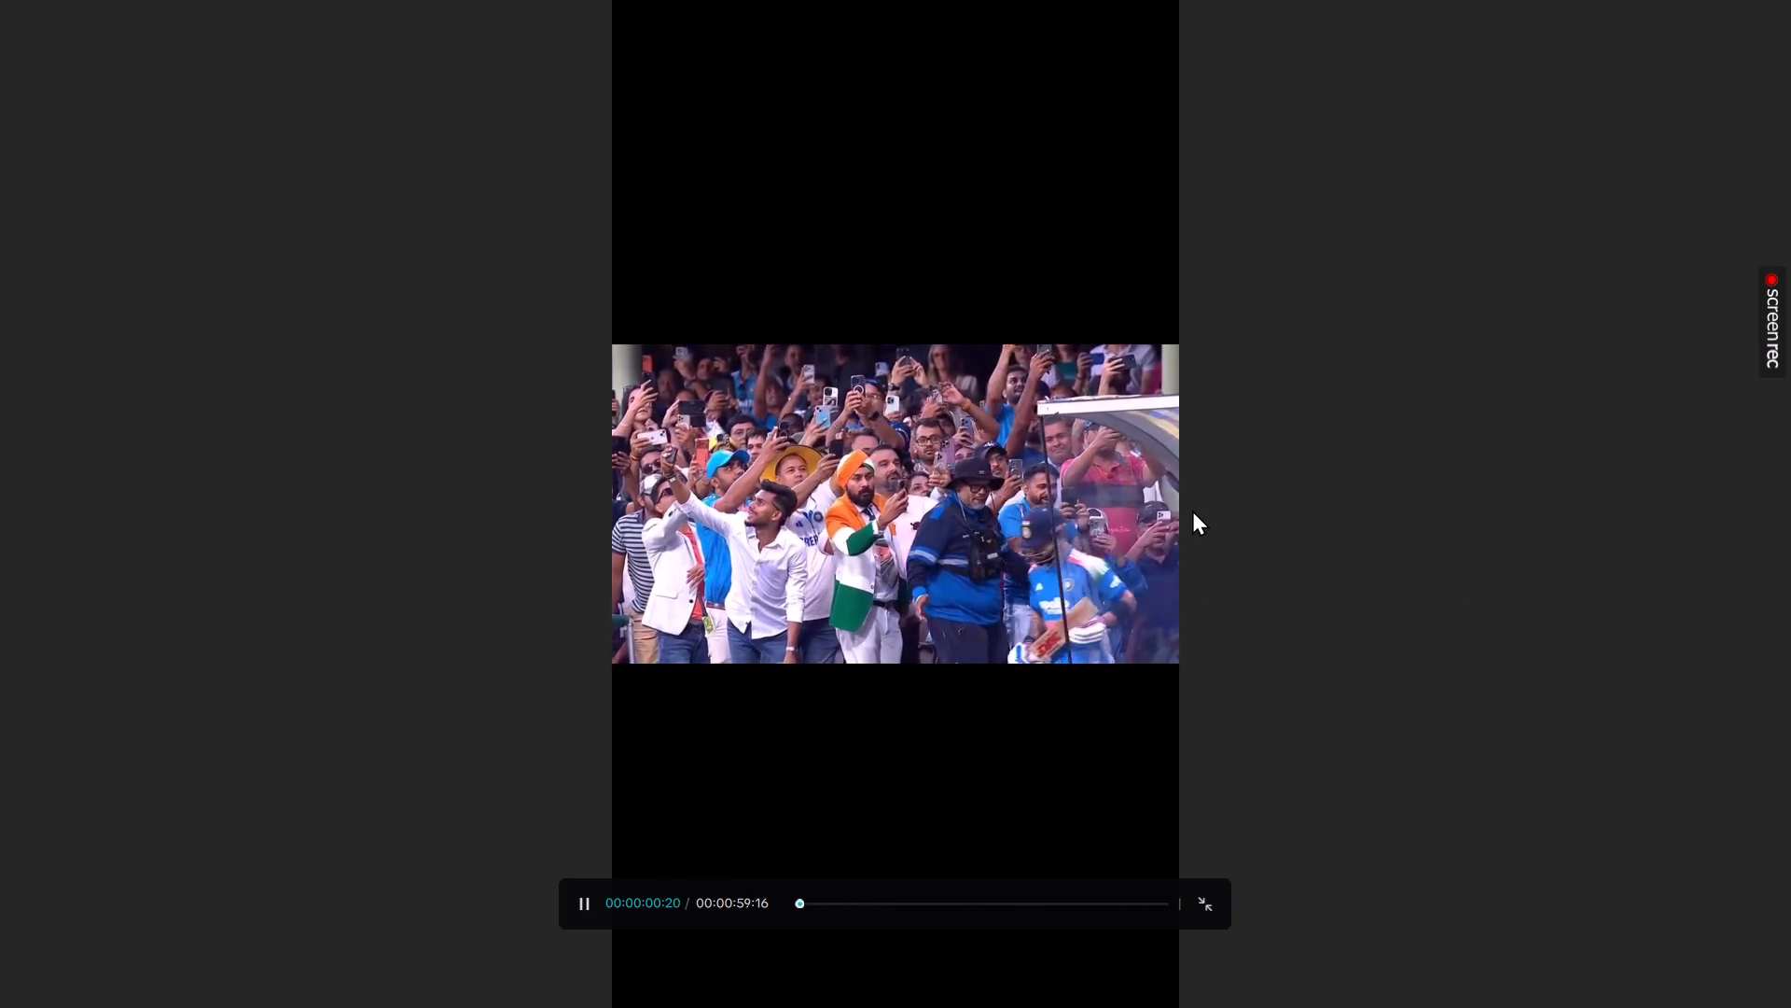
key("space")
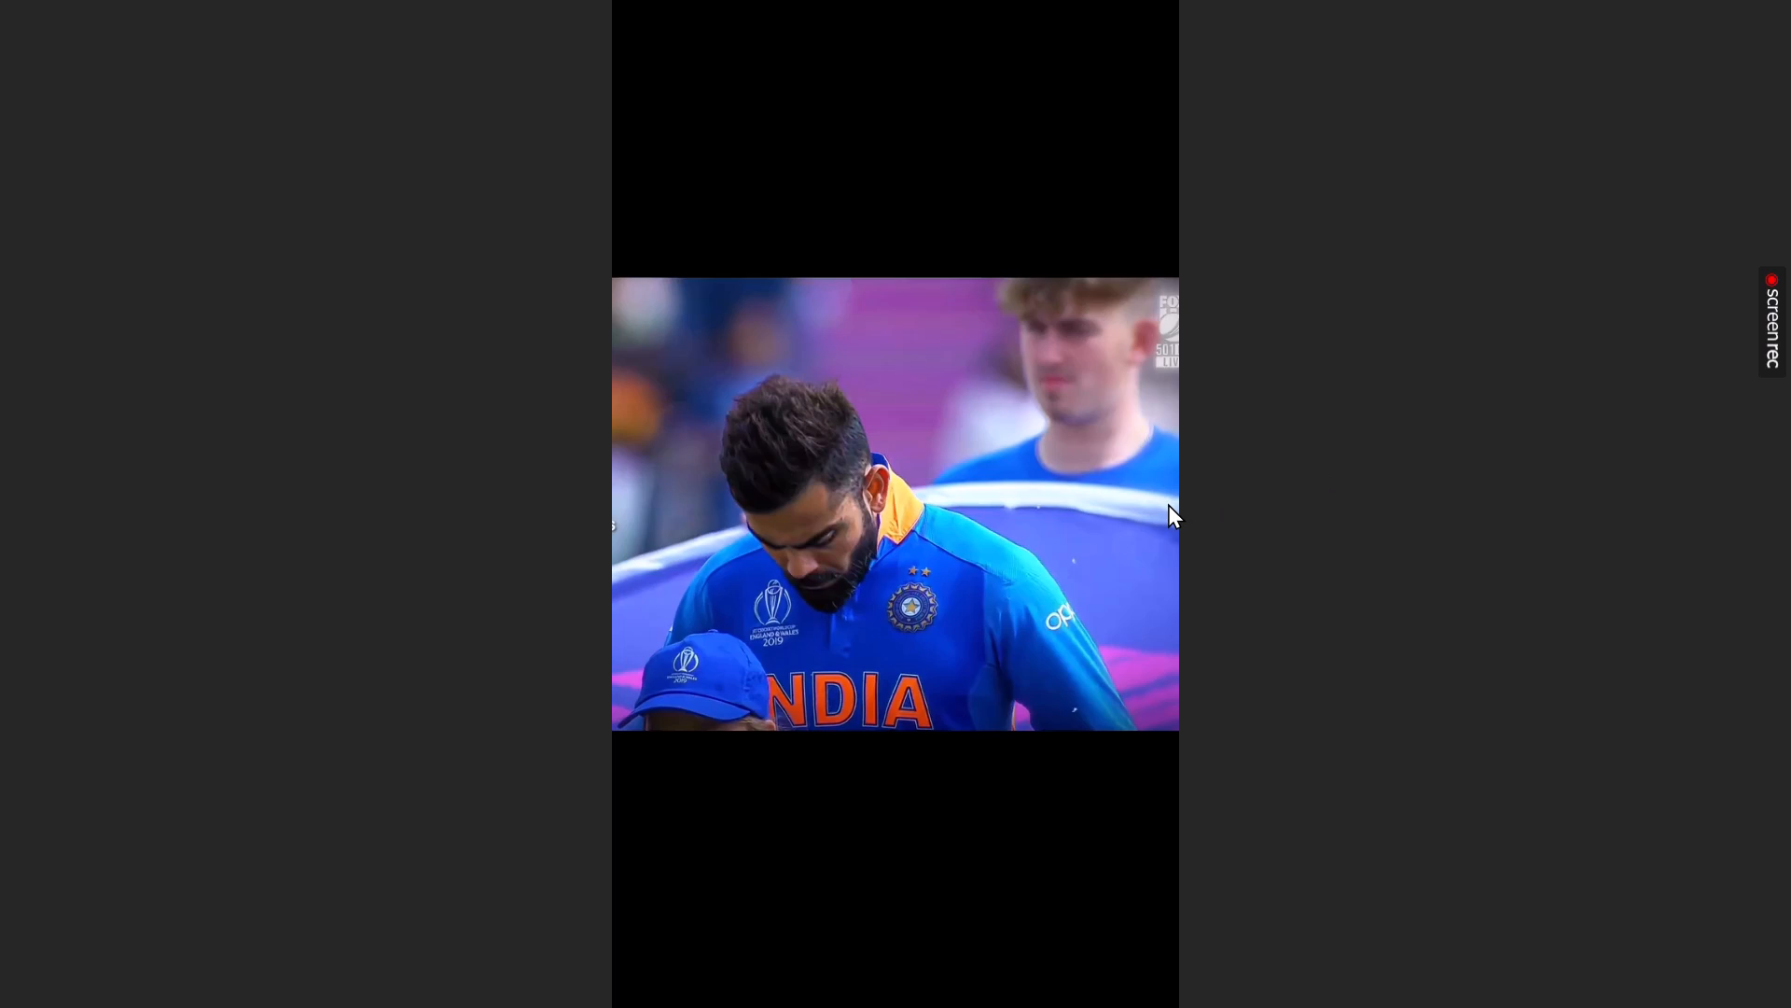
Continue the full-screen review in short stretches through the helmet, hand-to-ear and finger-on-lips shots, pausing on the running Test celebration.
key("space")
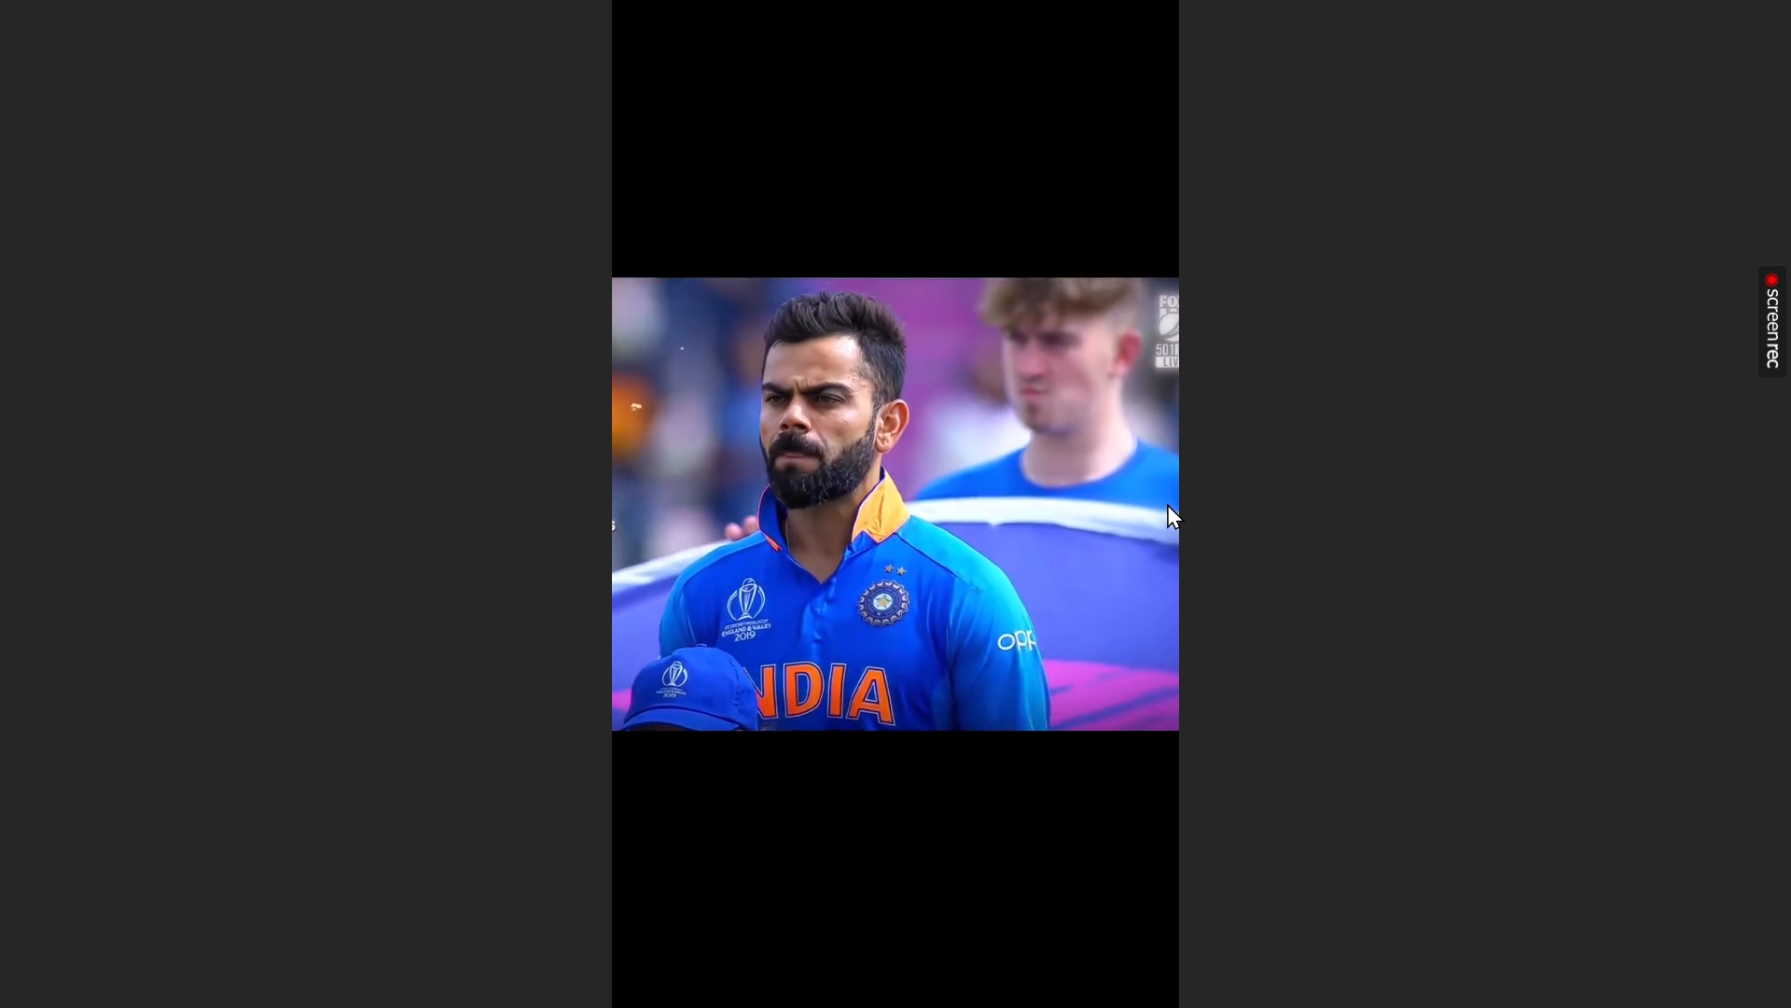
key("space")
key("space")
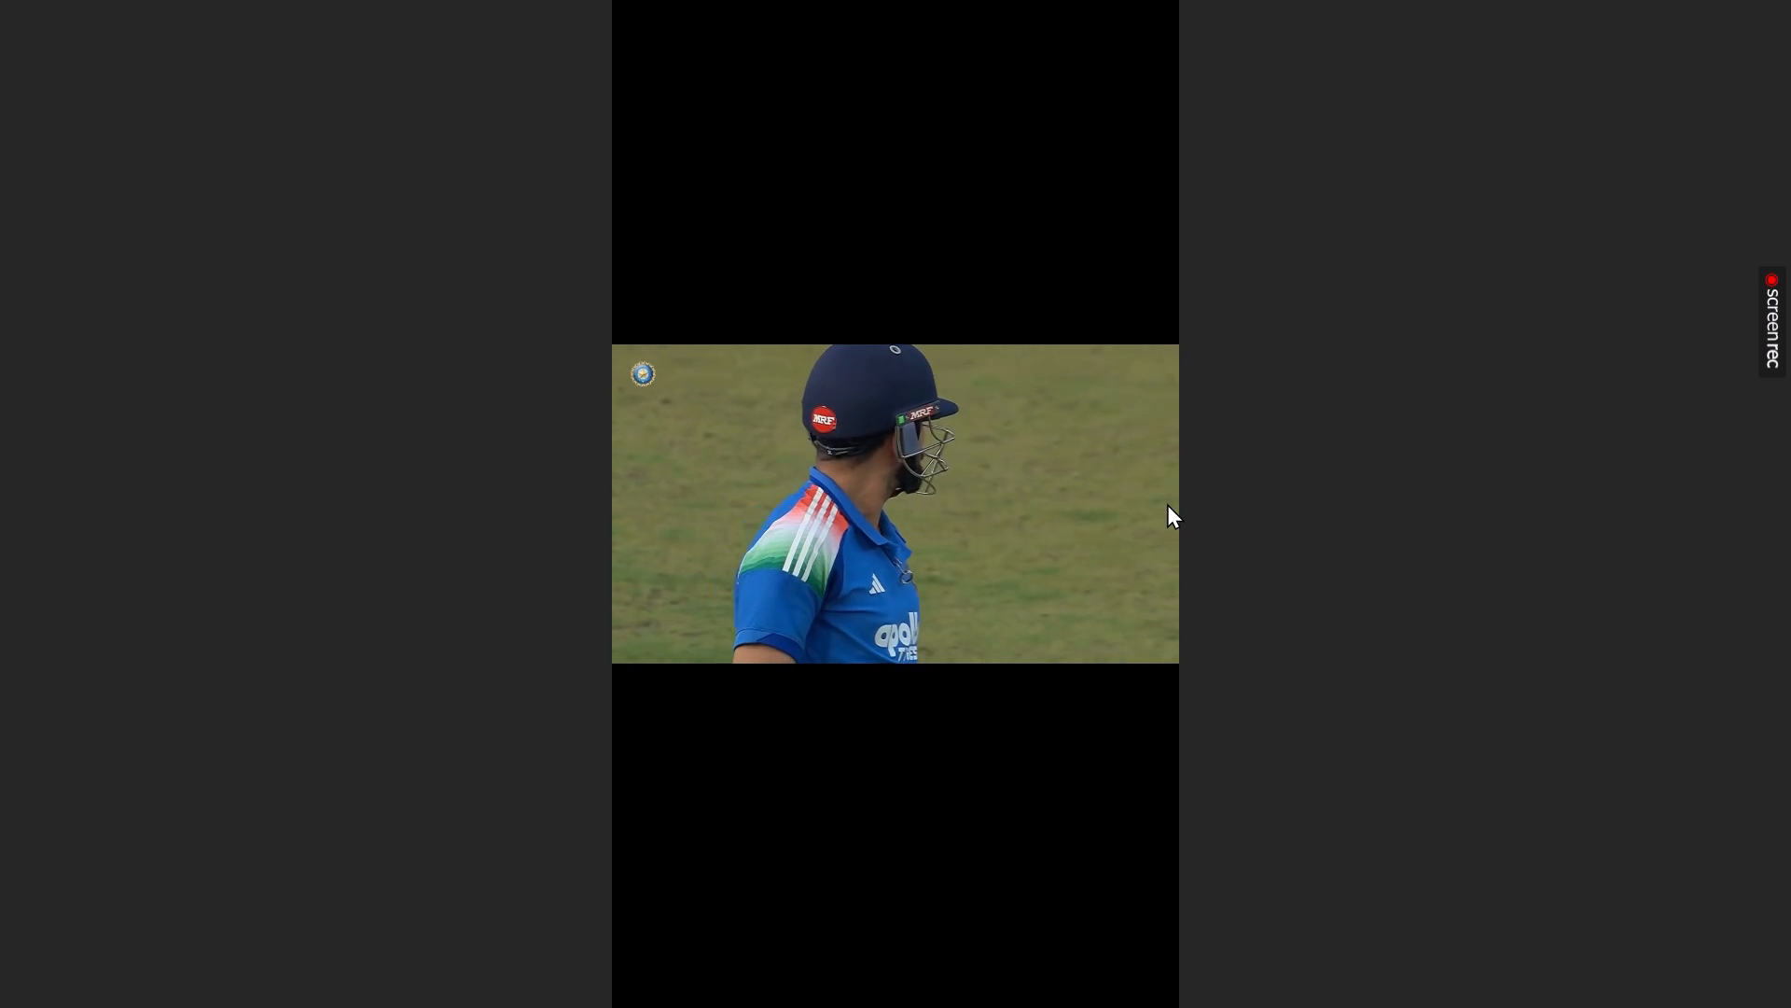
key("space")
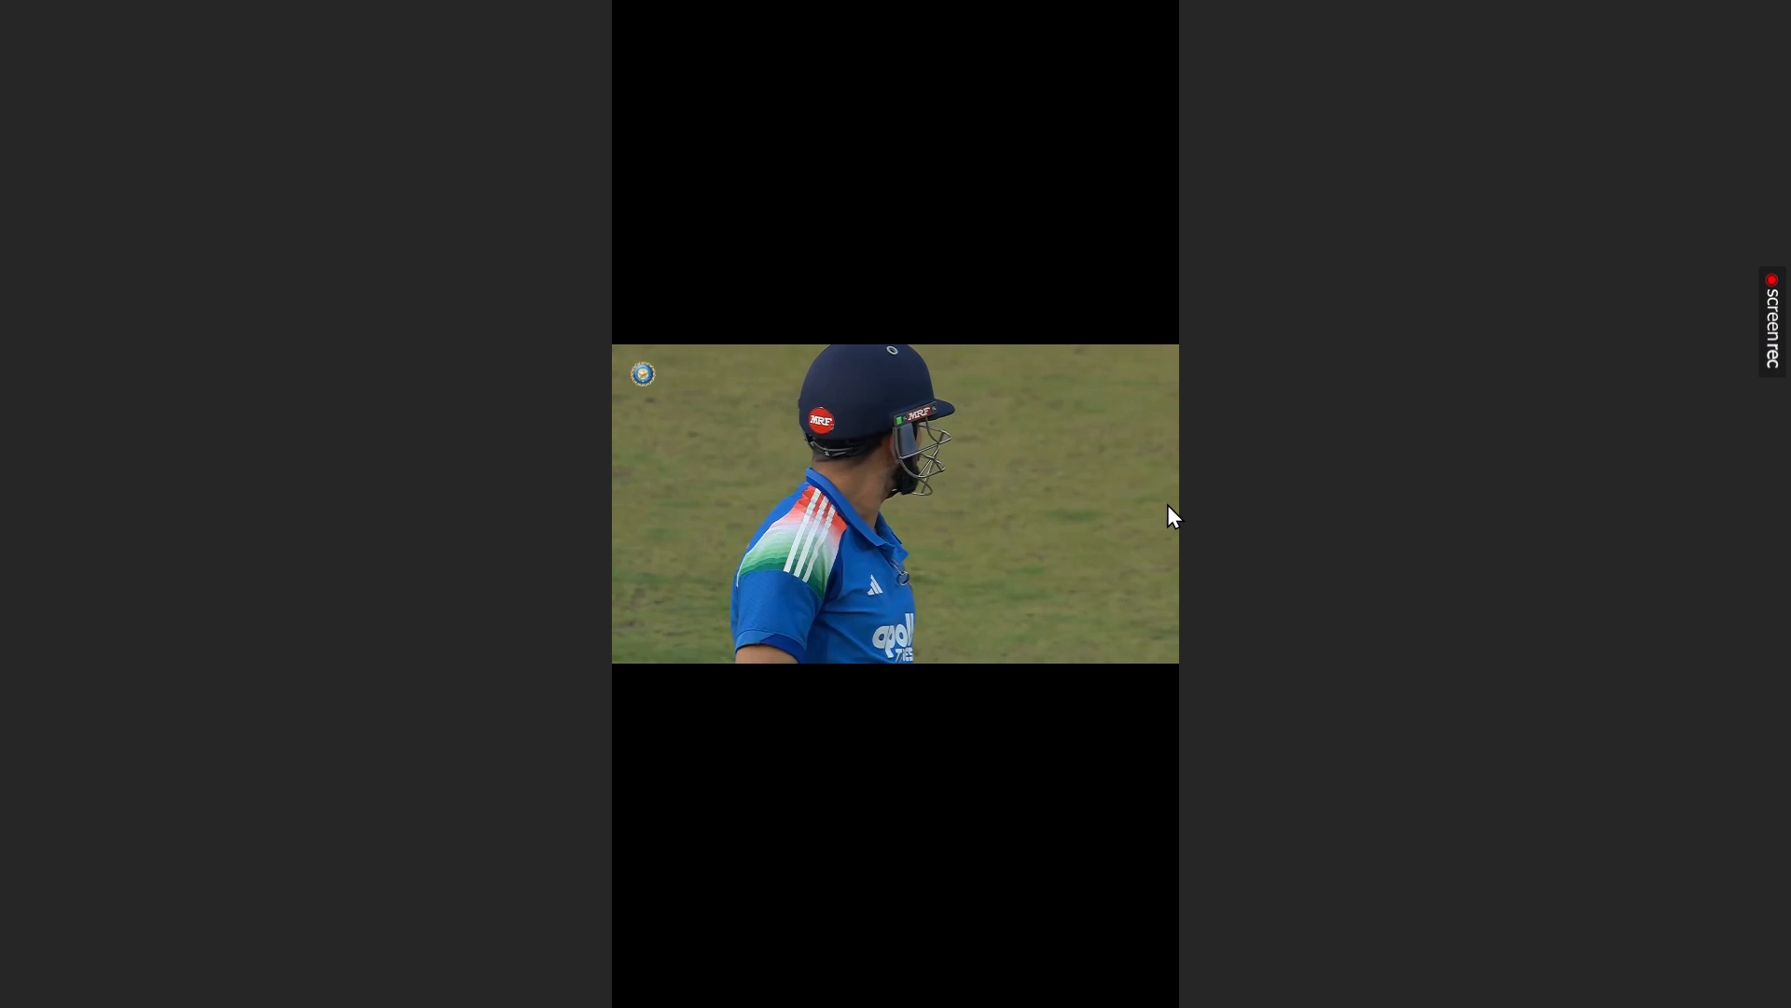
key("space")
key("space")
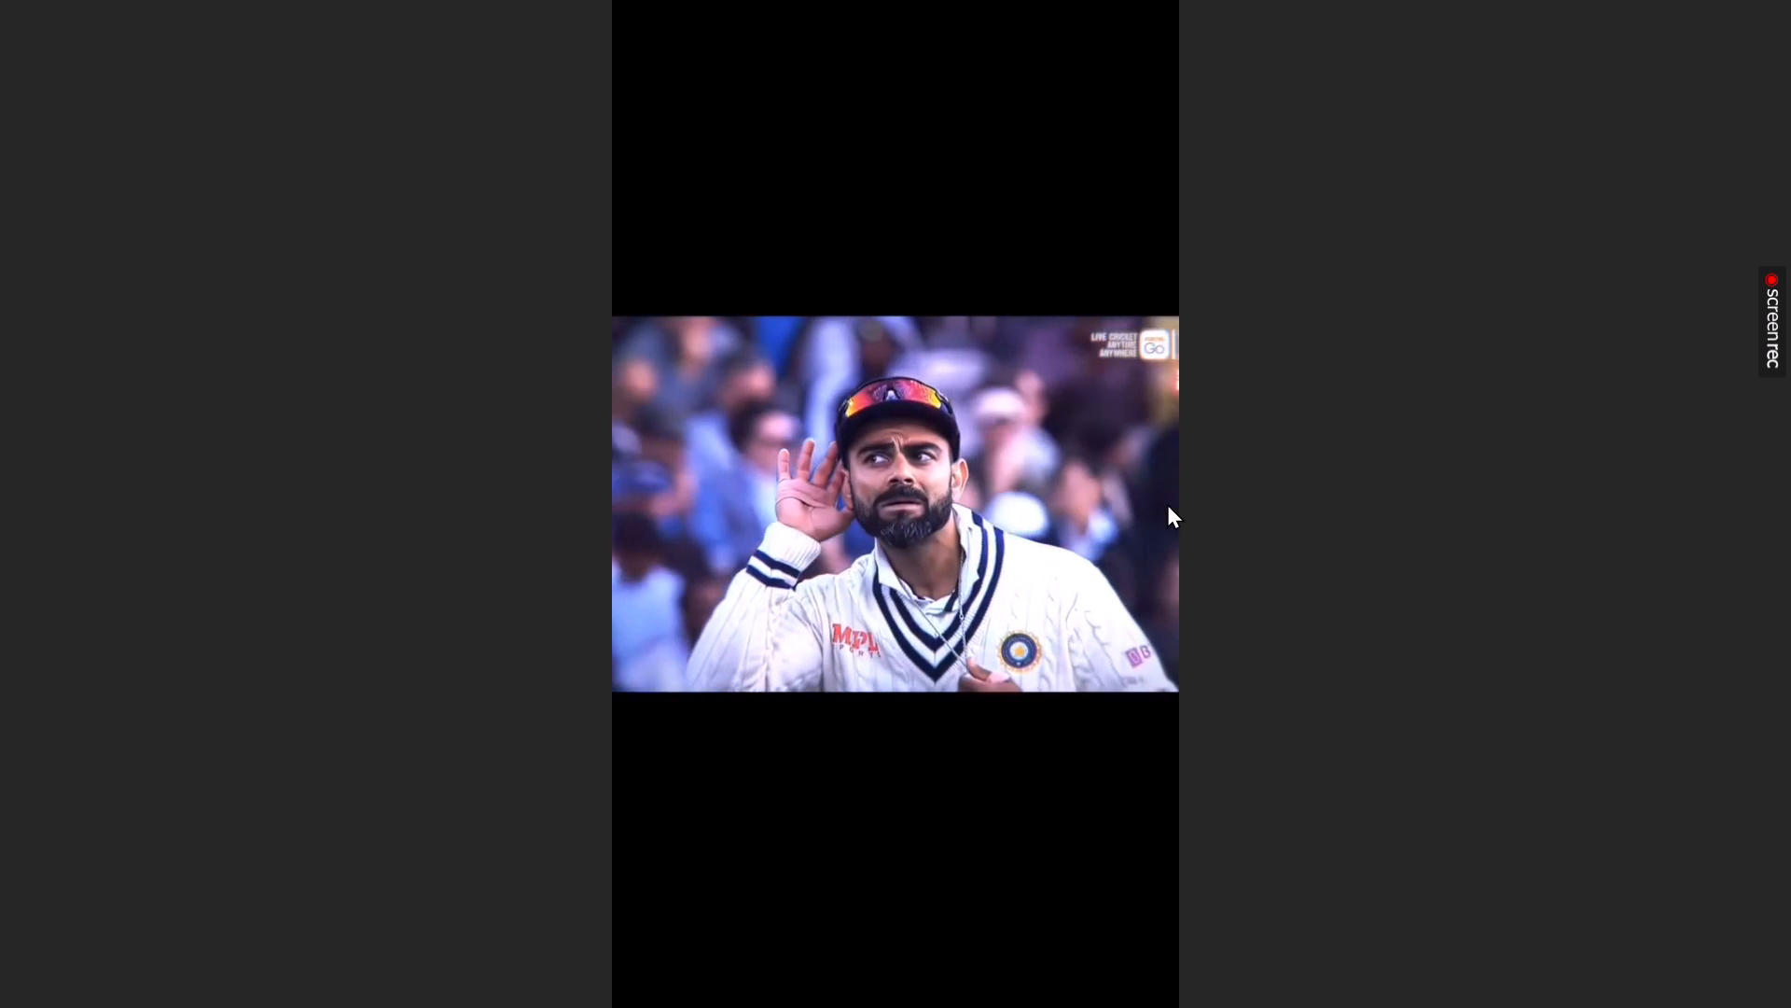
key("space")
key("space")
key("space")
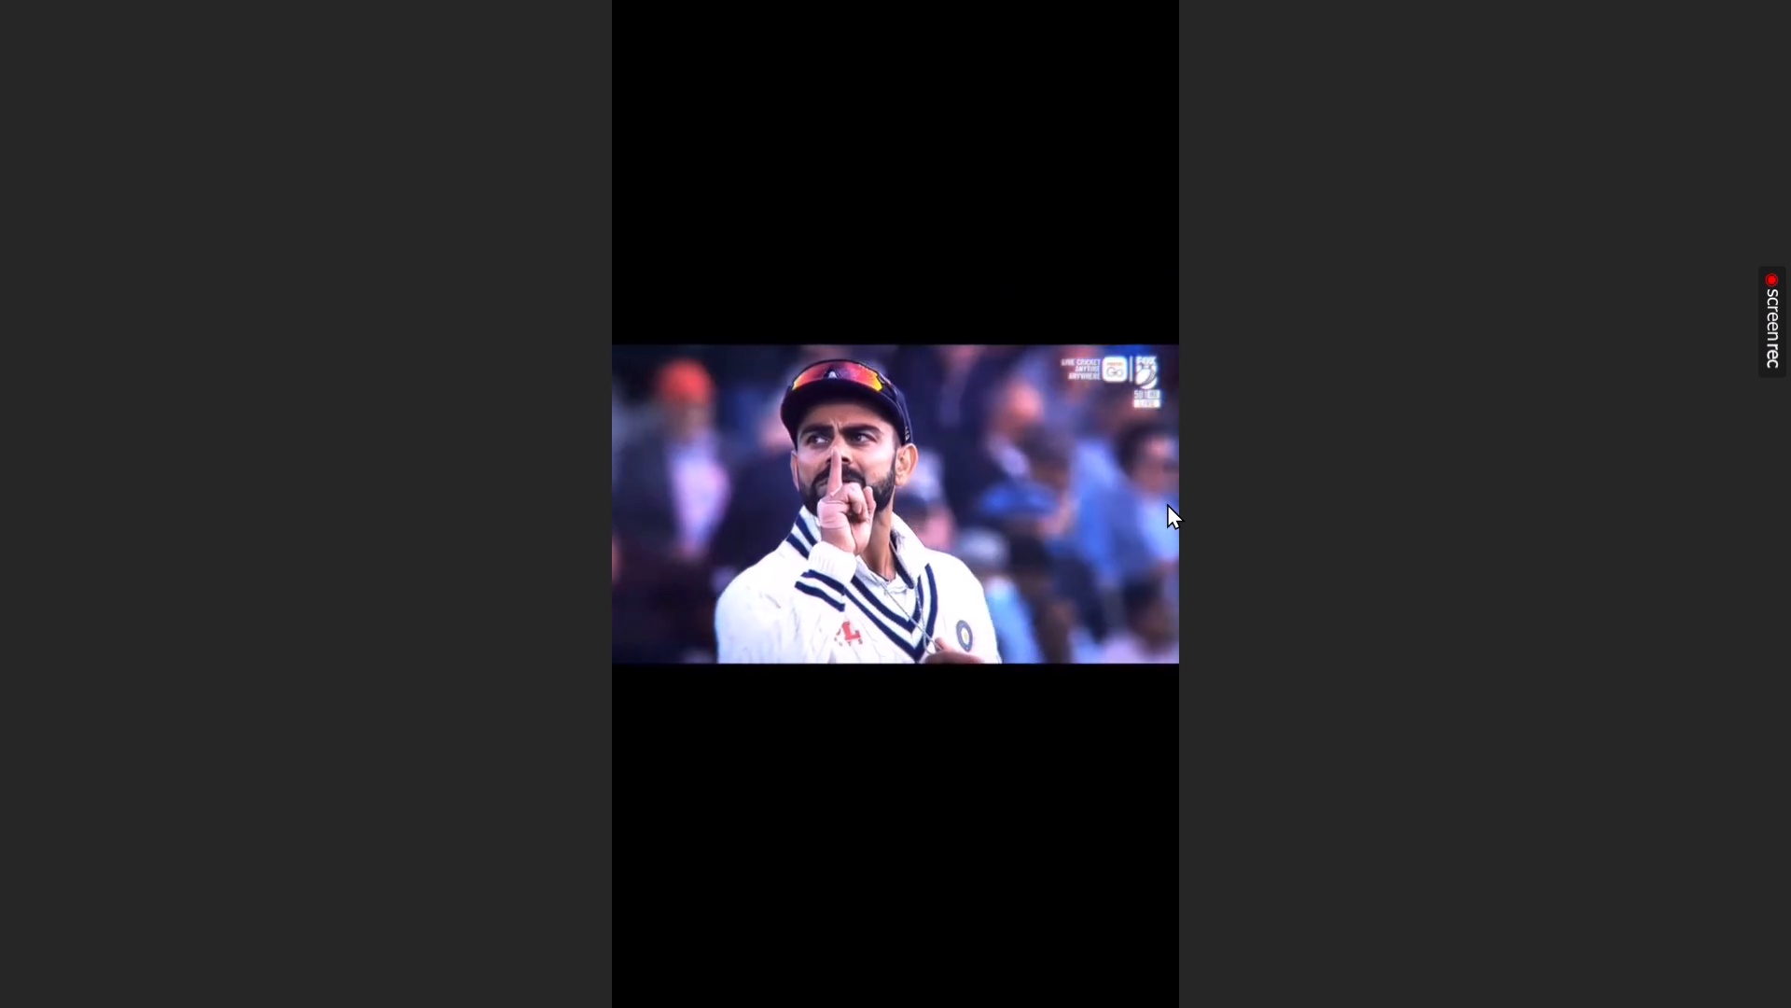
key("space")
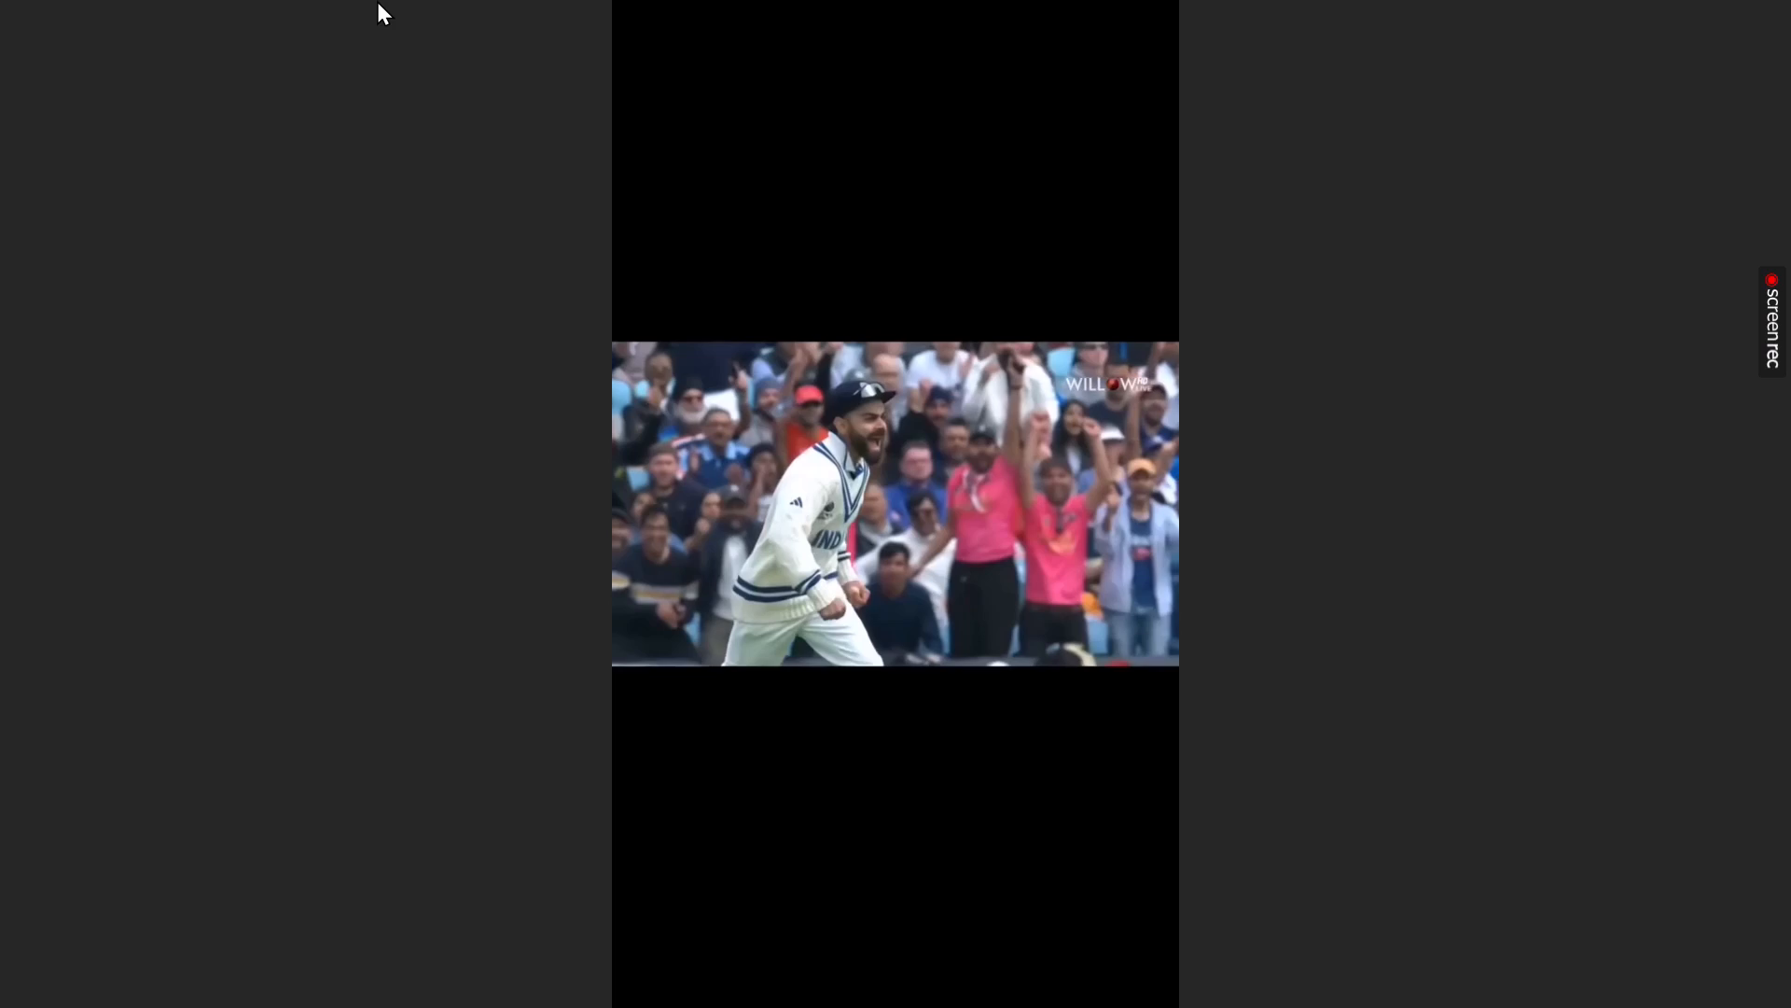
scroll(377, 0, "up", 2)
Continue the full-screen review in short stretches through the blue-kit batting clips against West Indies, pause at 00:00:20:13 and exit full screen.
scroll(377, 0, "up", 1)
key("space")
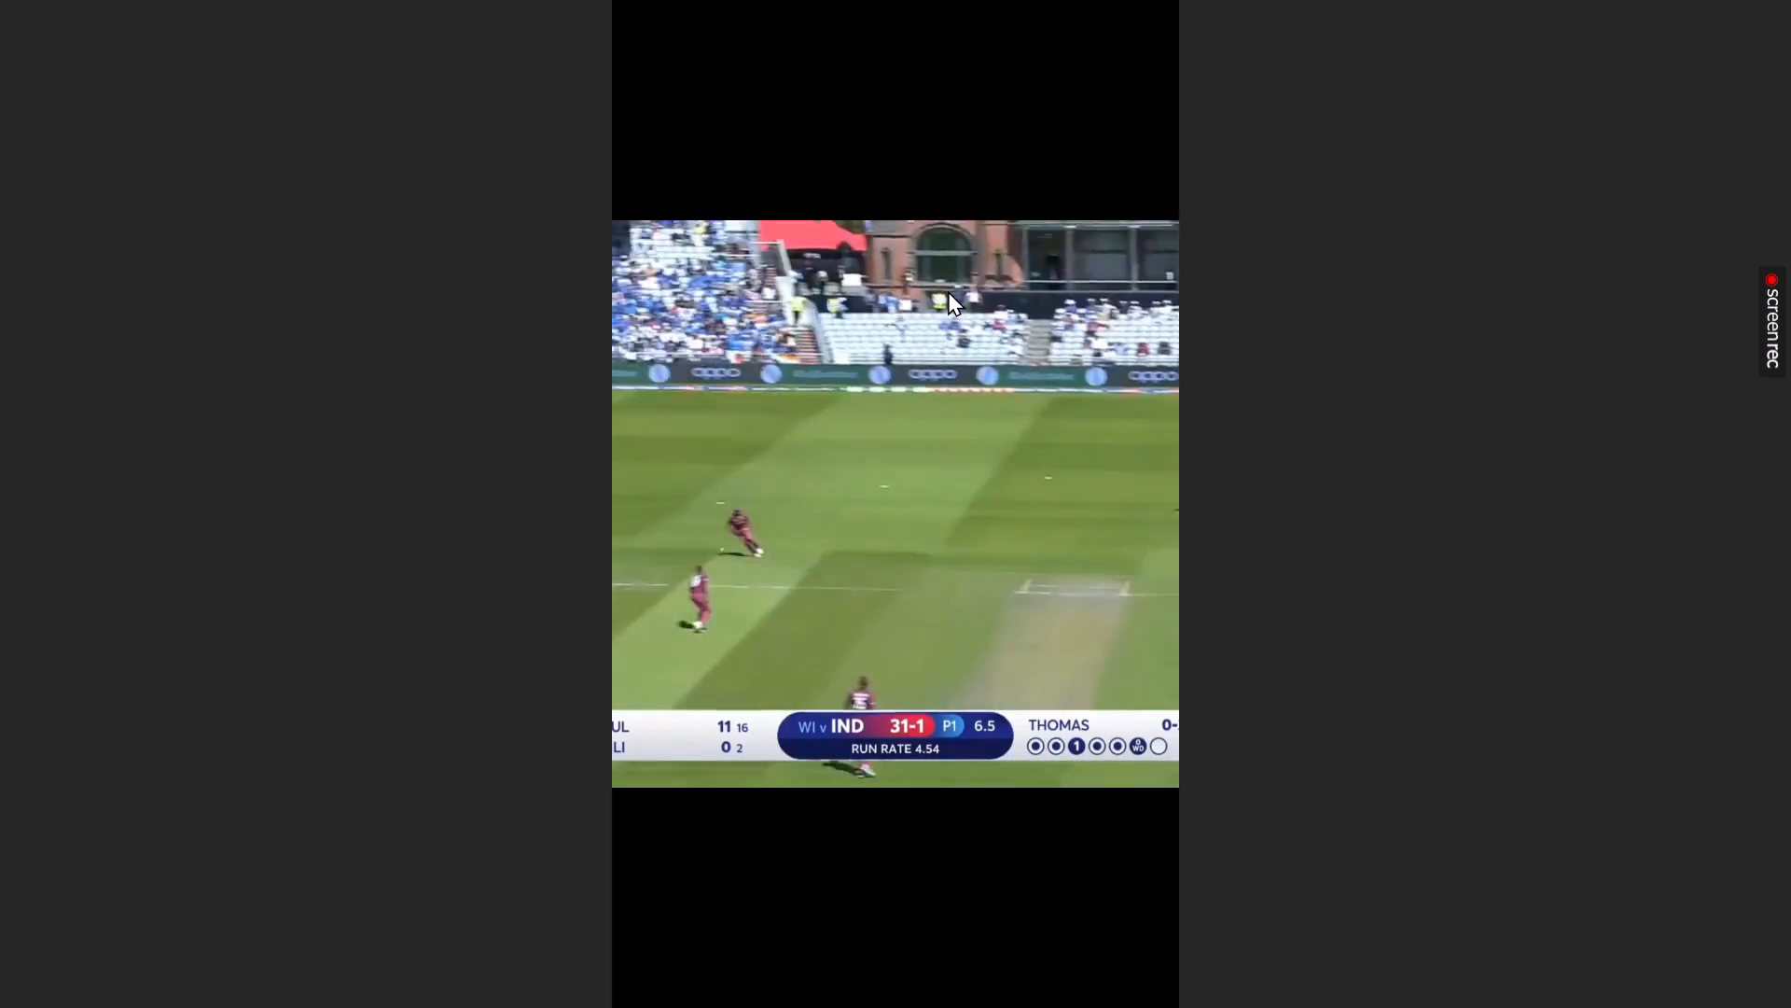
key("space")
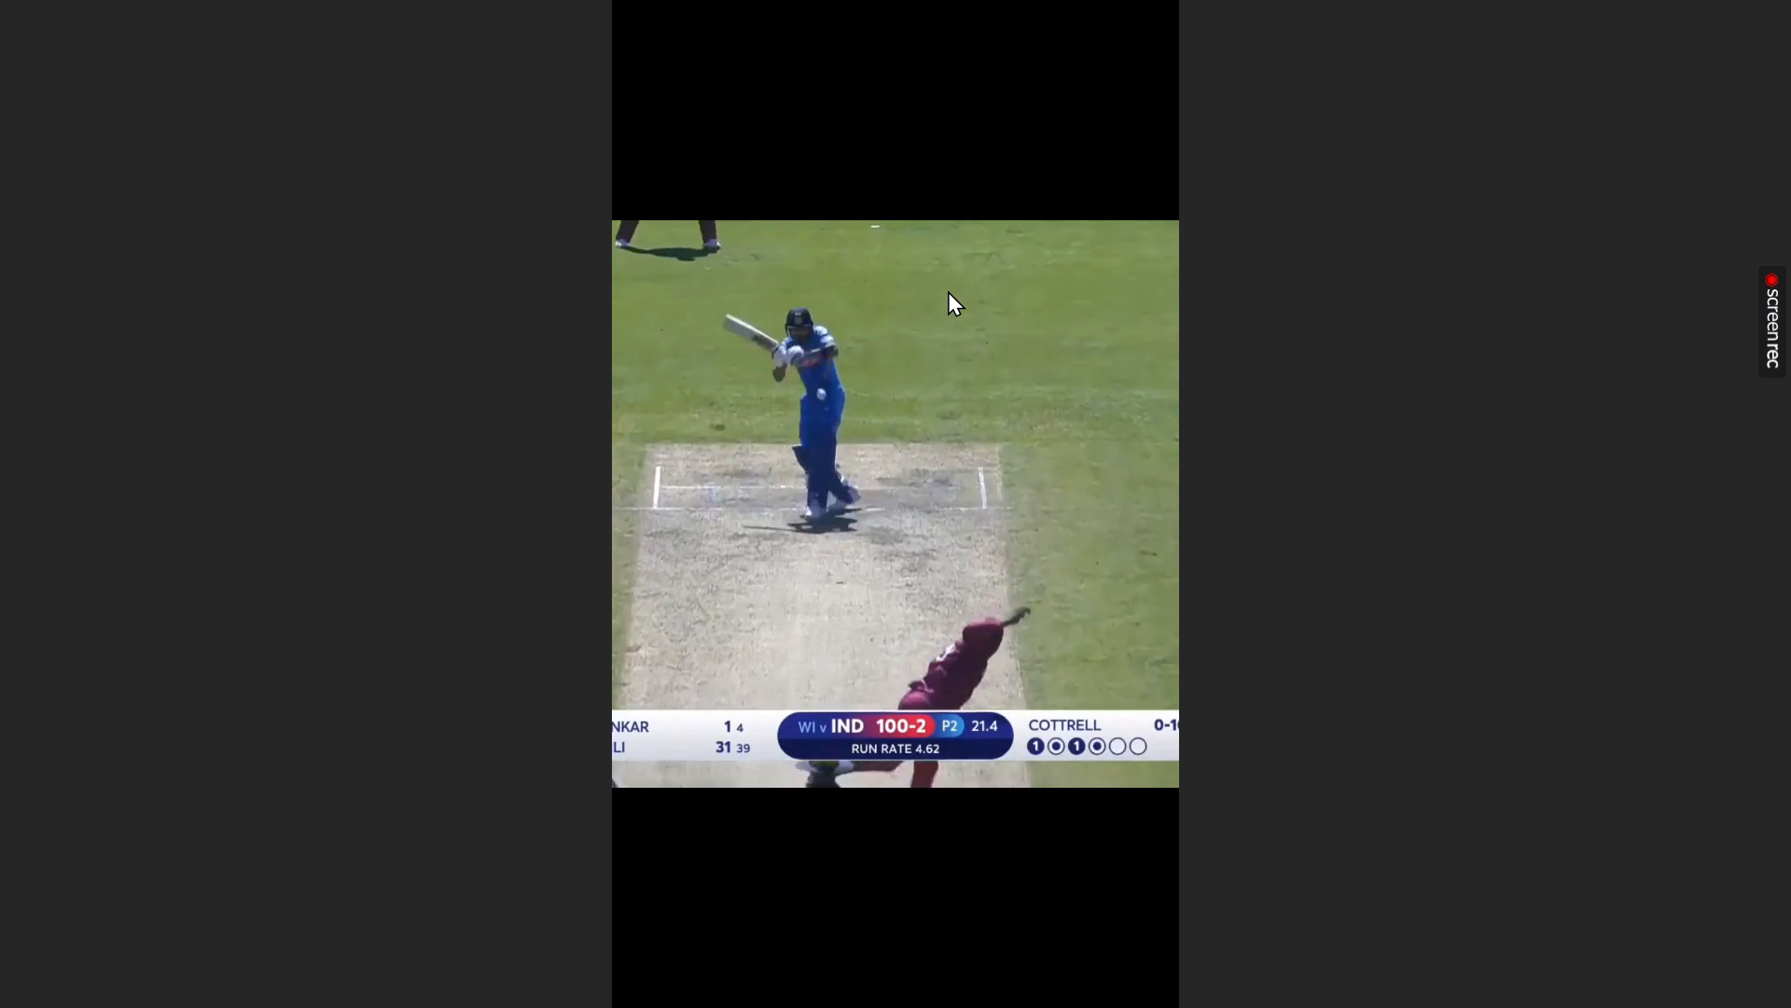
key("space")
key("space")
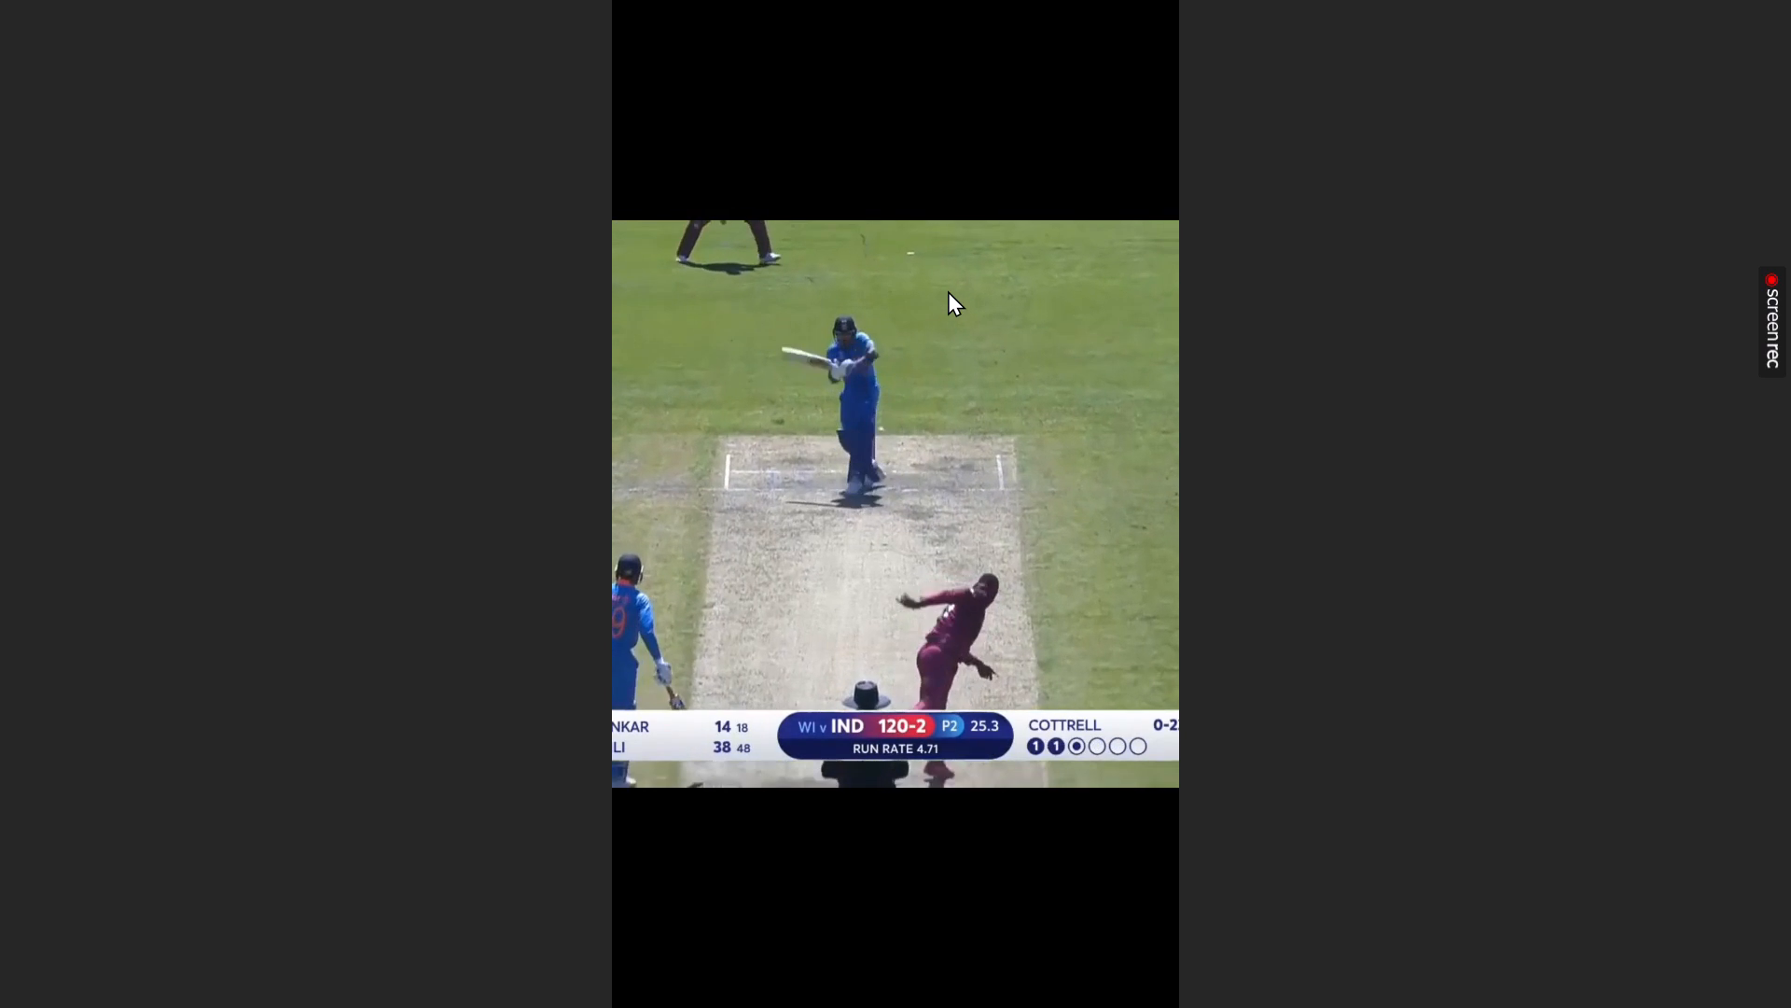
key("space")
key("space")
key("space")
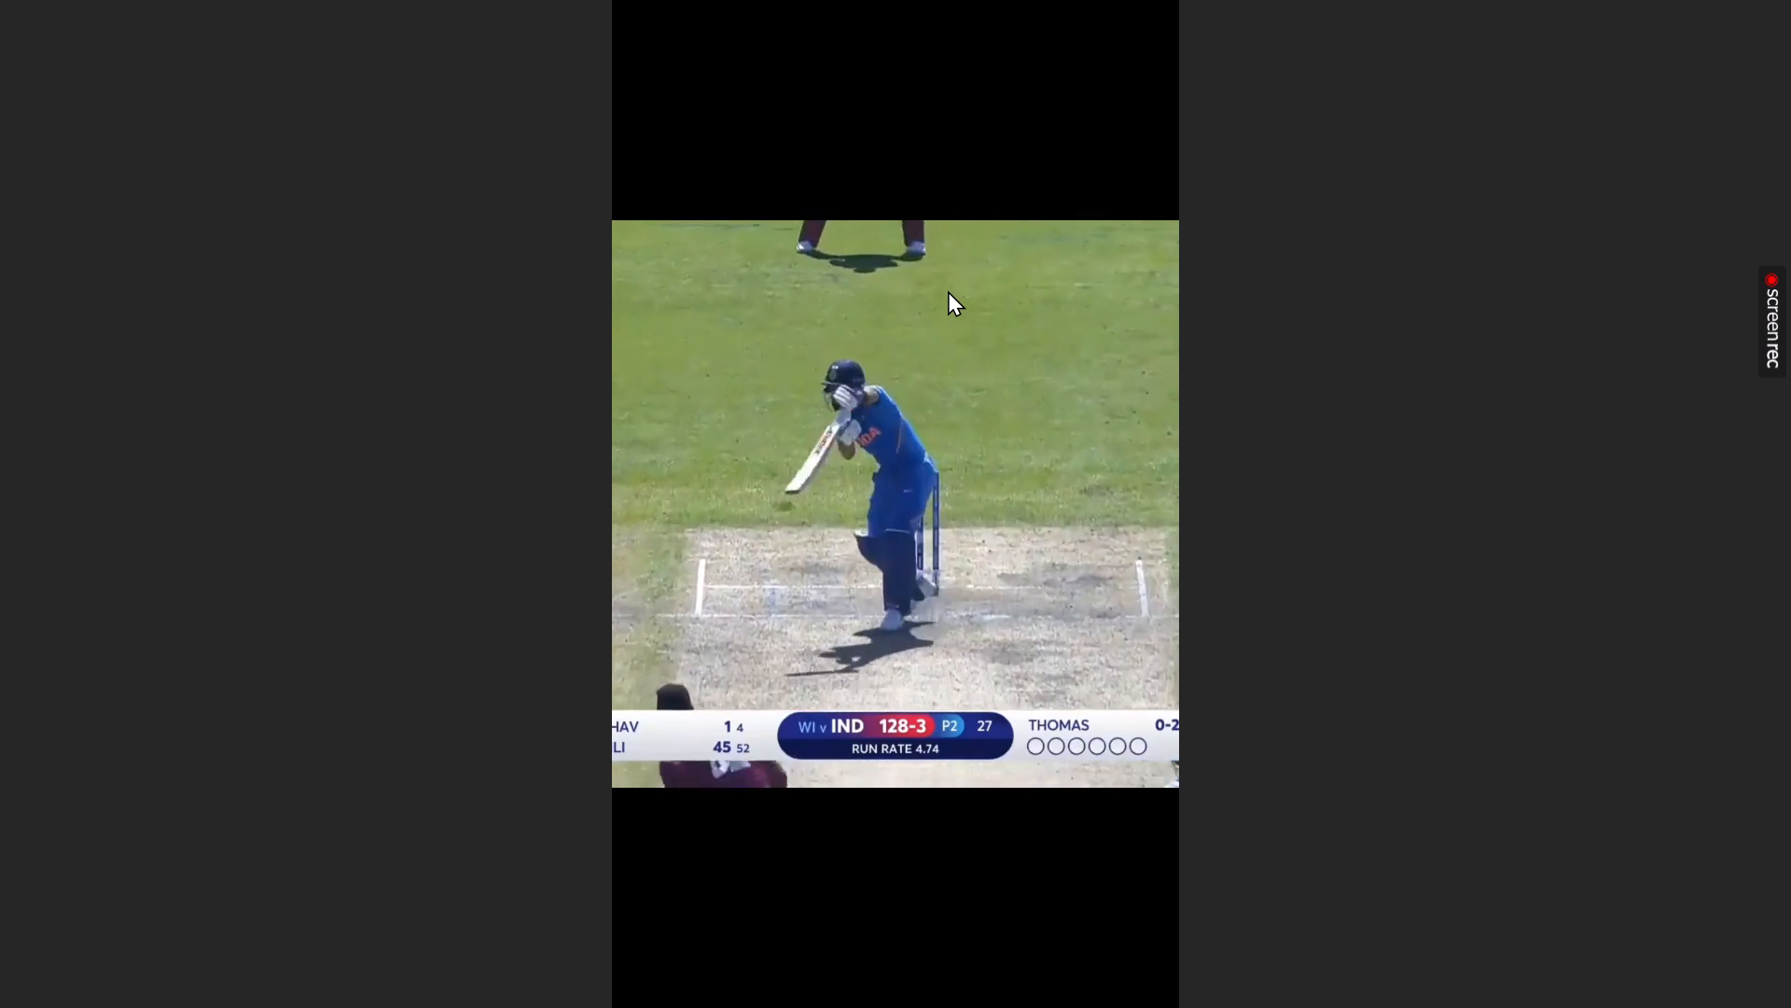
key("space")
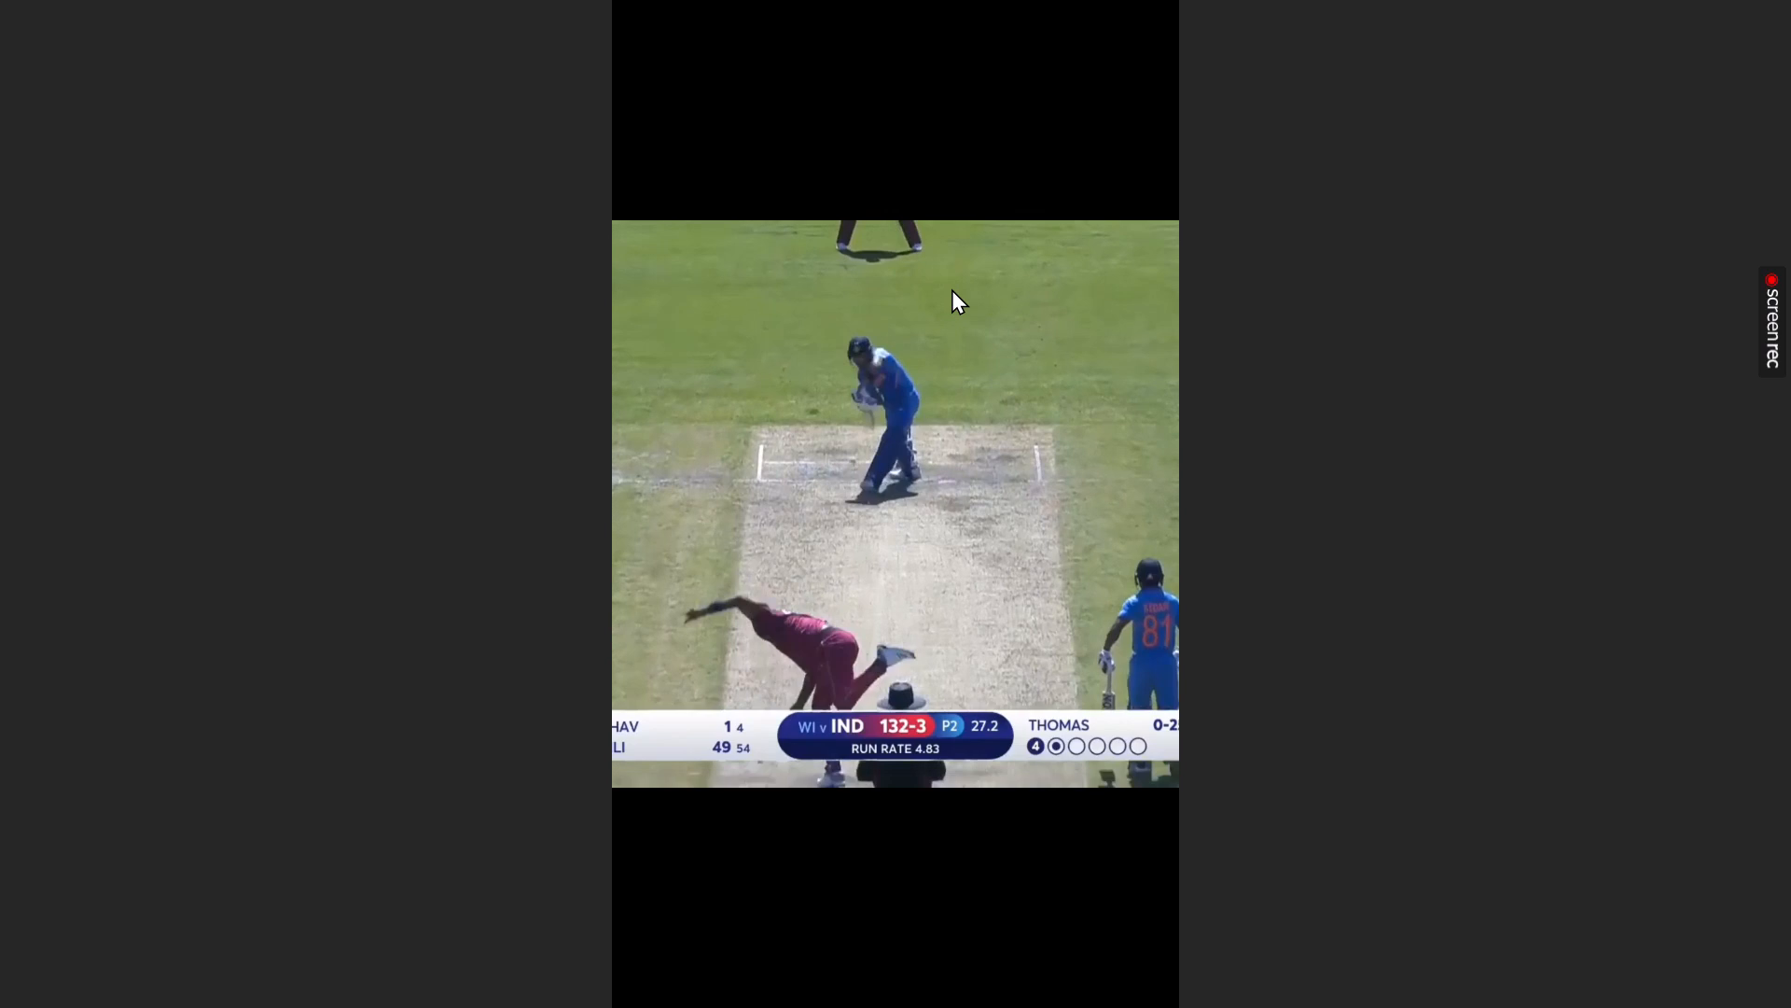
key("Escape")
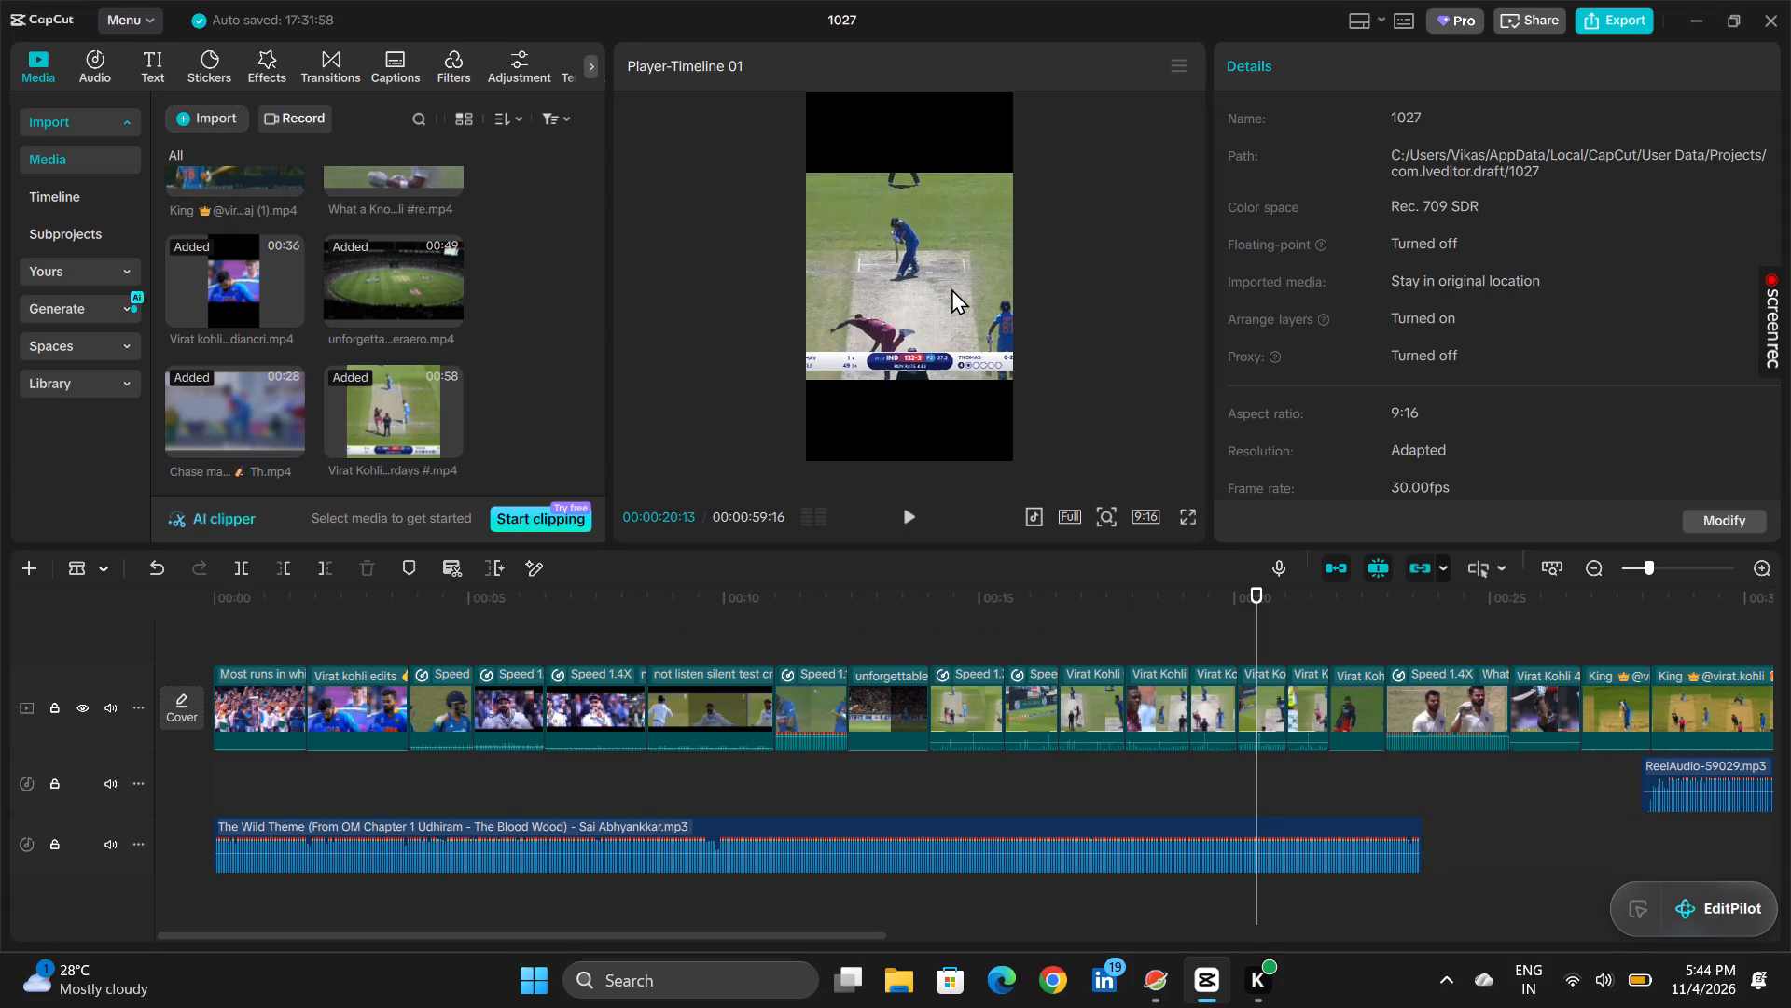
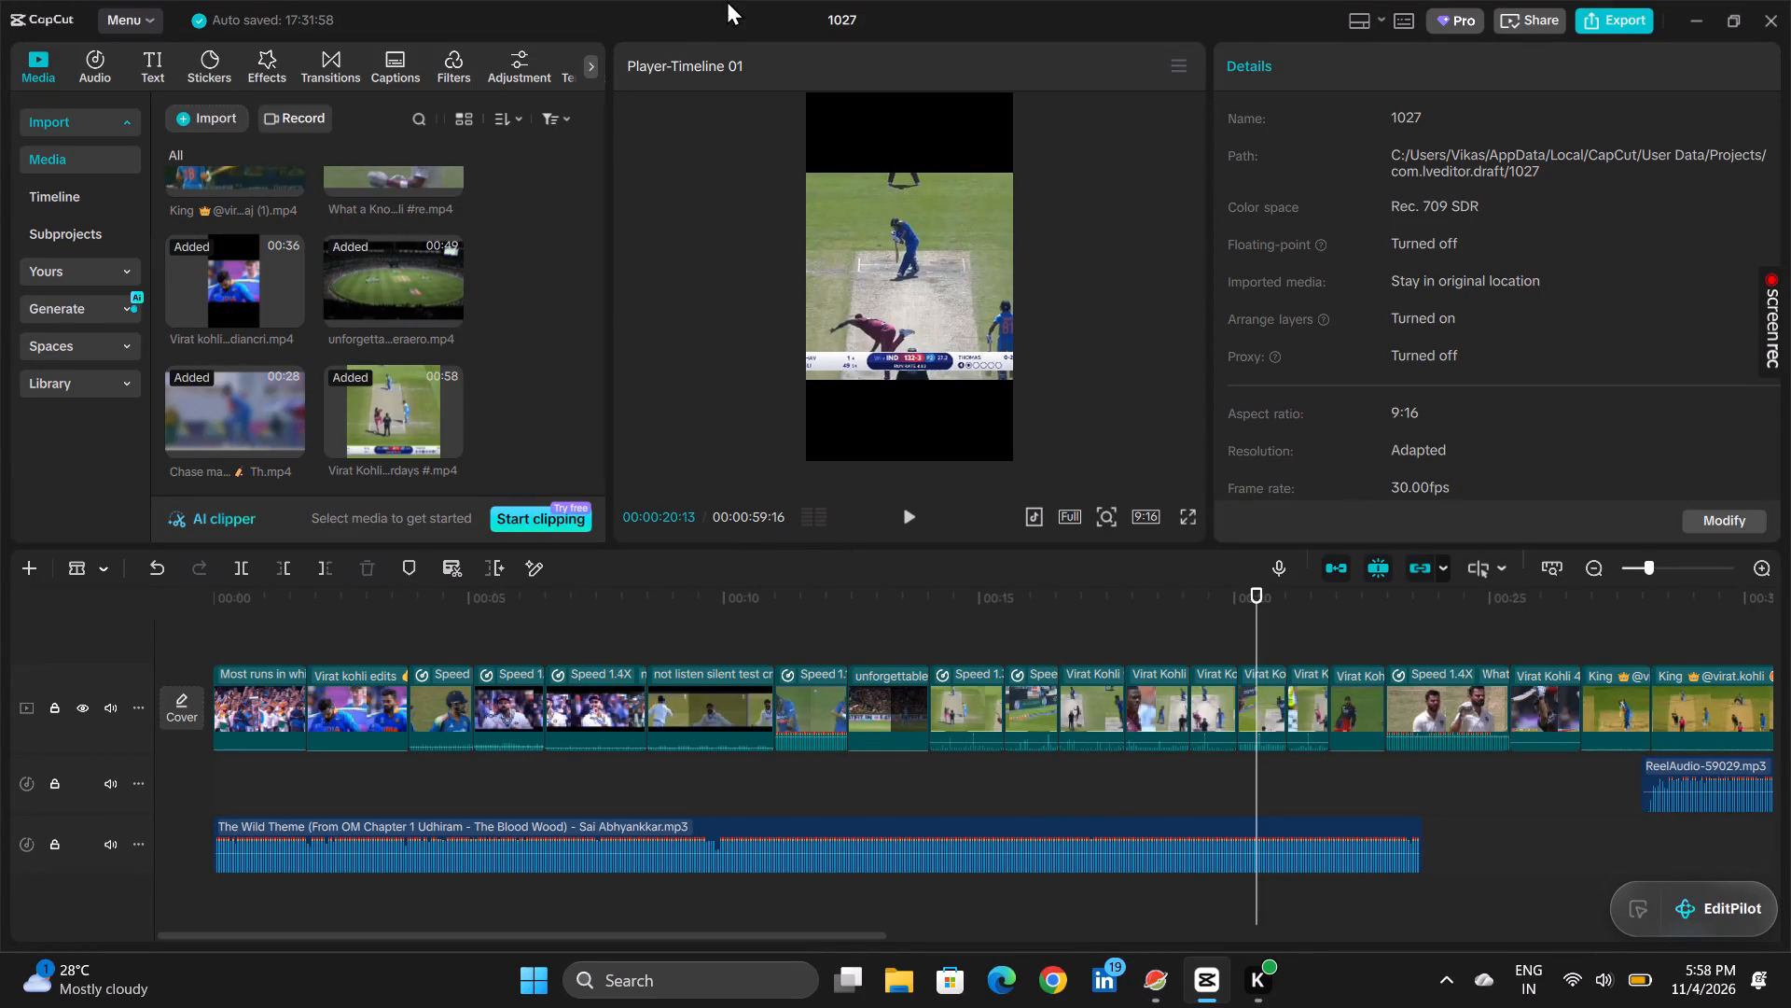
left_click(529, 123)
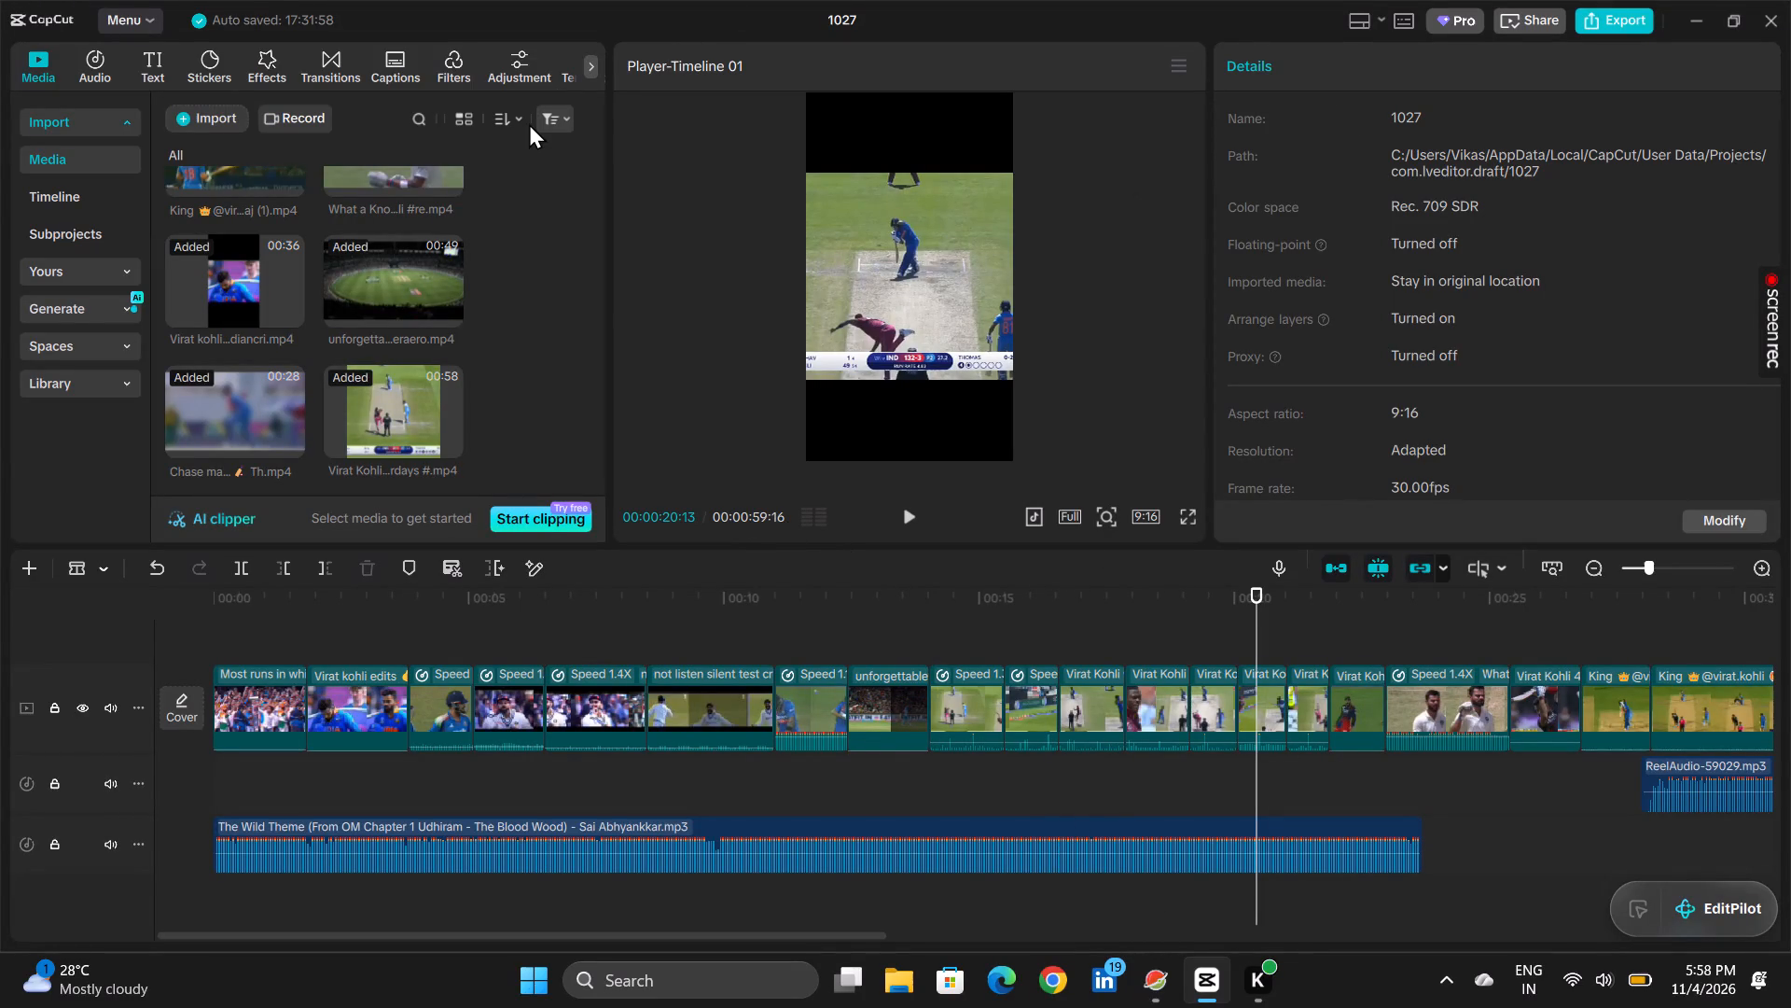